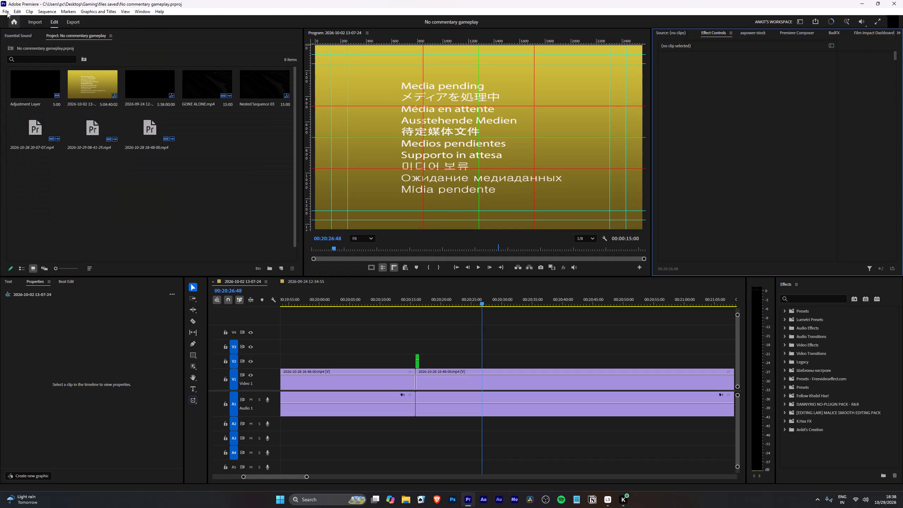
Open the recent Premiere project named Untitled from the home screen.
{"action": "left_click", "coordinate": [6, 10]}
{"action": "left_click", "coordinate": [14, 21]}
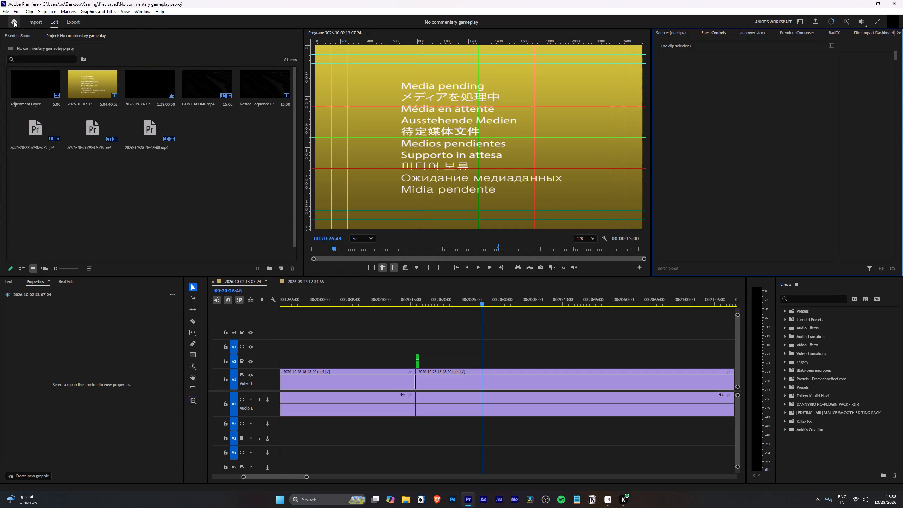
{"action": "left_click", "coordinate": [14, 21]}
{"action": "left_click", "coordinate": [482, 303]}
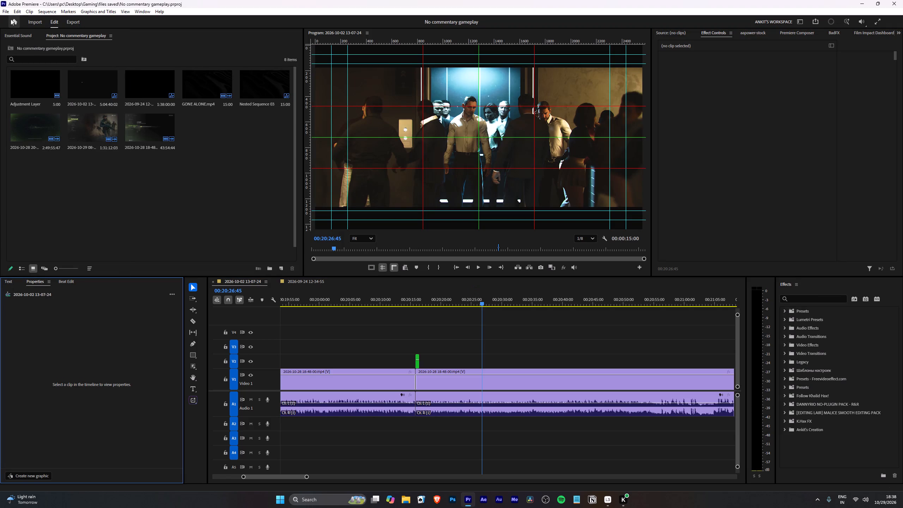
{"action": "left_click", "coordinate": [11, 19]}
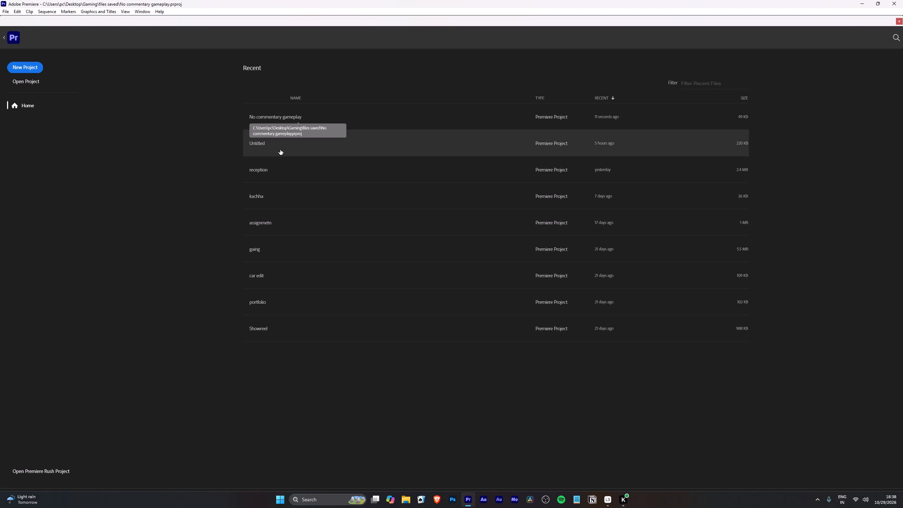
{"action": "left_click", "coordinate": [280, 150]}
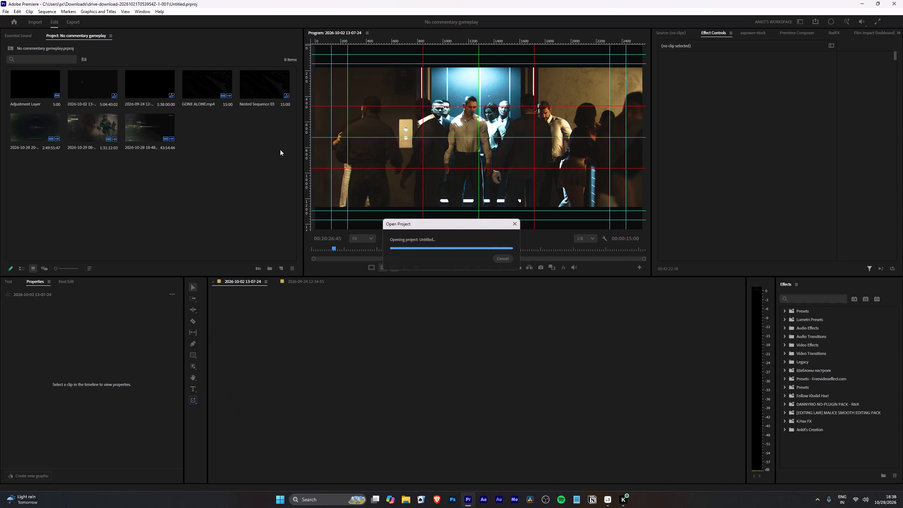
{"action": "right_click", "coordinate": [61, 37]}
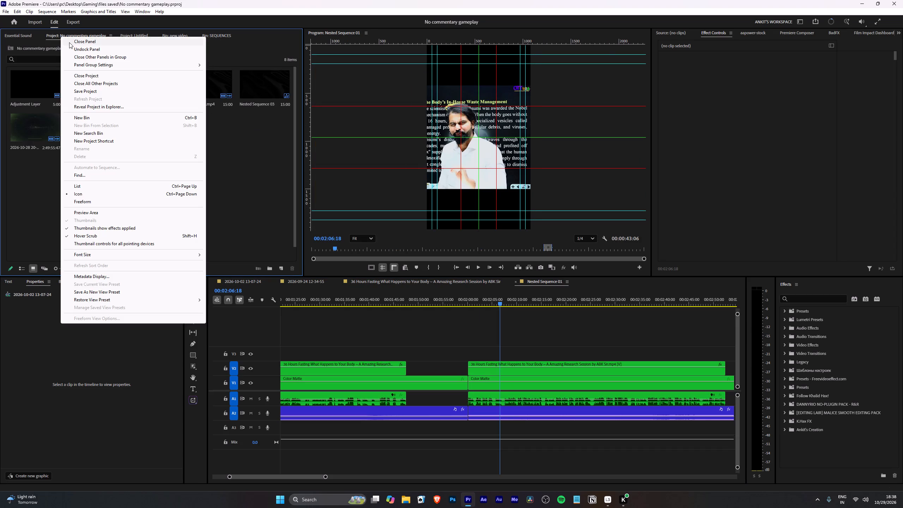
{"action": "left_click", "coordinate": [71, 43]}
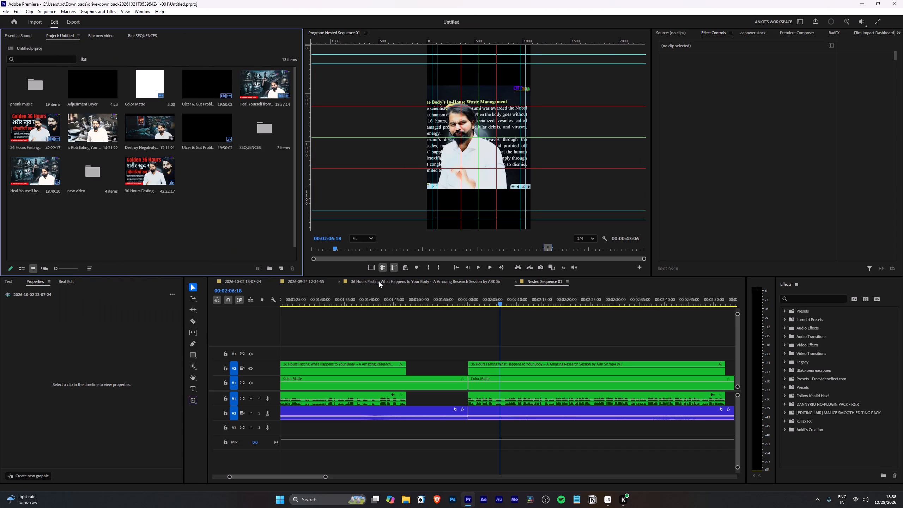
{"action": "left_click", "coordinate": [289, 279]}
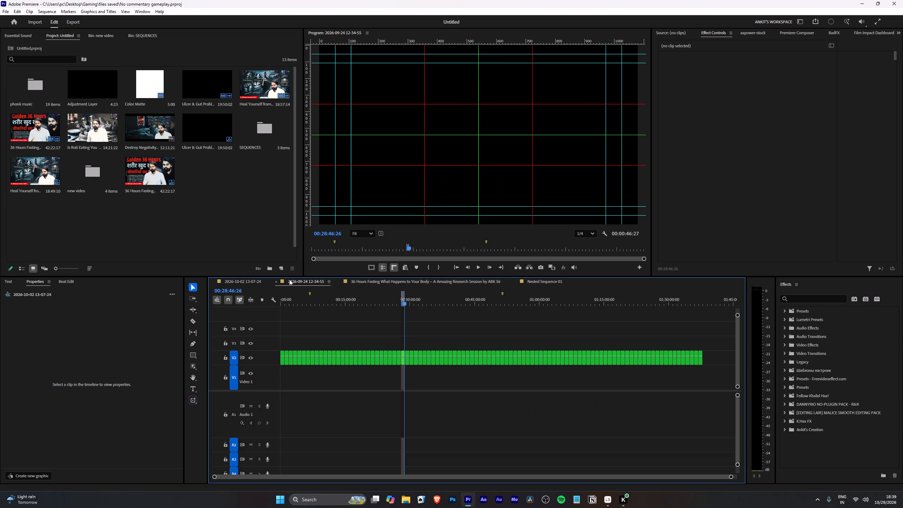
{"action": "left_click", "coordinate": [231, 280]}
{"action": "right_click", "coordinate": [231, 280]}
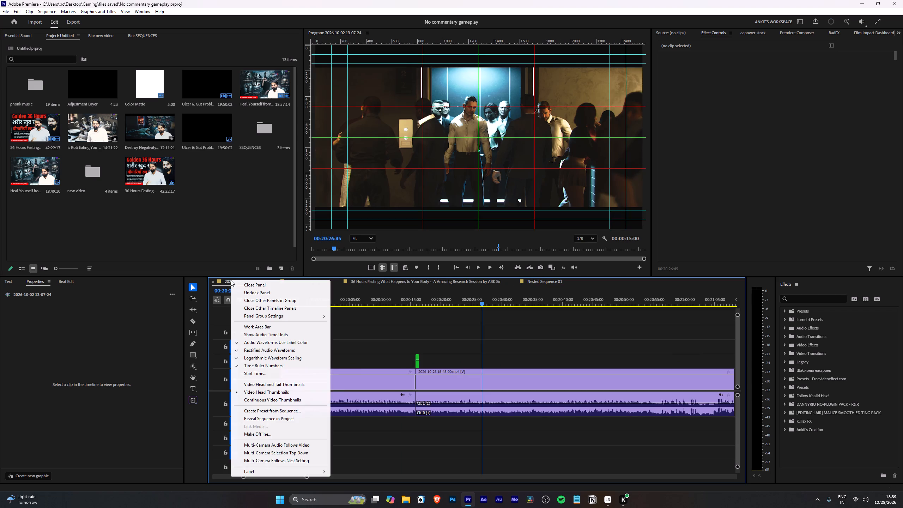
{"action": "left_click", "coordinate": [255, 287]}
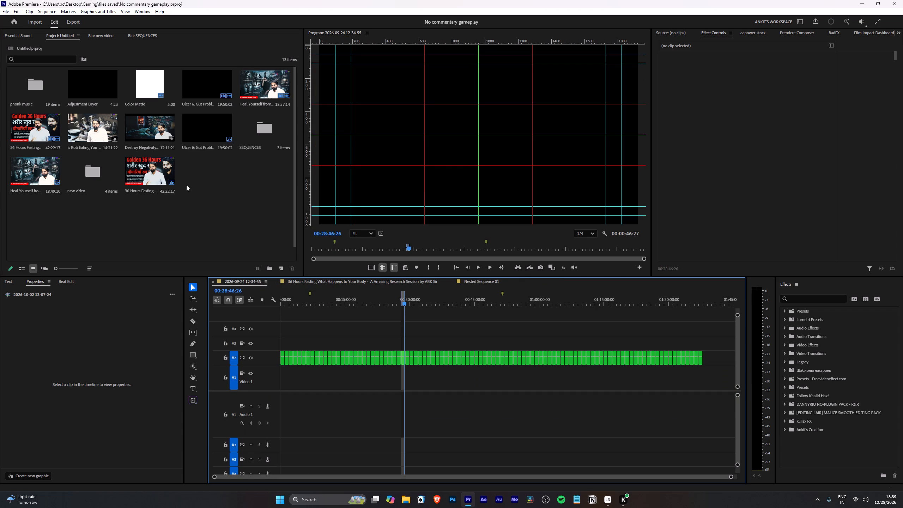
Show the contents of the new video bin and bring up Nested Sequence 01 in the timeline.
{"action": "left_click", "coordinate": [107, 35]}
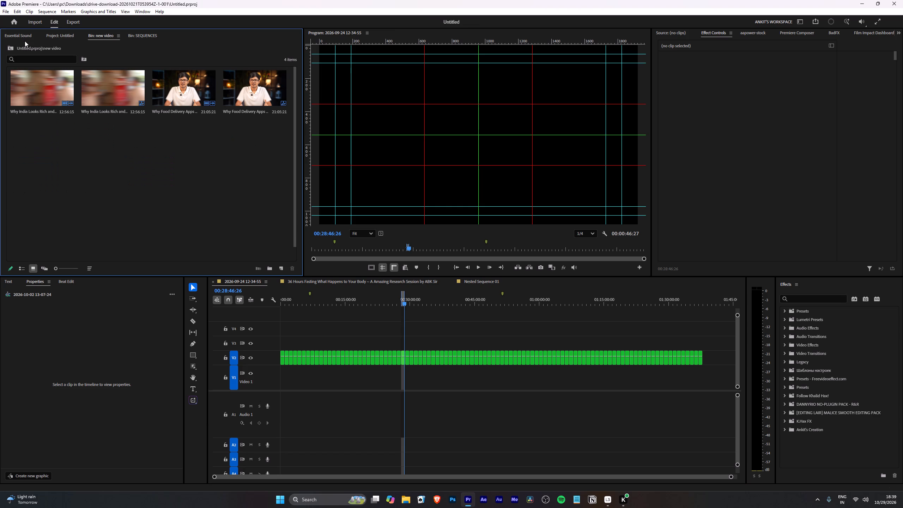
{"action": "left_click", "coordinate": [468, 284]}
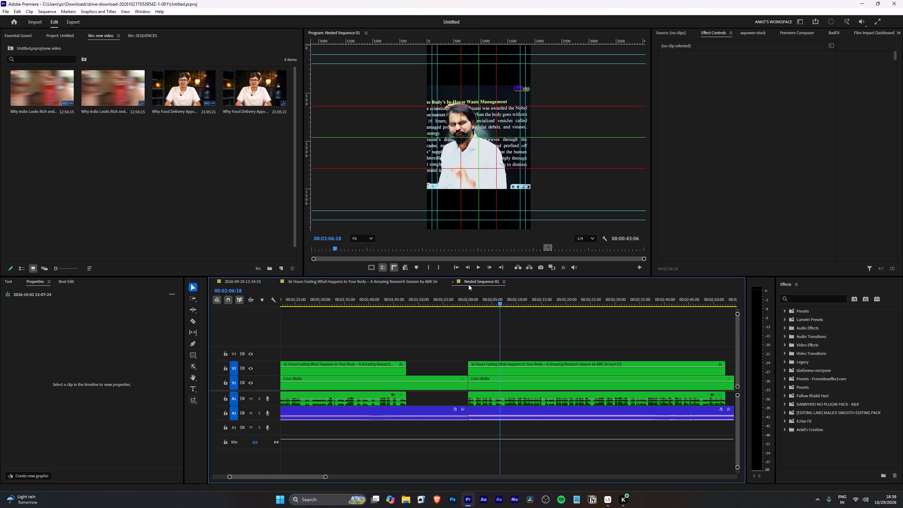
Select the V2 clip starting near 00:02:00 and play Nested Sequence 01 around it and from about 00:01:34 to examine the speaker's framing.
{"action": "scroll", "coordinate": [442, 353], "scroll_direction": "down", "scroll_amount": 16, "text": "alt"}
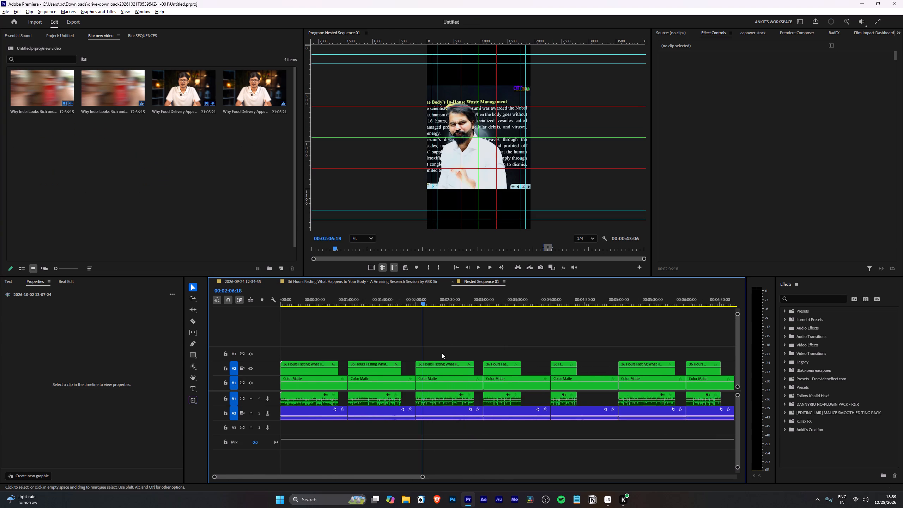
{"action": "scroll", "coordinate": [442, 353], "scroll_direction": "down", "scroll_amount": 2, "text": "alt"}
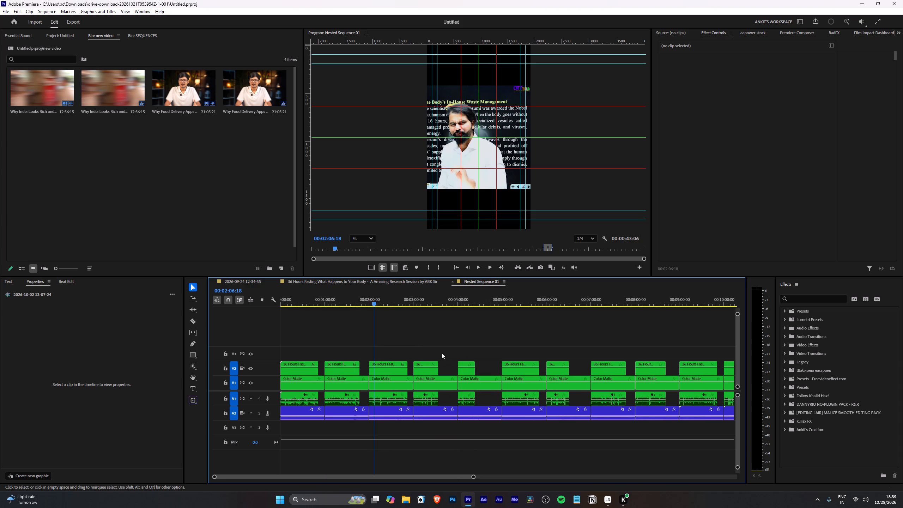
{"action": "key", "text": "space"}
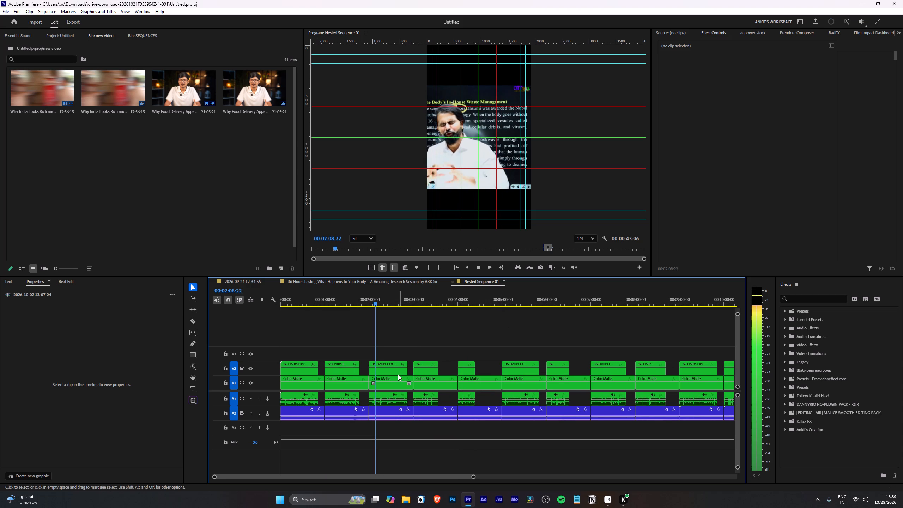
{"action": "scroll", "coordinate": [375, 337], "scroll_direction": "up", "scroll_amount": 5, "text": "alt"}
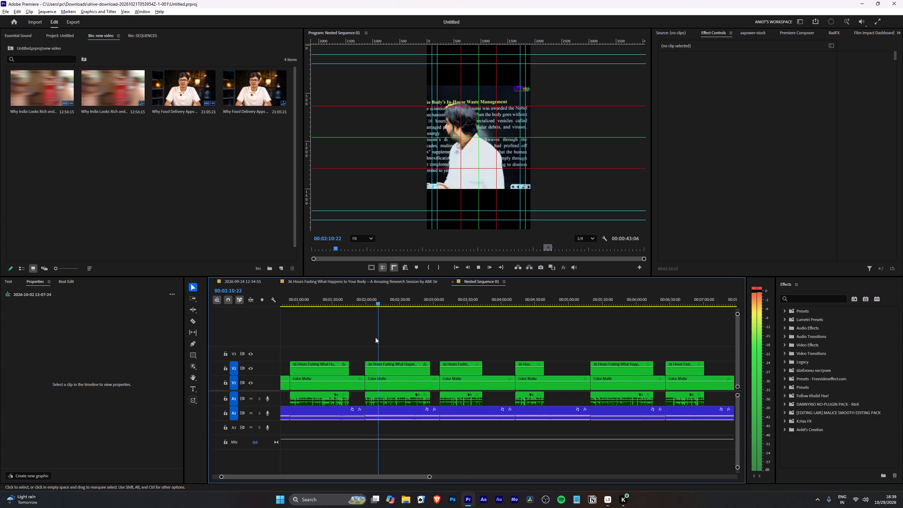
{"action": "scroll", "coordinate": [377, 330], "scroll_direction": "up", "scroll_amount": 3, "text": "alt"}
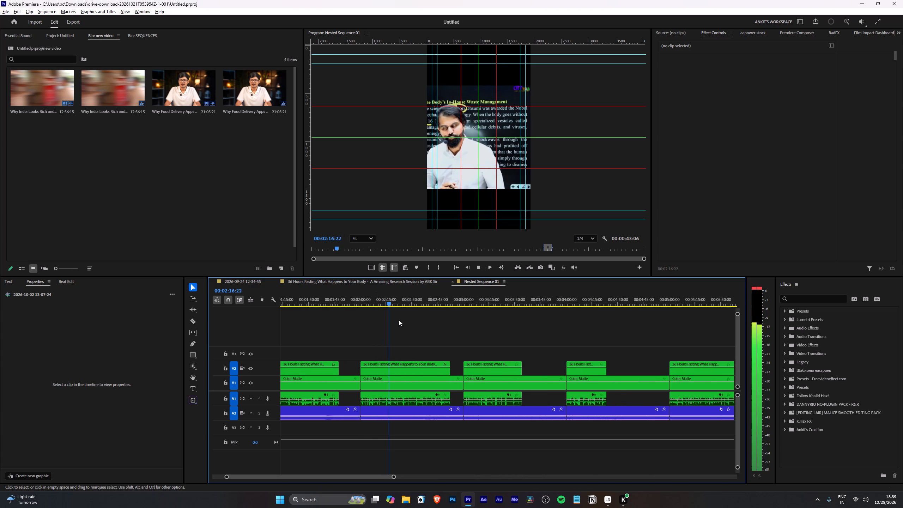
{"action": "key", "text": "space"}
{"action": "left_click", "coordinate": [396, 370]}
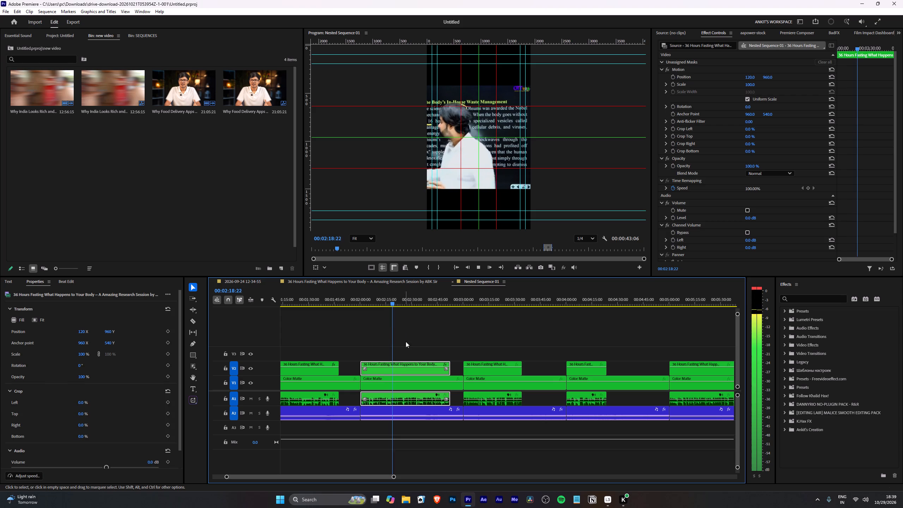
{"action": "key", "text": "space"}
{"action": "left_click_drag", "start_coordinate": [368, 298], "coordinate": [317, 308]}
{"action": "key", "text": "space"}
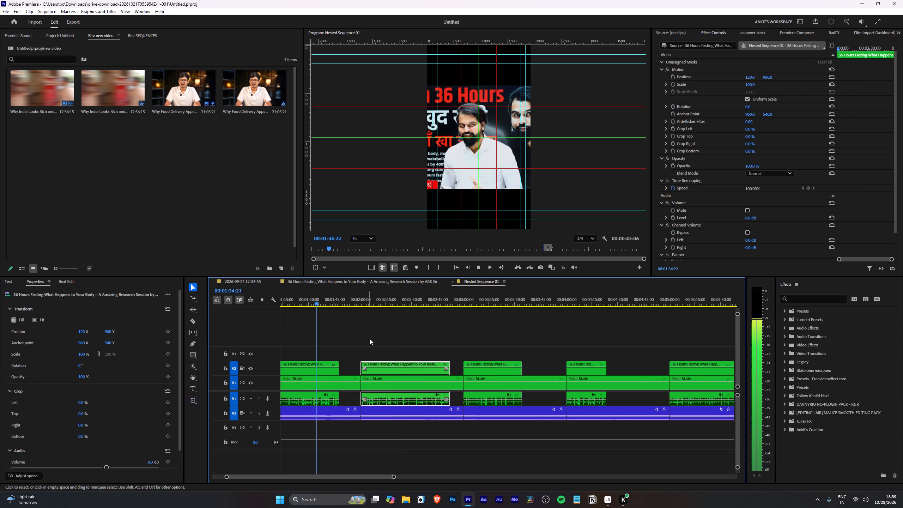
{"action": "scroll", "coordinate": [370, 339], "scroll_direction": "up", "scroll_amount": 5}
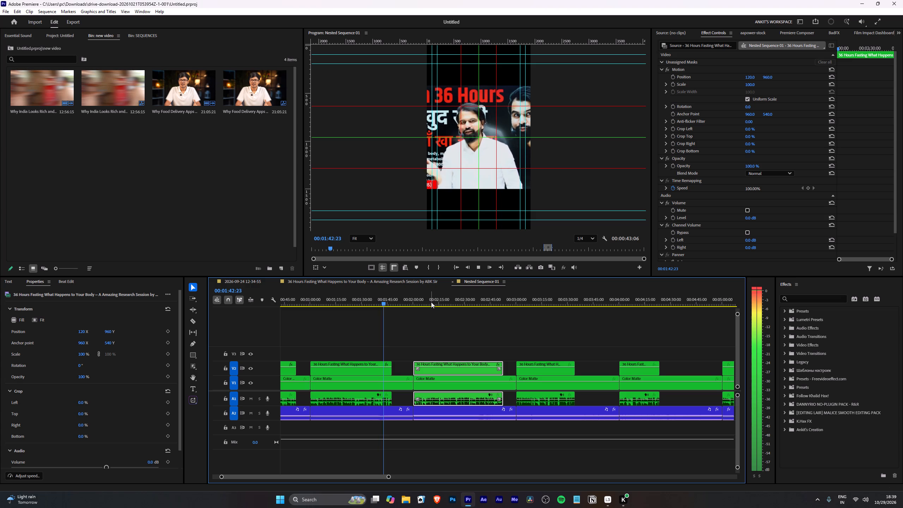
Start Position keyframing on the selected 36 Hours Fasting clip at 00:02:01:15.
{"action": "key", "text": "Down"}
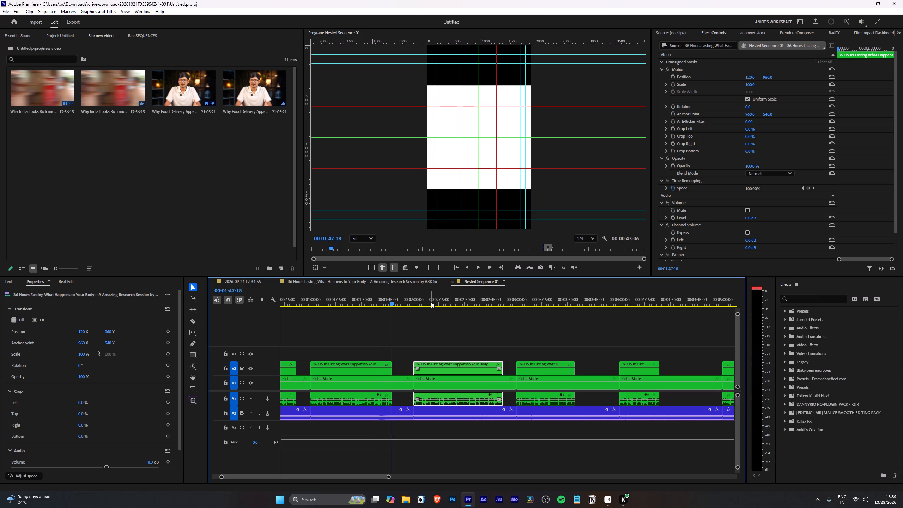
{"action": "key", "text": "Down"}
{"action": "key", "text": "space"}
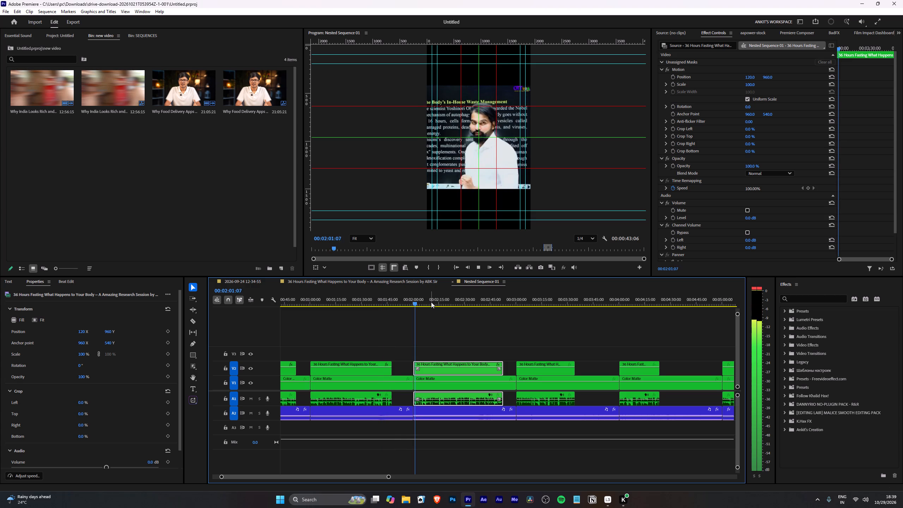
{"action": "key", "text": "space"}
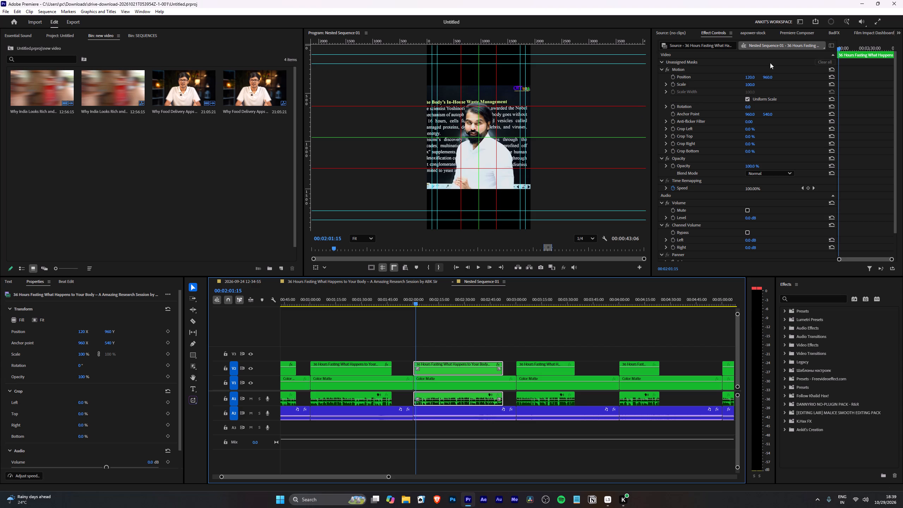
{"action": "left_click", "coordinate": [674, 79]}
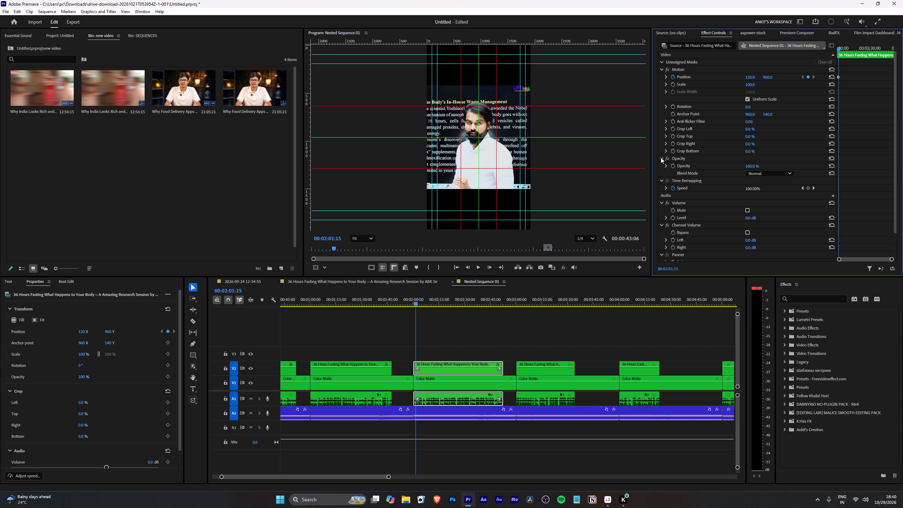
Keyframe the clip's horizontal Position to 262 at 00:02:02:08 to follow the speaker as he moves.
{"action": "key", "text": "space"}
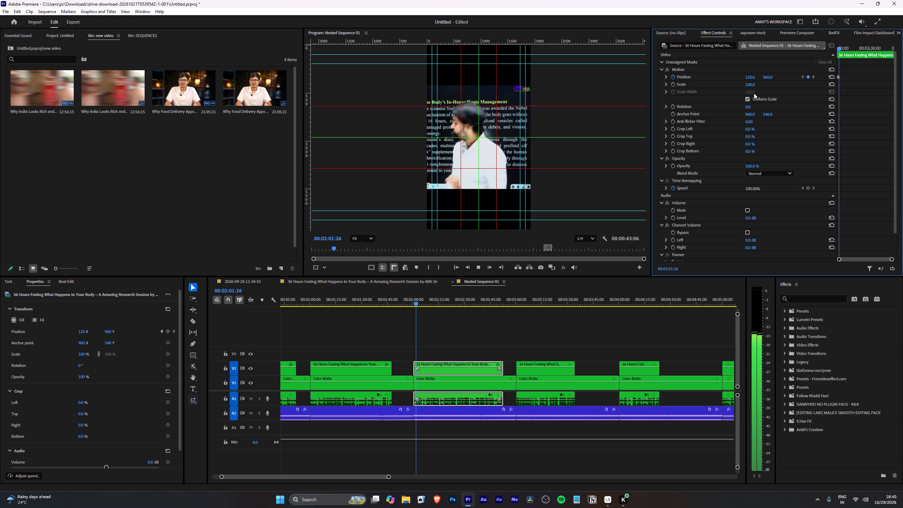
{"action": "key", "text": "space"}
{"action": "key", "text": "space"}
{"action": "key", "text": "space"}
{"action": "key", "text": "space"}
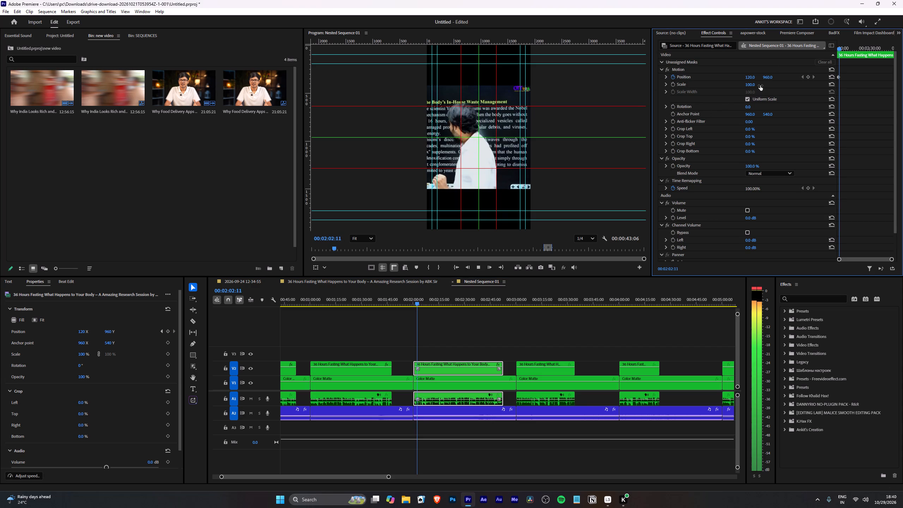
{"action": "key", "text": "space"}
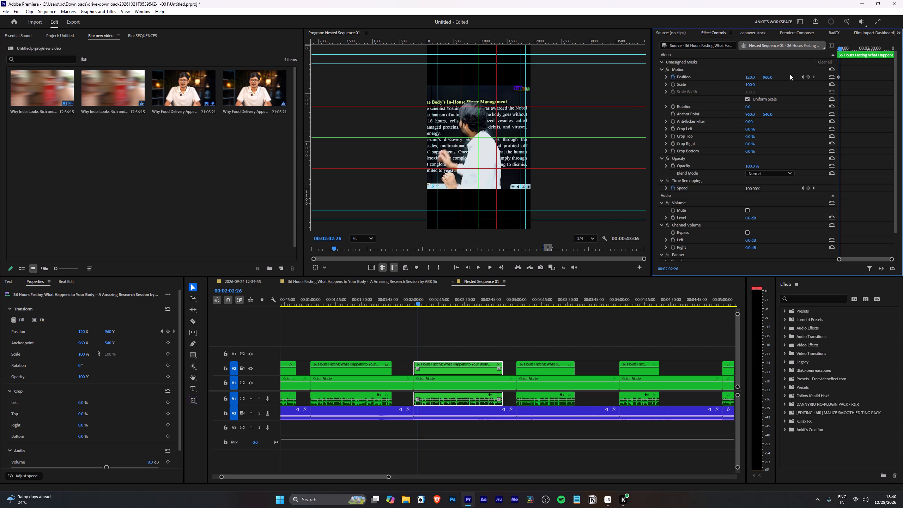
{"action": "left_click", "coordinate": [802, 76]}
{"action": "key", "text": "space"}
{"action": "key", "text": "space"}
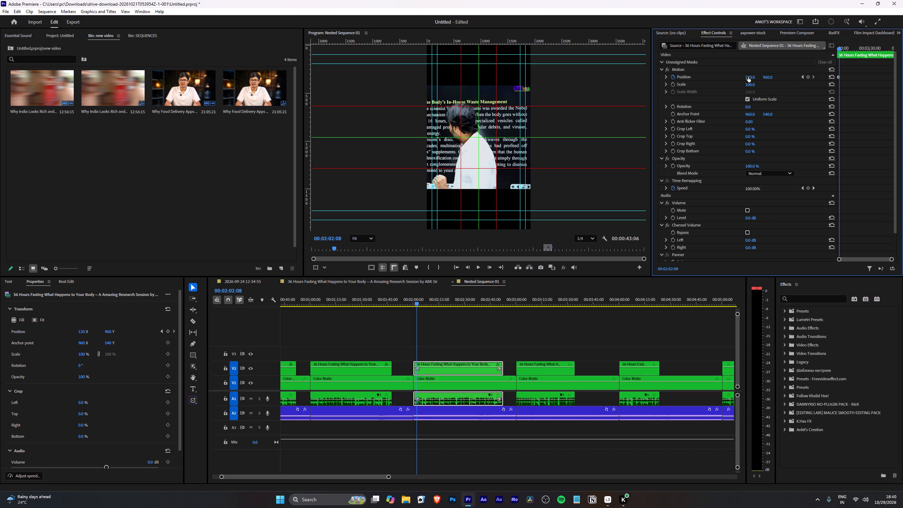
{"action": "left_click_drag", "start_coordinate": [748, 77], "coordinate": [812, 89]}
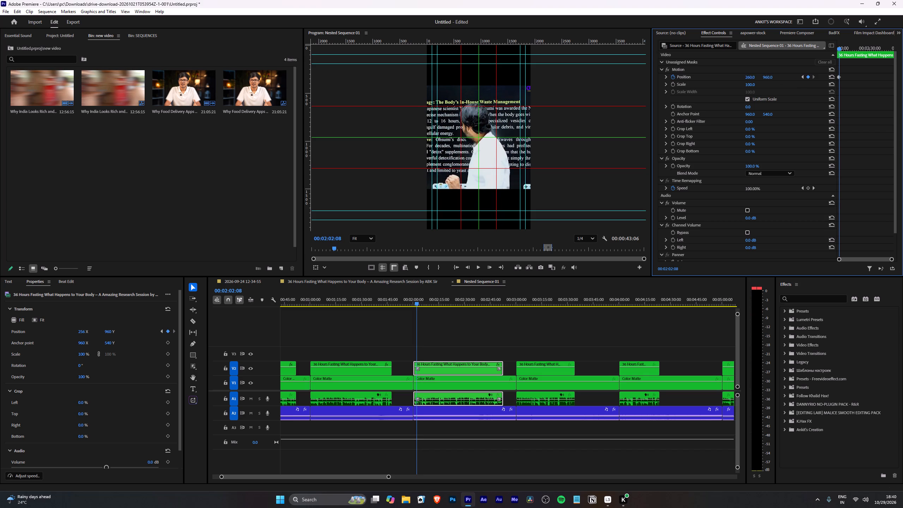
{"action": "left_click_drag", "start_coordinate": [812, 89], "coordinate": [813, 89]}
Find the moment before the speaker shifts again and add a Position keyframe at 00:02:06:15, keeping 262, 960.
{"action": "key", "text": "space"}
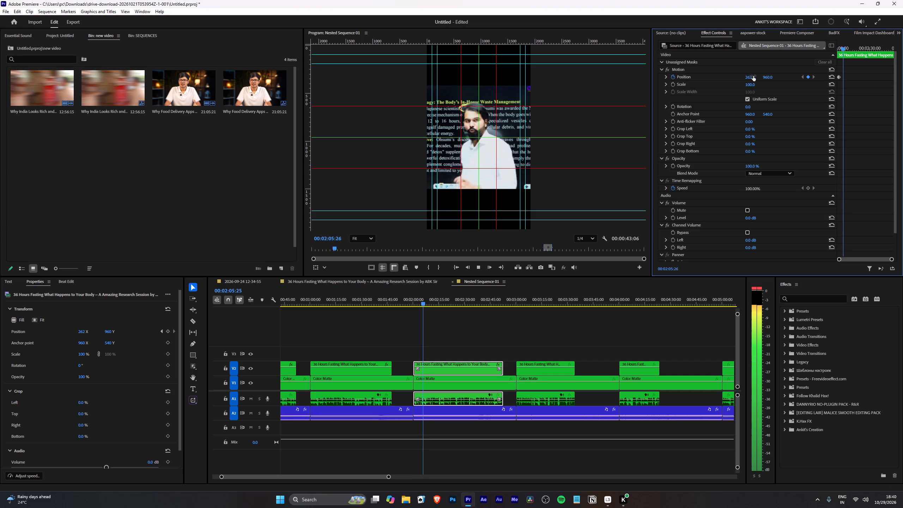
{"action": "key", "text": "space"}
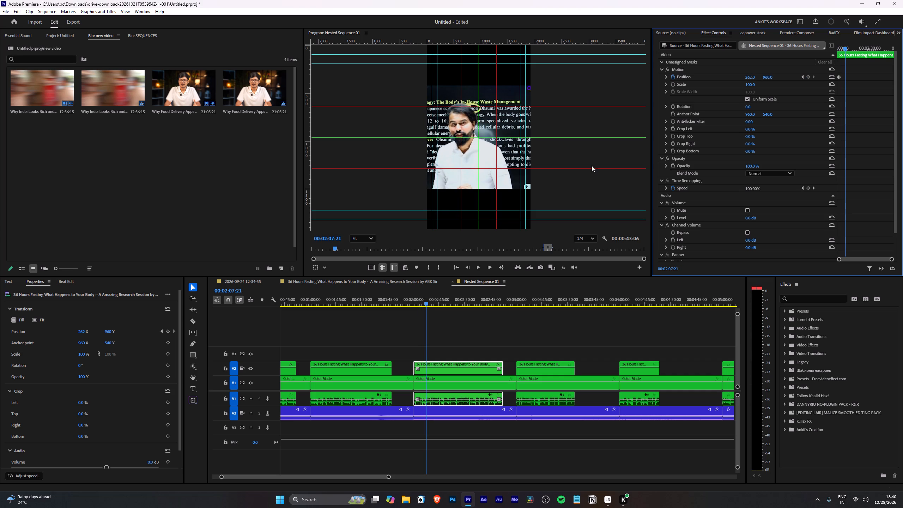
{"action": "key", "text": "Left"}
{"action": "key", "text": "Left"}
{"action": "key", "text": "Left"}
{"action": "key", "text": "Left"}
{"action": "key", "text": "Left"}
{"action": "key", "text": "Left"}
{"action": "key", "text": "Left"}
{"action": "key", "text": "Left"}
{"action": "key", "text": "Left"}
{"action": "key", "text": "Left"}
{"action": "key", "text": "Left"}
{"action": "key", "text": "Left"}
{"action": "key", "text": "Left"}
{"action": "key", "text": "Left"}
{"action": "key", "text": "Left"}
{"action": "key", "text": "Left"}
{"action": "key", "text": "Left"}
{"action": "key", "text": "Left"}
{"action": "key", "text": "Left"}
{"action": "key", "text": "Left"}
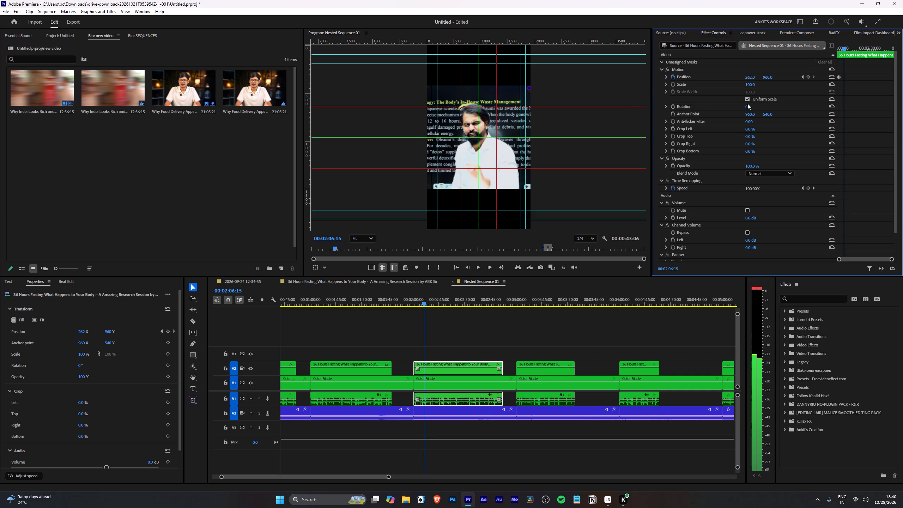
{"action": "left_click", "coordinate": [808, 77]}
Keyframe the clip's horizontal Position to 402 at 00:02:07:08 and play on to check the reframing.
{"action": "key", "text": "space"}
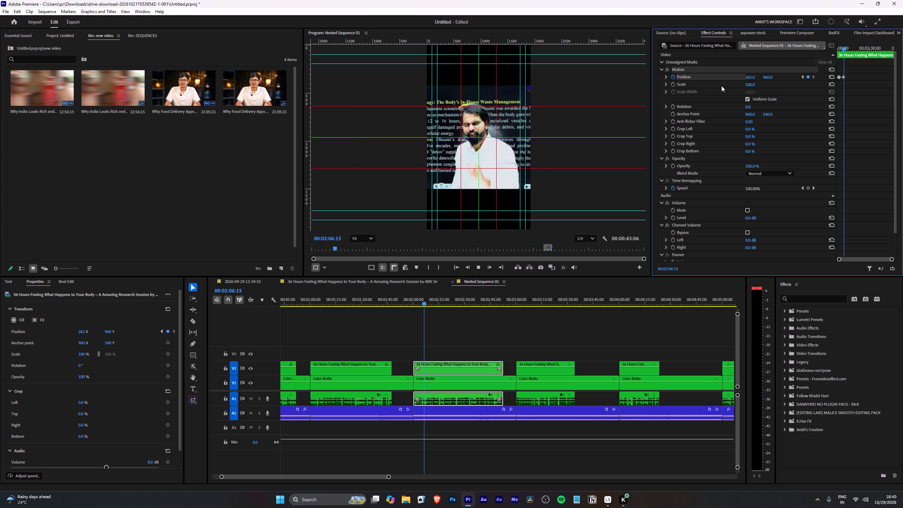
{"action": "key", "text": "space"}
{"action": "left_click_drag", "start_coordinate": [751, 79], "coordinate": [802, 91]}
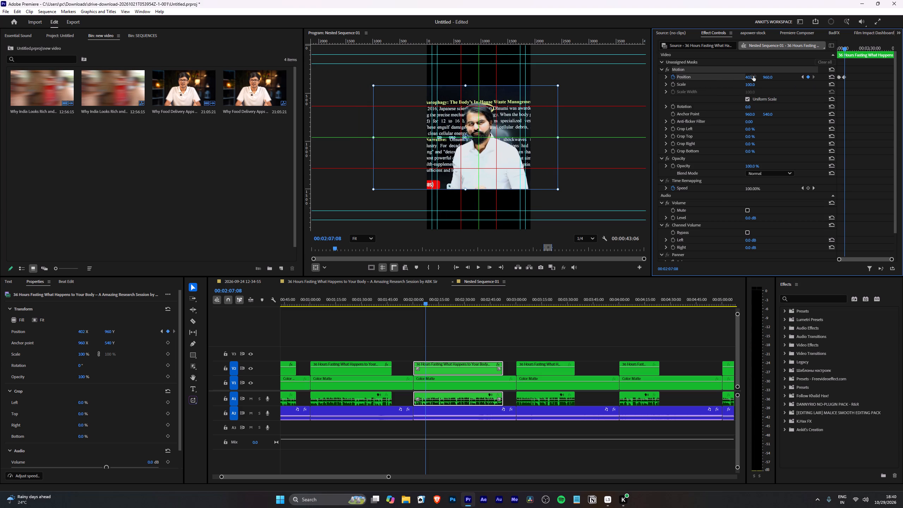
{"action": "key", "text": "space"}
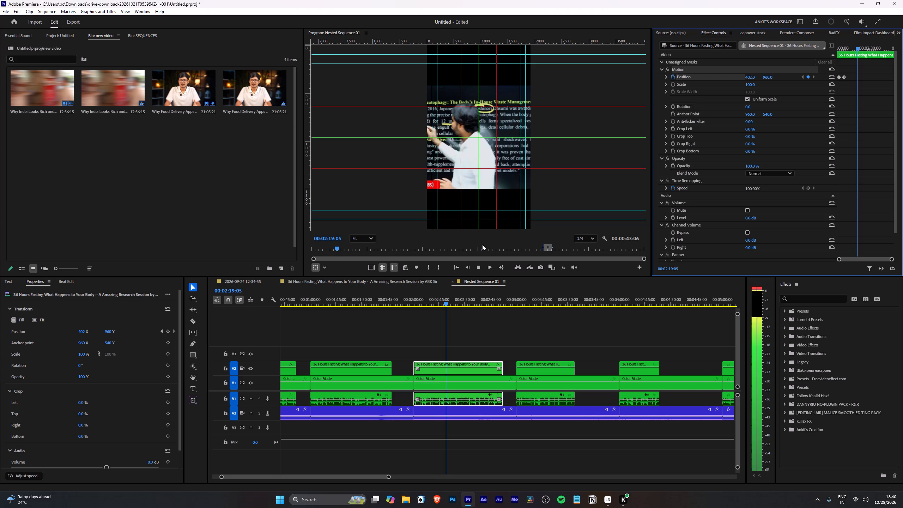
Add a Position keyframe at 00:02:18:23, just before the speaker turns and shifts toward the text, holding 402, 960.
{"action": "key", "text": "space"}
{"action": "key", "text": "Left"}
{"action": "key", "text": "Left"}
{"action": "key", "text": "Left"}
{"action": "key", "text": "Left"}
{"action": "key", "text": "Left"}
{"action": "key", "text": "Left"}
{"action": "key", "text": "Left"}
{"action": "key", "text": "Left"}
{"action": "key", "text": "Left"}
{"action": "key", "text": "Left"}
{"action": "key", "text": "Left"}
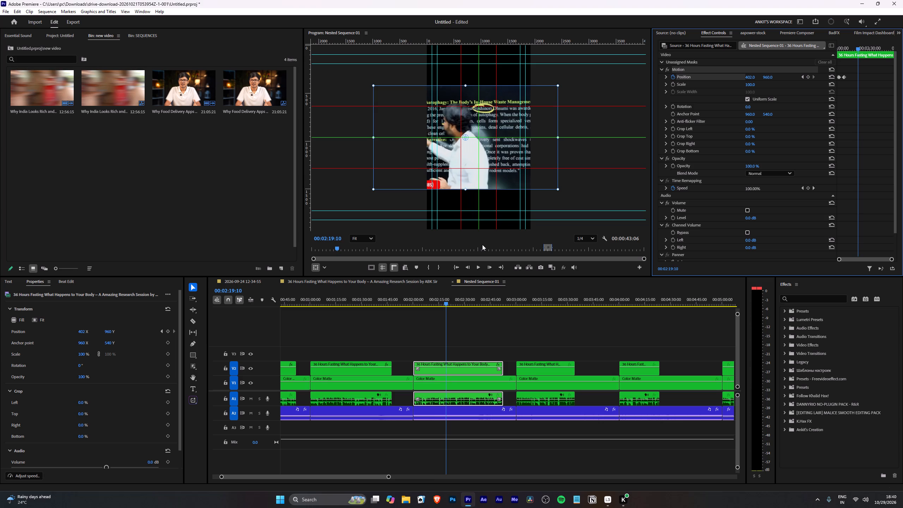
{"action": "key", "text": "Left"}
{"action": "key", "text": "Left"}
{"action": "key", "text": "Left"}
{"action": "key", "text": "Left"}
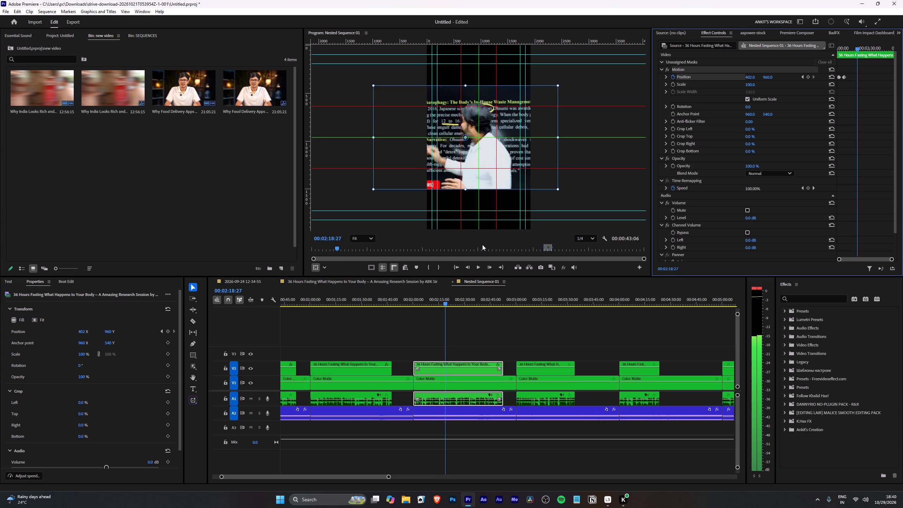
{"action": "key", "text": "Left"}
{"action": "key", "text": "Left"}
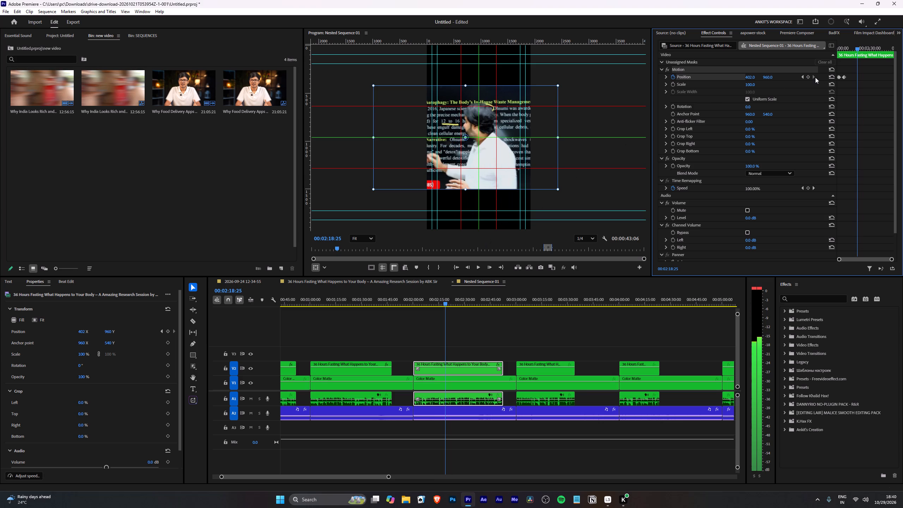
{"action": "key", "text": "Left"}
{"action": "key", "text": "Left"}
{"action": "left_click", "coordinate": [810, 77]}
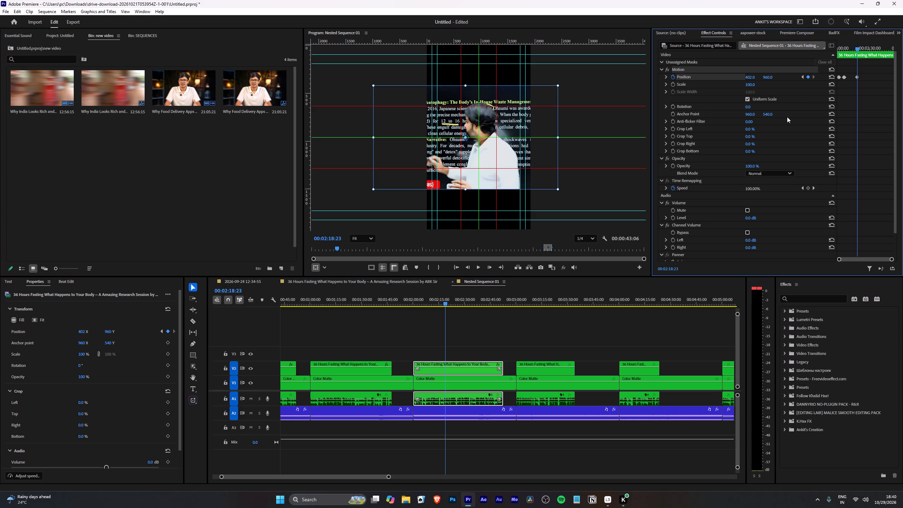
Find where the speaker has moved, keyframe the clip's horizontal Position to 798 at 00:02:19:08, and play on to check the framing.
{"action": "key", "text": "space"}
{"action": "key", "text": "space"}
{"action": "key", "text": "space"}
{"action": "key", "text": "space"}
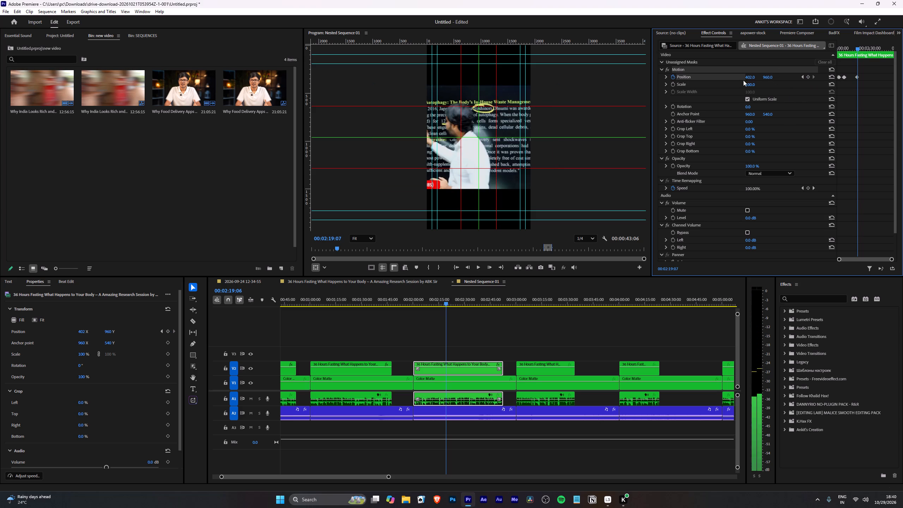
{"action": "key", "text": "space"}
{"action": "key", "text": "space"}
{"action": "left_click", "coordinate": [803, 78]}
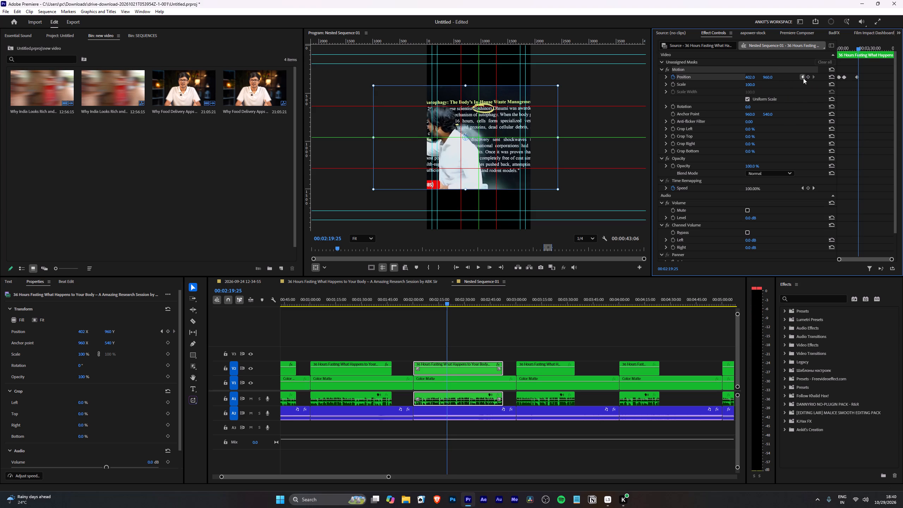
{"action": "key", "text": "space"}
{"action": "key", "text": "space"}
{"action": "key", "text": "space"}
{"action": "key", "text": "space"}
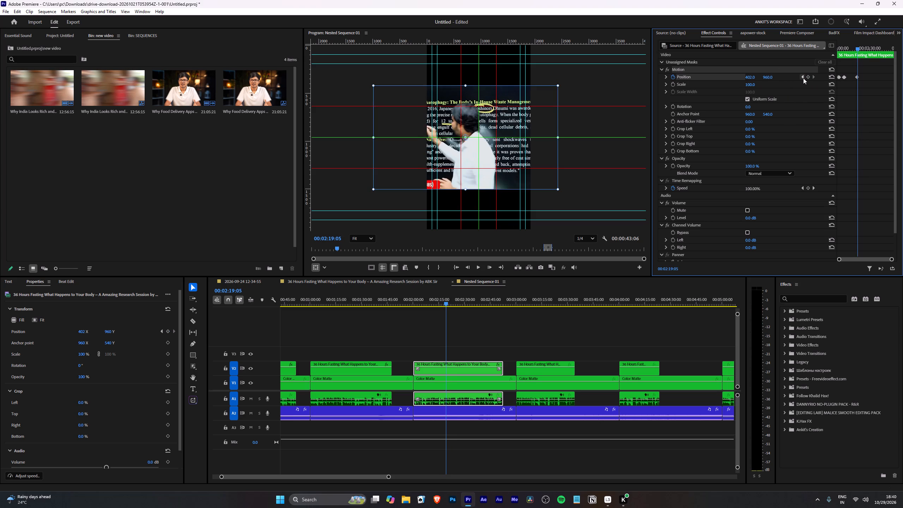
{"action": "key", "text": "space"}
{"action": "key", "text": "space"}
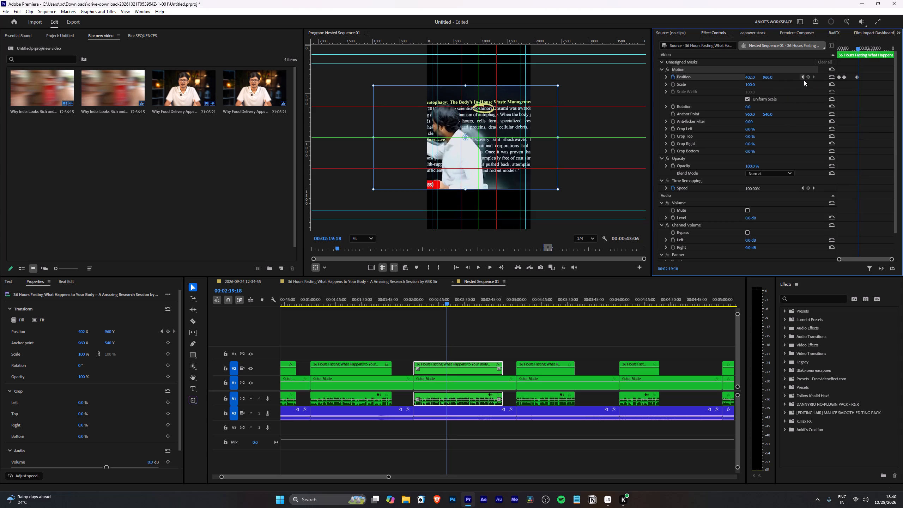
{"action": "left_click", "coordinate": [802, 79]}
{"action": "key", "text": "space"}
{"action": "key", "text": "space"}
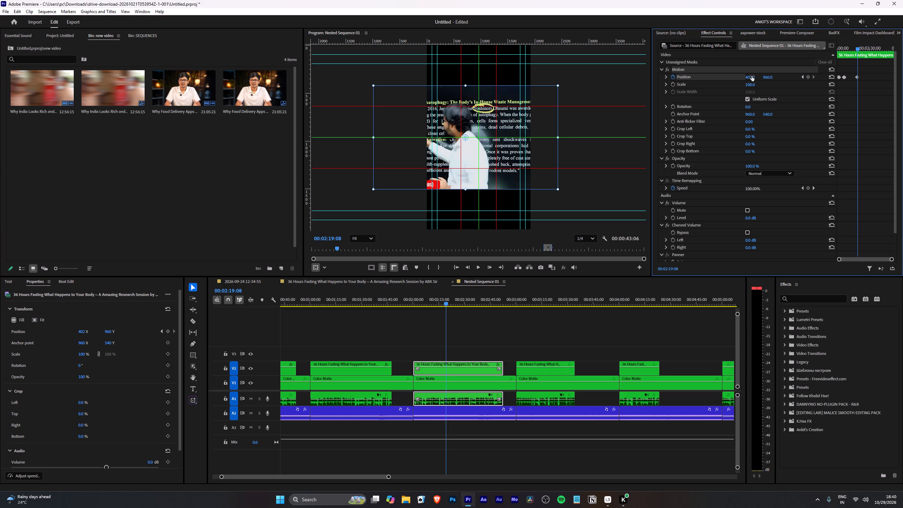
{"action": "left_click_drag", "start_coordinate": [752, 76], "coordinate": [829, 96]}
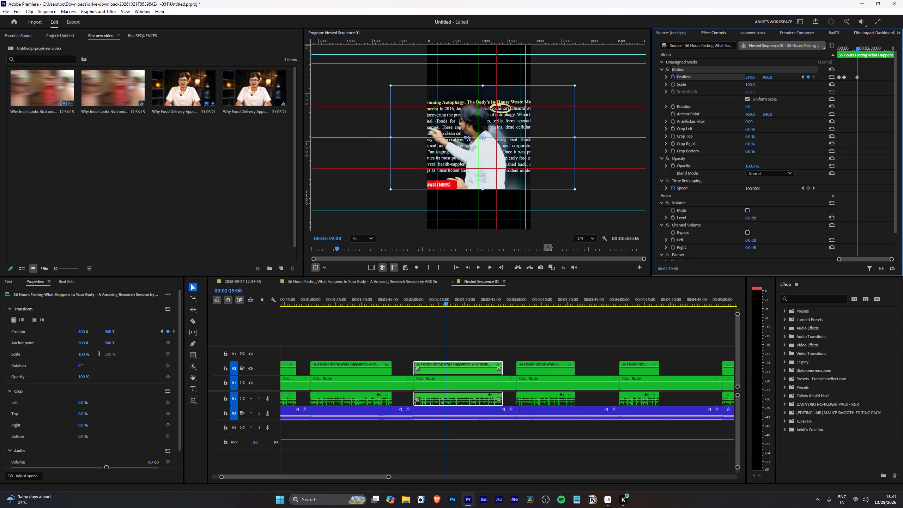
{"action": "left_click_drag", "start_coordinate": [829, 96], "coordinate": [852, 102]}
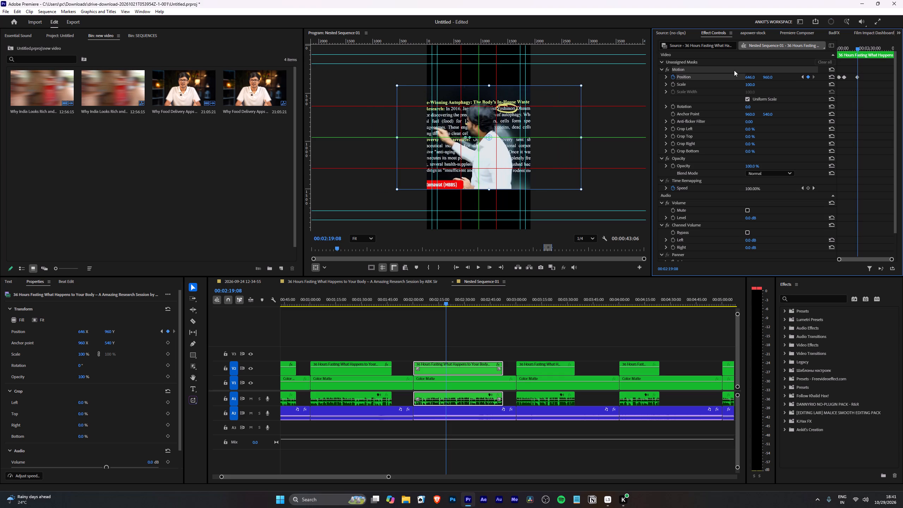
{"action": "left_click_drag", "start_coordinate": [748, 76], "coordinate": [766, 80]}
{"action": "left_click_drag", "start_coordinate": [753, 76], "coordinate": [774, 80]}
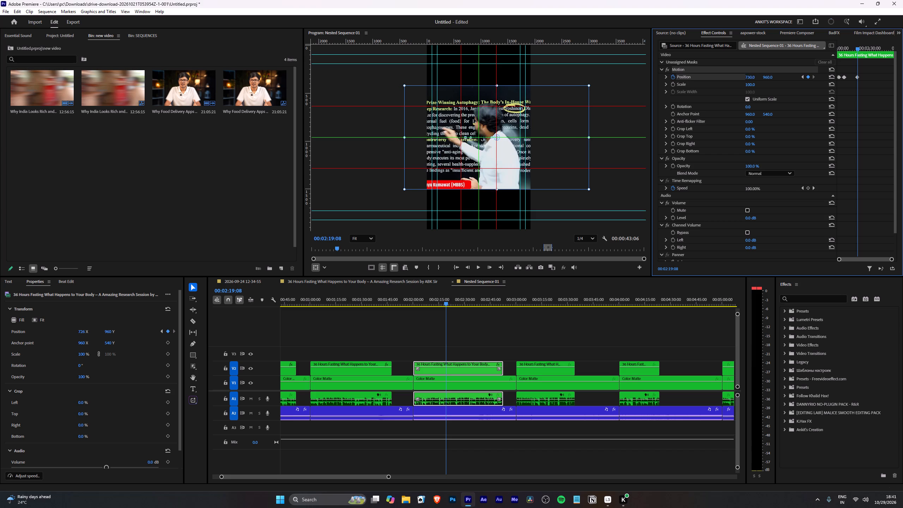
{"action": "left_click_drag", "start_coordinate": [774, 80], "coordinate": [808, 89]}
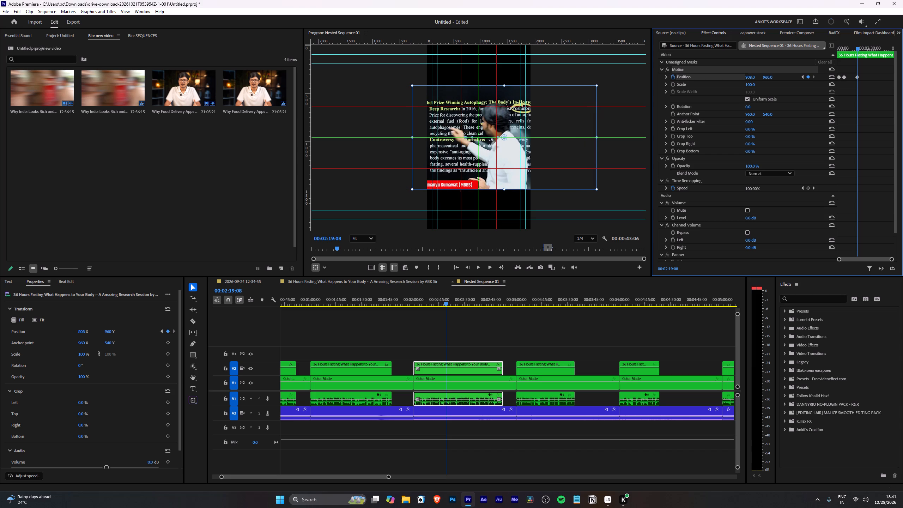
{"action": "left_click_drag", "start_coordinate": [808, 89], "coordinate": [807, 90]}
{"action": "left_click_drag", "start_coordinate": [807, 90], "coordinate": [805, 90]}
{"action": "key", "text": "space"}
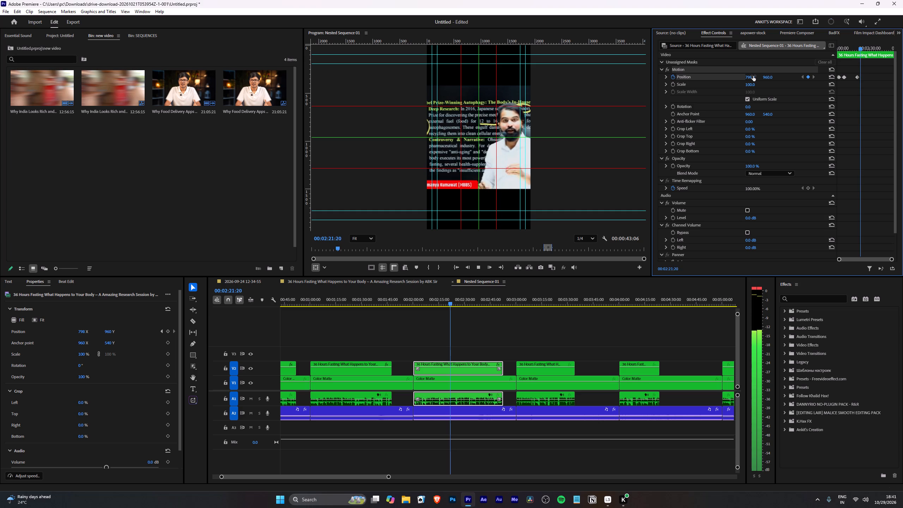
{"action": "key", "text": "space"}
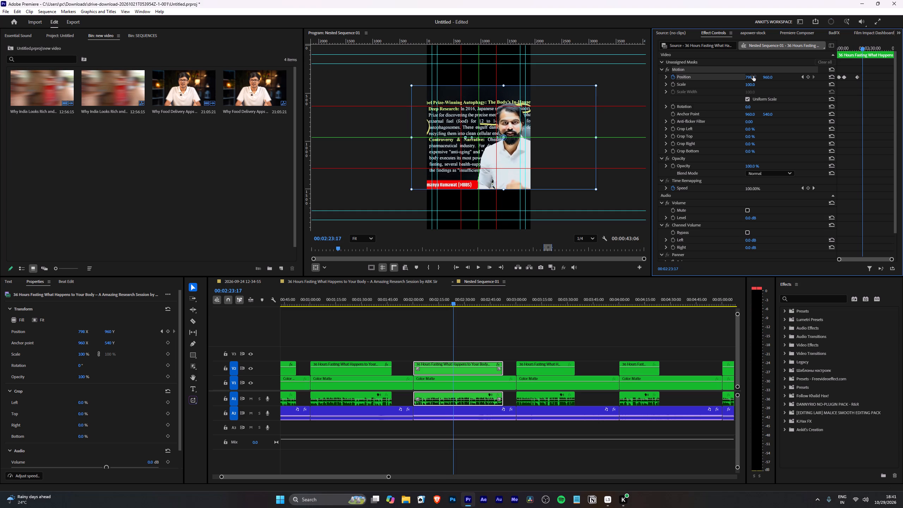
Return to the 00:02:19:08 keyframe, advance to 00:02:19:24, keyframe the horizontal Position to 960, and play on with the clip deselected.
{"action": "left_click", "coordinate": [802, 77]}
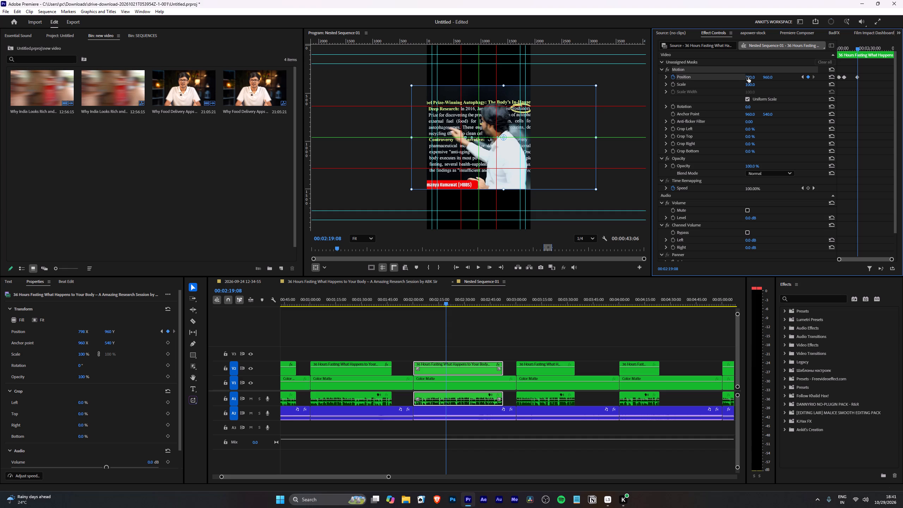
{"action": "key", "text": "Right"}
{"action": "key", "text": "Right"}
{"action": "key", "text": "Right"}
{"action": "key", "text": "Right"}
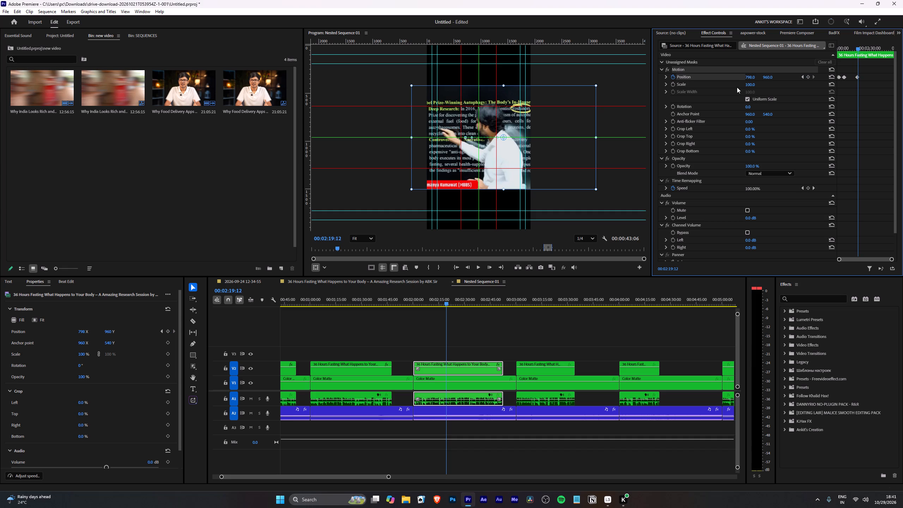
{"action": "key", "text": "Right"}
{"action": "key", "text": "Right"}
{"action": "key", "text": "Right"}
{"action": "key", "text": "Right"}
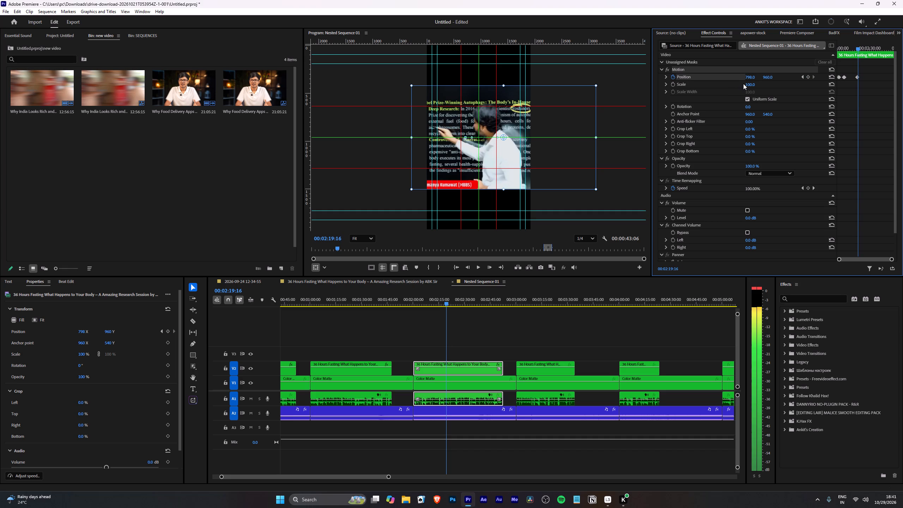
{"action": "key", "text": "Right"}
{"action": "key", "text": "Right"}
{"action": "key", "text": "Right"}
{"action": "key", "text": "Right"}
{"action": "key", "text": "Right"}
{"action": "key", "text": "Right"}
{"action": "key", "text": "Right"}
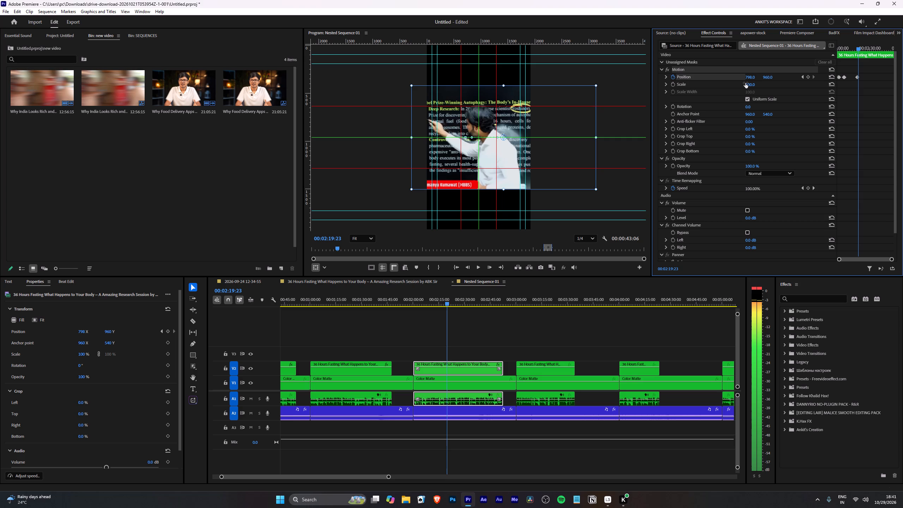
{"action": "key", "text": "Right"}
{"action": "left_click_drag", "start_coordinate": [750, 79], "coordinate": [784, 79]}
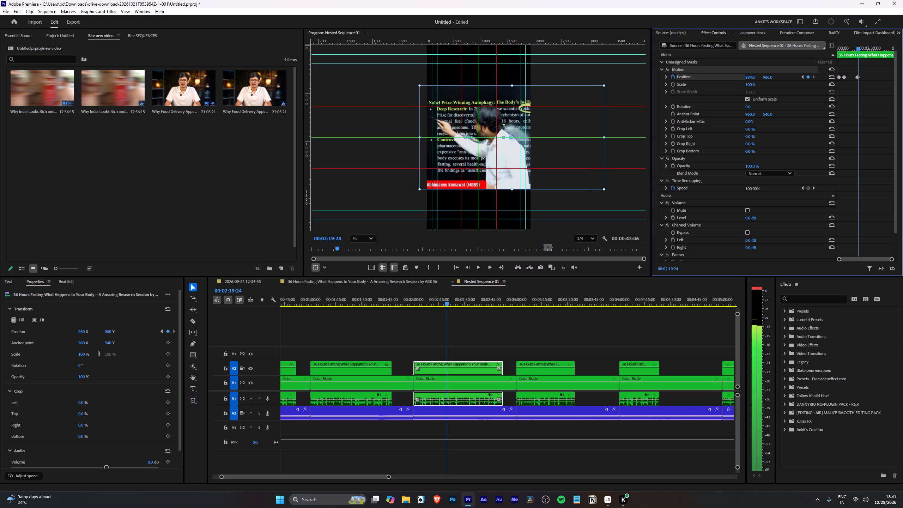
{"action": "left_click_drag", "start_coordinate": [784, 79], "coordinate": [822, 84]}
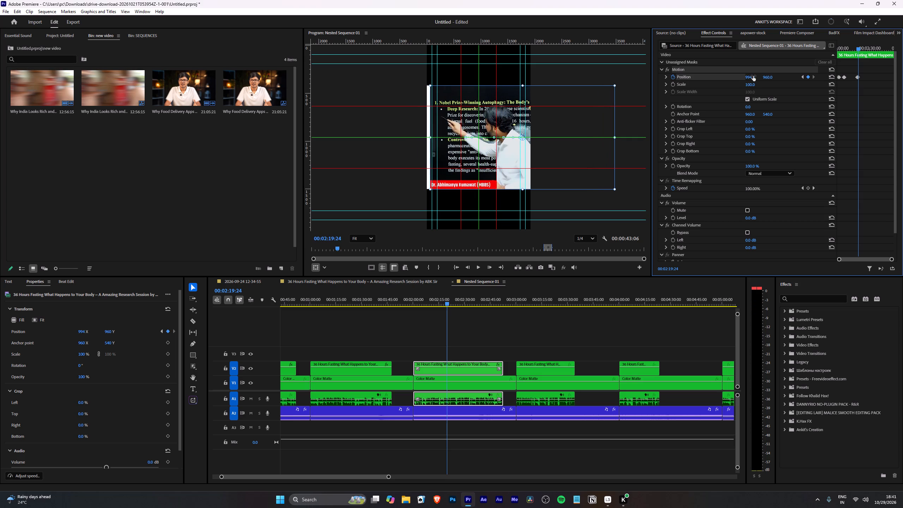
{"action": "left_click", "coordinate": [753, 76]}
{"action": "type", "text": "960"}
{"action": "key", "text": "Return"}
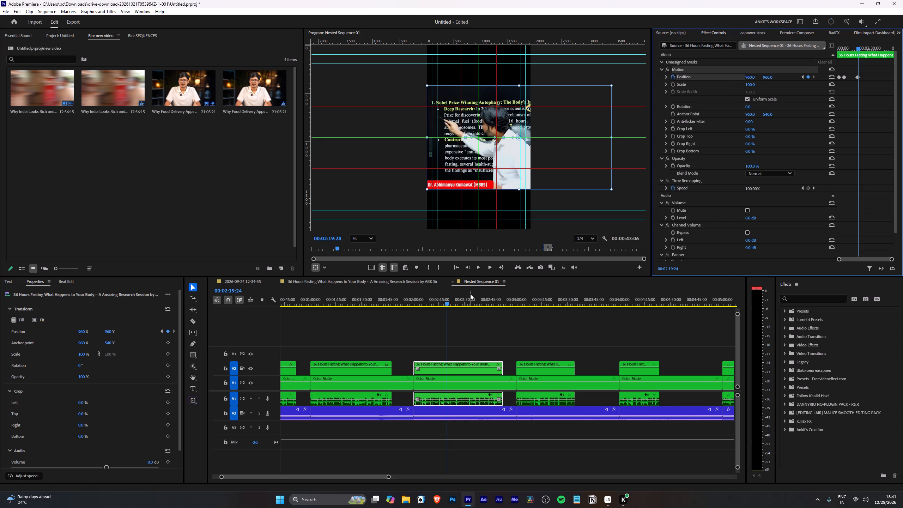
{"action": "left_click", "coordinate": [453, 333]}
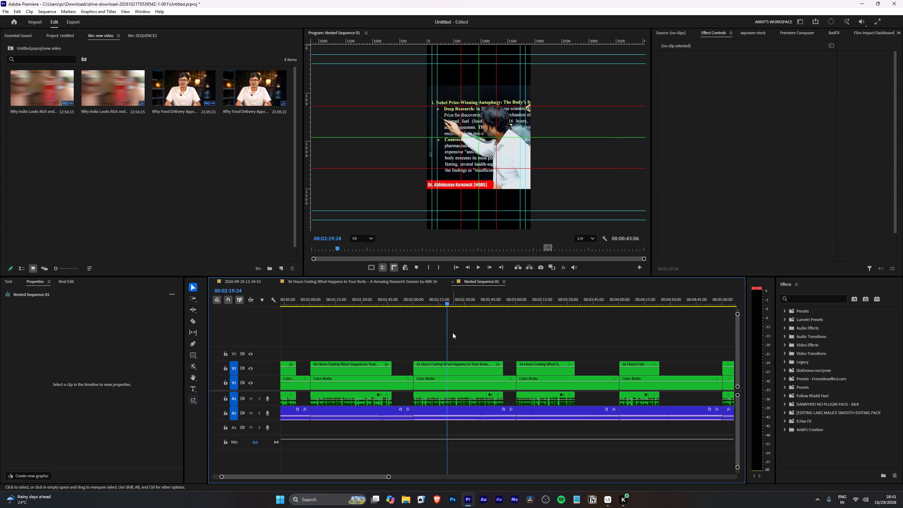
{"action": "key", "text": "space"}
{"action": "key", "text": "space"}
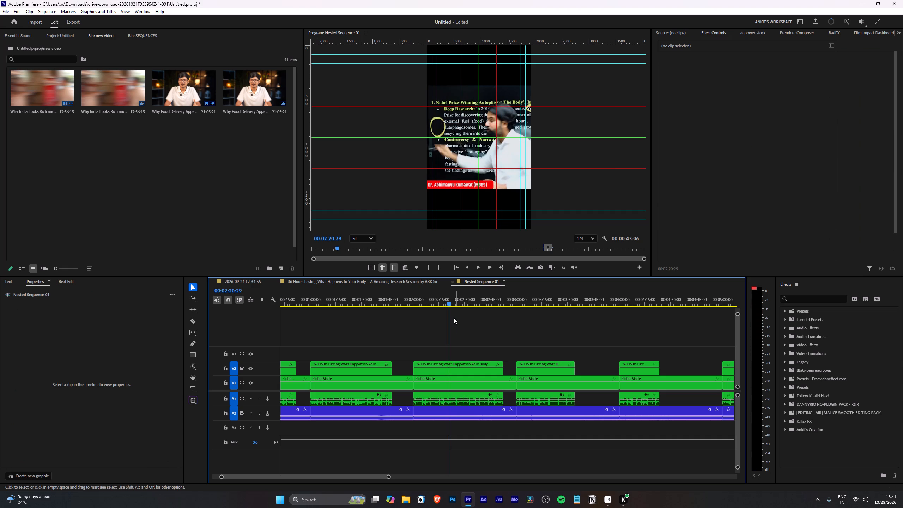
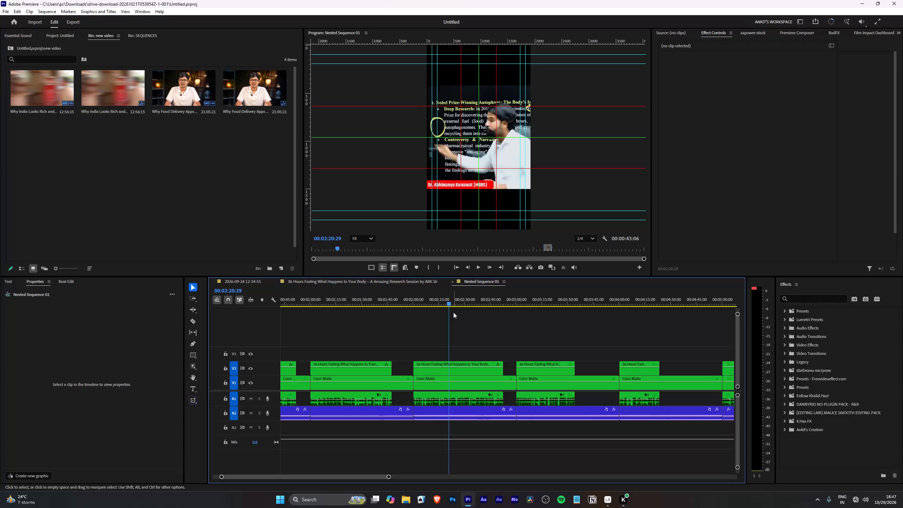
Replay Nested Sequence 01 from 00:02:08:24 to check the reframing up to the speaker's turn back near 00:02:21:10.
{"action": "key", "text": "space"}
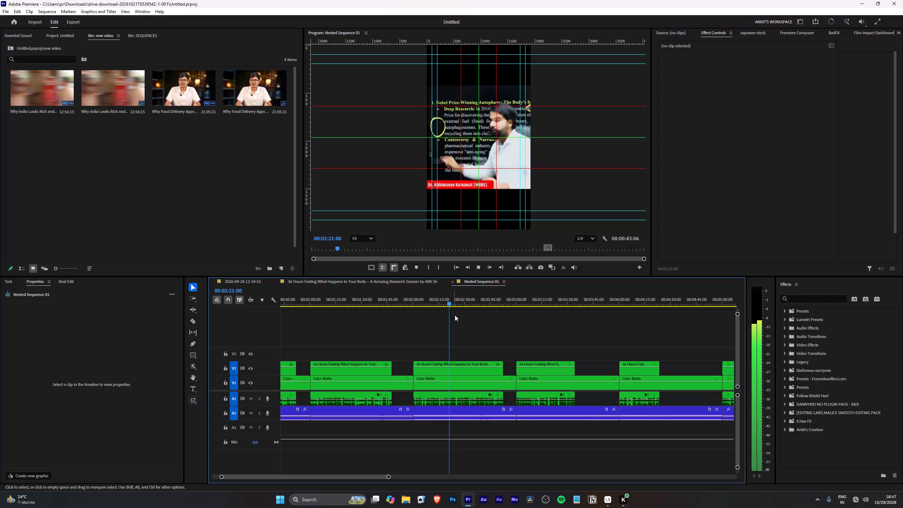
{"action": "scroll", "coordinate": [462, 353], "scroll_direction": "down", "scroll_amount": 10, "text": "alt"}
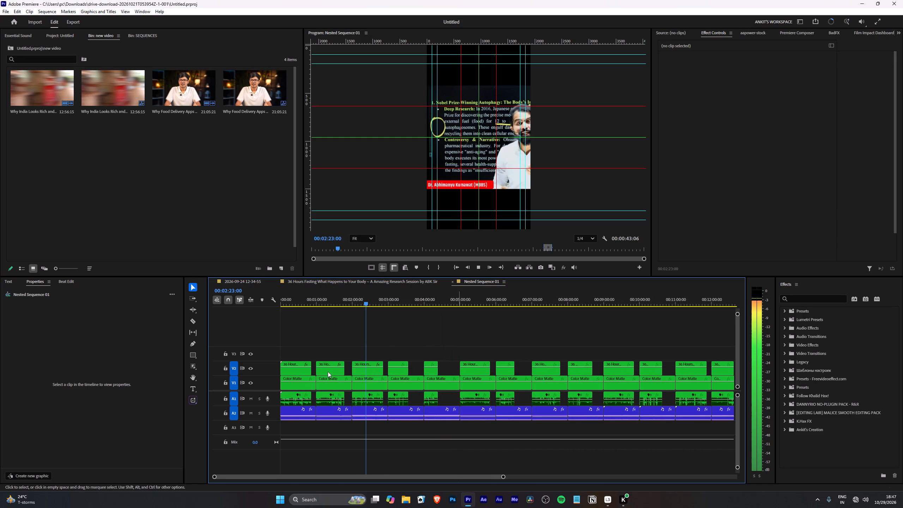
{"action": "scroll", "coordinate": [314, 358], "scroll_direction": "up", "scroll_amount": 9, "text": "alt"}
{"action": "scroll", "coordinate": [316, 340], "scroll_direction": "down", "scroll_amount": 5, "text": "alt"}
{"action": "scroll", "coordinate": [316, 340], "scroll_direction": "up", "scroll_amount": 2}
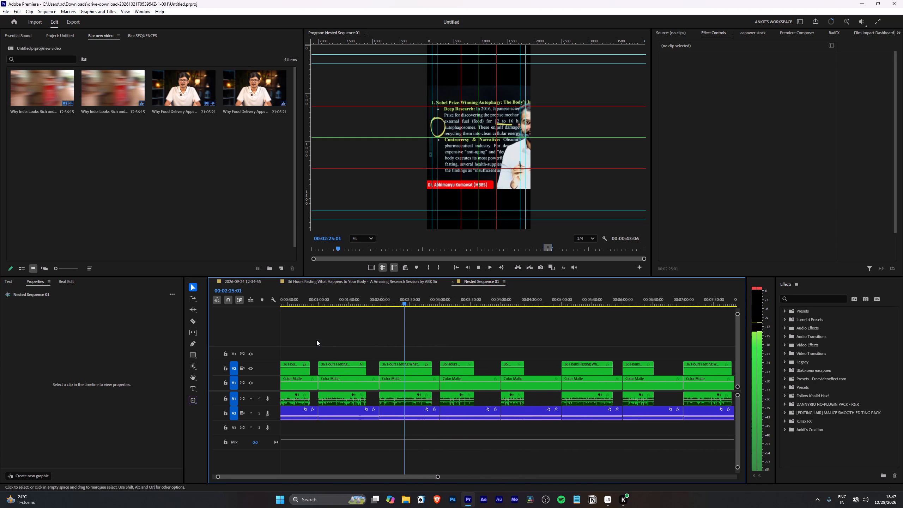
{"action": "scroll", "coordinate": [395, 333], "scroll_direction": "up", "scroll_amount": 3}
{"action": "left_click", "coordinate": [412, 300]}
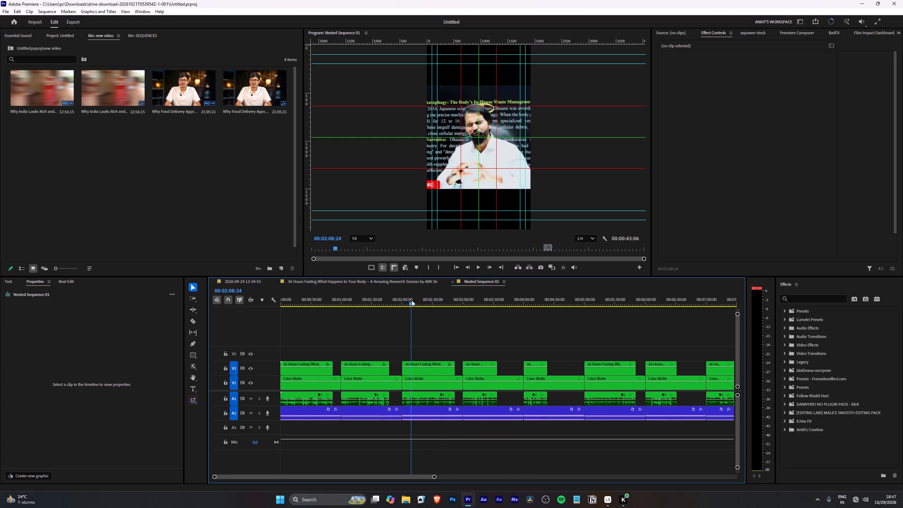
{"action": "scroll", "coordinate": [410, 327], "scroll_direction": "up", "scroll_amount": 9, "text": "alt"}
{"action": "key", "text": "space"}
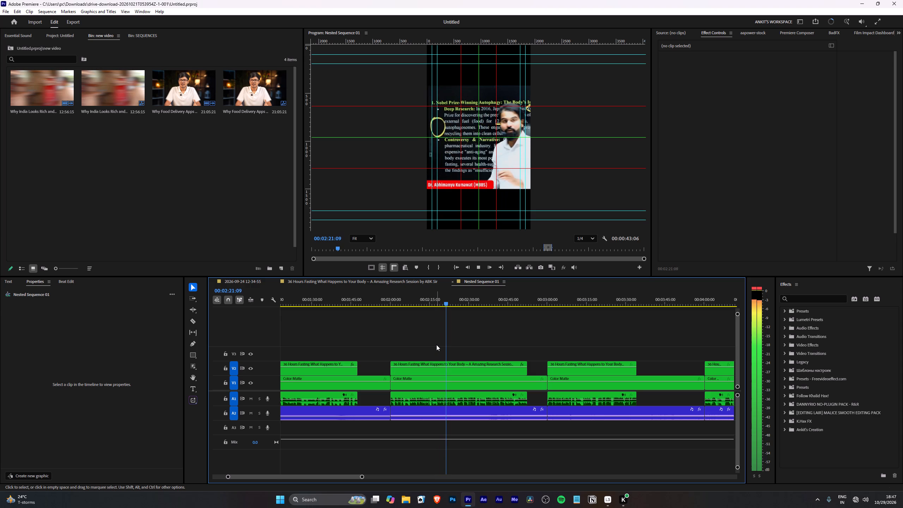
{"action": "key", "text": "space"}
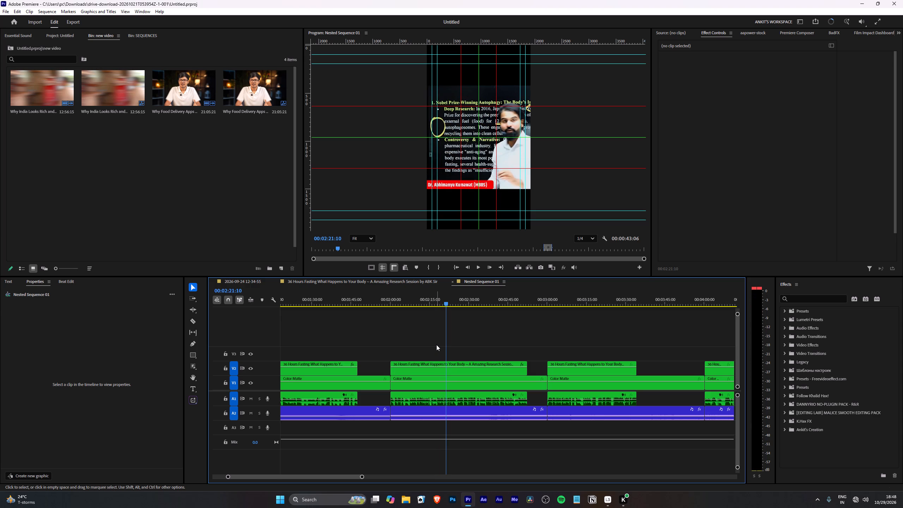
Add a Position keyframe to the 36 Hours Fasting clip at 00:02:21:02, just before the speaker moves away from the text, holding 960, 960.
{"action": "key", "text": "Left"}
{"action": "key", "text": "Left"}
{"action": "key", "text": "Left"}
{"action": "key", "text": "Left"}
{"action": "key", "text": "Left"}
{"action": "key", "text": "Left"}
{"action": "key", "text": "Left"}
{"action": "key", "text": "Left"}
{"action": "key", "text": "Left"}
{"action": "key", "text": "Left"}
{"action": "key", "text": "Right"}
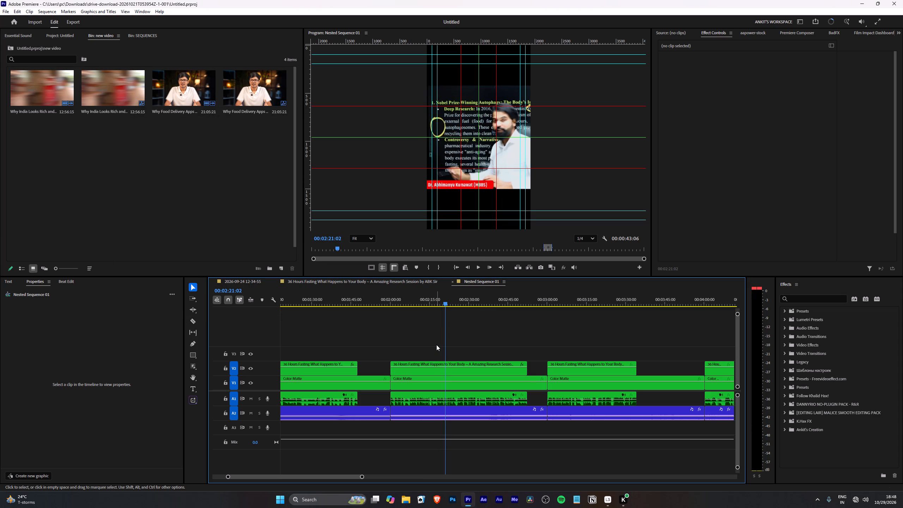
{"action": "left_click", "coordinate": [455, 372]}
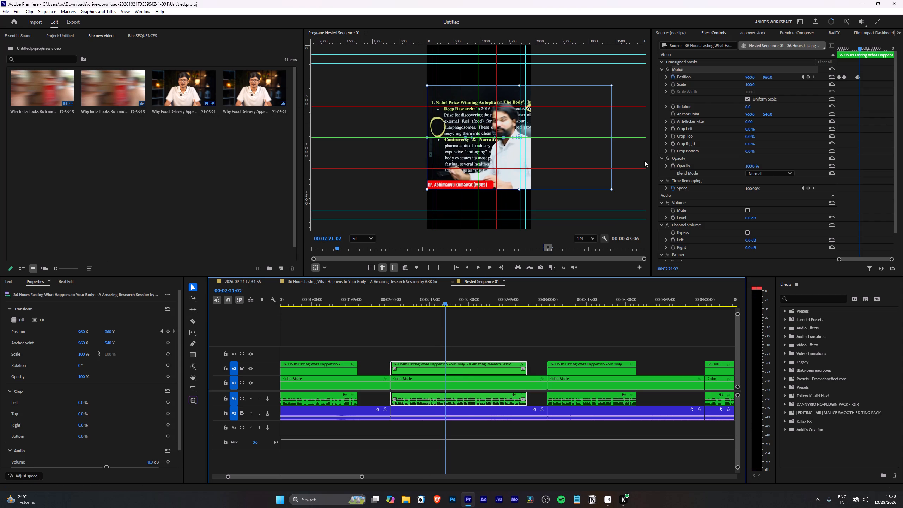
{"action": "left_click", "coordinate": [810, 77]}
Keyframe the clip's horizontal Position to 496 at 00:02:21:14 and play on to check the framing.
{"action": "key", "text": "space"}
{"action": "key", "text": "space"}
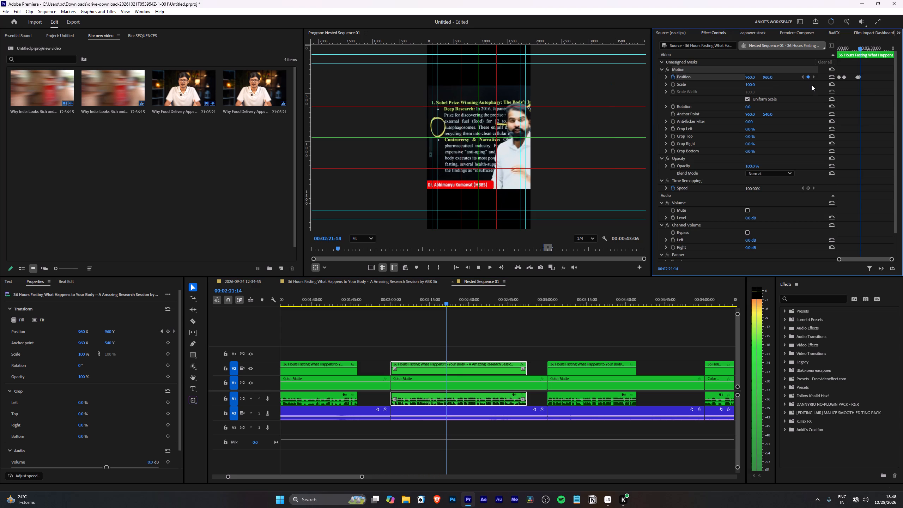
{"action": "left_click_drag", "start_coordinate": [750, 78], "coordinate": [733, 80]}
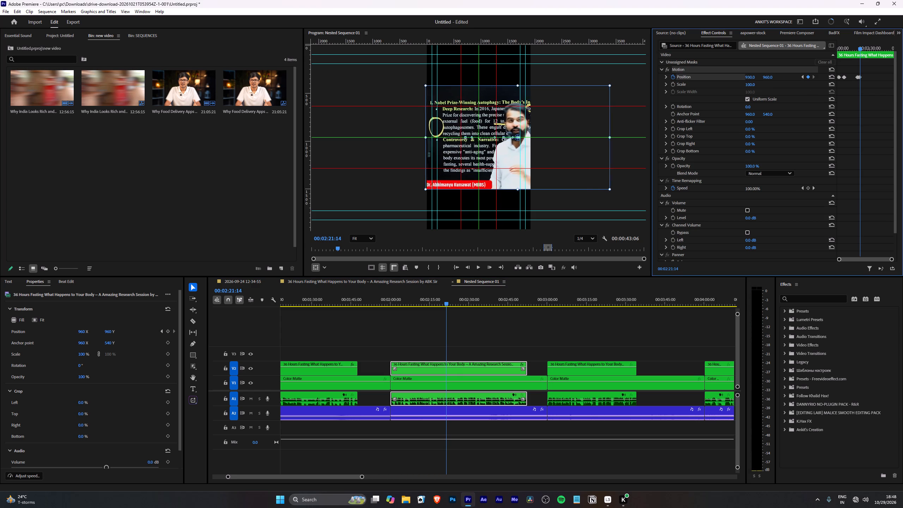
{"action": "left_click_drag", "start_coordinate": [733, 80], "coordinate": [593, 120]}
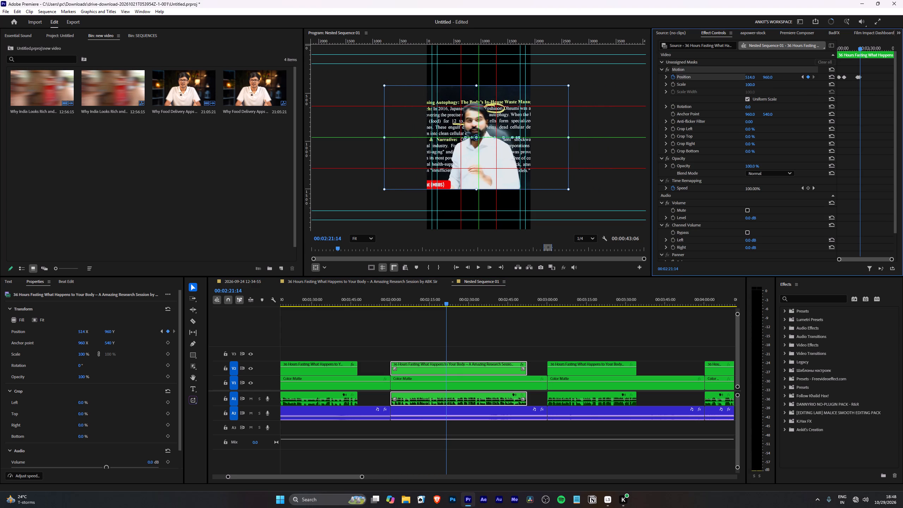
{"action": "left_click_drag", "start_coordinate": [593, 120], "coordinate": [587, 122]}
{"action": "key", "text": "space"}
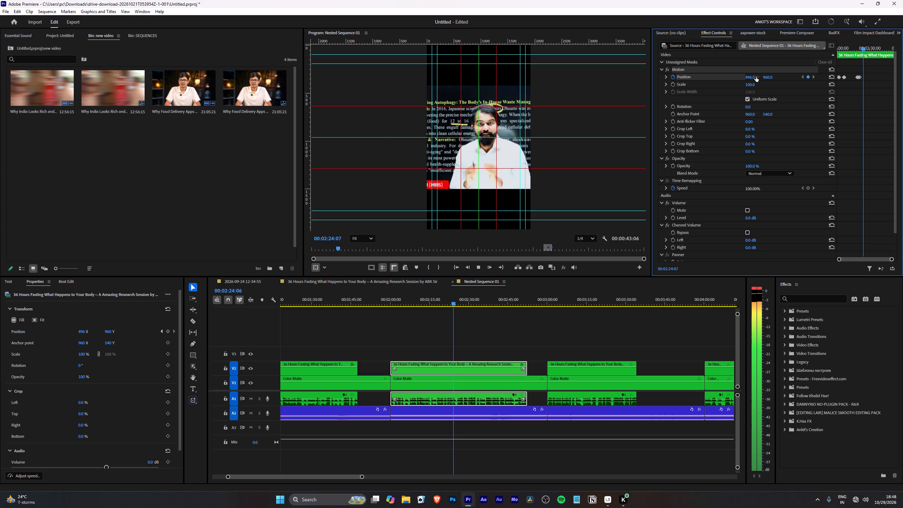
{"action": "key", "text": "space"}
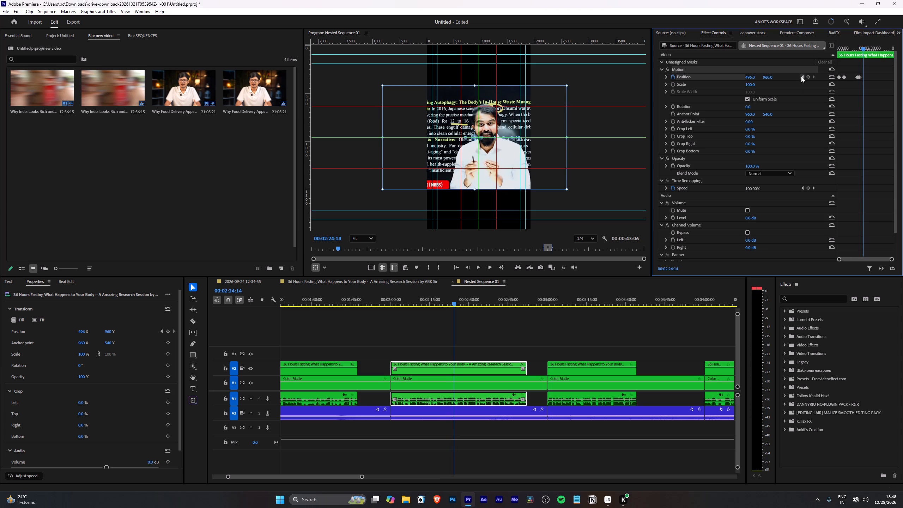
Return to the 00:02:21:14 keyframe, set its horizontal Position to 448, and play on until the speaker shifts toward the text.
{"action": "left_click", "coordinate": [801, 77]}
{"action": "left_click_drag", "start_coordinate": [747, 76], "coordinate": [733, 78]}
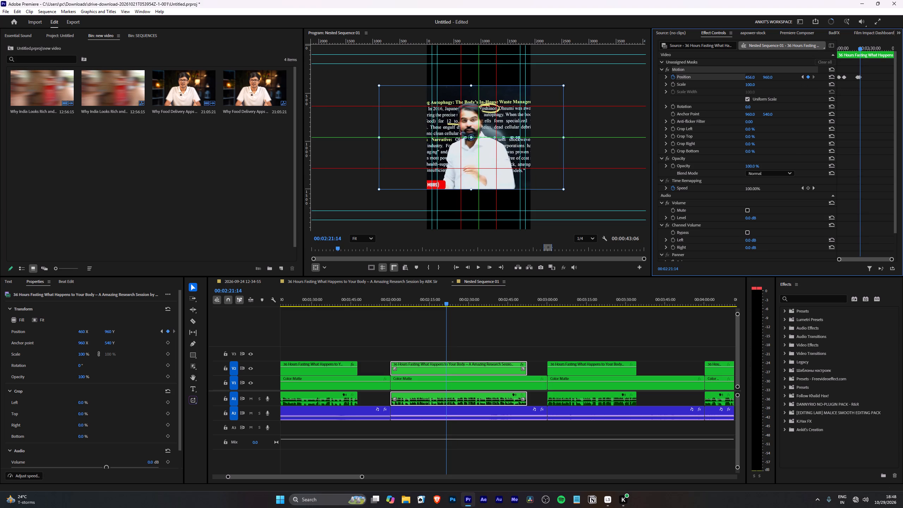
{"action": "left_click_drag", "start_coordinate": [733, 78], "coordinate": [730, 79]}
{"action": "key", "text": "space"}
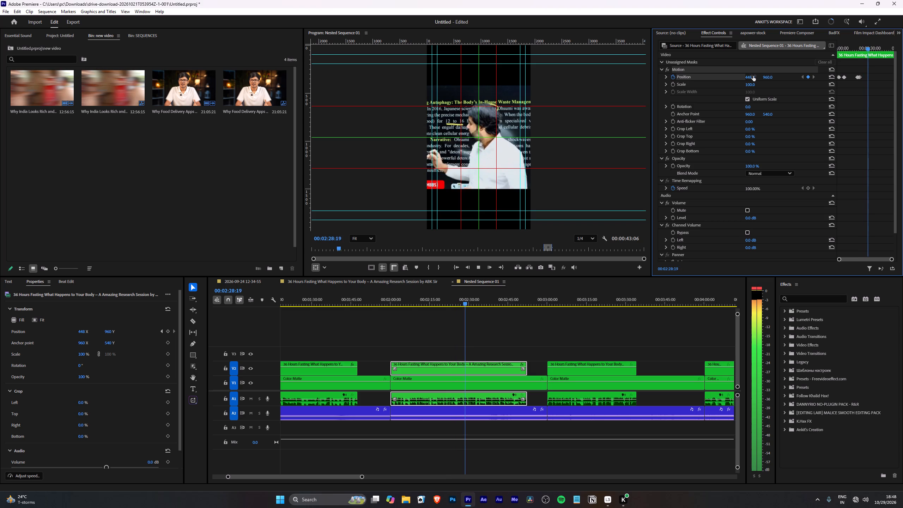
{"action": "key", "text": "space"}
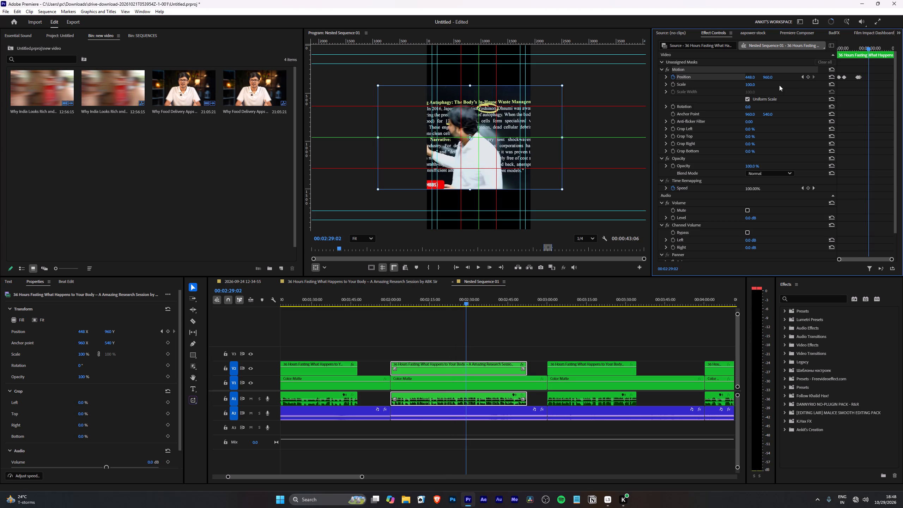
Add a Position keyframe at 00:02:28:21, just before the speaker shifts toward the text, holding 448, 960.
{"action": "key", "text": "Left"}
{"action": "key", "text": "Left"}
{"action": "key", "text": "Left"}
{"action": "key", "text": "Left"}
{"action": "key", "text": "Left"}
{"action": "key", "text": "Left"}
{"action": "key", "text": "Left"}
{"action": "key", "text": "Left"}
{"action": "key", "text": "Left"}
{"action": "key", "text": "Left"}
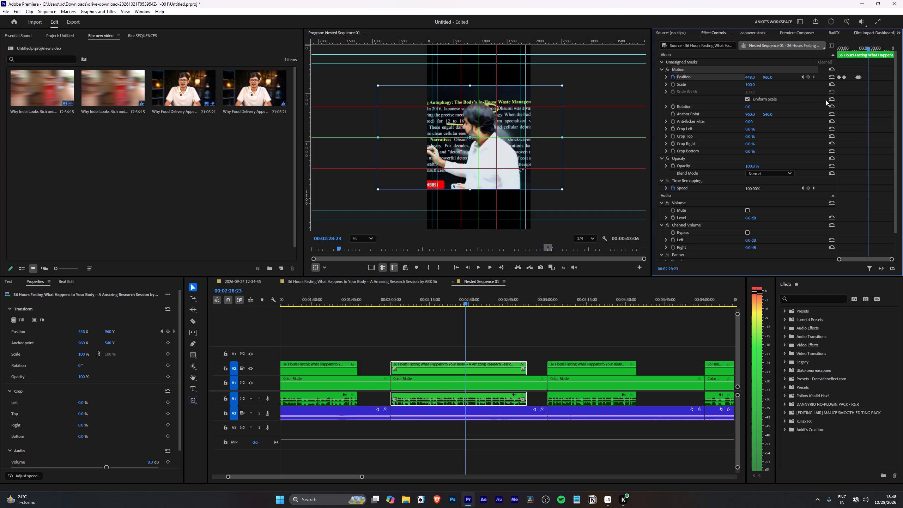
{"action": "key", "text": "Left"}
{"action": "key", "text": "Left"}
{"action": "left_click", "coordinate": [809, 79]}
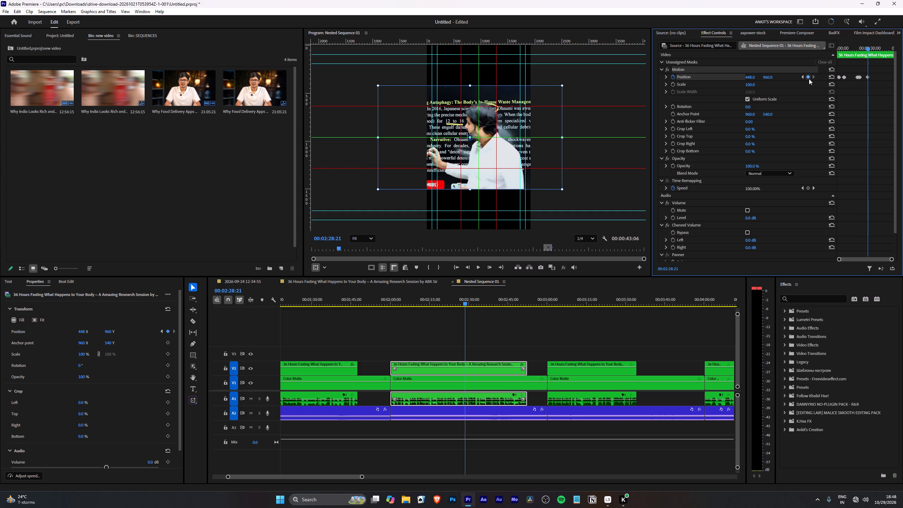
Find where the speaker has moved at 00:02:29:08 and keyframe the clip's horizontal Position to 960.
{"action": "key", "text": "space"}
{"action": "key", "text": "space"}
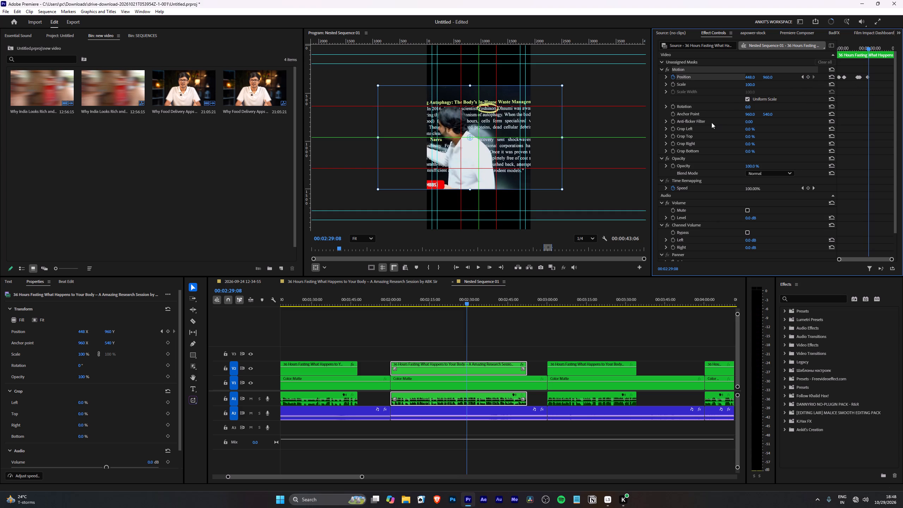
{"action": "left_click_drag", "start_coordinate": [746, 77], "coordinate": [850, 92]}
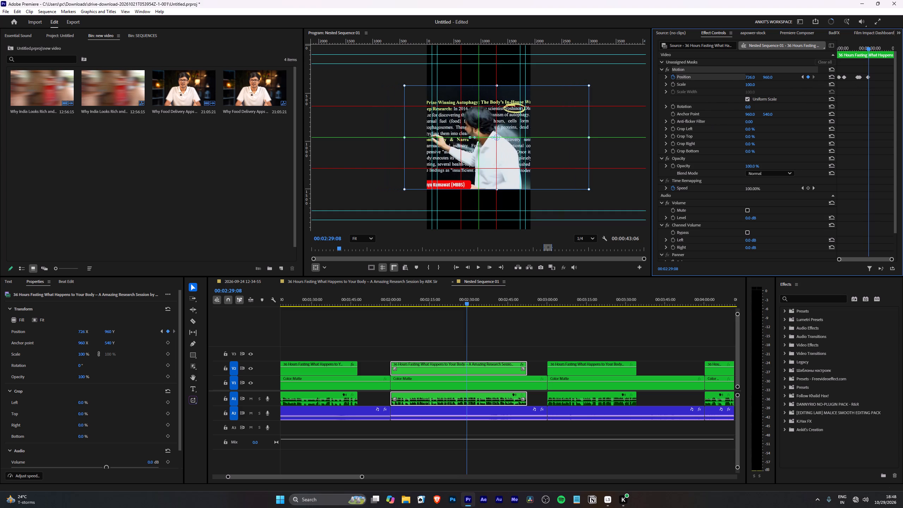
{"action": "left_click_drag", "start_coordinate": [850, 92], "coordinate": [759, 77]}
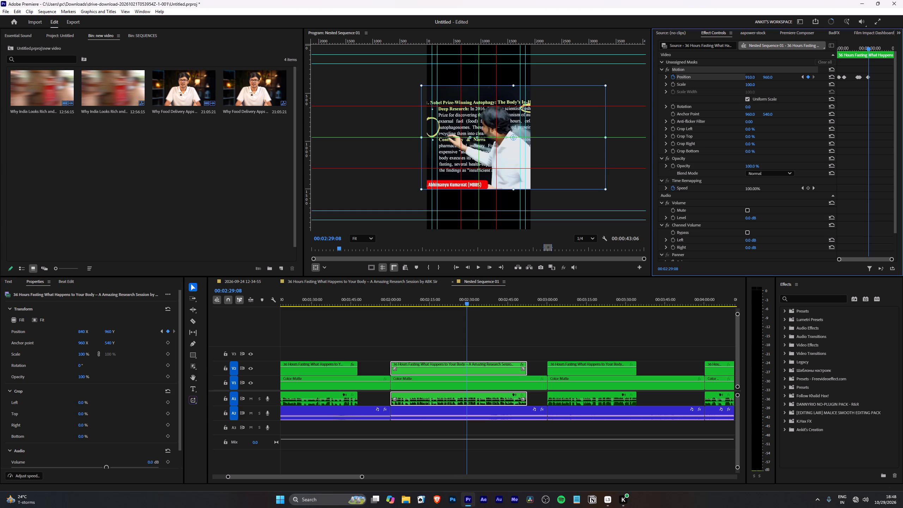
{"action": "left_click_drag", "start_coordinate": [759, 77], "coordinate": [766, 77]}
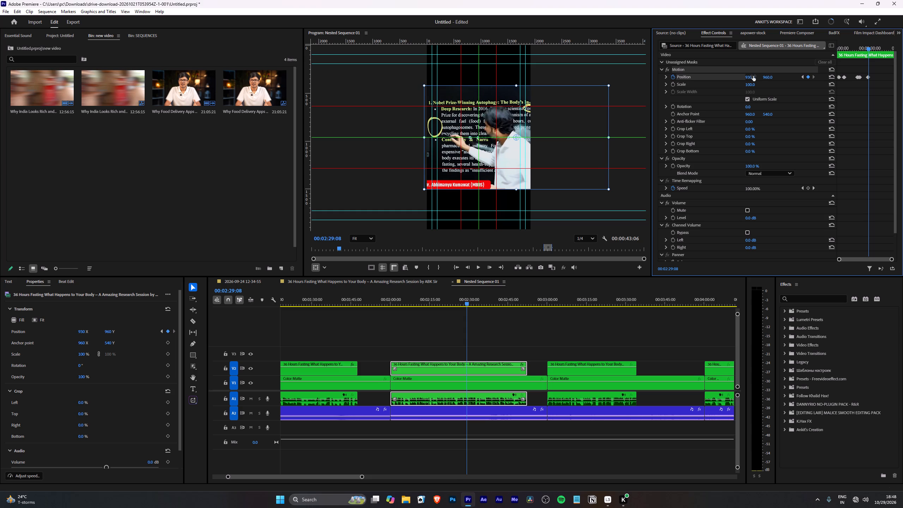
{"action": "left_click", "coordinate": [753, 76]}
{"action": "key", "text": "9"}
{"action": "type", "text": "60"}
{"action": "key", "text": "Return"}
Play on and add a Position keyframe at 00:02:31:13, as the speaker turns back from the text, holding 960, 960.
{"action": "key", "text": "space"}
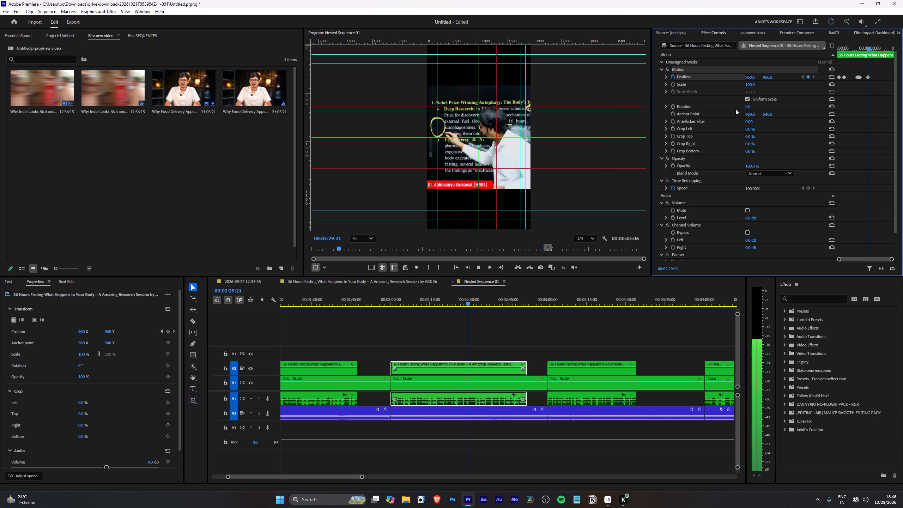
{"action": "key", "text": "space"}
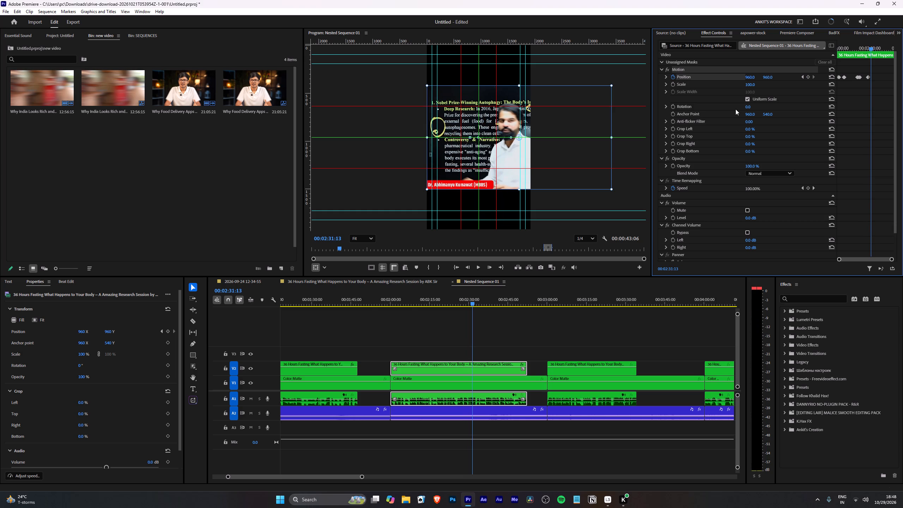
{"action": "left_click", "coordinate": [808, 77]}
Advance to 00:02:32:02 and keyframe the clip's horizontal Position to 394 to center the speaker.
{"action": "key", "text": "space"}
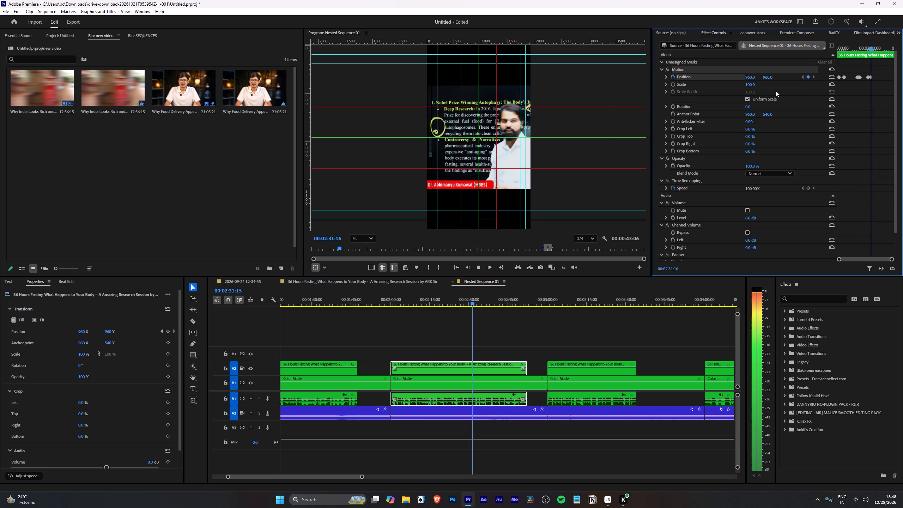
{"action": "key", "text": "space"}
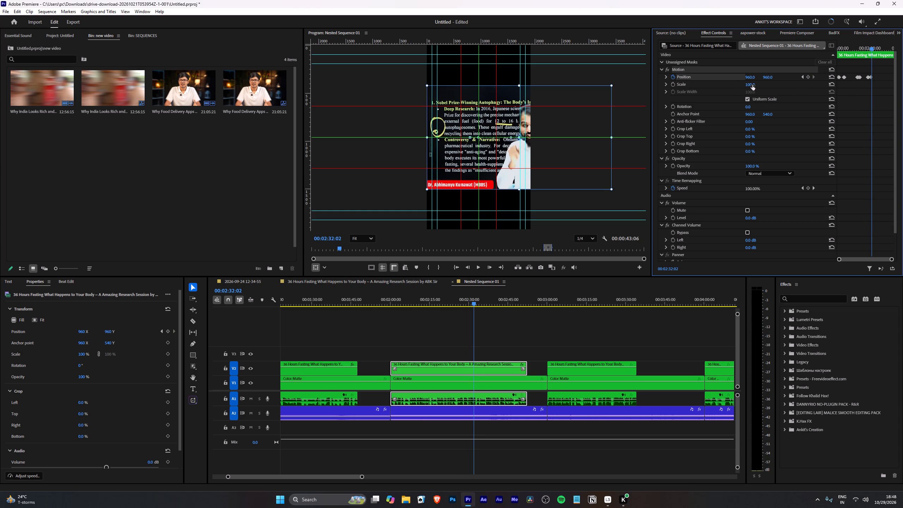
{"action": "left_click_drag", "start_coordinate": [752, 79], "coordinate": [581, 113]}
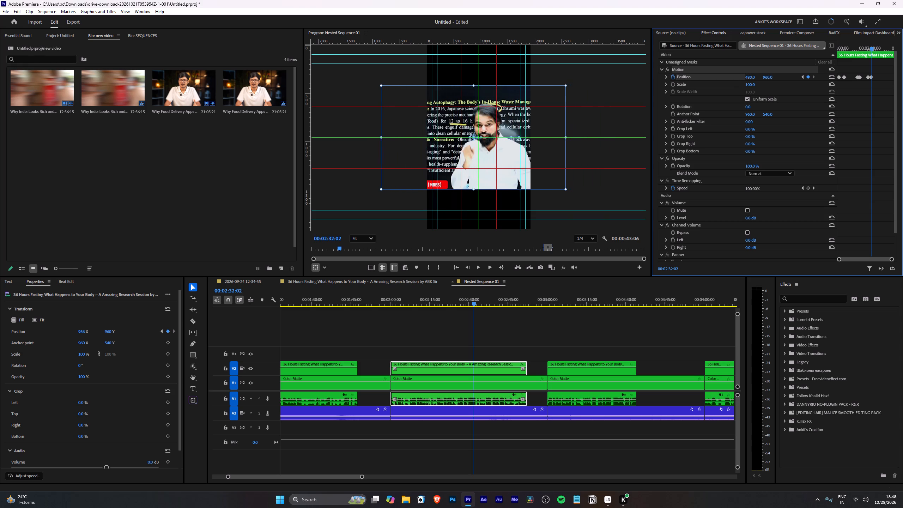
{"action": "left_click_drag", "start_coordinate": [581, 113], "coordinate": [550, 129]}
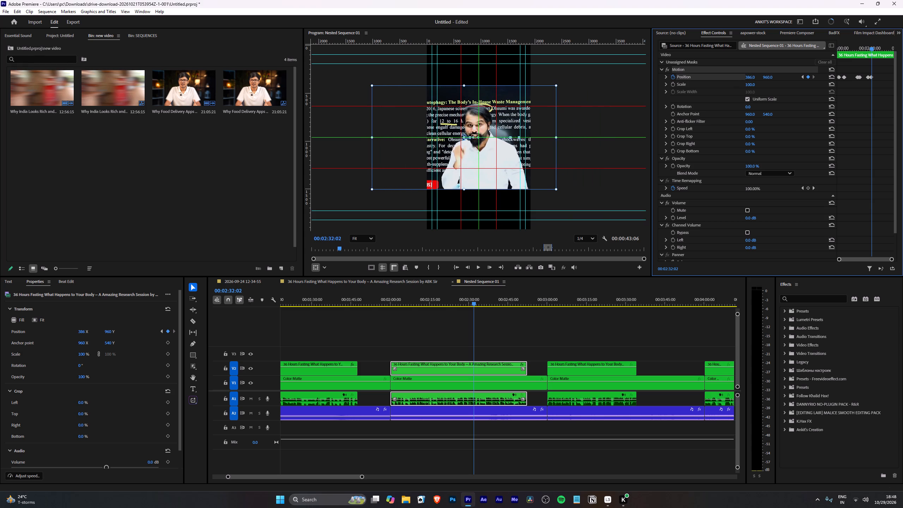
{"action": "left_click_drag", "start_coordinate": [550, 129], "coordinate": [553, 127]}
Play on and add a Position keyframe at 00:02:38:15, before the speaker moves toward the text, holding 394, 960.
{"action": "key", "text": "space"}
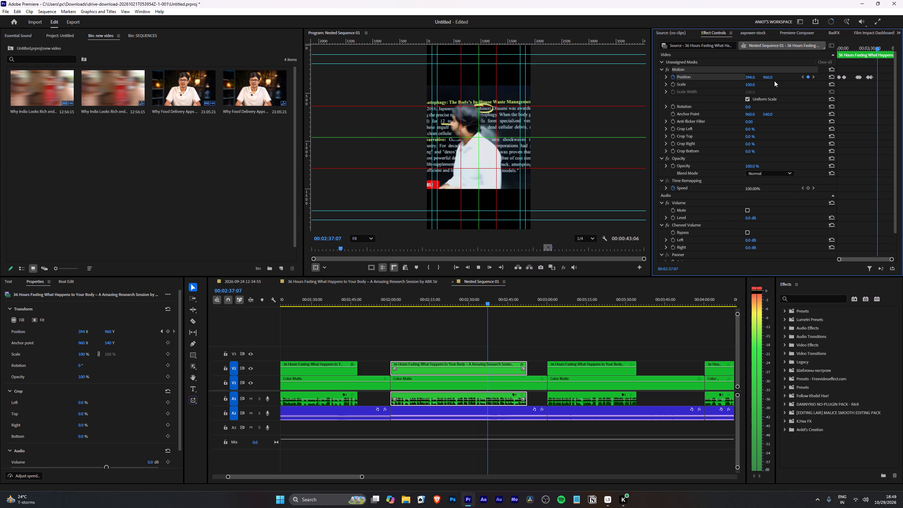
{"action": "key", "text": "space"}
{"action": "key", "text": "space"}
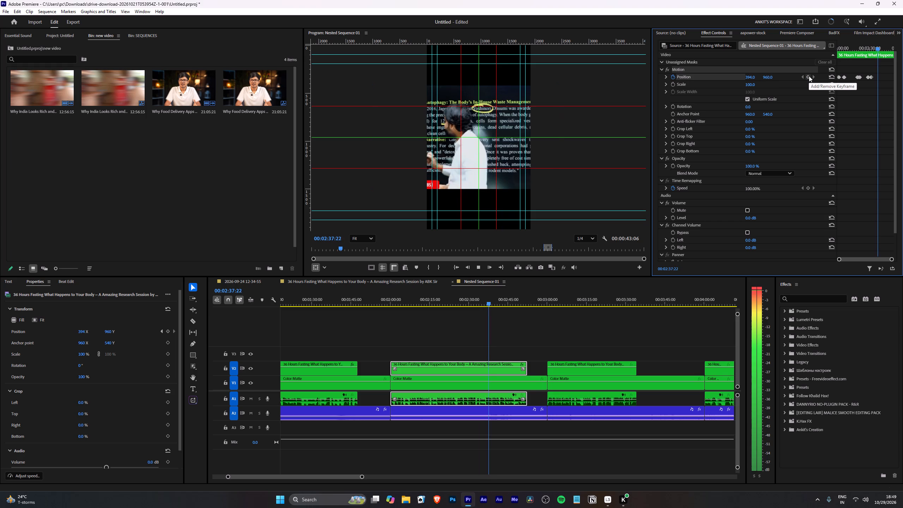
{"action": "key", "text": "space"}
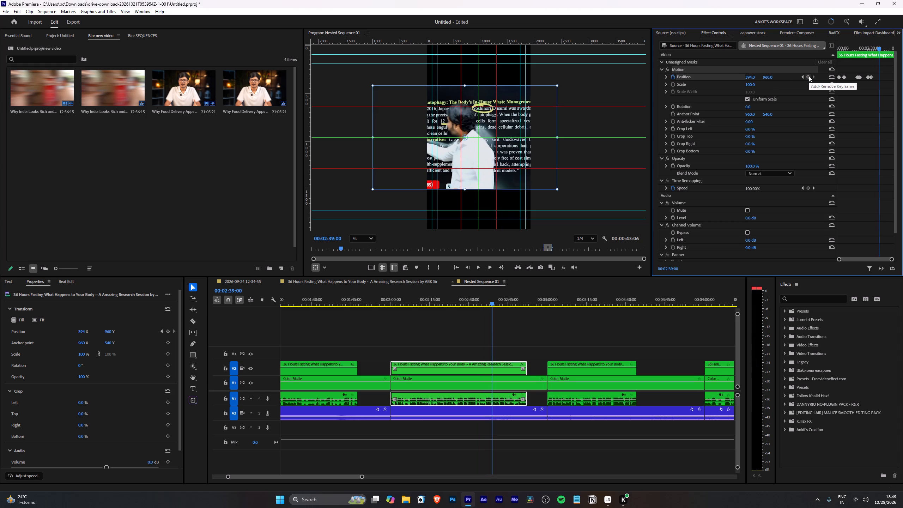
{"action": "key", "text": "Left"}
{"action": "key", "text": "Left"}
{"action": "key", "text": "Left"}
{"action": "key", "text": "Left"}
{"action": "key", "text": "Left"}
{"action": "key", "text": "Left"}
{"action": "key", "text": "Left"}
{"action": "key", "text": "Left"}
{"action": "key", "text": "Left"}
{"action": "key", "text": "Left"}
{"action": "key", "text": "Left"}
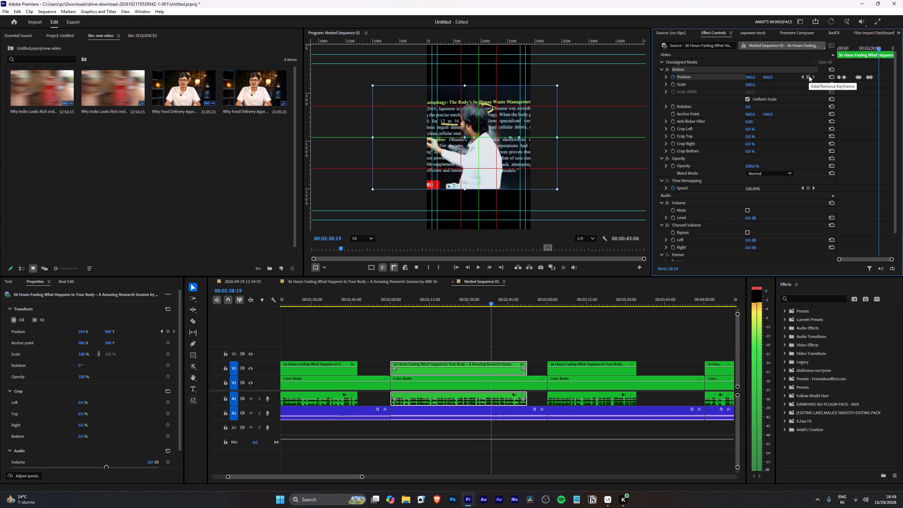
{"action": "key", "text": "Left"}
{"action": "key", "text": "Left"}
{"action": "key", "text": "Left"}
{"action": "key", "text": "Left"}
{"action": "left_click", "coordinate": [809, 76]}
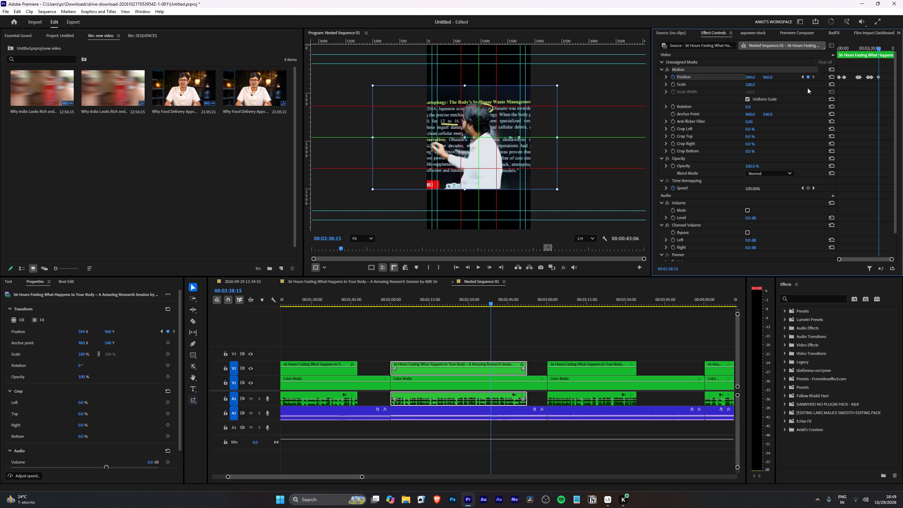
Advance to 00:02:39:04 and keyframe the clip's horizontal Position to 960 to follow the speaker at the text.
{"action": "key", "text": "space"}
{"action": "key", "text": "space"}
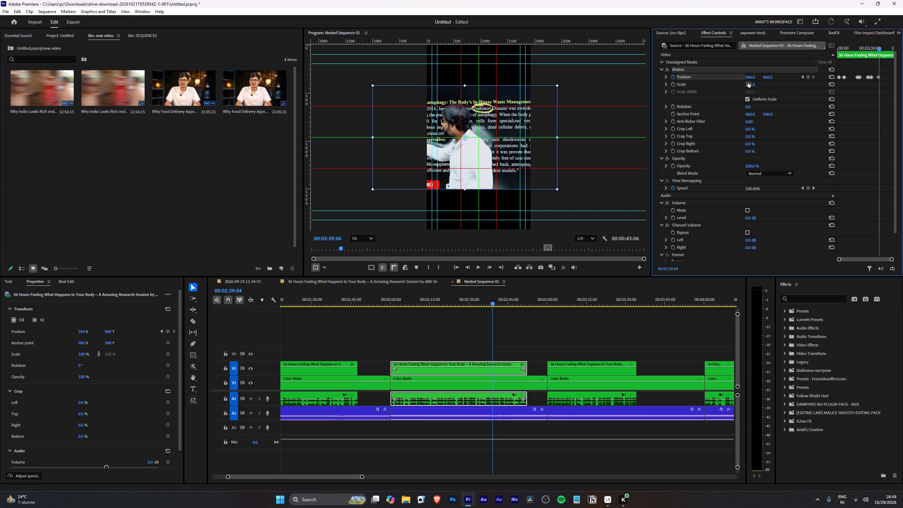
{"action": "left_click_drag", "start_coordinate": [750, 78], "coordinate": [762, 79]}
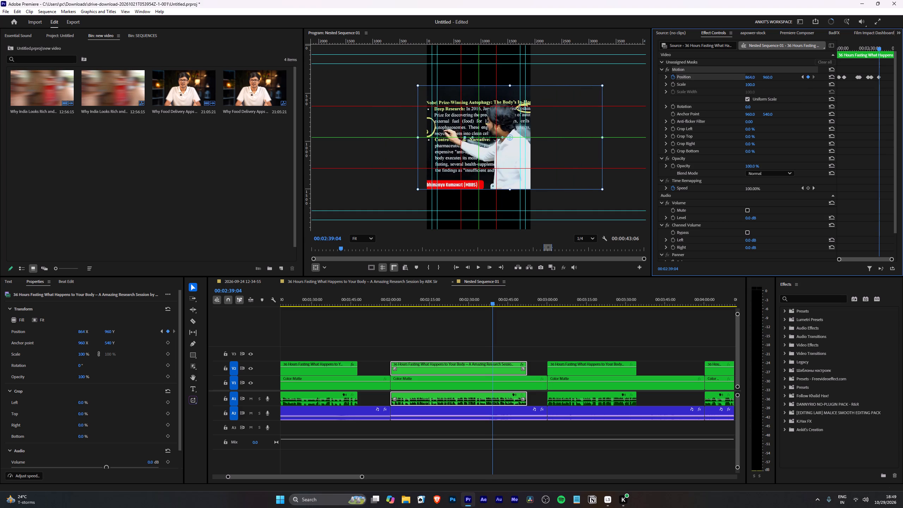
{"action": "left_click_drag", "start_coordinate": [762, 79], "coordinate": [787, 79]}
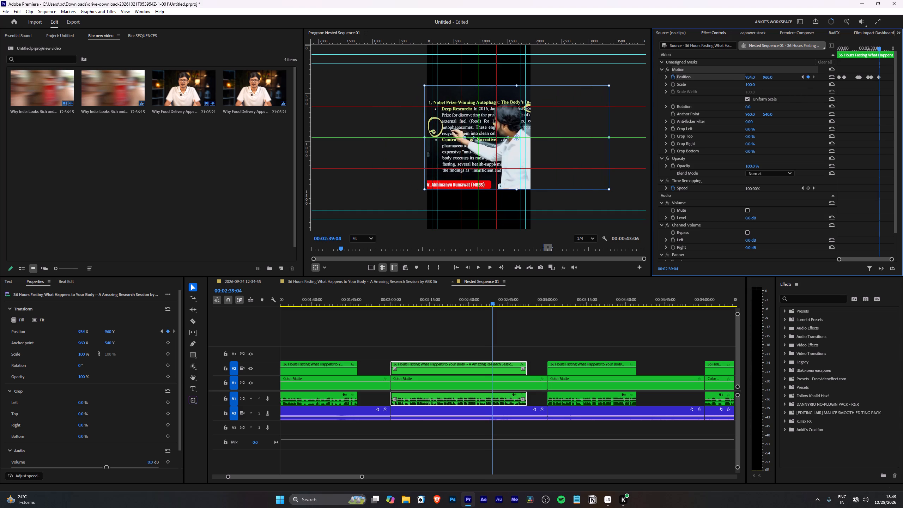
{"action": "left_click_drag", "start_coordinate": [787, 79], "coordinate": [800, 77]}
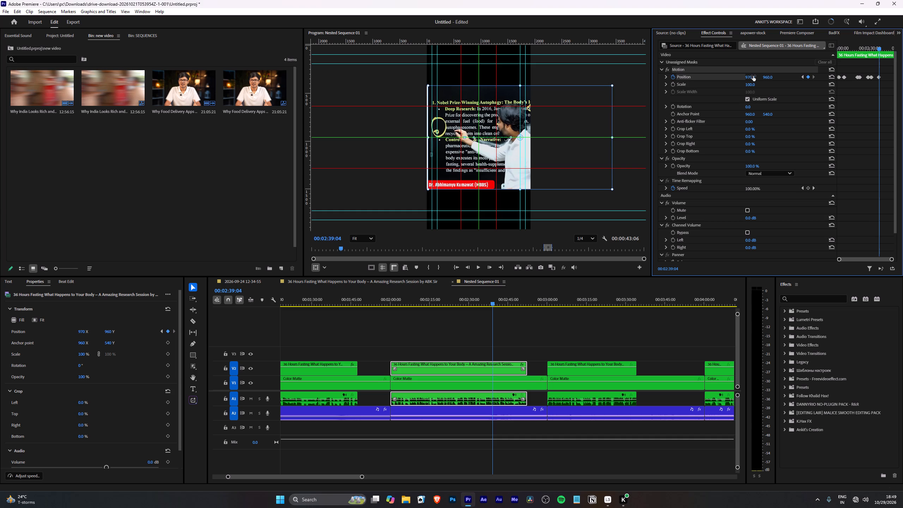
{"action": "left_click", "coordinate": [753, 76]}
{"action": "type", "text": "960"}
{"action": "key", "text": "Return"}
Play on and add a Position keyframe at 00:02:41:18, as the speaker turns back from the text, holding 960, 960.
{"action": "key", "text": "space"}
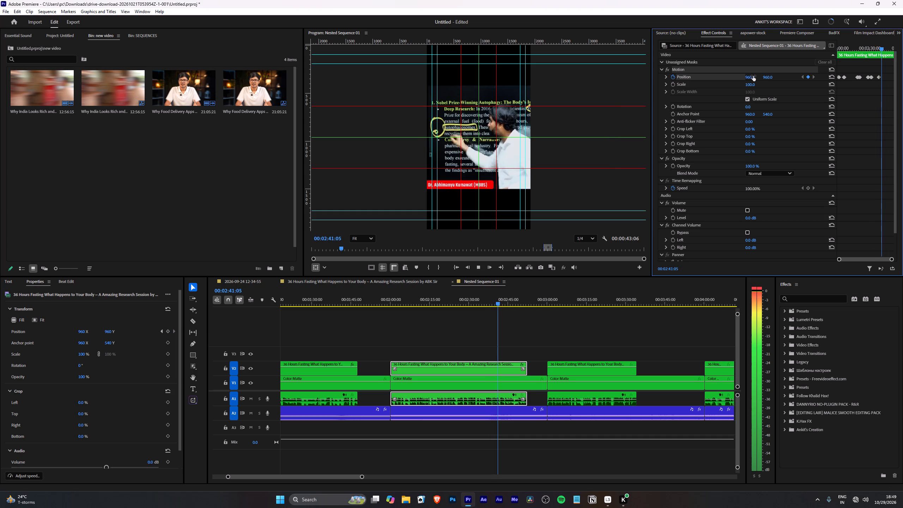
{"action": "key", "text": "space"}
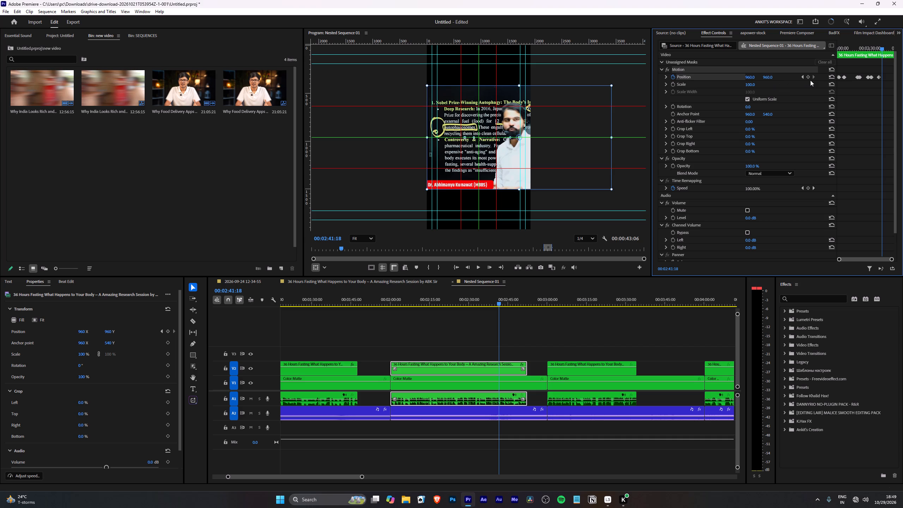
{"action": "left_click", "coordinate": [810, 80]}
{"action": "left_click", "coordinate": [810, 75]}
Advance to 00:02:42:08 and keyframe the clip's horizontal Position to 350 to center the speaker.
{"action": "key", "text": "space"}
{"action": "key", "text": "space"}
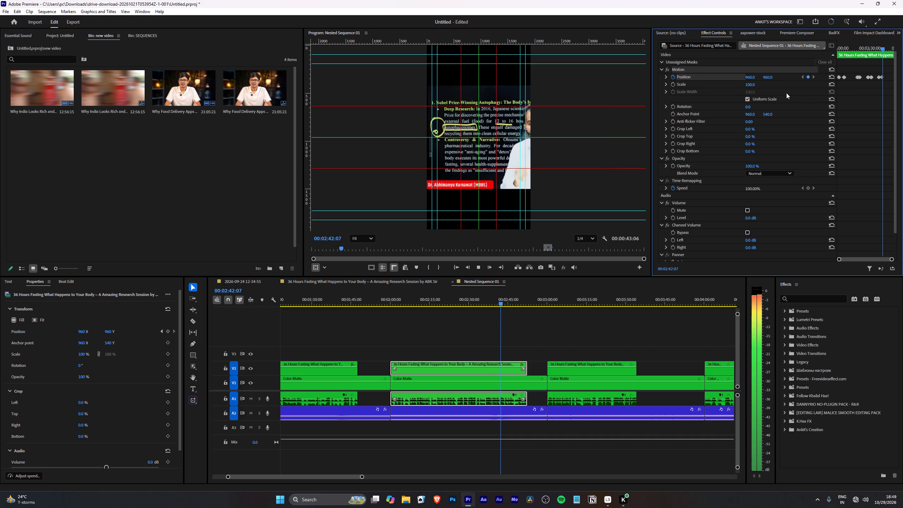
{"action": "left_click_drag", "start_coordinate": [750, 77], "coordinate": [584, 103]}
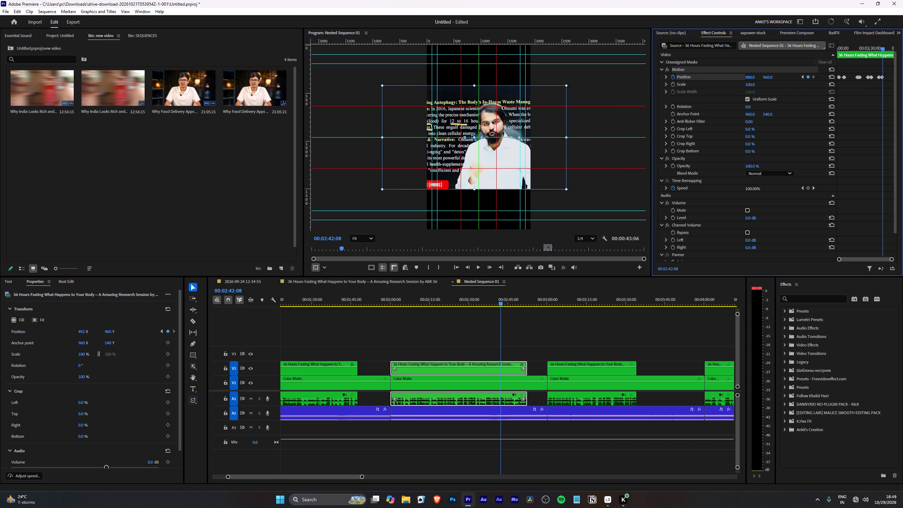
{"action": "left_click_drag", "start_coordinate": [584, 103], "coordinate": [518, 142]}
{"action": "key", "text": "space"}
{"action": "key", "text": "space"}
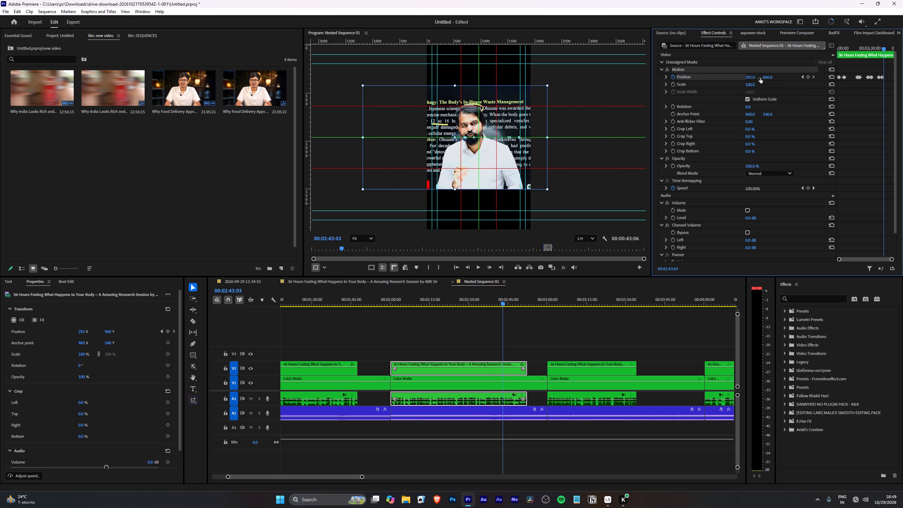
{"action": "left_click", "coordinate": [802, 76]}
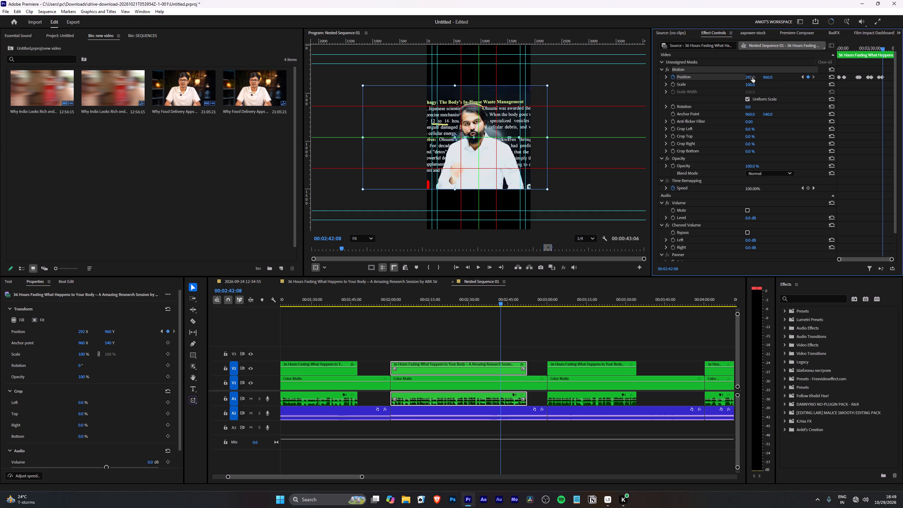
{"action": "left_click_drag", "start_coordinate": [752, 77], "coordinate": [774, 76]}
Move on to the next 36 Hours Fasting clip, starting at 00:03:00:05, and set its horizontal Position to 334 to center the speaker.
{"action": "key", "text": "space"}
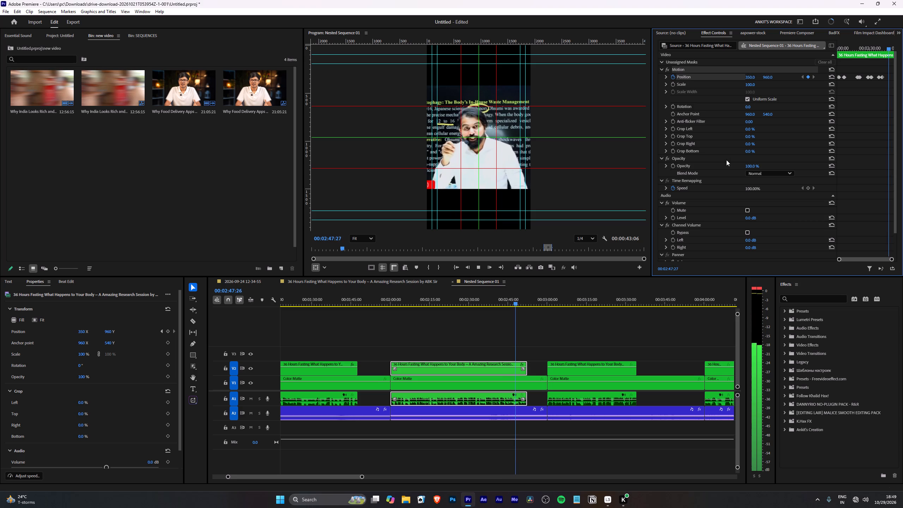
{"action": "scroll", "coordinate": [497, 304], "scroll_direction": "down", "scroll_amount": 5}
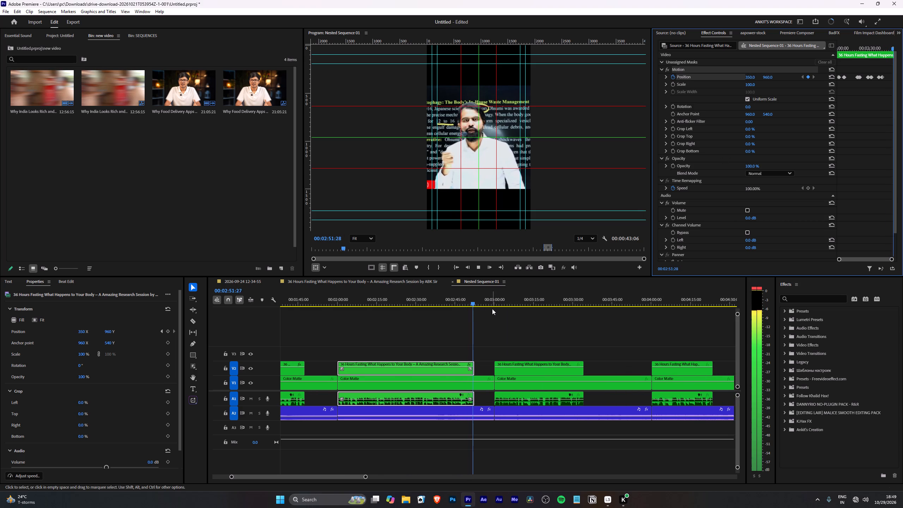
{"action": "key", "text": "Down"}
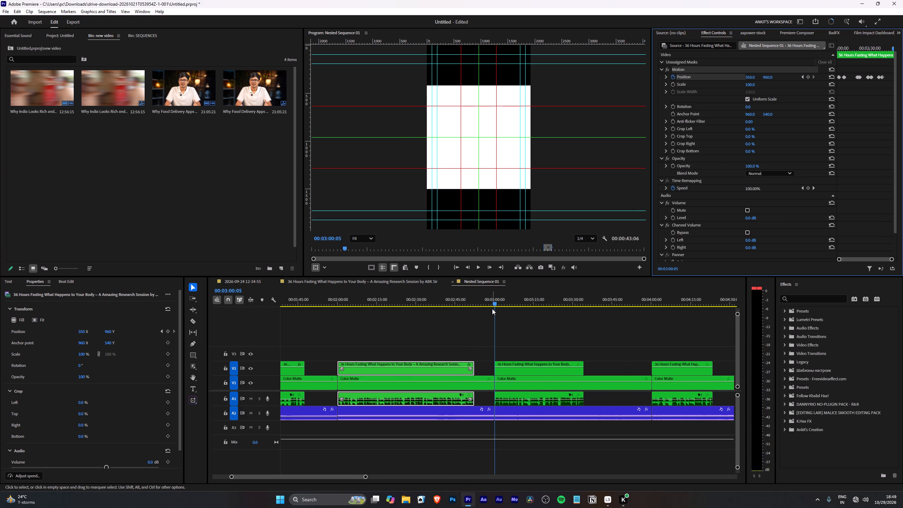
{"action": "left_click", "coordinate": [537, 371]}
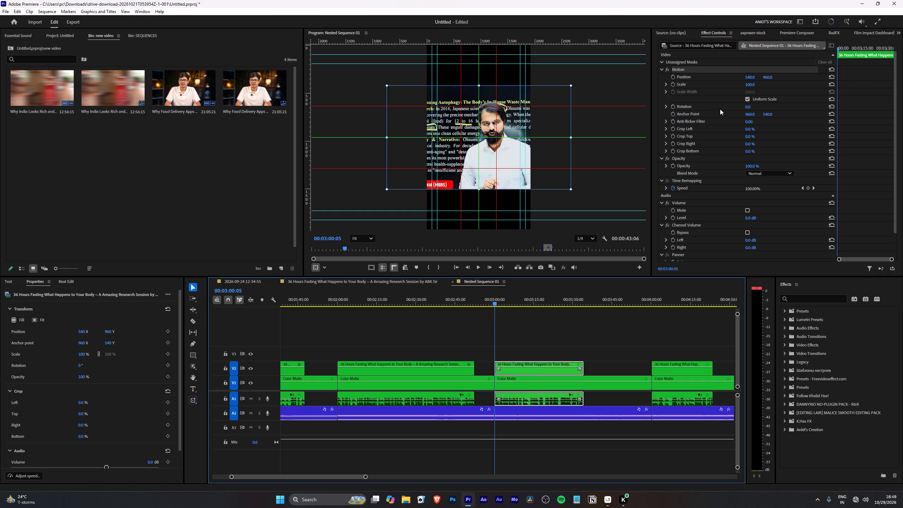
{"action": "left_click_drag", "start_coordinate": [747, 75], "coordinate": [697, 105]}
{"action": "key", "text": "space"}
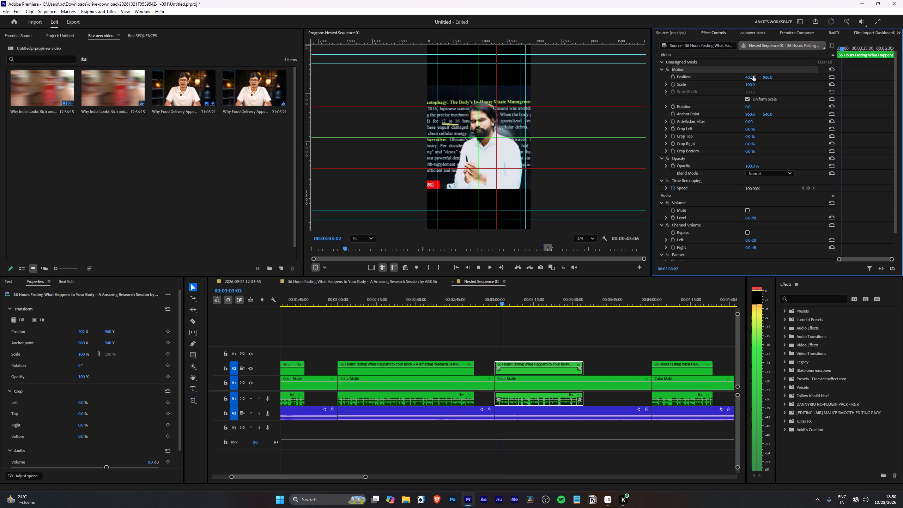
{"action": "key", "text": "space"}
{"action": "key", "text": "space"}
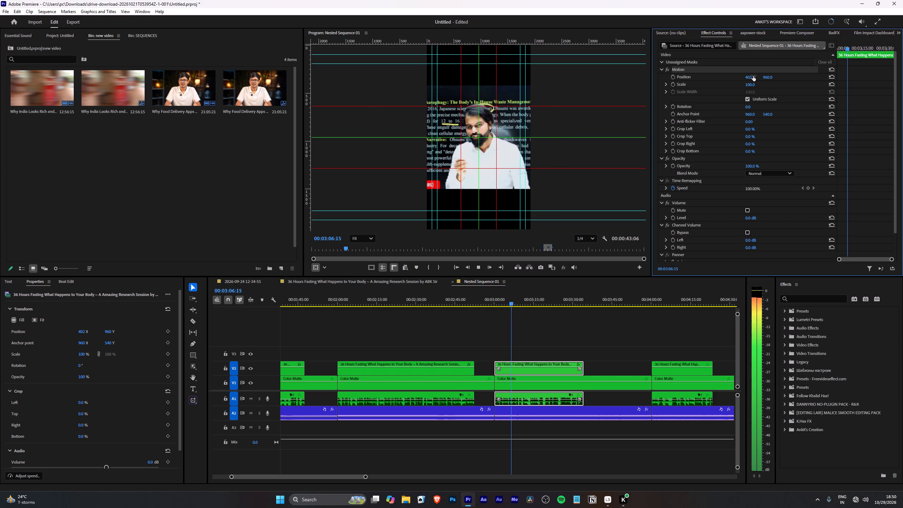
{"action": "key", "text": "space"}
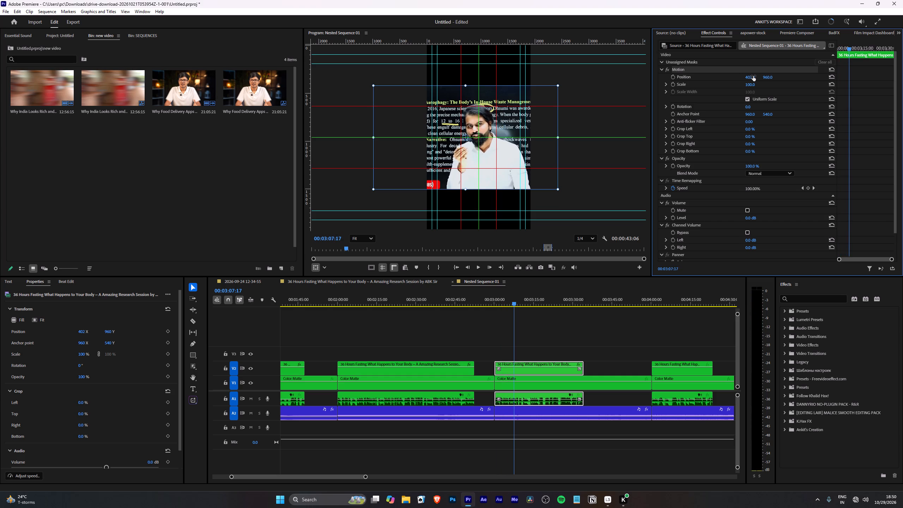
{"action": "left_click_drag", "start_coordinate": [755, 78], "coordinate": [748, 83]}
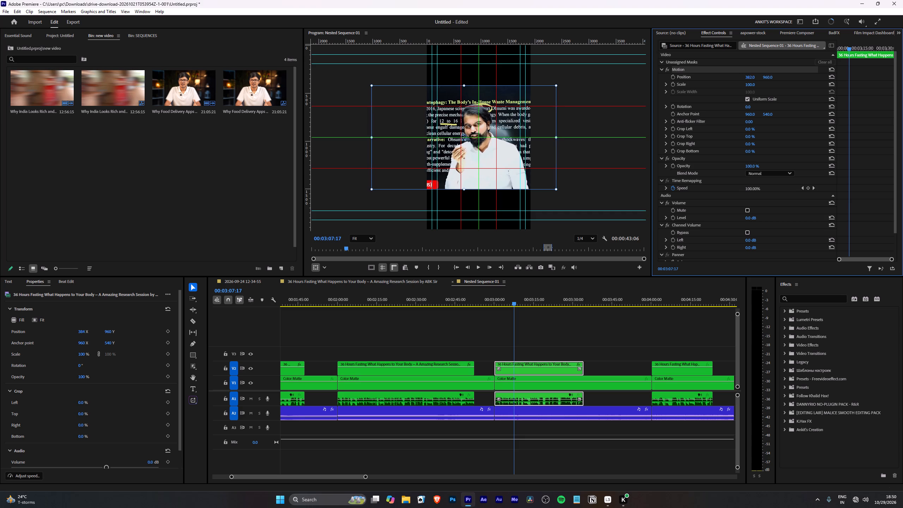
{"action": "left_click_drag", "start_coordinate": [748, 83], "coordinate": [733, 96]}
Play on to the speaker's next shift and start Position animation at 00:03:16:04 with a keyframe holding 334, 960.
{"action": "key", "text": "space"}
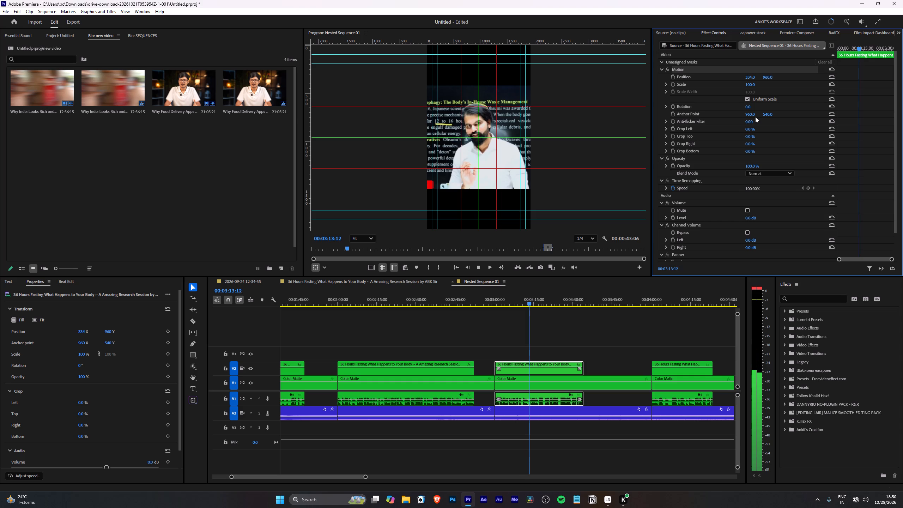
{"action": "key", "text": "space"}
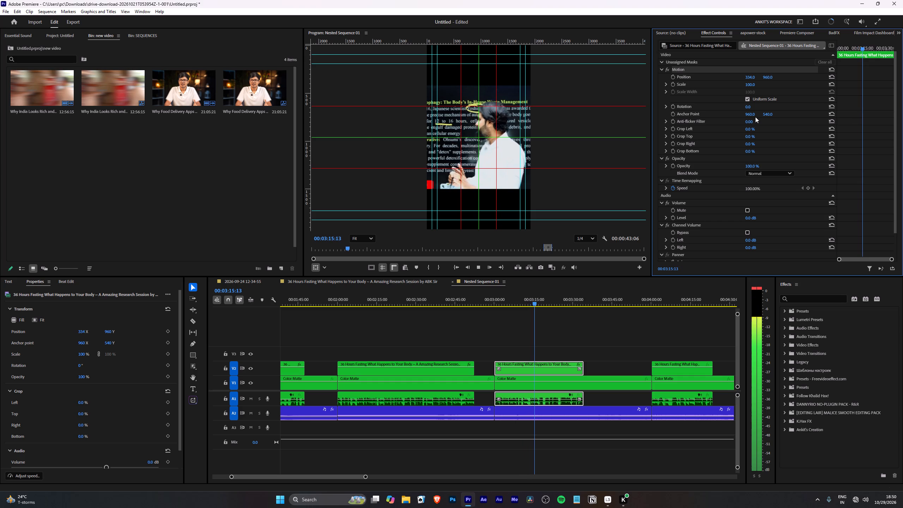
{"action": "key", "text": "space"}
{"action": "key", "text": "space"}
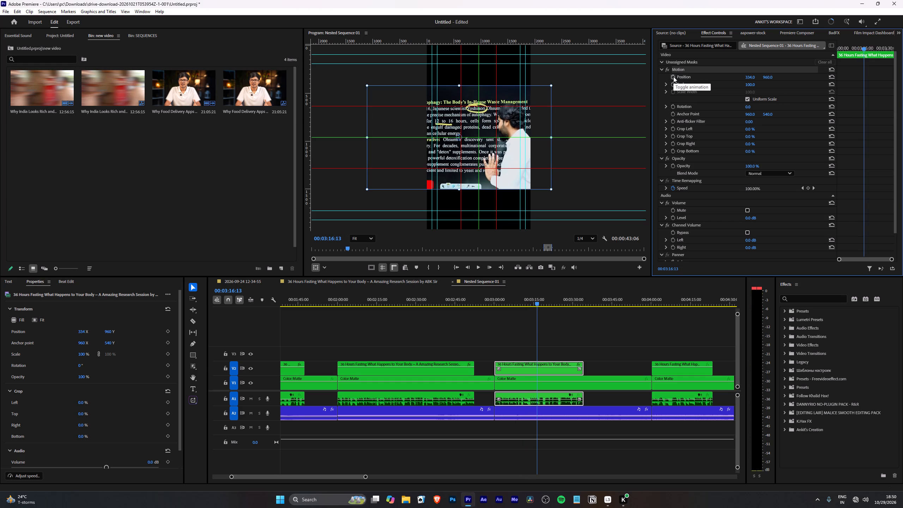
{"action": "key", "text": "Left"}
{"action": "key", "text": "Left"}
{"action": "key", "text": "Left"}
{"action": "key", "text": "Left"}
{"action": "key", "text": "Left"}
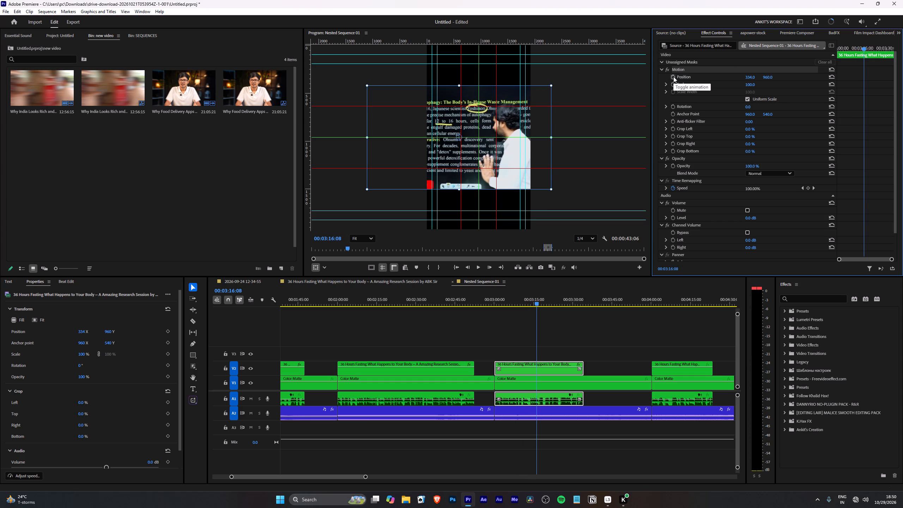
{"action": "key", "text": "Left"}
{"action": "key", "text": "Left"}
{"action": "key", "text": "Left"}
{"action": "key", "text": "Left"}
{"action": "left_click", "coordinate": [673, 77]}
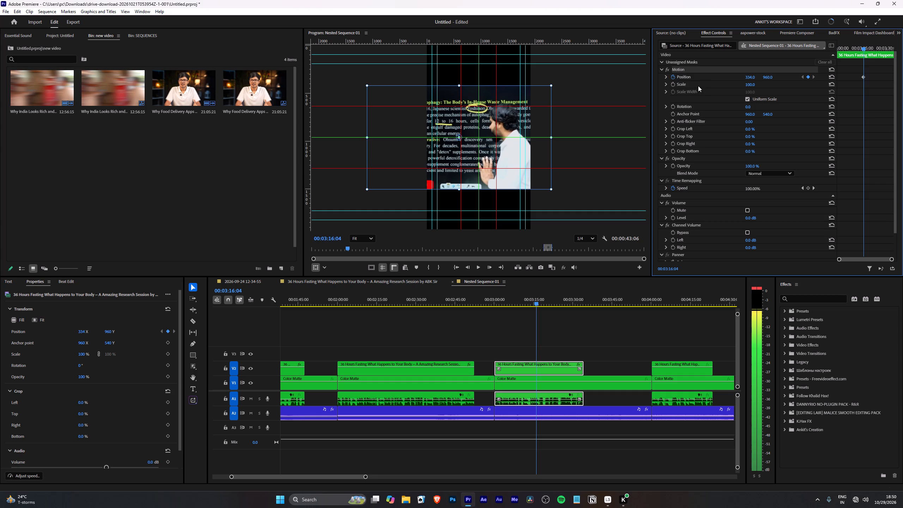
Advance to 00:03:16:25 and keyframe the clip's horizontal Position to 120 to follow the speaker.
{"action": "key", "text": "space"}
{"action": "key", "text": "space"}
{"action": "left_click_drag", "start_coordinate": [751, 79], "coordinate": [738, 84]}
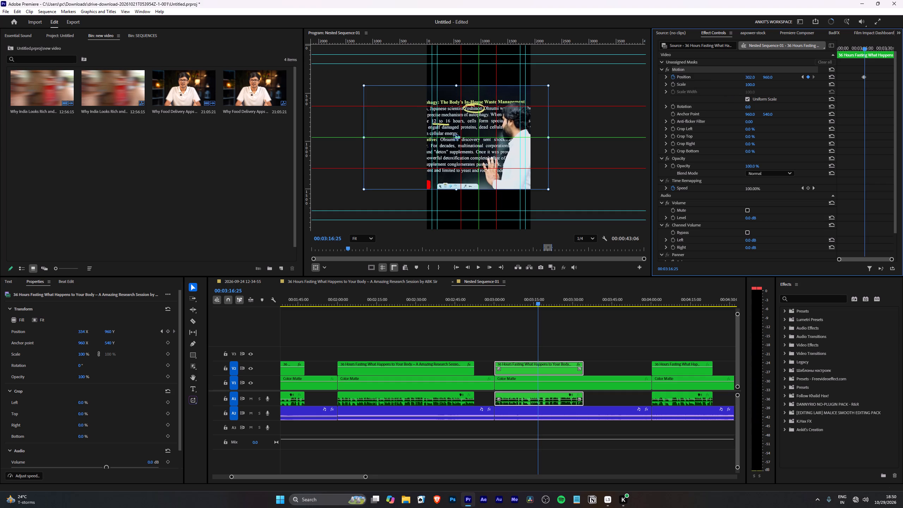
{"action": "left_click_drag", "start_coordinate": [738, 84], "coordinate": [721, 93]}
{"action": "left_click", "coordinate": [753, 76]}
{"action": "type", "text": "120"}
{"action": "key", "text": "Return"}
Play on and add a Position keyframe at 00:03:19:19, as the speaker faces forward again, holding 120, 960.
{"action": "key", "text": "space"}
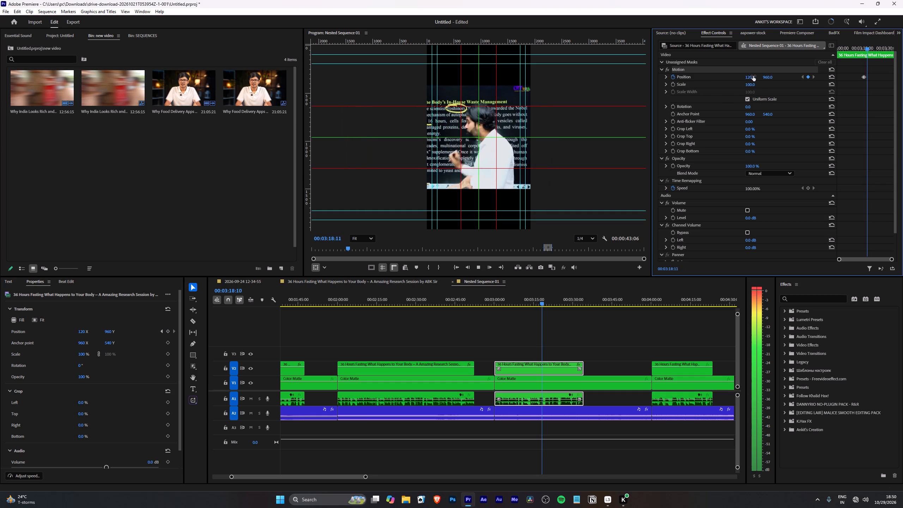
{"action": "key", "text": "space"}
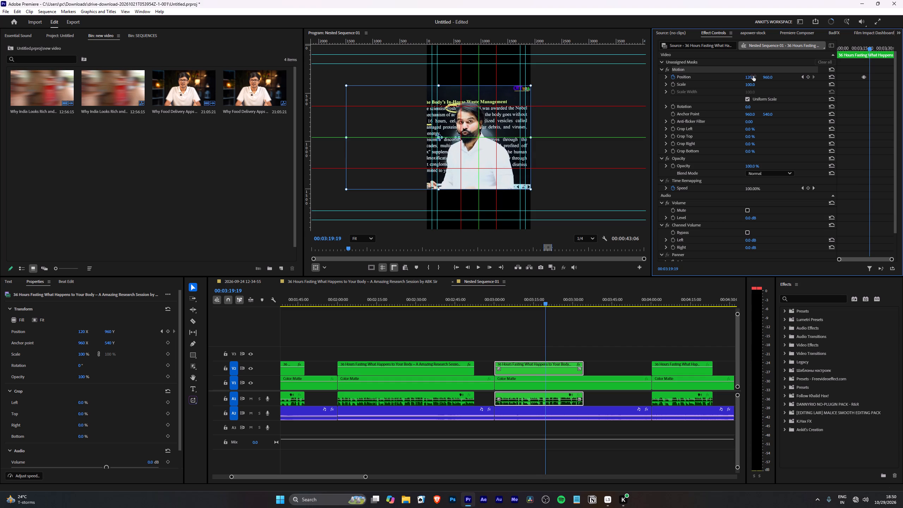
{"action": "left_click", "coordinate": [810, 78]}
Advance to 00:03:20:23 and keyframe the clip's horizontal Position to 398 to bring the speaker back into frame.
{"action": "key", "text": "space"}
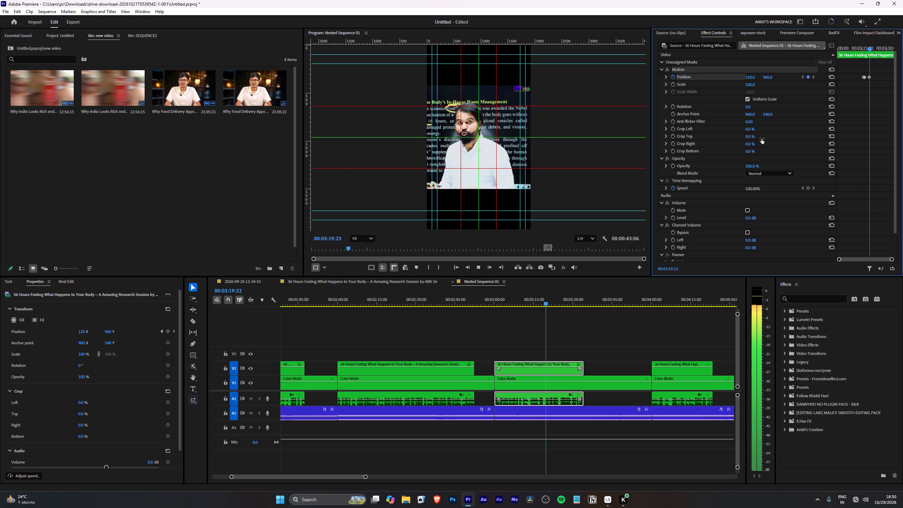
{"action": "key", "text": "space"}
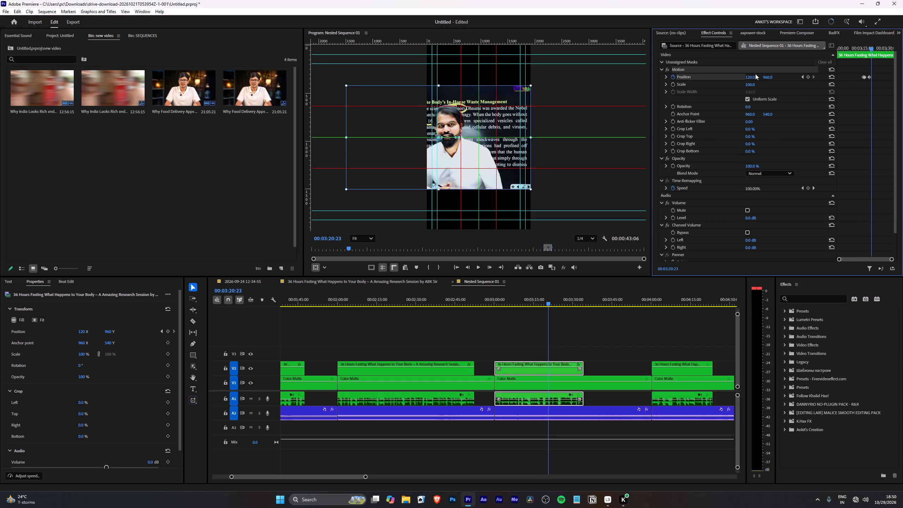
{"action": "left_click_drag", "start_coordinate": [748, 79], "coordinate": [703, 104]}
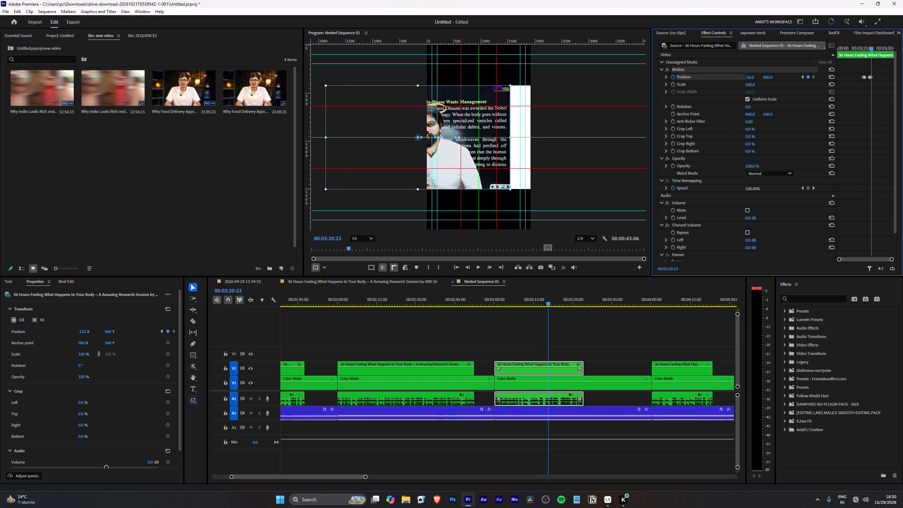
{"action": "left_click_drag", "start_coordinate": [703, 104], "coordinate": [811, 115]}
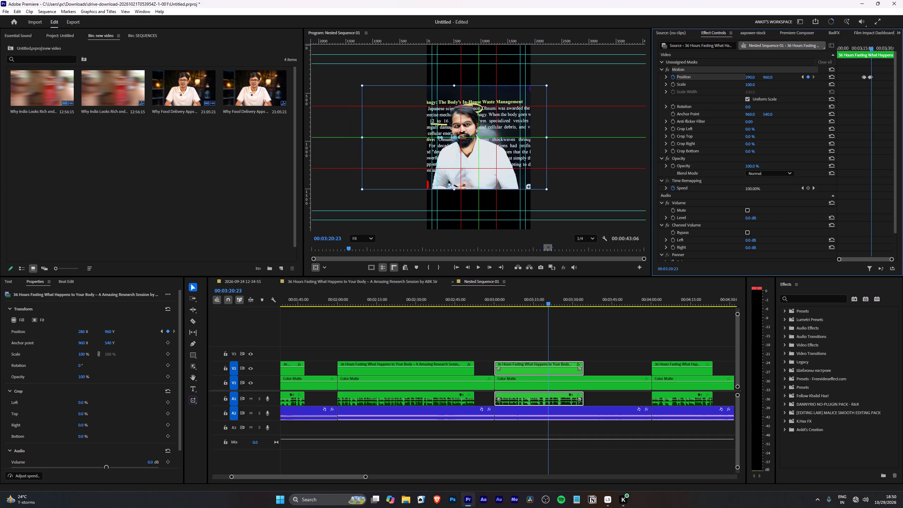
{"action": "left_click_drag", "start_coordinate": [811, 115], "coordinate": [870, 128]}
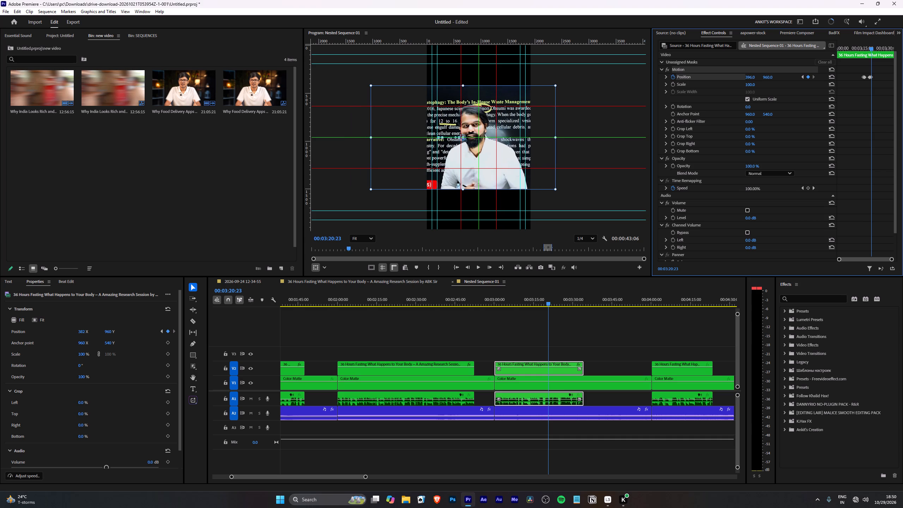
{"action": "left_click_drag", "start_coordinate": [870, 128], "coordinate": [873, 128]}
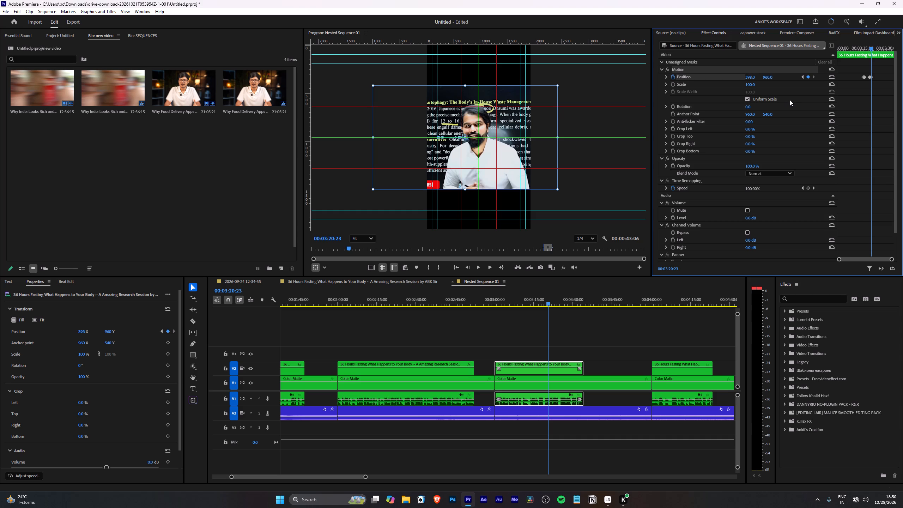
Play on until the speaker turns to the board and add a Position keyframe at 00:03:22:09 holding 398, 960.
{"action": "key", "text": "space"}
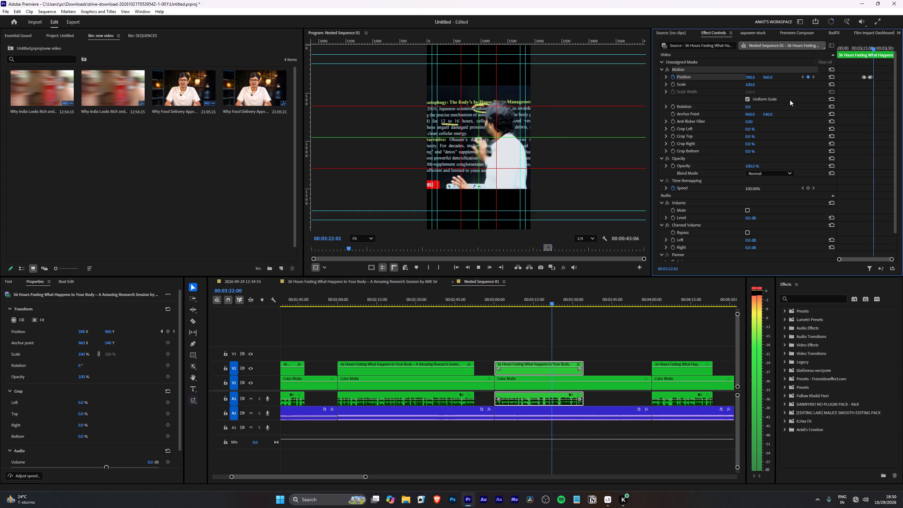
{"action": "key", "text": "space"}
{"action": "left_click", "coordinate": [809, 77]}
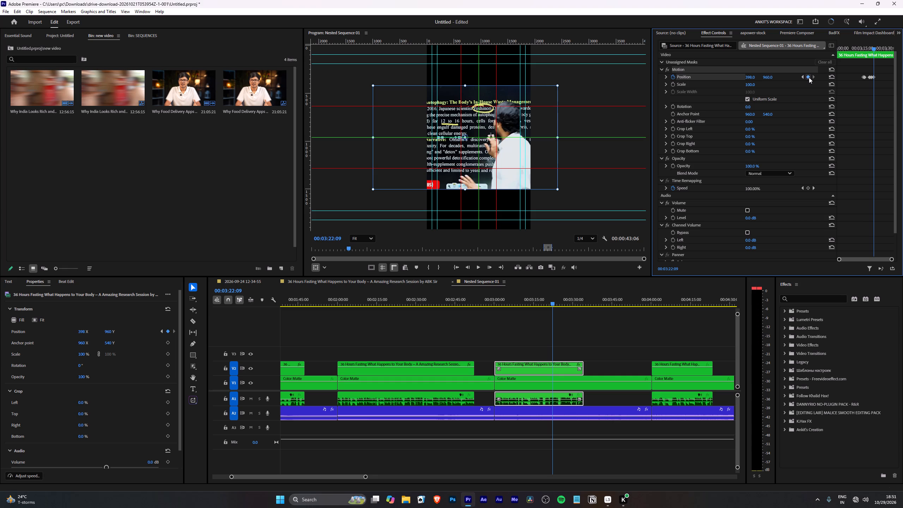
Advance to 00:03:22:29 and keyframe the clip's horizontal Position to 120 to follow the speaker.
{"action": "key", "text": "space"}
{"action": "key", "text": "space"}
{"action": "key", "text": "space"}
{"action": "key", "text": "space"}
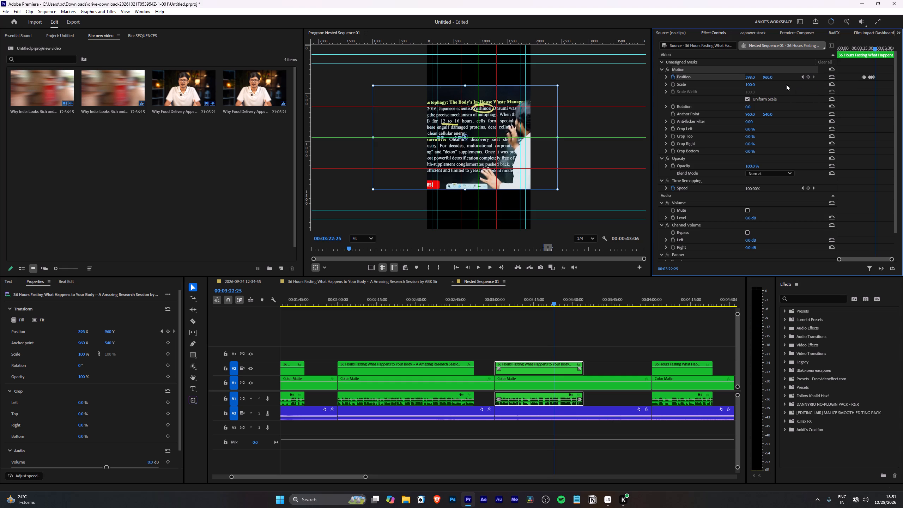
{"action": "key", "text": "space"}
{"action": "key", "text": "space"}
{"action": "left_click", "coordinate": [749, 80]}
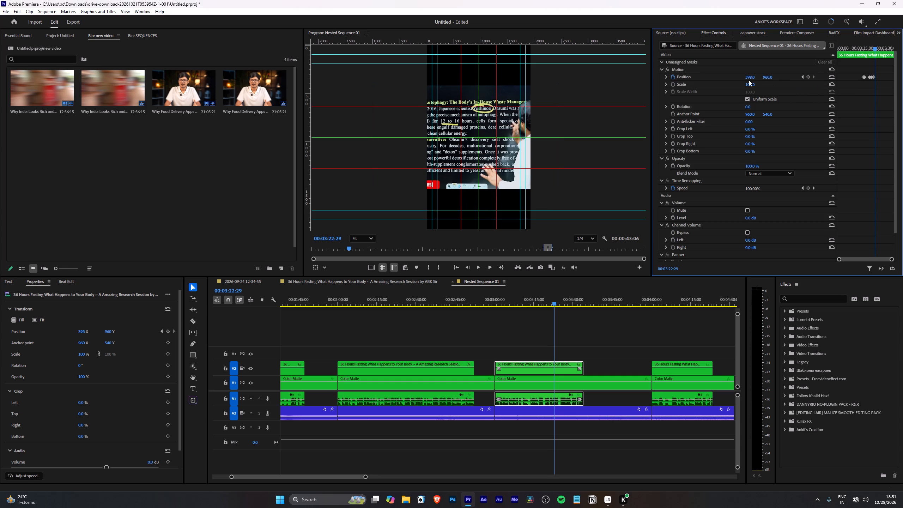
{"action": "left_click", "coordinate": [749, 77]}
{"action": "type", "text": "120"}
{"action": "key", "text": "Return"}
Play on to the speaker's next shift, step back to 00:03:24:11 and add a Position keyframe holding 120, 960.
{"action": "key", "text": "space"}
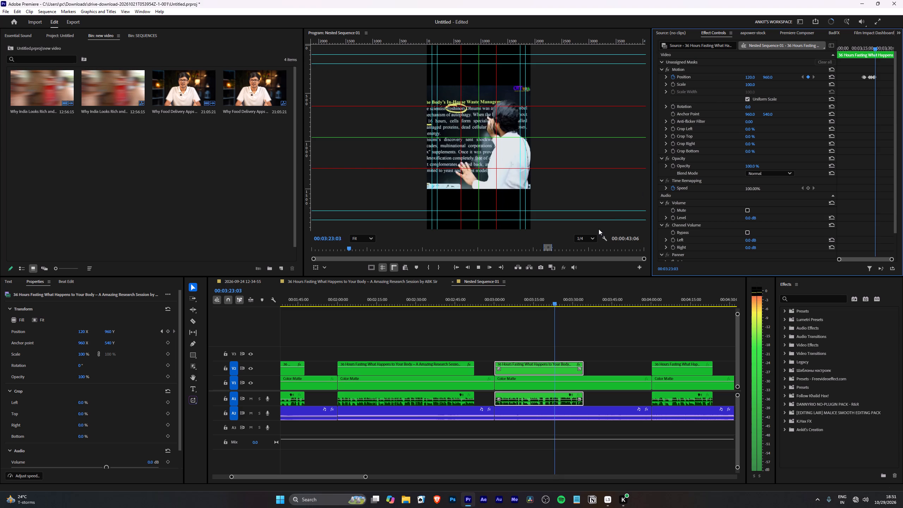
{"action": "key", "text": "space"}
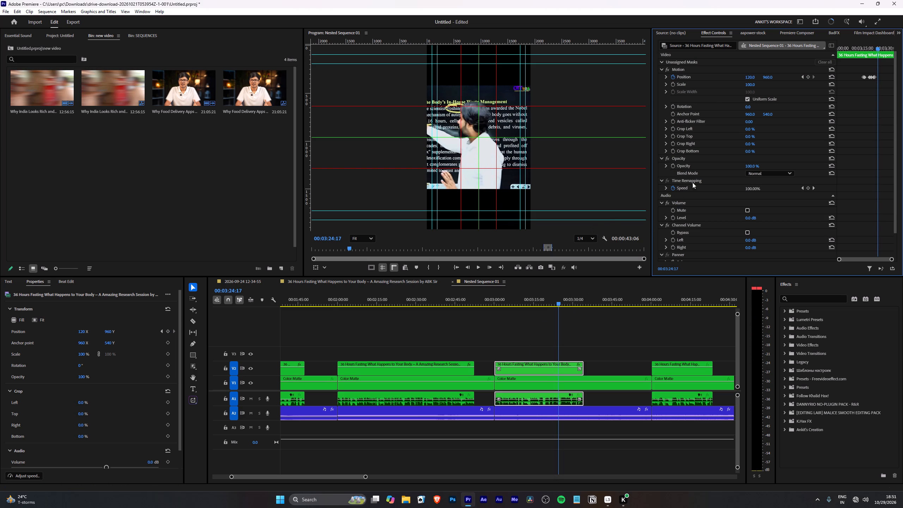
{"action": "key", "text": "Left"}
{"action": "key", "text": "Left"}
{"action": "key", "text": "Left"}
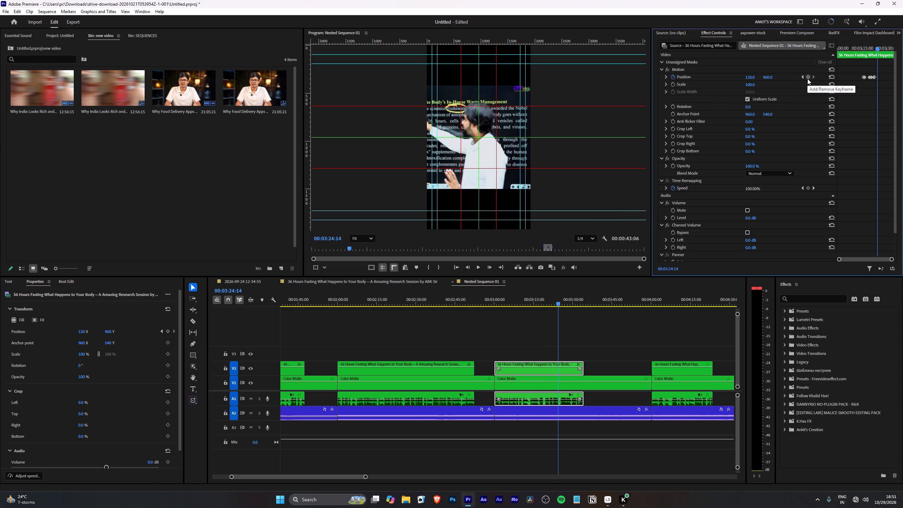
{"action": "key", "text": "Left"}
{"action": "key", "text": "Left"}
{"action": "key", "text": "Left"}
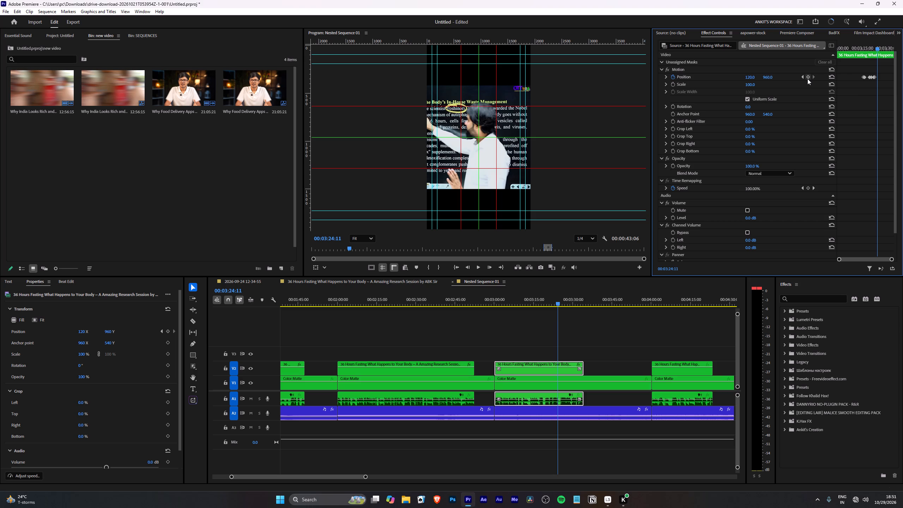
{"action": "left_click", "coordinate": [807, 79]}
Advance to 00:03:24:26 and keyframe the clip's horizontal Position to 470 so the pointing arm is in frame.
{"action": "key", "text": "space"}
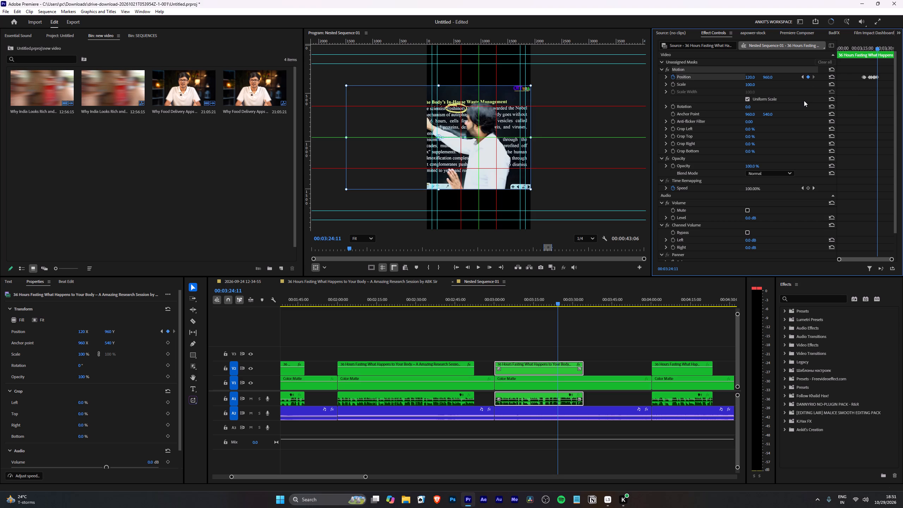
{"action": "key", "text": "space"}
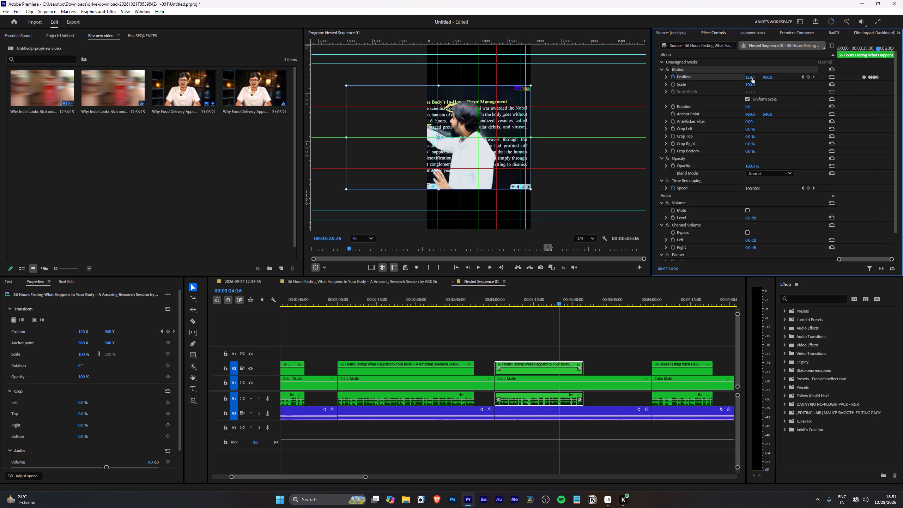
{"action": "left_click_drag", "start_coordinate": [752, 78], "coordinate": [758, 78]}
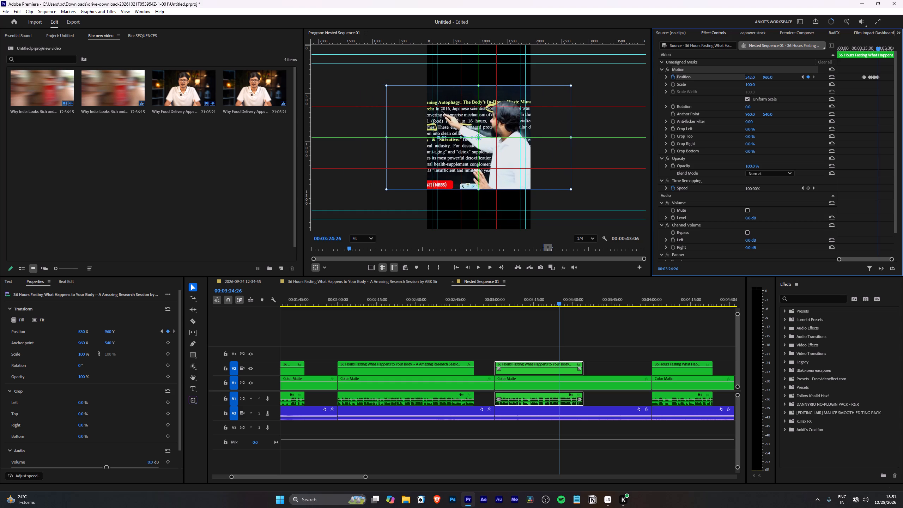
{"action": "left_click_drag", "start_coordinate": [758, 78], "coordinate": [749, 87]}
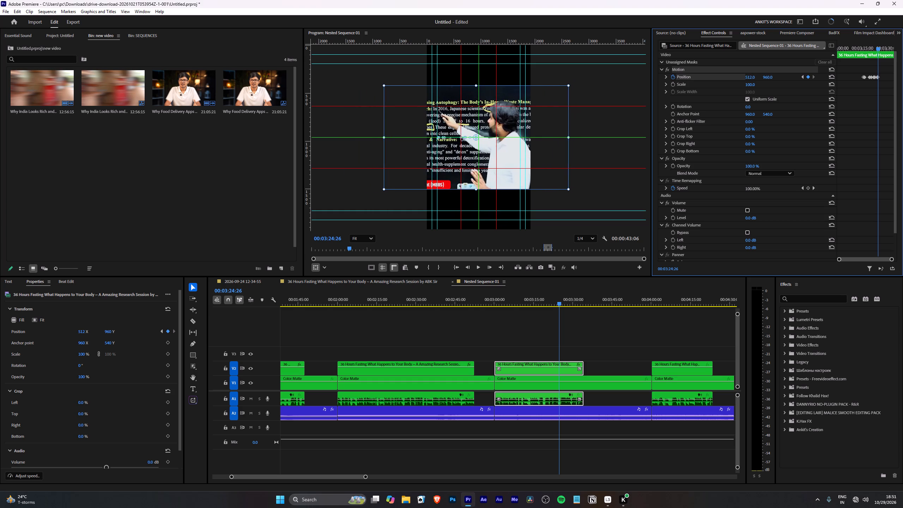
{"action": "left_click_drag", "start_coordinate": [749, 87], "coordinate": [734, 96]}
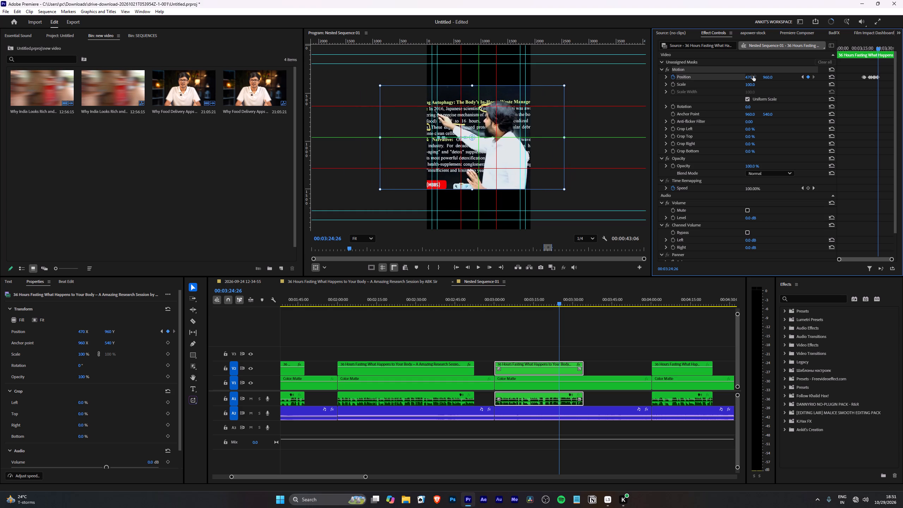
Play on until the speaker faces forward and add a Position keyframe at 00:03:26:18 holding 470, 960.
{"action": "key", "text": "space"}
{"action": "key", "text": "space"}
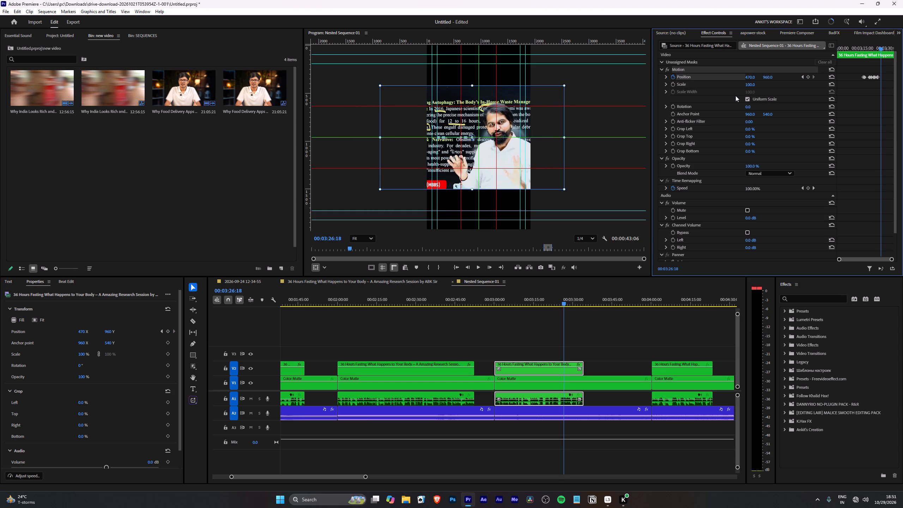
{"action": "left_click", "coordinate": [808, 74]}
Advance to 00:03:27:07 and keyframe the clip's horizontal Position to 316 to center the speaker.
{"action": "key", "text": "space"}
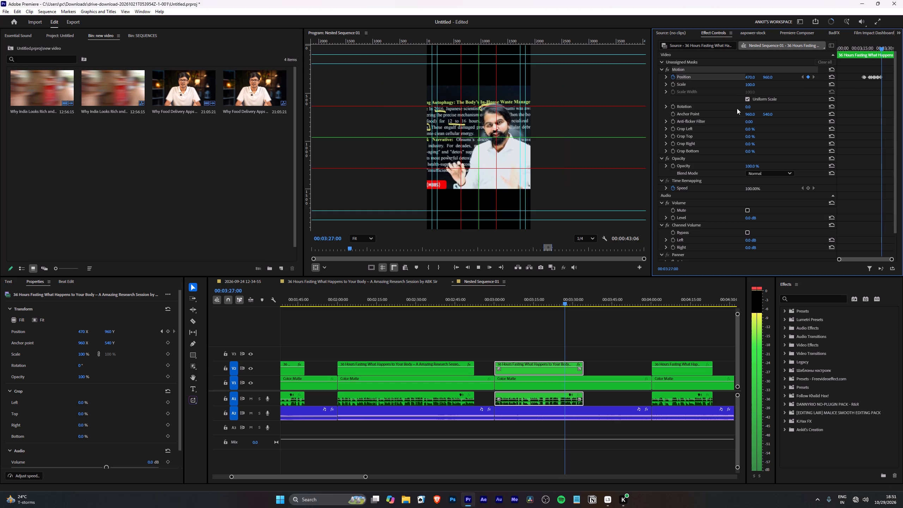
{"action": "key", "text": "space"}
{"action": "left_click_drag", "start_coordinate": [752, 76], "coordinate": [699, 96]}
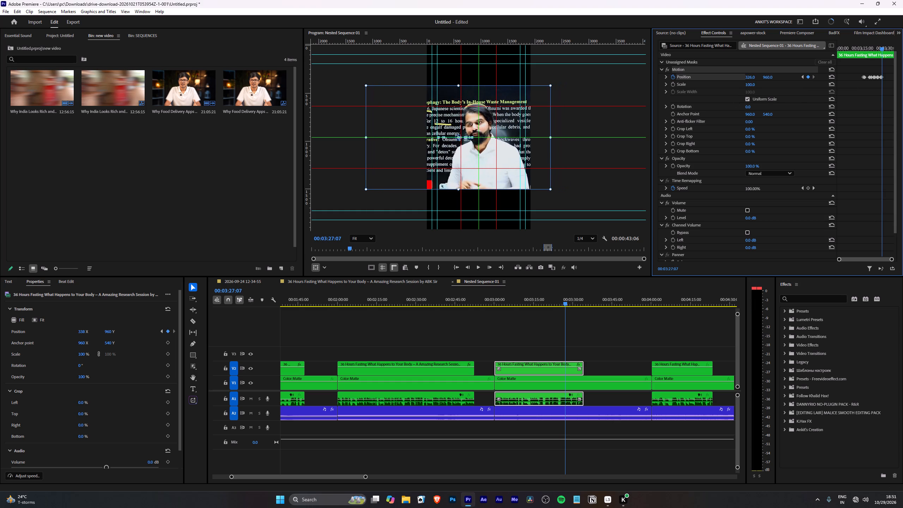
{"action": "left_click_drag", "start_coordinate": [699, 96], "coordinate": [696, 96]}
Play on until the speaker reaches for the board, step back to 00:03:32:20 and add a Position keyframe holding 316, 960.
{"action": "key", "text": "space"}
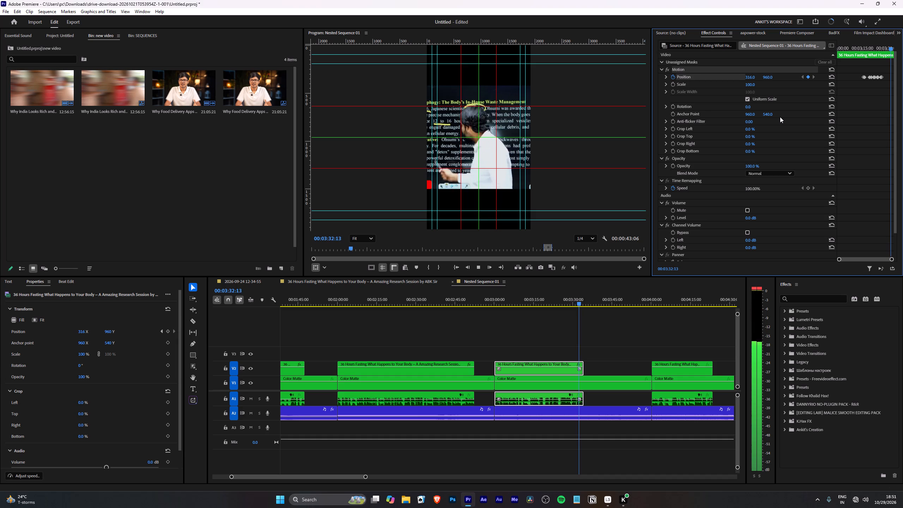
{"action": "key", "text": "space"}
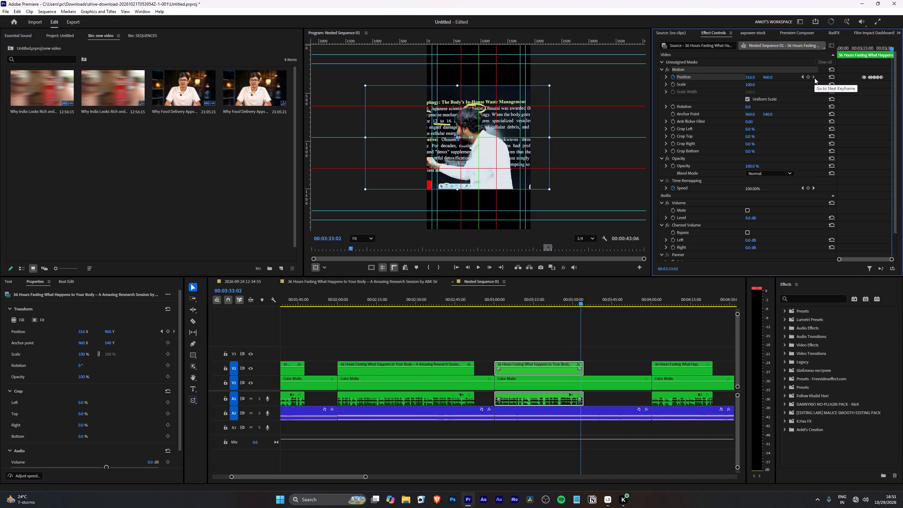
{"action": "key", "text": "Left"}
{"action": "key", "text": "Left"}
{"action": "key", "text": "Left"}
{"action": "key", "text": "Left"}
{"action": "key", "text": "Left"}
{"action": "key", "text": "Left"}
{"action": "key", "text": "Left"}
{"action": "key", "text": "Left"}
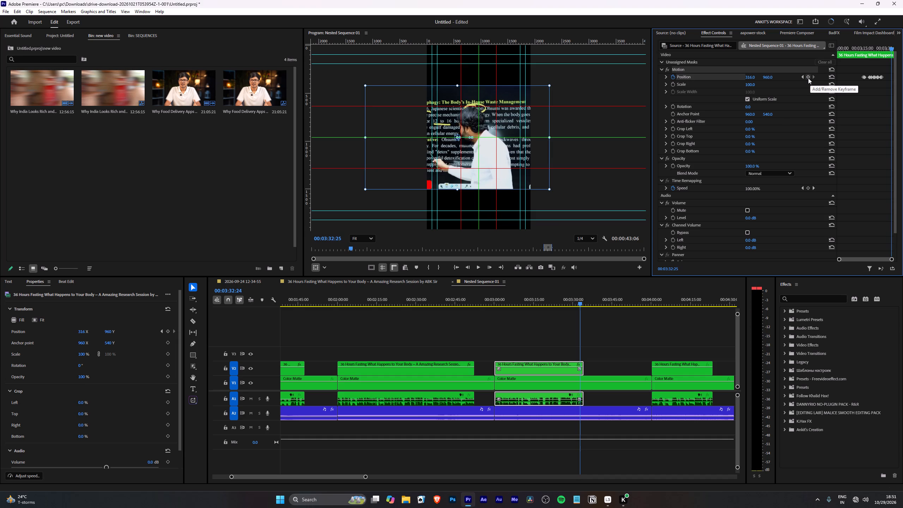
{"action": "key", "text": "Left"}
{"action": "key", "text": "Left"}
{"action": "key", "text": "Left"}
{"action": "key", "text": "Left"}
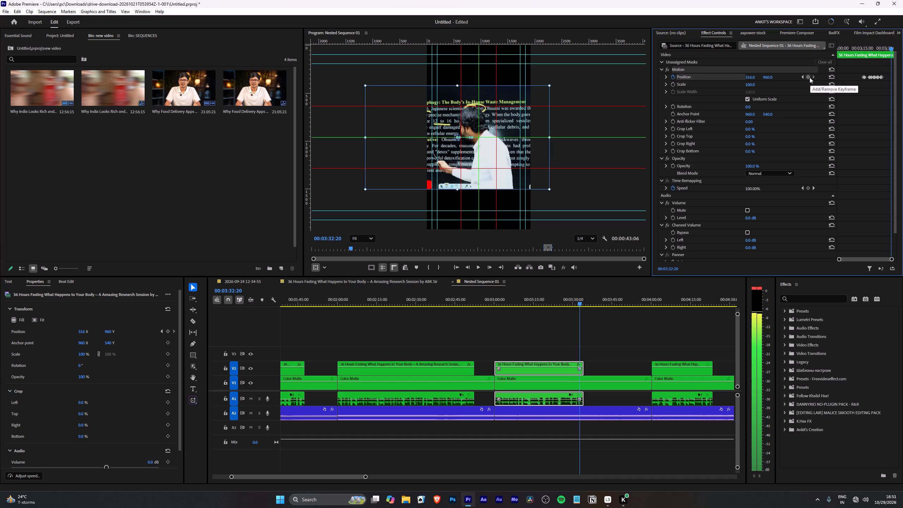
{"action": "left_click", "coordinate": [810, 77]}
Advance to 00:03:33:14 and keyframe the clip's horizontal Position to 570 to bring the speaker's hand into frame.
{"action": "key", "text": "space"}
{"action": "key", "text": "space"}
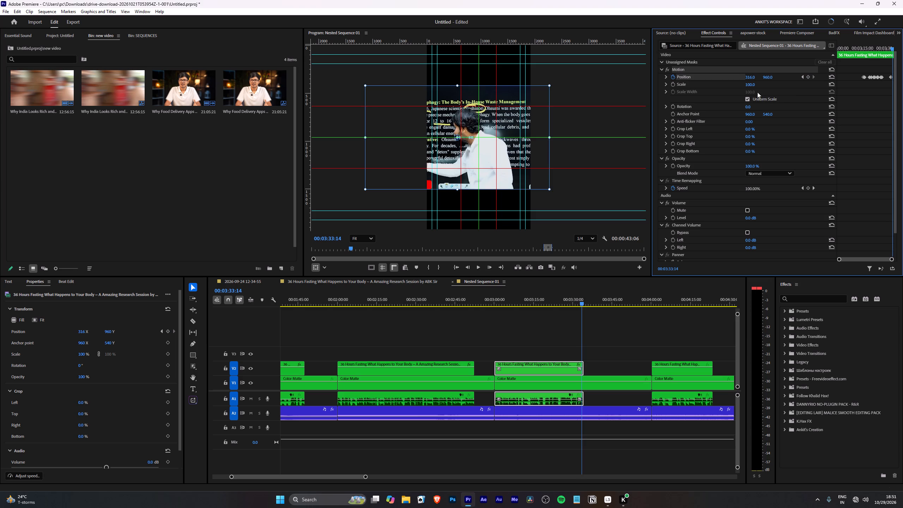
{"action": "left_click_drag", "start_coordinate": [750, 77], "coordinate": [836, 93]}
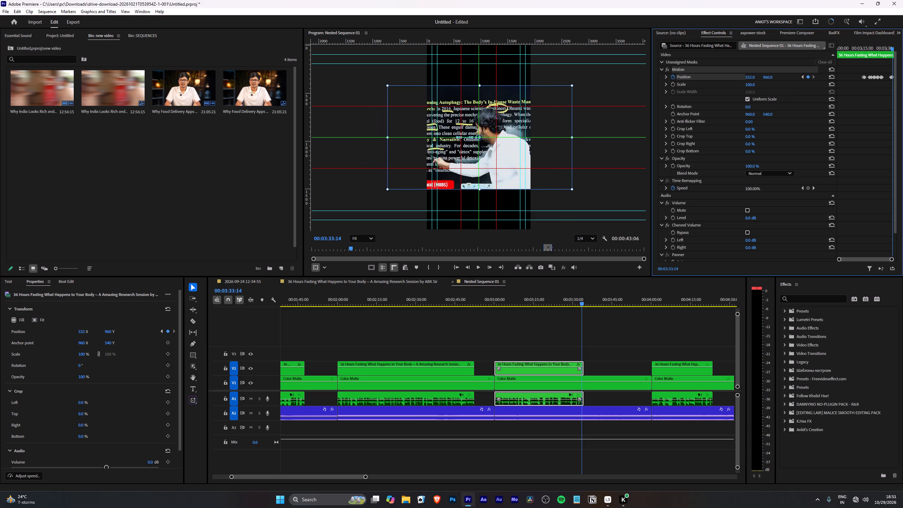
{"action": "left_click_drag", "start_coordinate": [836, 93], "coordinate": [842, 91]}
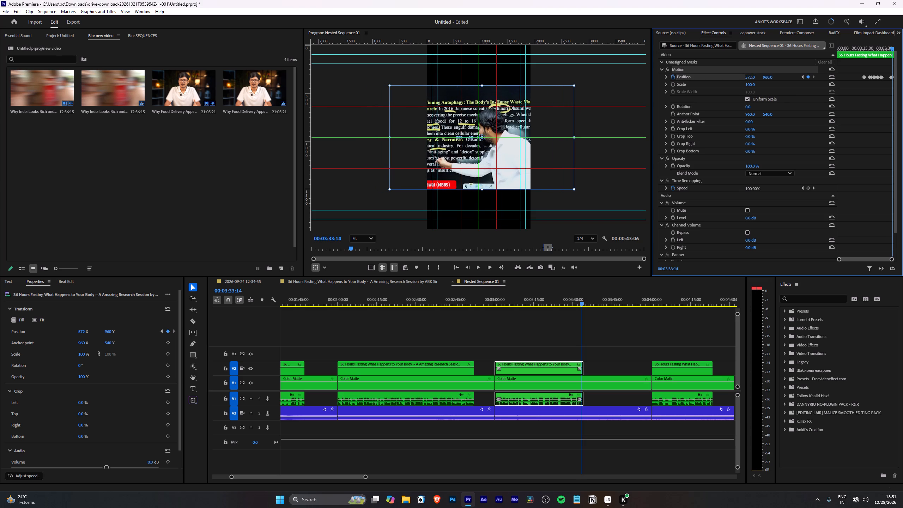
{"action": "left_click_drag", "start_coordinate": [842, 91], "coordinate": [841, 91]}
Move on to the next 36 Hours Fasting clip, starting at 00:04:00:07, and set its horizontal Position to 422 to center the speaker.
{"action": "key", "text": "space"}
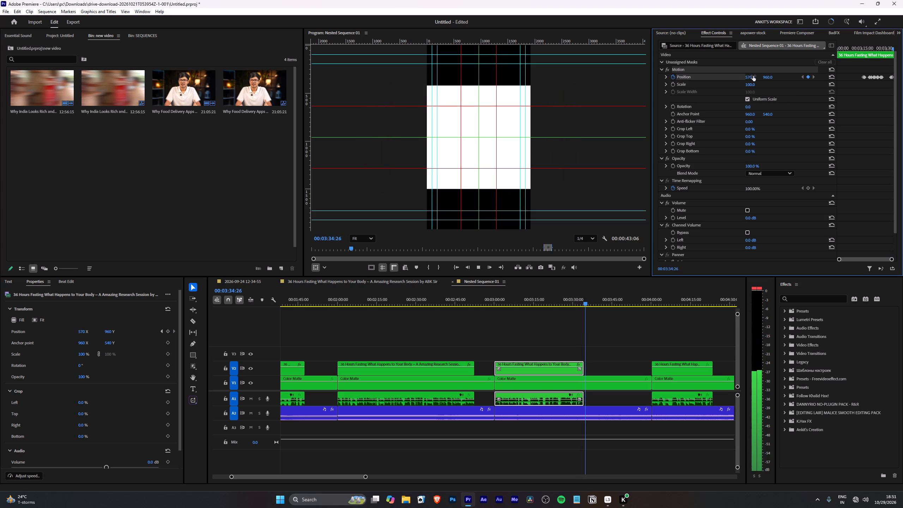
{"action": "key", "text": "space"}
{"action": "scroll", "coordinate": [524, 349], "scroll_direction": "down", "scroll_amount": 10}
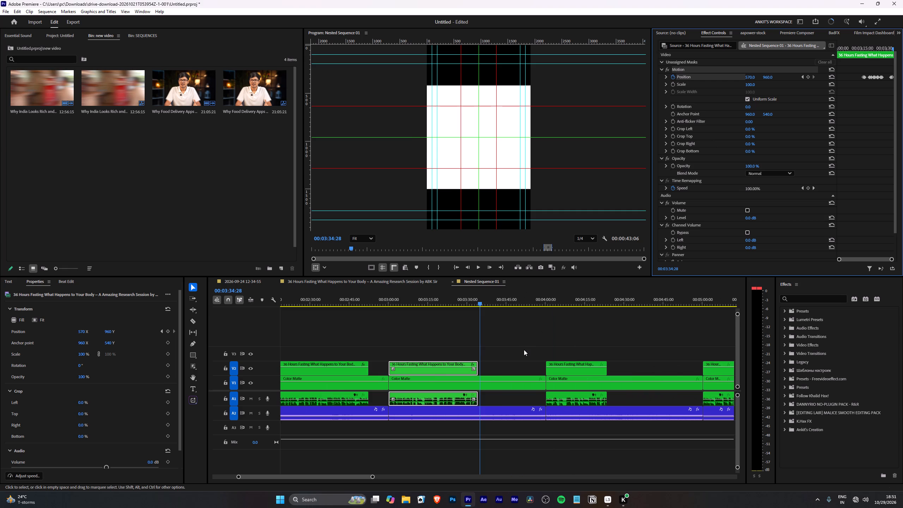
{"action": "key", "text": "Down"}
{"action": "key", "text": "space"}
{"action": "scroll", "coordinate": [526, 349], "scroll_direction": "down", "scroll_amount": 5}
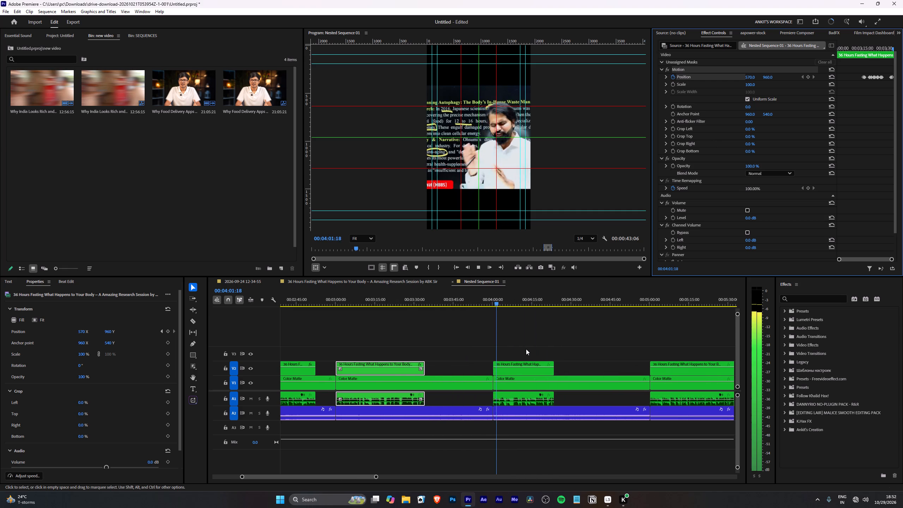
{"action": "key", "text": "Up"}
{"action": "left_click", "coordinate": [518, 362]}
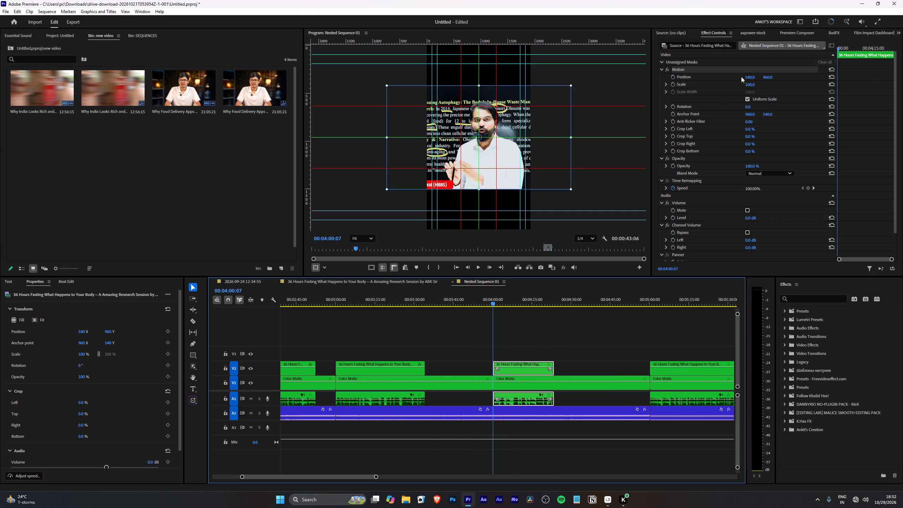
{"action": "left_click_drag", "start_coordinate": [747, 77], "coordinate": [707, 101]}
Play the clip on until the speaker starts to move, and start Position keyframing at 00:04:12:22 with 422, 960.
{"action": "key", "text": "space"}
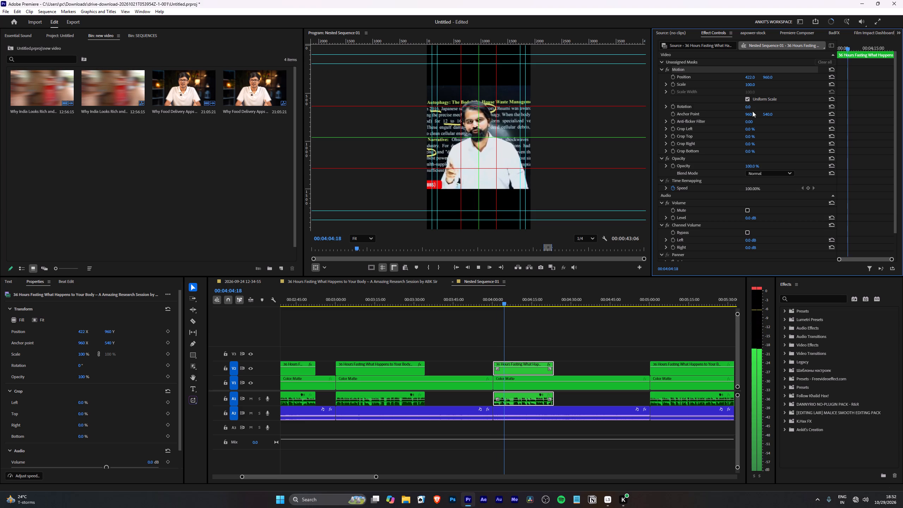
{"action": "scroll", "coordinate": [457, 411], "scroll_direction": "down", "scroll_amount": 4}
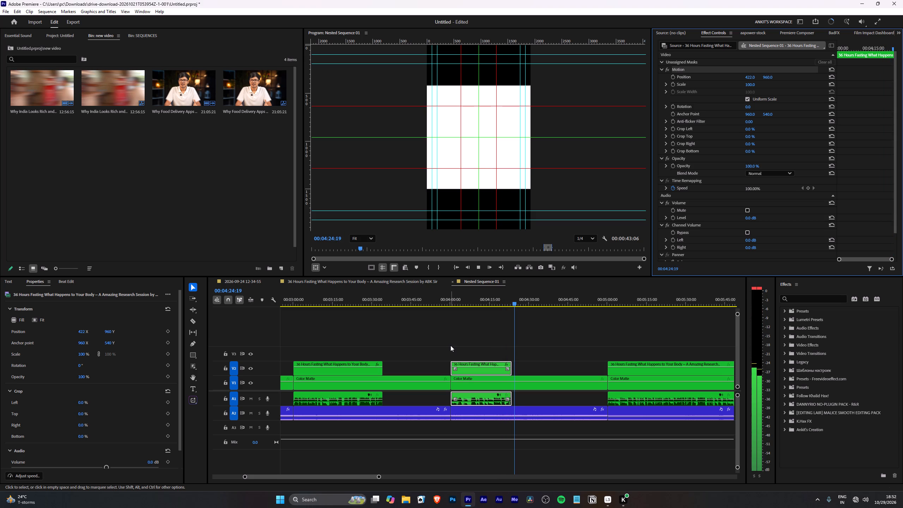
{"action": "key", "text": "space"}
{"action": "left_click", "coordinate": [475, 297]}
{"action": "key", "text": "space"}
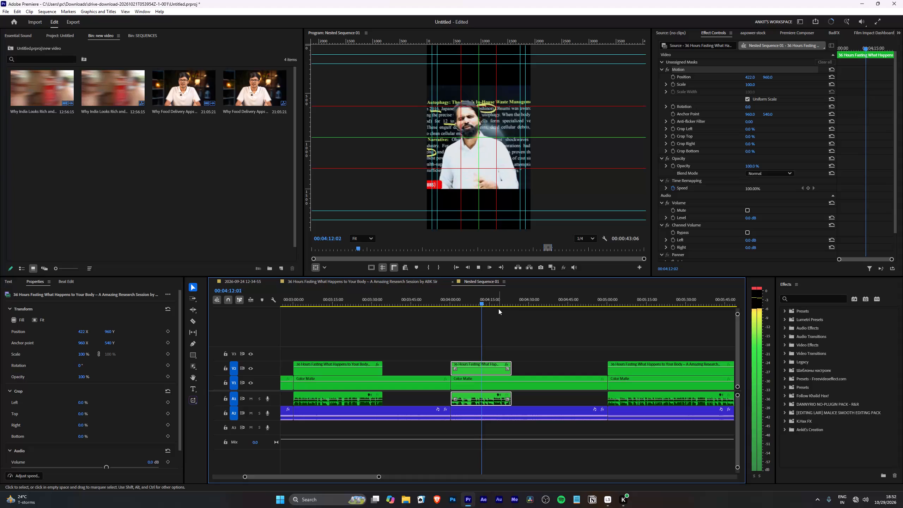
{"action": "key", "text": "space"}
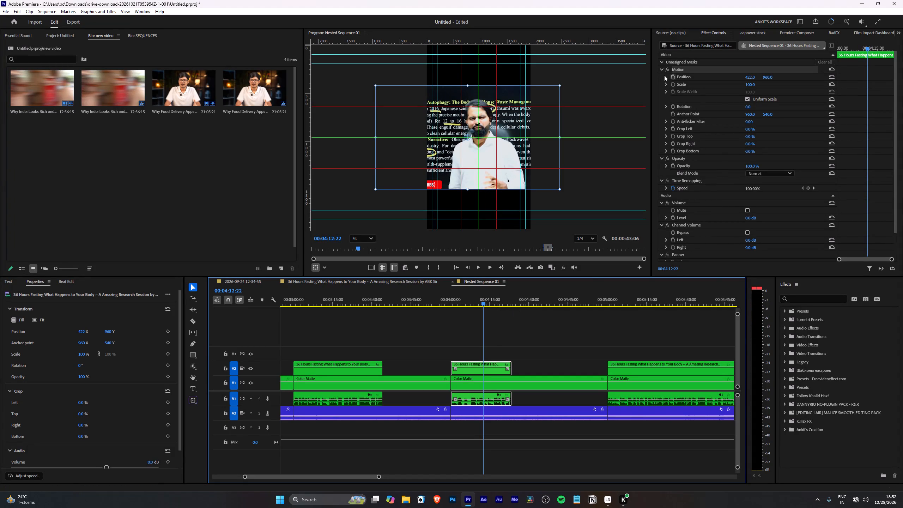
{"action": "left_click", "coordinate": [673, 79]}
Advance to 00:04:13:15 and keyframe the clip's horizontal Position to 294, after trying 246, to center the speaker.
{"action": "key", "text": "space"}
{"action": "key", "text": "space"}
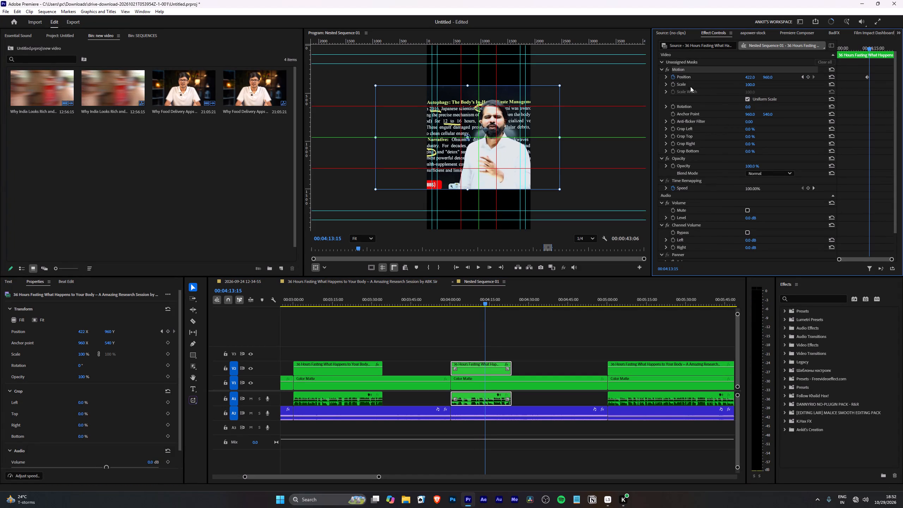
{"action": "left_click_drag", "start_coordinate": [750, 79], "coordinate": [692, 104]}
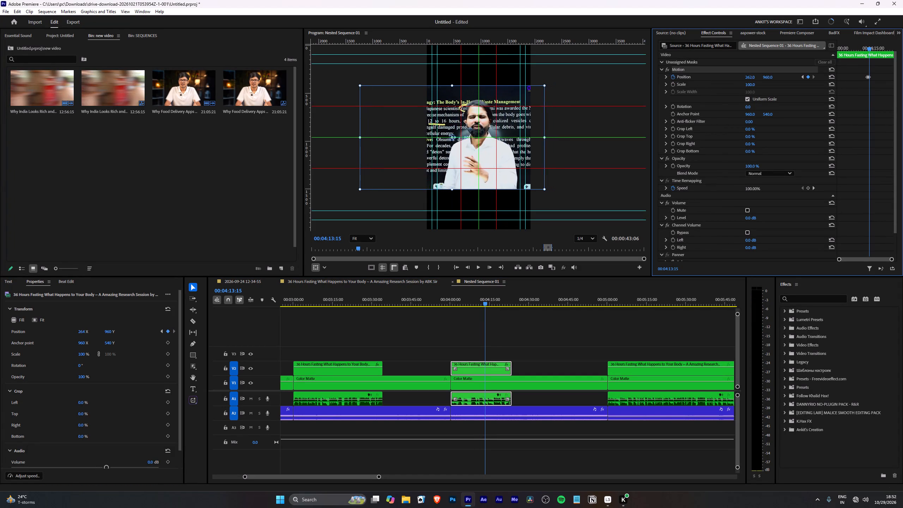
{"action": "left_click_drag", "start_coordinate": [692, 104], "coordinate": [689, 107]}
{"action": "key", "text": "space"}
{"action": "key", "text": "space"}
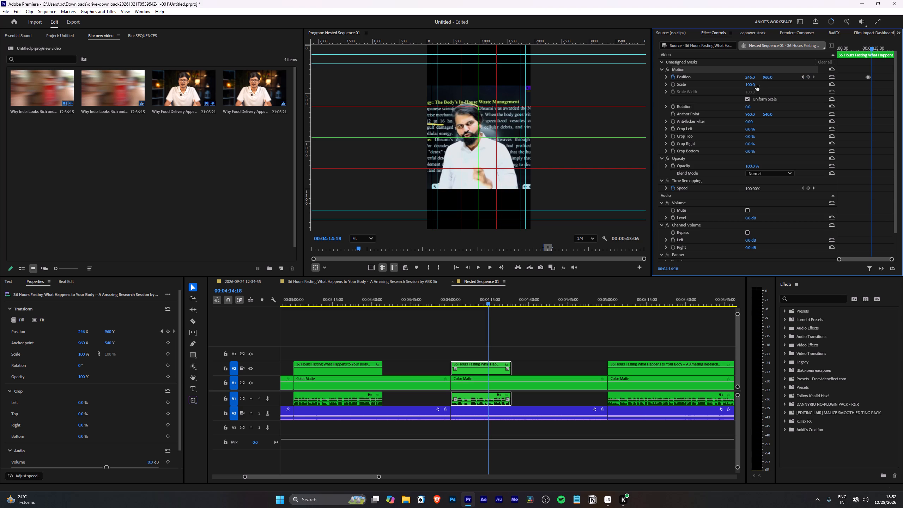
{"action": "left_click", "coordinate": [802, 77]}
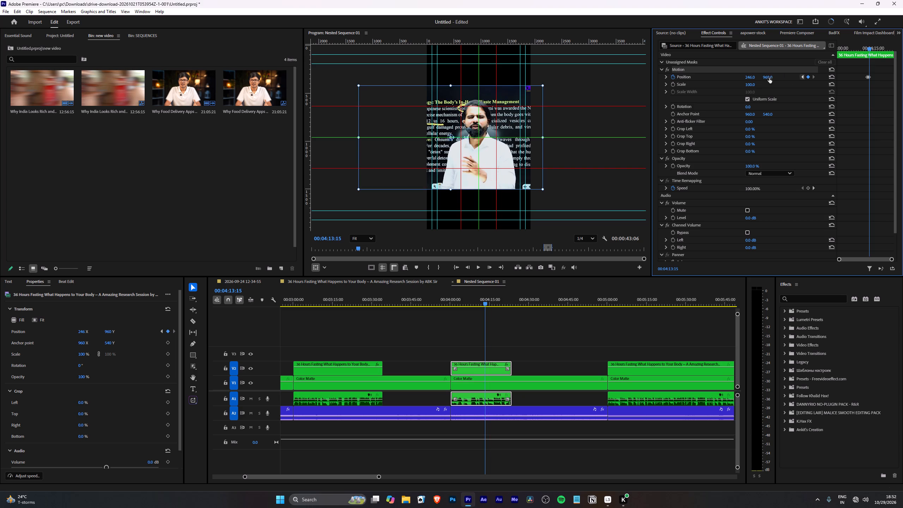
{"action": "left_click_drag", "start_coordinate": [750, 75], "coordinate": [766, 71]}
Play on until the speaker turns to the board and add a Position keyframe holding 294, 960 at 00:04:22:27.
{"action": "key", "text": "space"}
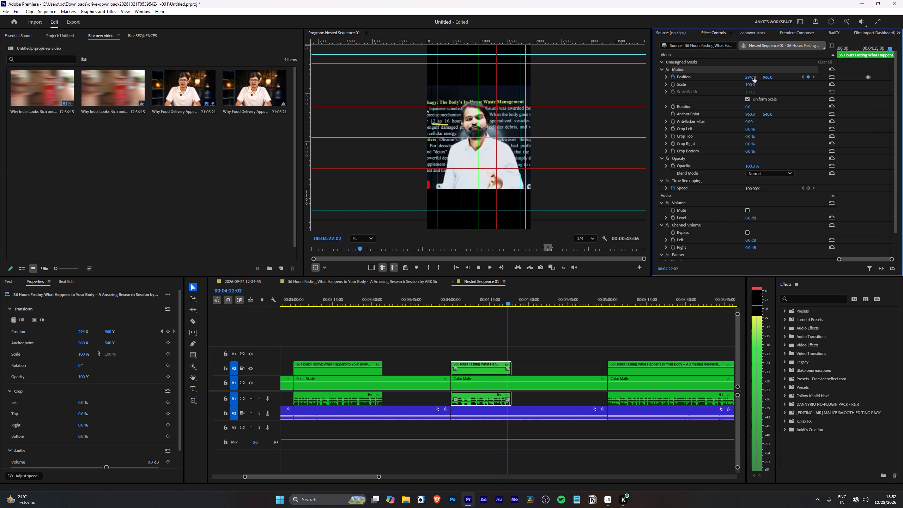
{"action": "key", "text": "space"}
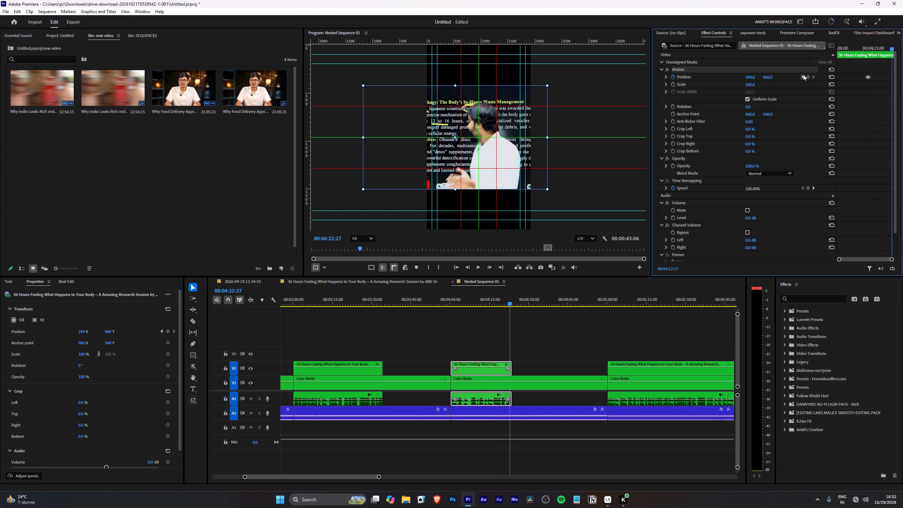
{"action": "left_click", "coordinate": [810, 77]}
Keyframe the clip's horizontal Position to 120 on its last frame, 00:04:23:18, and replay the clip's ending.
{"action": "key", "text": "space"}
{"action": "key", "text": "space"}
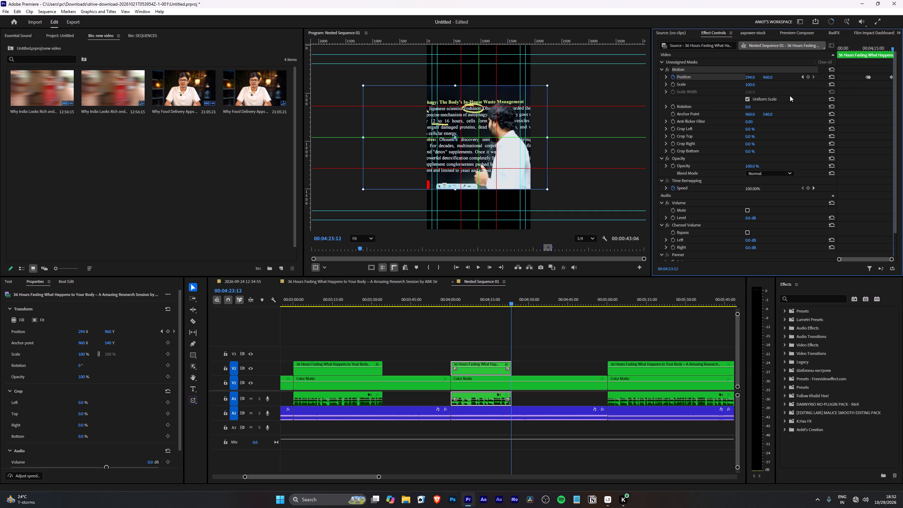
{"action": "key", "text": "Down"}
{"action": "key", "text": "Up"}
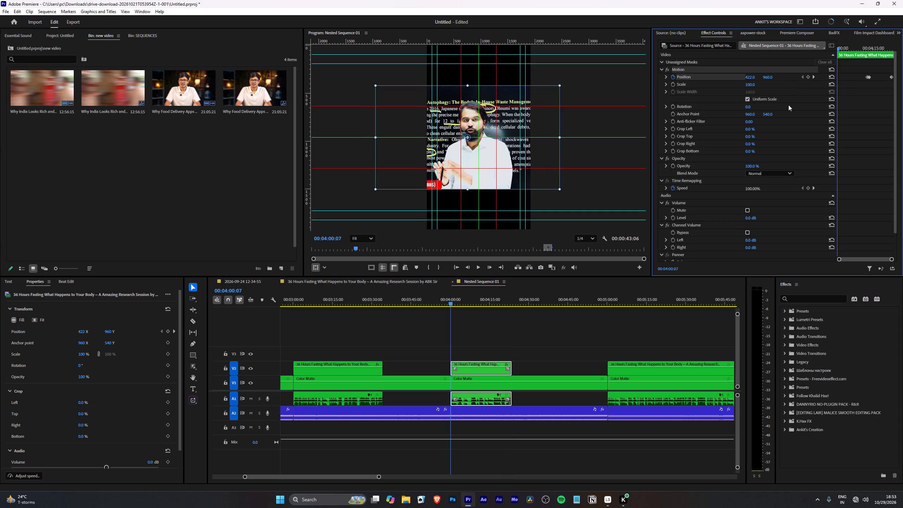
{"action": "key", "text": "Down"}
{"action": "key", "text": "Left"}
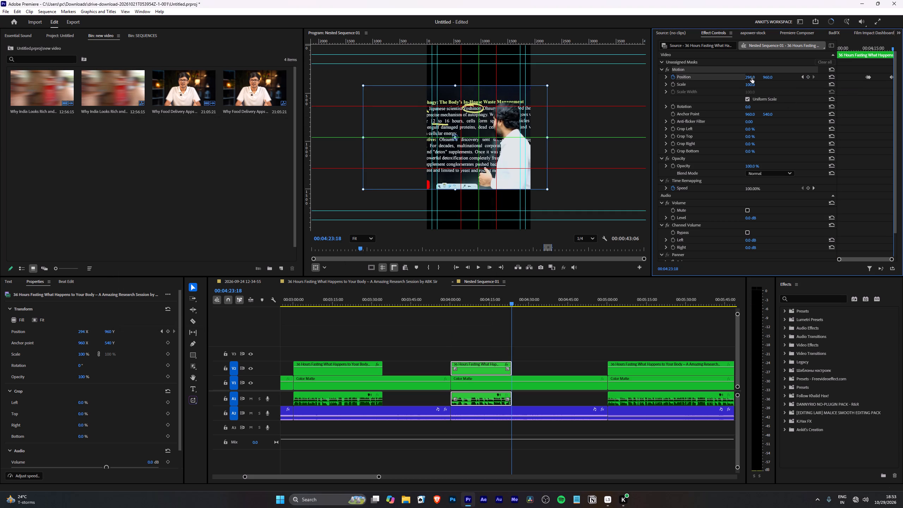
{"action": "left_click_drag", "start_coordinate": [752, 78], "coordinate": [738, 83]}
{"action": "left_click", "coordinate": [753, 76]}
{"action": "type", "text": "120"}
{"action": "key", "text": "Return"}
{"action": "key", "text": "space"}
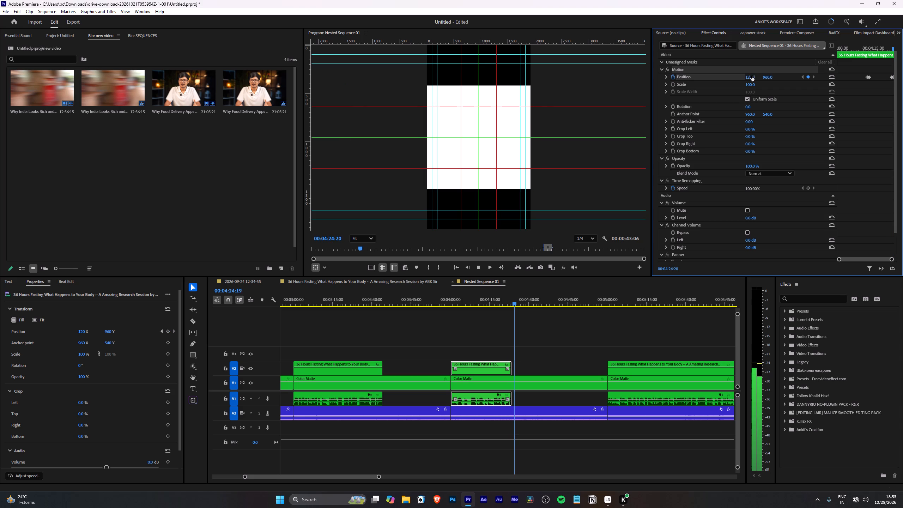
{"action": "key", "text": "Down"}
{"action": "scroll", "coordinate": [853, 218], "scroll_direction": "down", "scroll_amount": 5}
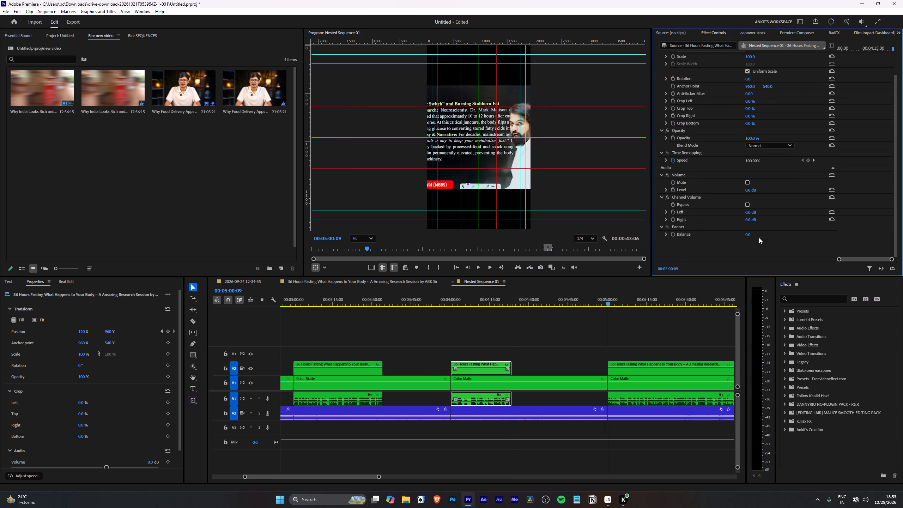
{"action": "left_click", "coordinate": [501, 300]}
{"action": "key", "text": "space"}
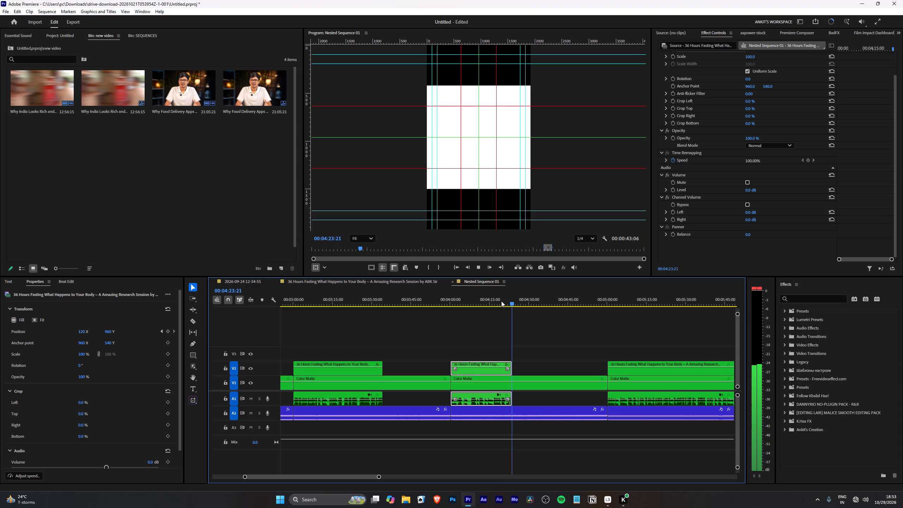
Move on to the next 36 Hours Fasting clip, starting at 00:05:00:09, and set its horizontal Position to 372 to center the speaker.
{"action": "key", "text": "Down"}
{"action": "scroll", "coordinate": [558, 372], "scroll_direction": "down", "scroll_amount": 5}
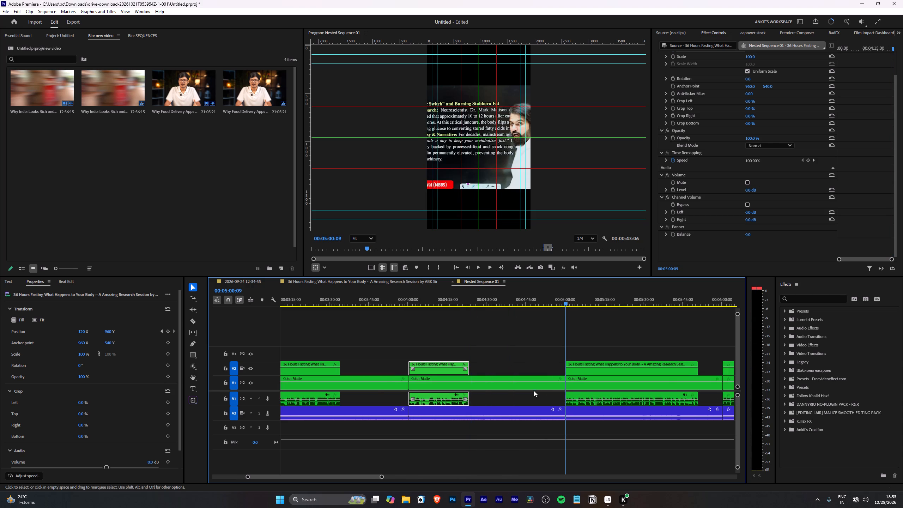
{"action": "scroll", "coordinate": [534, 391], "scroll_direction": "down", "scroll_amount": 8}
{"action": "key", "text": "space"}
{"action": "key", "text": "space"}
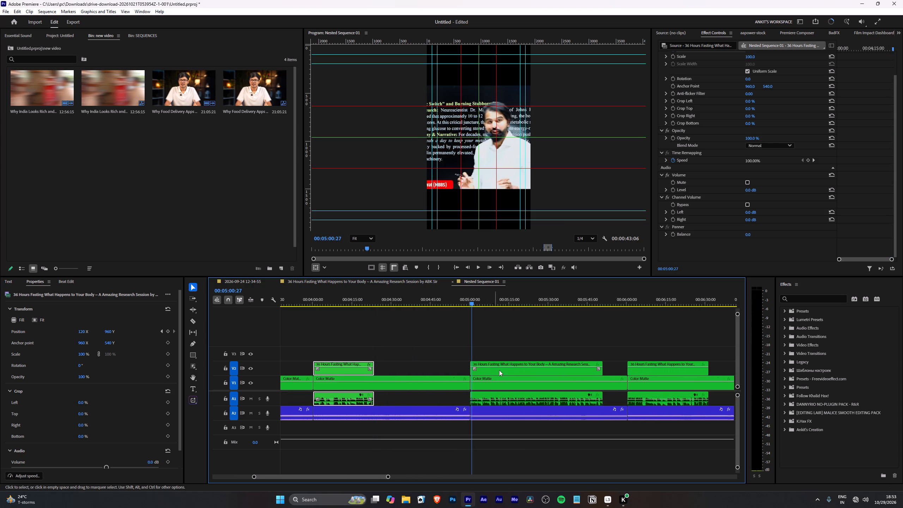
{"action": "left_click", "coordinate": [501, 371]}
{"action": "key", "text": "space"}
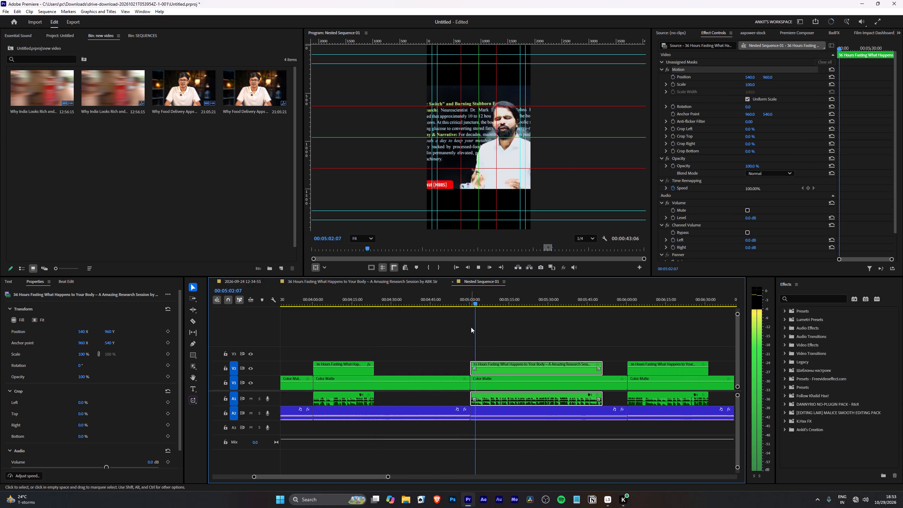
{"action": "key", "text": "space"}
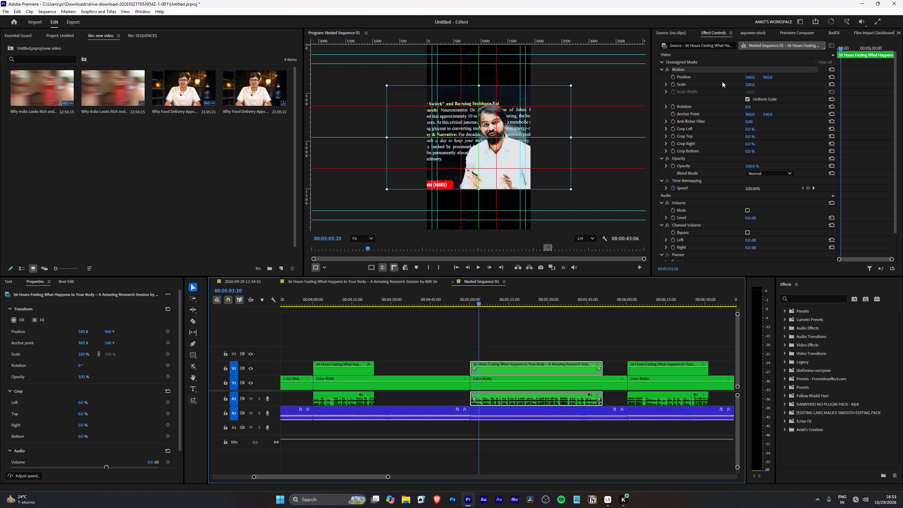
{"action": "left_click_drag", "start_coordinate": [749, 77], "coordinate": [670, 123]}
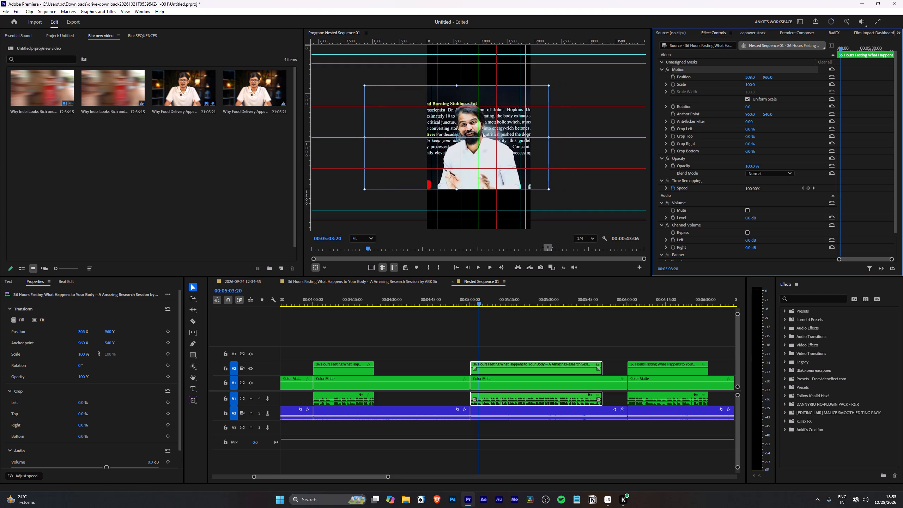
{"action": "left_click_drag", "start_coordinate": [670, 123], "coordinate": [692, 112]}
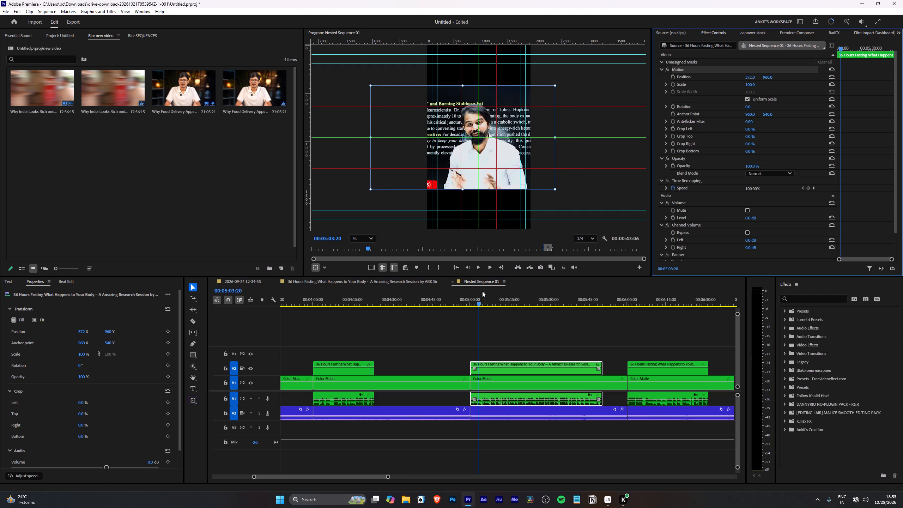
Play from the clip's start until the speaker turns to the board, and start Position keyframing near 00:05:10:25 with 372, 960.
{"action": "key", "text": "Up"}
{"action": "key", "text": "space"}
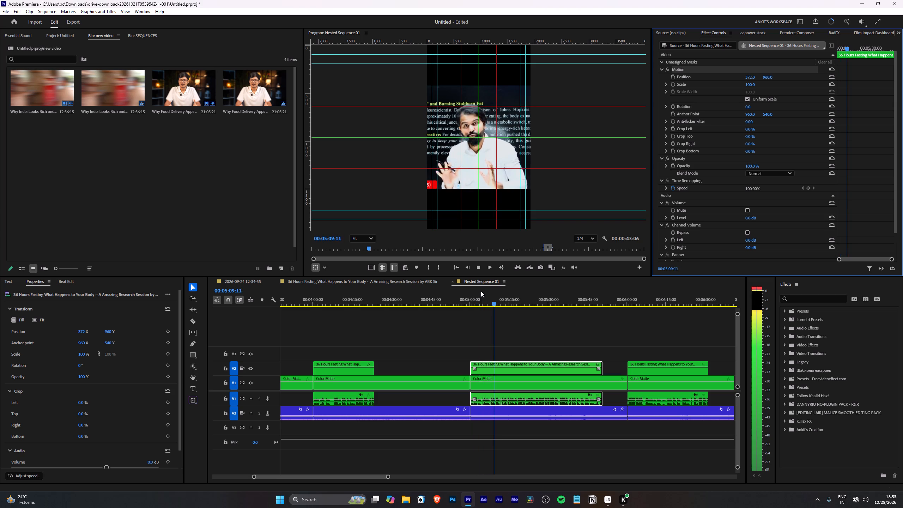
{"action": "key", "text": "space"}
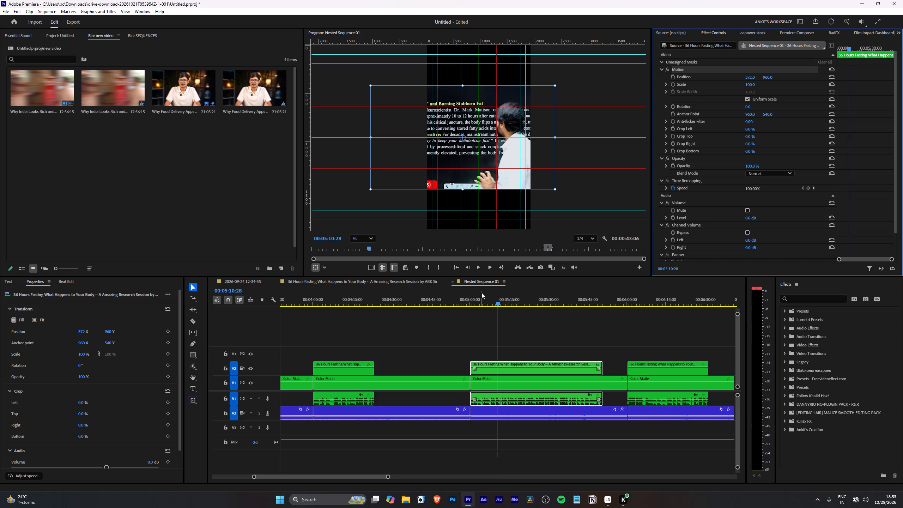
{"action": "key", "text": "Left"}
{"action": "key", "text": "Left"}
{"action": "key", "text": "Left"}
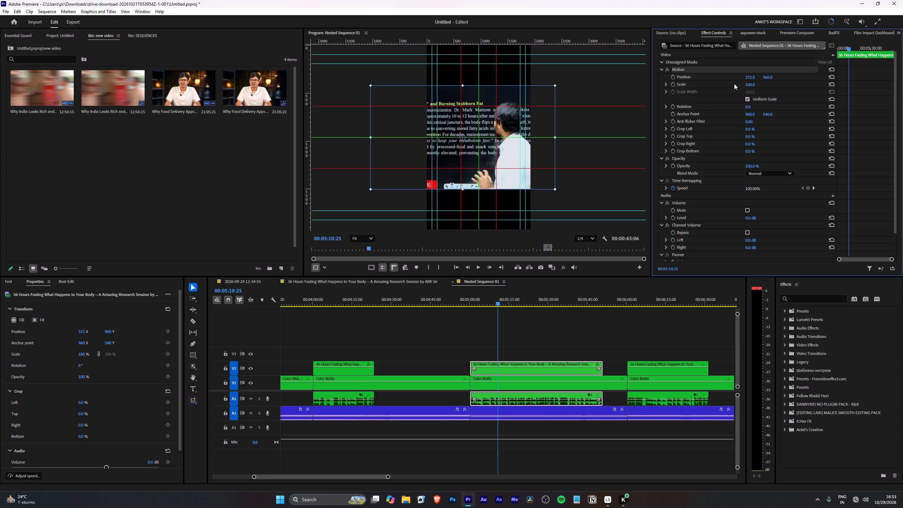
{"action": "key", "text": "Left"}
{"action": "left_click", "coordinate": [673, 76]}
Advance to 00:05:11:14 and keyframe the clip's horizontal Position to 120 to follow the speaker to the board.
{"action": "key", "text": "space"}
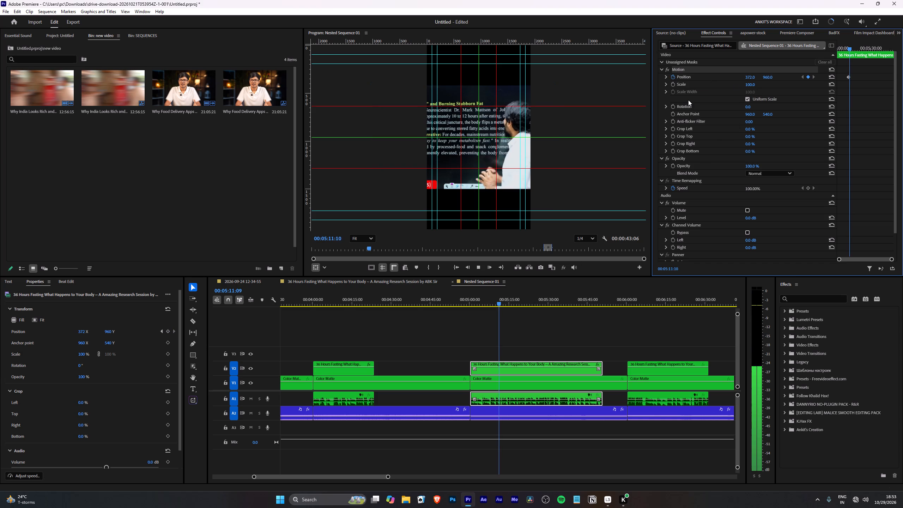
{"action": "key", "text": "space"}
{"action": "left_click_drag", "start_coordinate": [752, 79], "coordinate": [697, 92]}
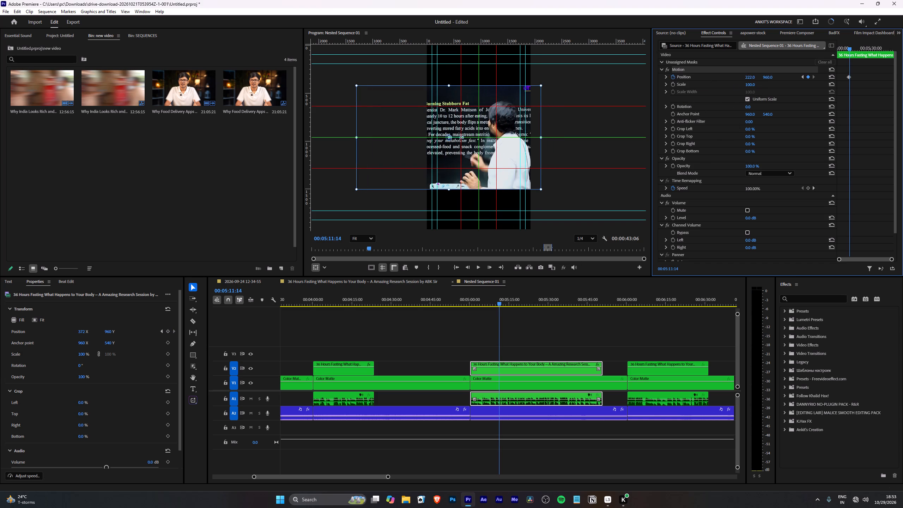
{"action": "left_click_drag", "start_coordinate": [697, 92], "coordinate": [695, 93]}
{"action": "left_click", "coordinate": [753, 76]}
{"action": "type", "text": "120"}
{"action": "key", "text": "Return"}
Play on past the speaker's writing, step back to 00:05:13:18 and add a Position keyframe holding 120, 960.
{"action": "key", "text": "space"}
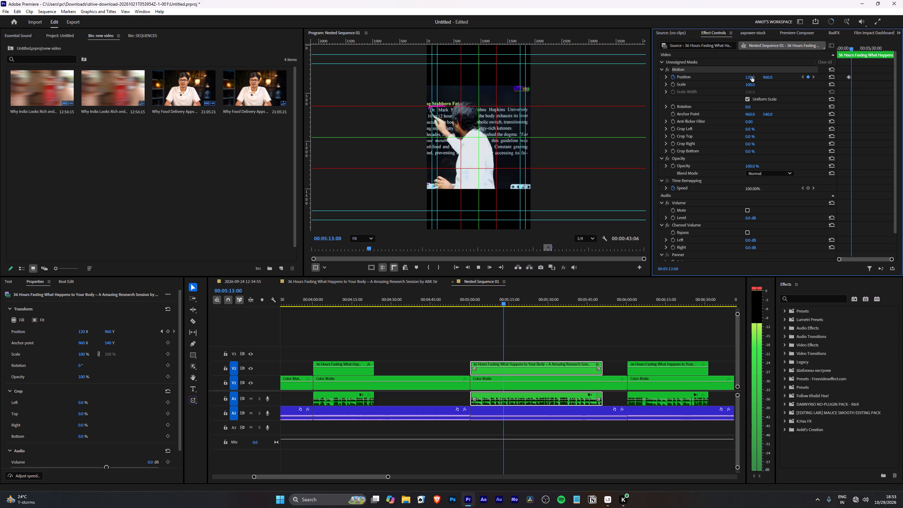
{"action": "key", "text": "space"}
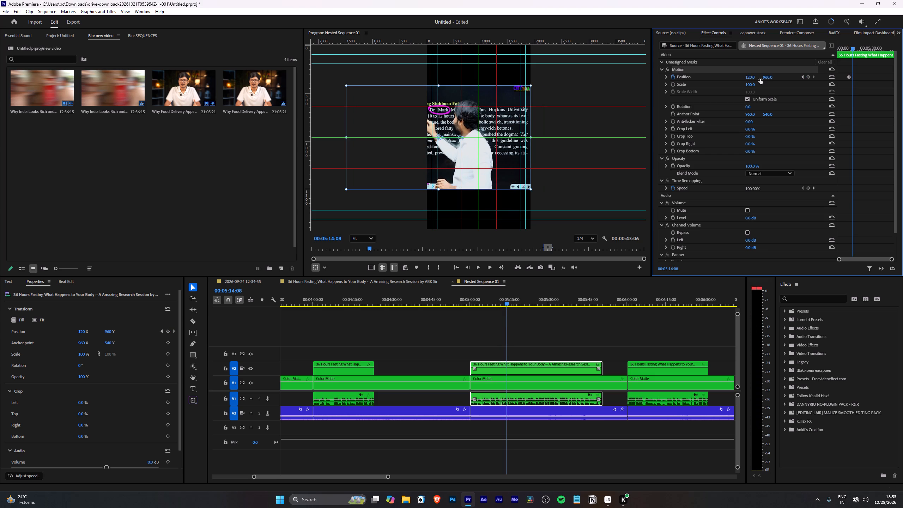
{"action": "key", "text": "Left"}
{"action": "key", "text": "Left"}
{"action": "key", "text": "Left"}
{"action": "key", "text": "Left"}
{"action": "key", "text": "Left"}
{"action": "key", "text": "Left"}
{"action": "key", "text": "Left"}
{"action": "key", "text": "Left"}
{"action": "key", "text": "Left"}
{"action": "key", "text": "Left"}
{"action": "key", "text": "Left"}
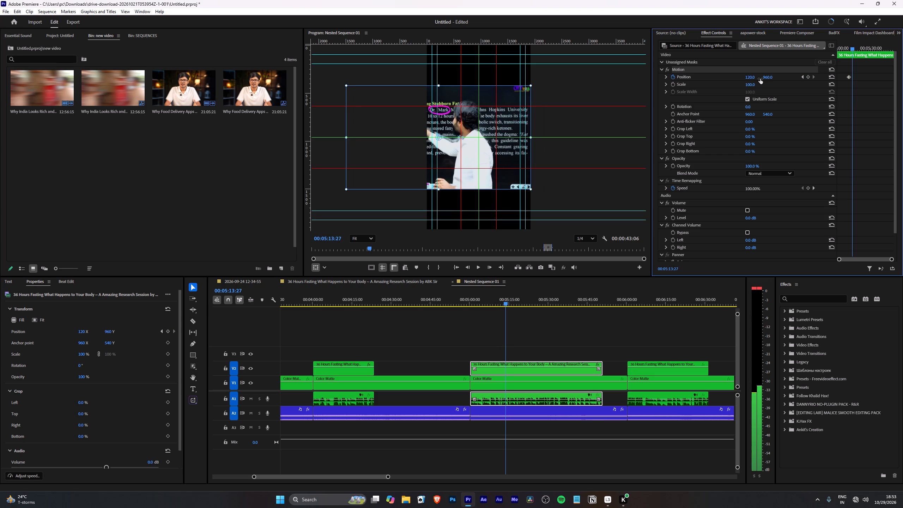
{"action": "key", "text": "Left"}
{"action": "key", "text": "Left"}
{"action": "key", "text": "Left"}
{"action": "key", "text": "Left"}
{"action": "key", "text": "Left"}
{"action": "key", "text": "Left"}
{"action": "key", "text": "Left"}
{"action": "key", "text": "Left"}
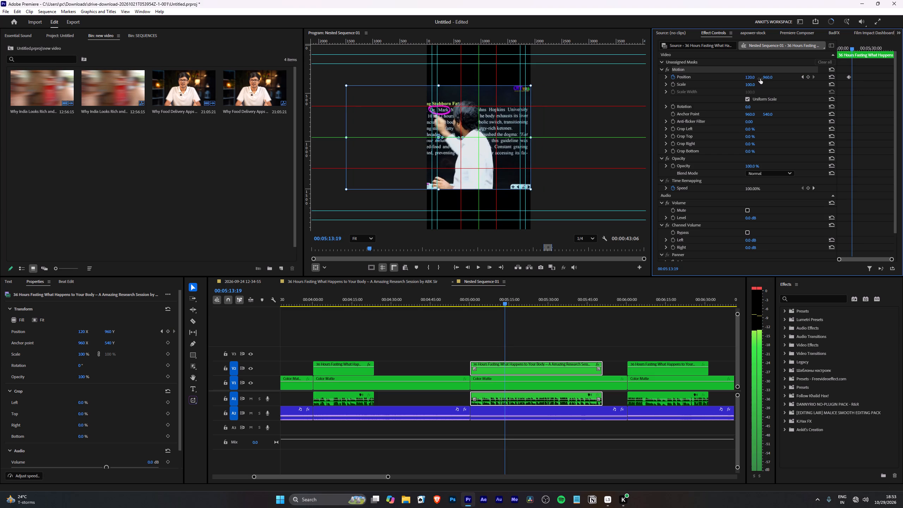
{"action": "key", "text": "Left"}
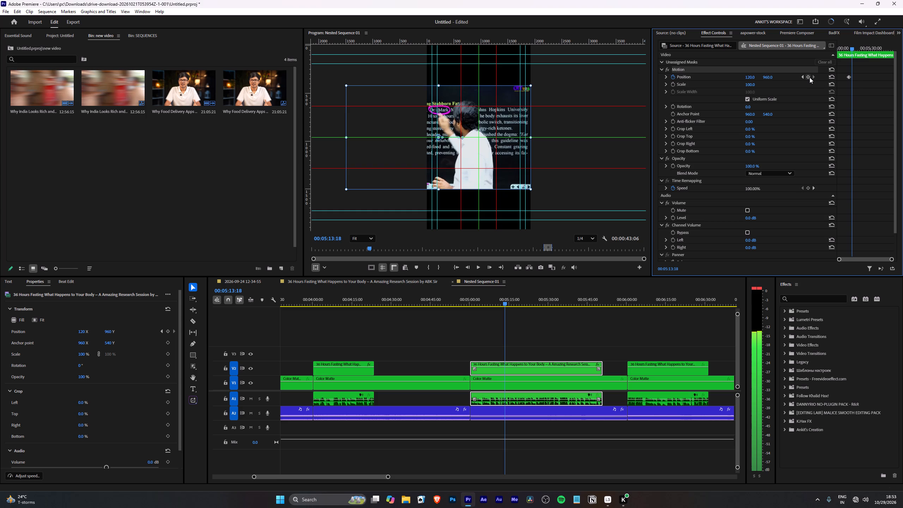
{"action": "left_click", "coordinate": [810, 77]}
Advance to 00:05:14:06 and keyframe the clip's horizontal Position to 420 while the speaker writes at the board.
{"action": "key", "text": "space"}
{"action": "key", "text": "space"}
{"action": "key", "text": "space"}
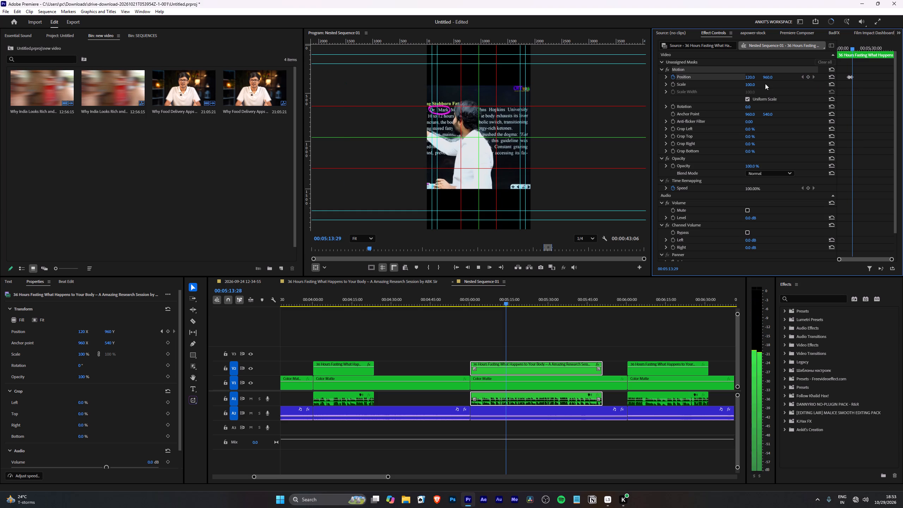
{"action": "key", "text": "space"}
{"action": "key", "text": "space"}
{"action": "key", "text": "space"}
{"action": "left_click_drag", "start_coordinate": [748, 76], "coordinate": [731, 84]}
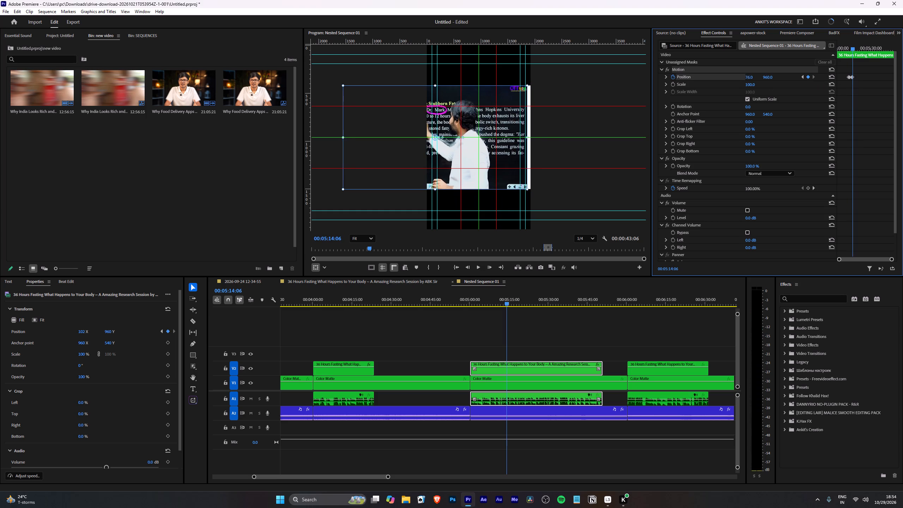
{"action": "left_click_drag", "start_coordinate": [731, 84], "coordinate": [854, 93]}
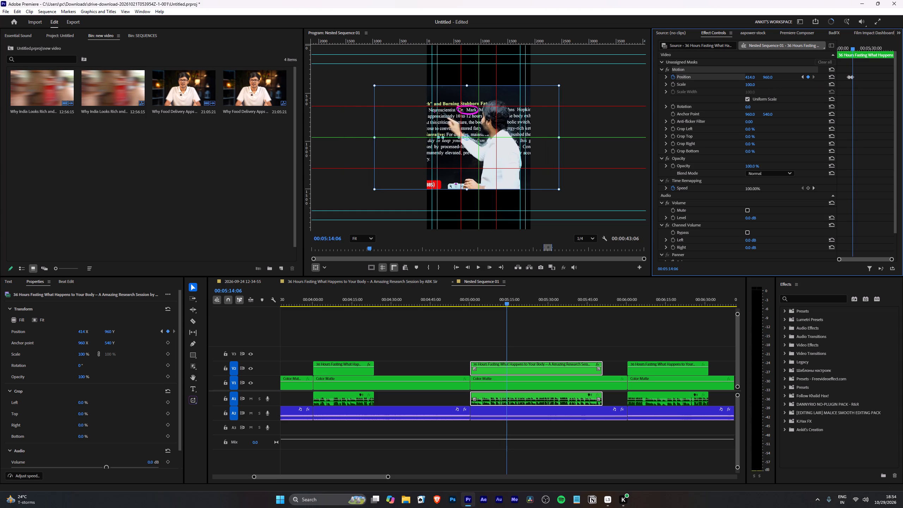
{"action": "left_click_drag", "start_coordinate": [854, 93], "coordinate": [856, 93]}
Play on to 00:05:15:02 and add a Position keyframe holding 420, 960.
{"action": "key", "text": "space"}
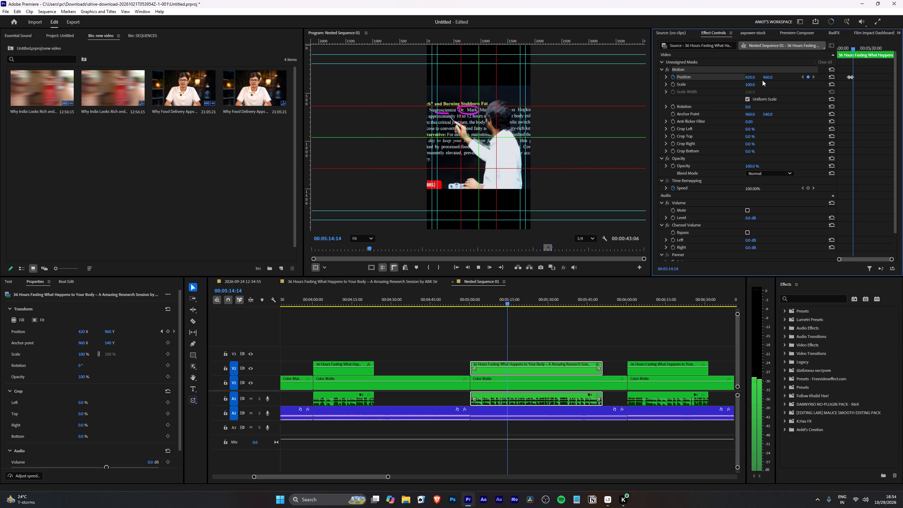
{"action": "key", "text": "space"}
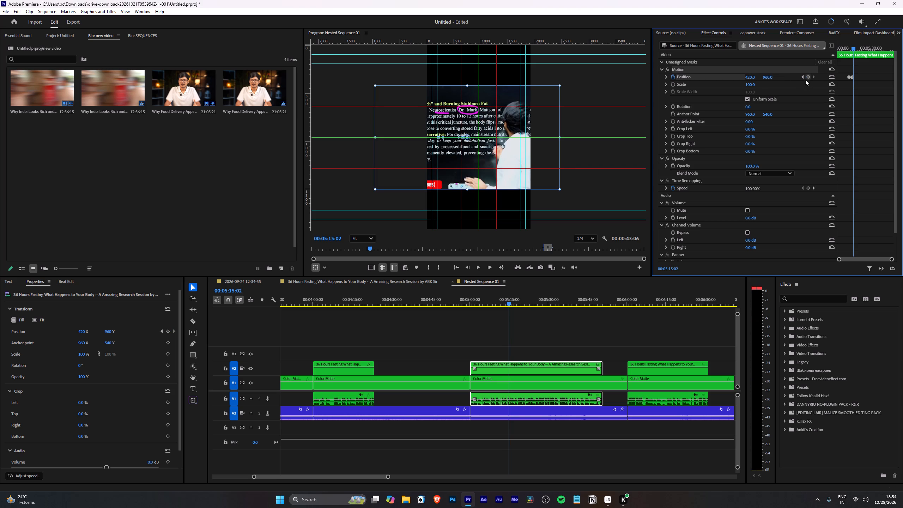
{"action": "left_click", "coordinate": [808, 76]}
Advance to 00:05:15:17 and keyframe the clip's horizontal Position to 120 to bring the speaker back into frame.
{"action": "key", "text": "space"}
{"action": "key", "text": "space"}
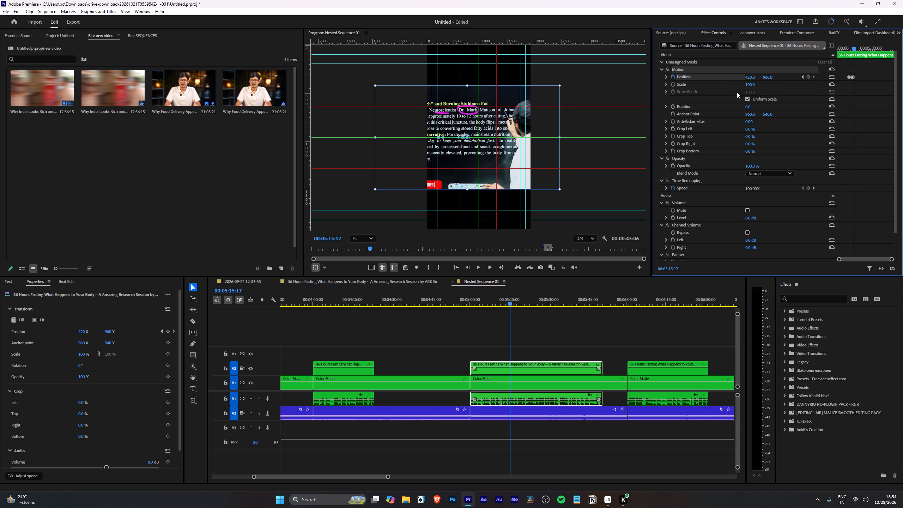
{"action": "left_click", "coordinate": [750, 75]}
{"action": "type", "text": "120"}
{"action": "key", "text": "Return"}
Play on until the speaker faces the camera, step back to about 00:05:18:07 and add a Position keyframe holding 120, 960.
{"action": "key", "text": "space"}
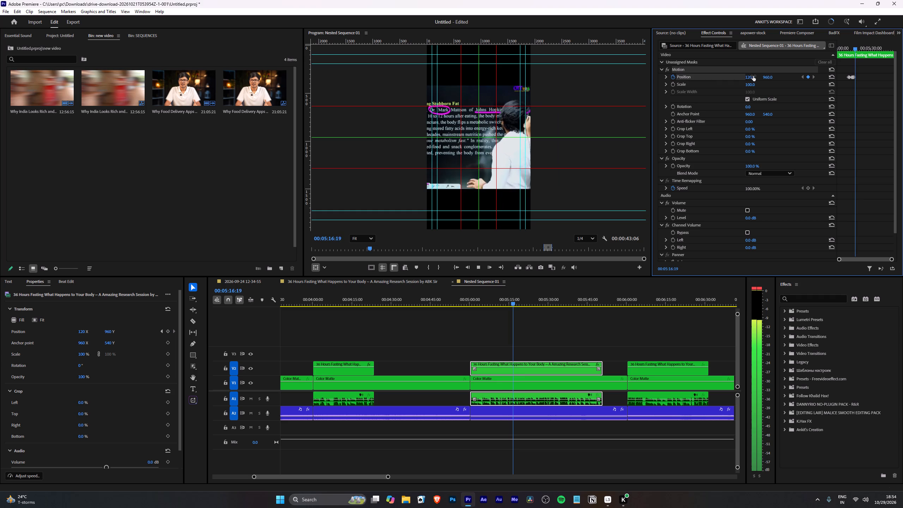
{"action": "key", "text": "space"}
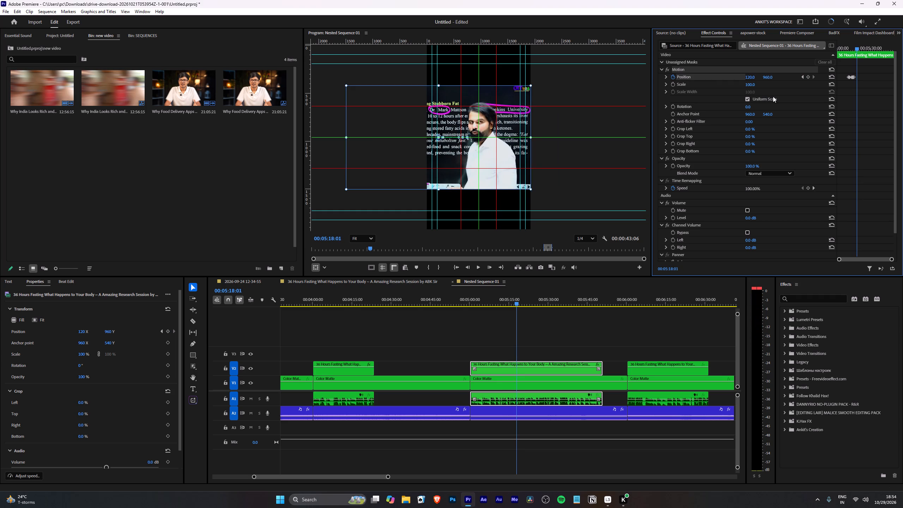
{"action": "key", "text": "space"}
{"action": "key", "text": "space"}
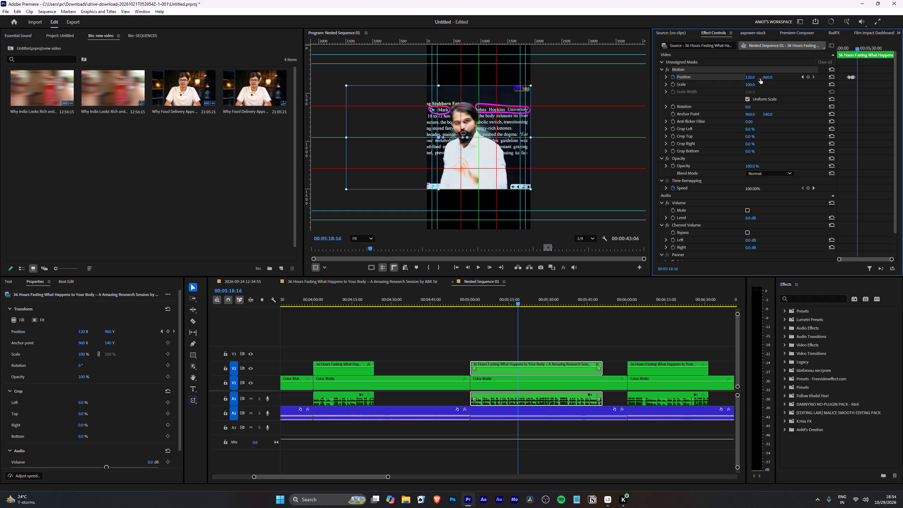
{"action": "key", "text": "Right"}
{"action": "key", "text": "Right"}
{"action": "key", "text": "Right"}
{"action": "key", "text": "Right"}
{"action": "key", "text": "Left"}
{"action": "key", "text": "Left"}
{"action": "key", "text": "Left"}
{"action": "key", "text": "Left"}
{"action": "key", "text": "Left"}
{"action": "key", "text": "Left"}
{"action": "key", "text": "Left"}
{"action": "key", "text": "Left"}
{"action": "key", "text": "Left"}
{"action": "key", "text": "Left"}
{"action": "key", "text": "Left"}
{"action": "key", "text": "Left"}
{"action": "key", "text": "Left"}
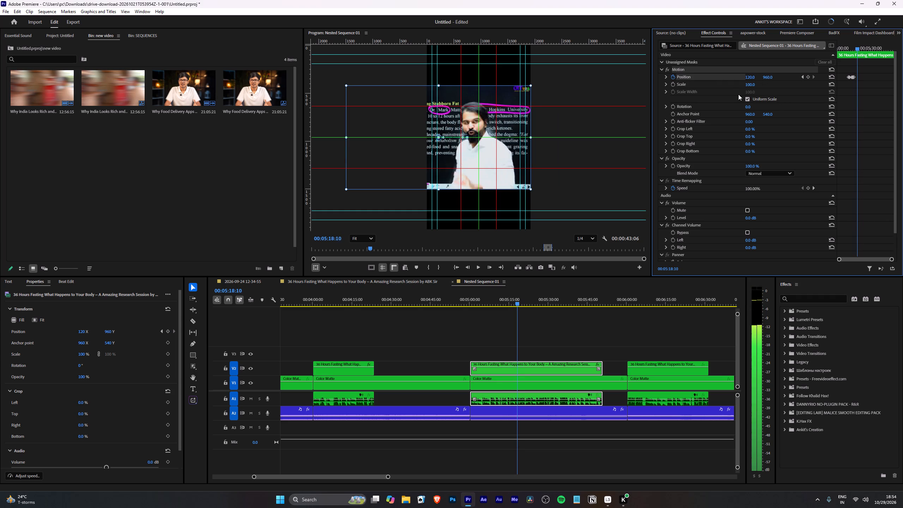
{"action": "left_click", "coordinate": [810, 79]}
Advance to 00:05:18:24 and keyframe the clip's horizontal Position to 366 to center the speaker.
{"action": "key", "text": "space"}
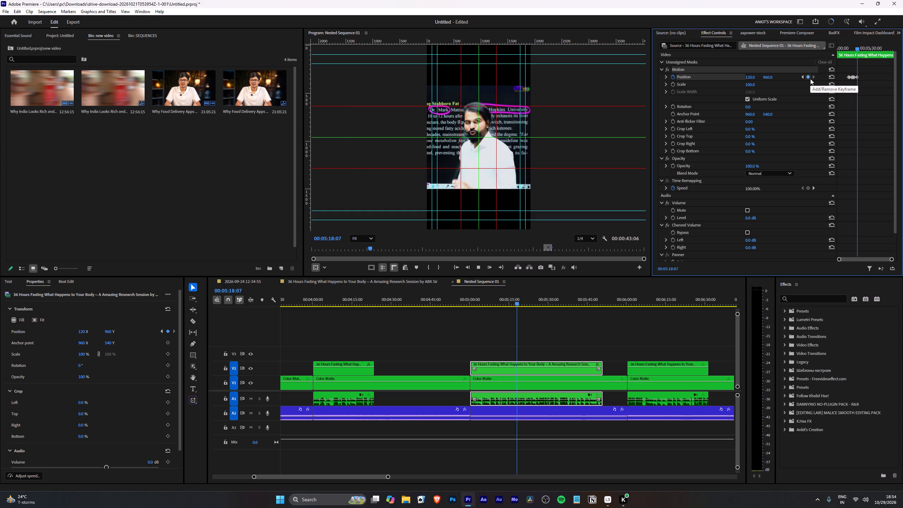
{"action": "key", "text": "space"}
{"action": "left_click_drag", "start_coordinate": [750, 80], "coordinate": [776, 79]}
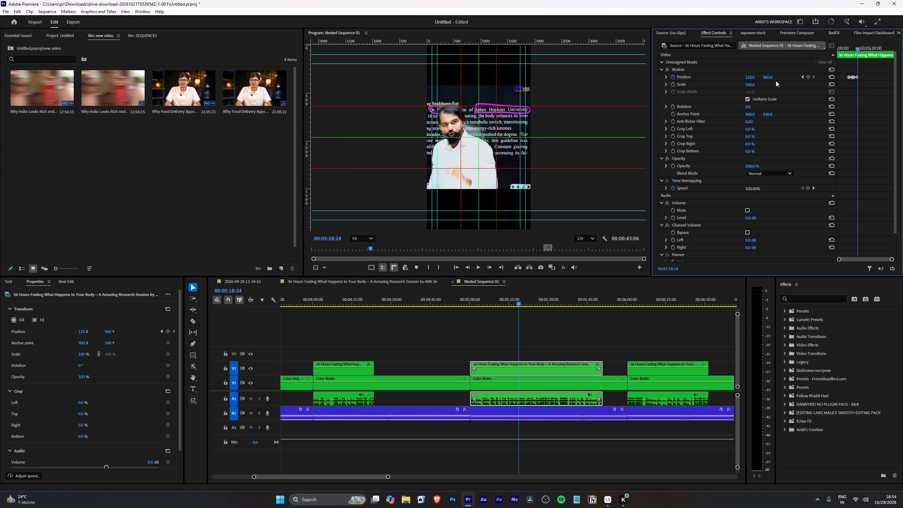
{"action": "left_click_drag", "start_coordinate": [752, 79], "coordinate": [841, 101]}
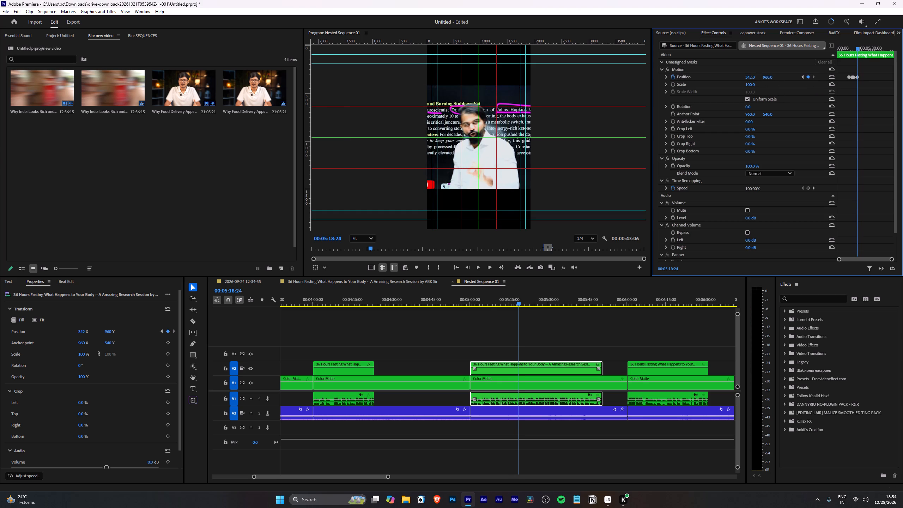
{"action": "left_click_drag", "start_coordinate": [841, 101], "coordinate": [857, 107]}
Play on until the speaker turns to the board, step back to 00:05:27:24 and add a Position keyframe holding 366, 960.
{"action": "key", "text": "space"}
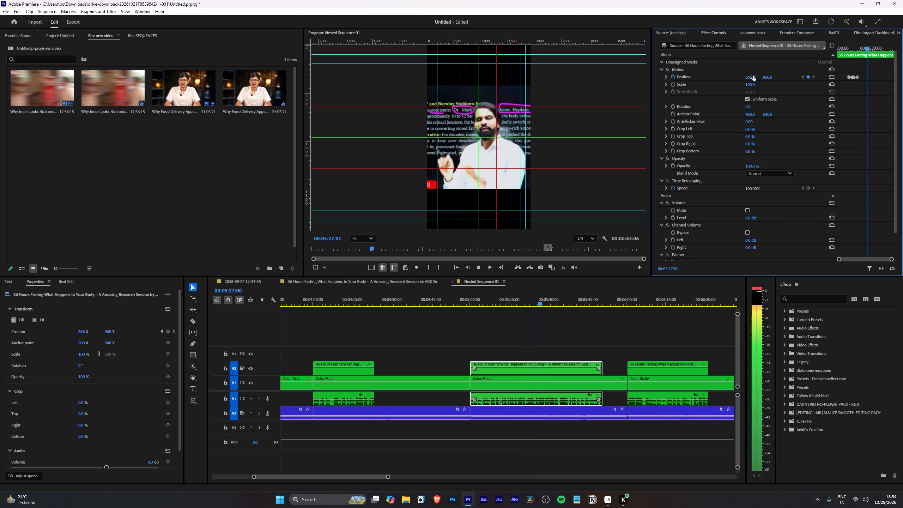
{"action": "key", "text": "space"}
{"action": "key", "text": "space"}
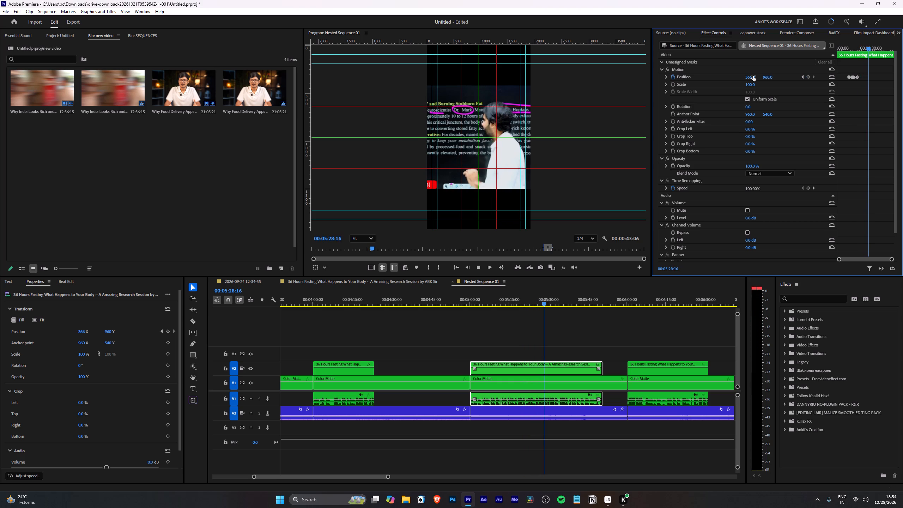
{"action": "key", "text": "space"}
{"action": "key", "text": "Left"}
{"action": "key", "text": "Left"}
{"action": "key", "text": "Left"}
{"action": "key", "text": "Left"}
{"action": "key", "text": "Left"}
{"action": "key", "text": "Left"}
{"action": "key", "text": "Left"}
{"action": "key", "text": "Left"}
{"action": "key", "text": "Left"}
{"action": "key", "text": "Left"}
{"action": "key", "text": "Left"}
{"action": "key", "text": "Left"}
{"action": "key", "text": "Left"}
{"action": "key", "text": "Left"}
{"action": "key", "text": "Left"}
{"action": "key", "text": "Left"}
{"action": "key", "text": "Left"}
{"action": "key", "text": "Left"}
{"action": "key", "text": "Left"}
{"action": "key", "text": "Left"}
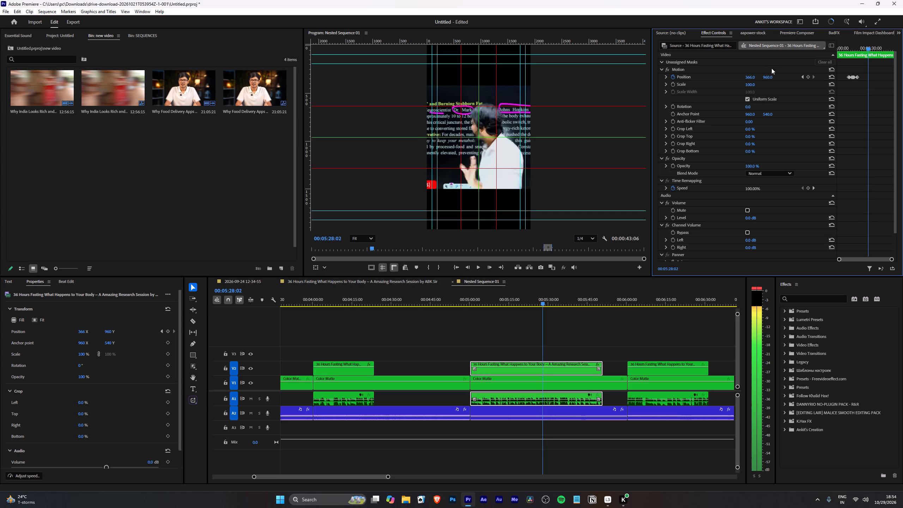
{"action": "key", "text": "Left"}
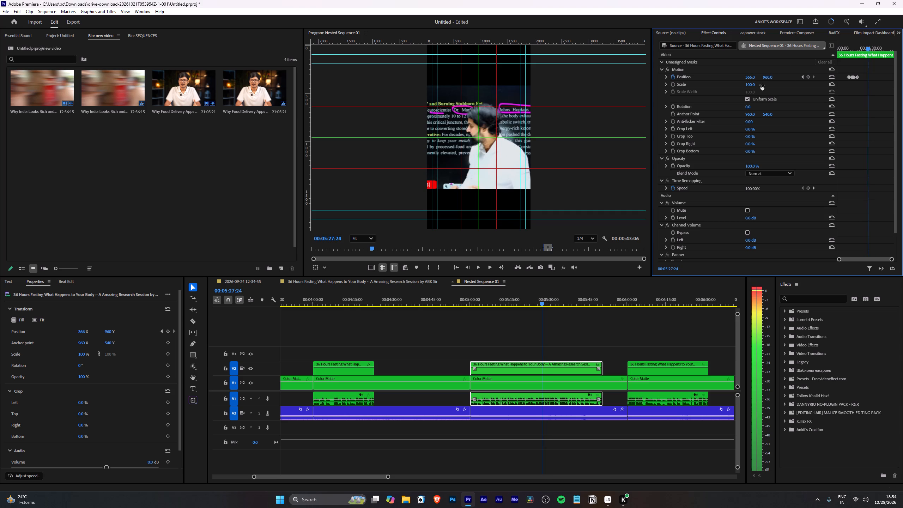
{"action": "left_click", "coordinate": [810, 77]}
Advance to about 00:05:28:12 and keyframe the clip's horizontal Position to 120 to follow the speaker to the board.
{"action": "key", "text": "space"}
{"action": "key", "text": "space"}
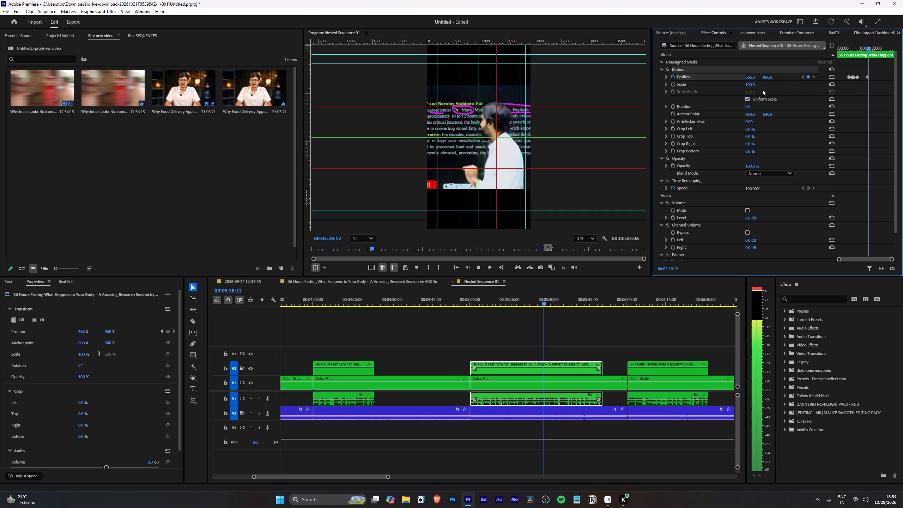
{"action": "left_click_drag", "start_coordinate": [753, 77], "coordinate": [714, 91]}
{"action": "left_click", "coordinate": [753, 76]}
{"action": "type", "text": "120"}
{"action": "key", "text": "Return"}
Play on to 00:05:30:13 and add a Position keyframe holding 120, 960.
{"action": "key", "text": "space"}
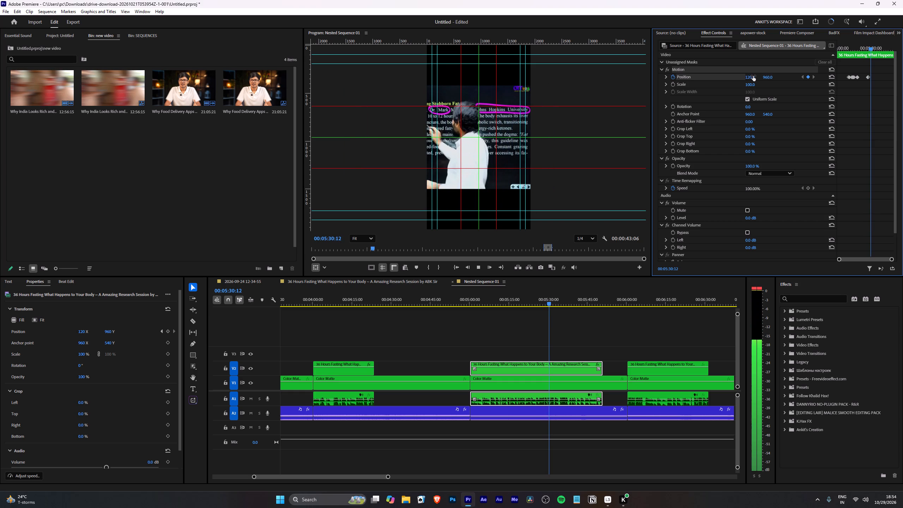
{"action": "key", "text": "space"}
{"action": "left_click", "coordinate": [808, 77]}
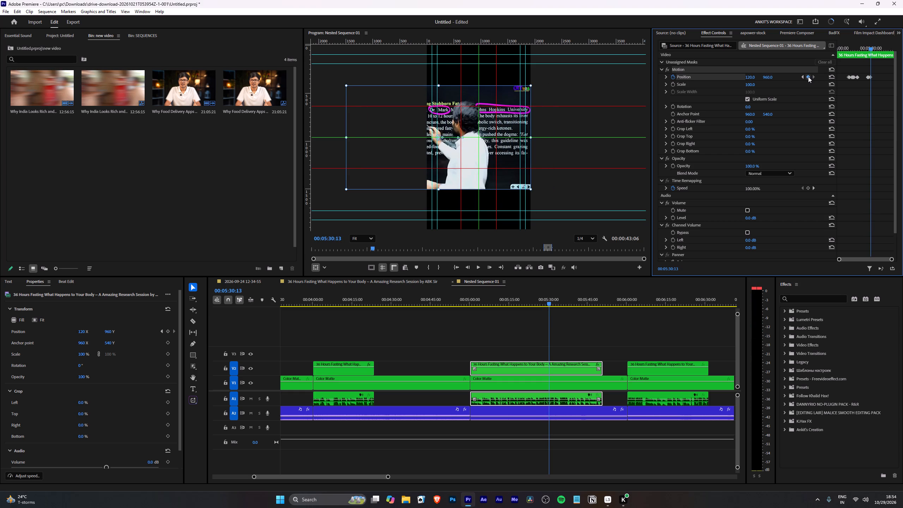
Advance to 00:05:30:29 and keyframe the clip's horizontal Position to 240 to reframe the writing speaker.
{"action": "key", "text": "space"}
{"action": "key", "text": "space"}
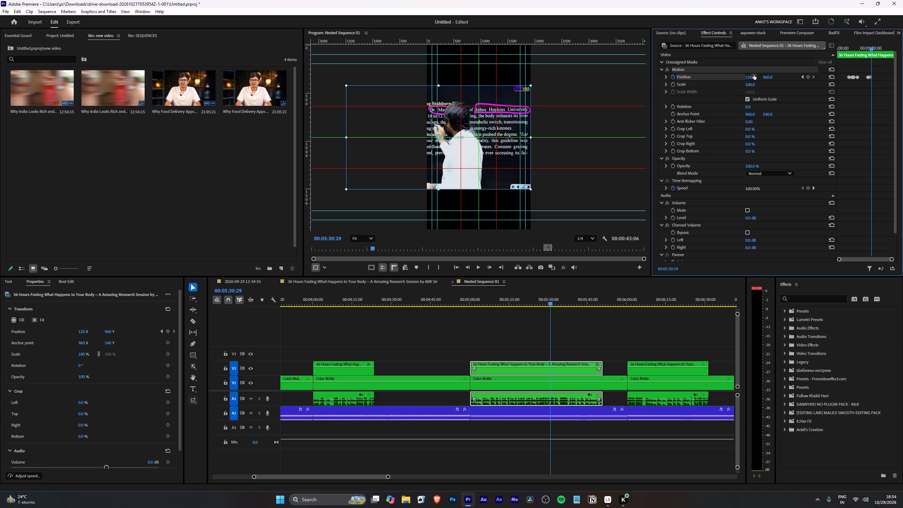
{"action": "left_click_drag", "start_coordinate": [752, 76], "coordinate": [839, 94]}
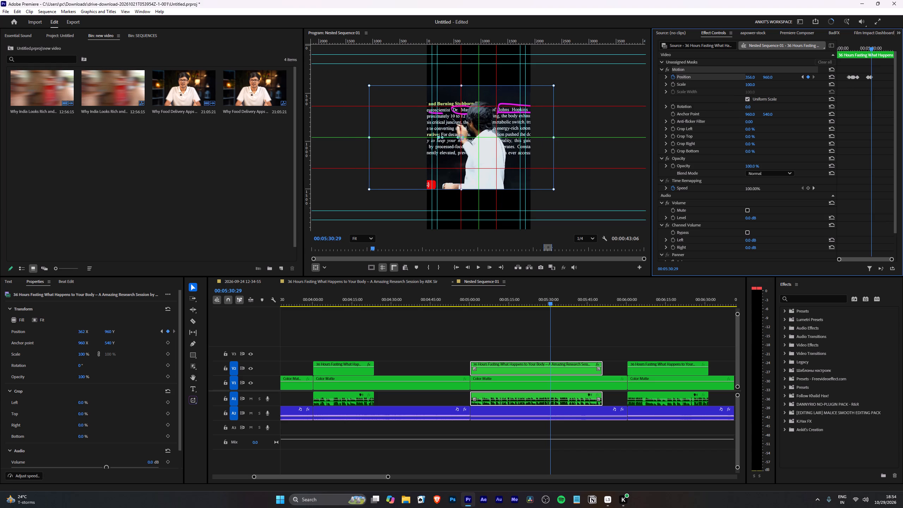
{"action": "left_click_drag", "start_coordinate": [839, 94], "coordinate": [799, 108]}
Play on as the speaker steps away from the board, step back to 00:05:34:04 and add a Position keyframe holding 240, 960.
{"action": "key", "text": "space"}
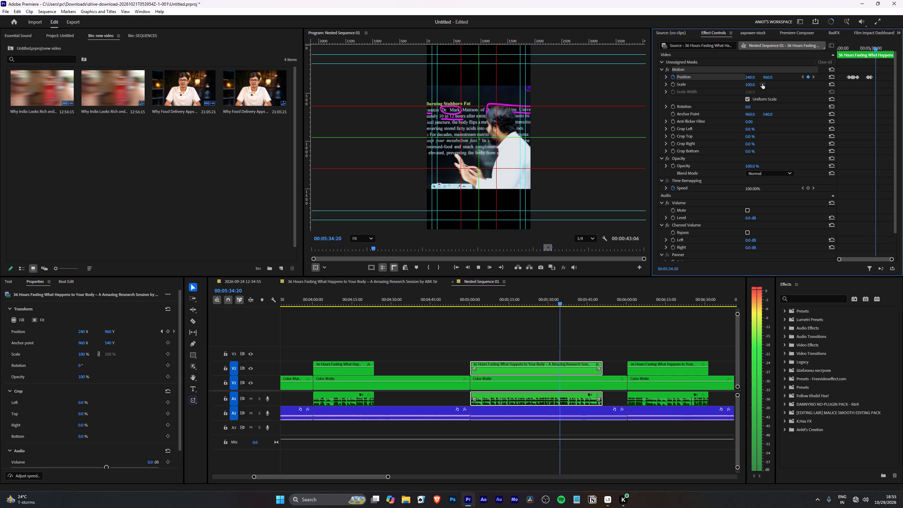
{"action": "key", "text": "space"}
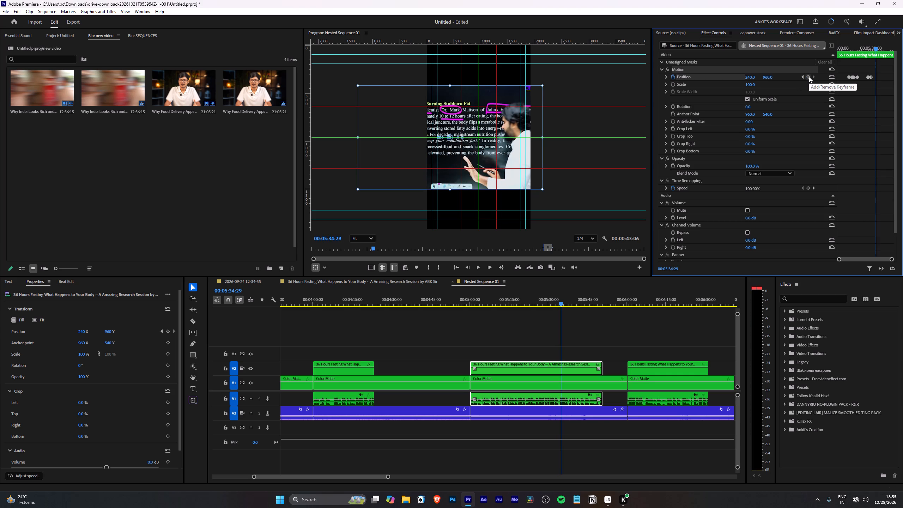
{"action": "key", "text": "Left"}
{"action": "key", "text": "Left"}
{"action": "key", "text": "Left"}
{"action": "key", "text": "Left"}
{"action": "key", "text": "Left"}
{"action": "key", "text": "Left"}
{"action": "key", "text": "Left"}
{"action": "key", "text": "Left"}
{"action": "key", "text": "Left"}
{"action": "key", "text": "Left"}
{"action": "key", "text": "Left"}
{"action": "key", "text": "Left"}
{"action": "key", "text": "Left"}
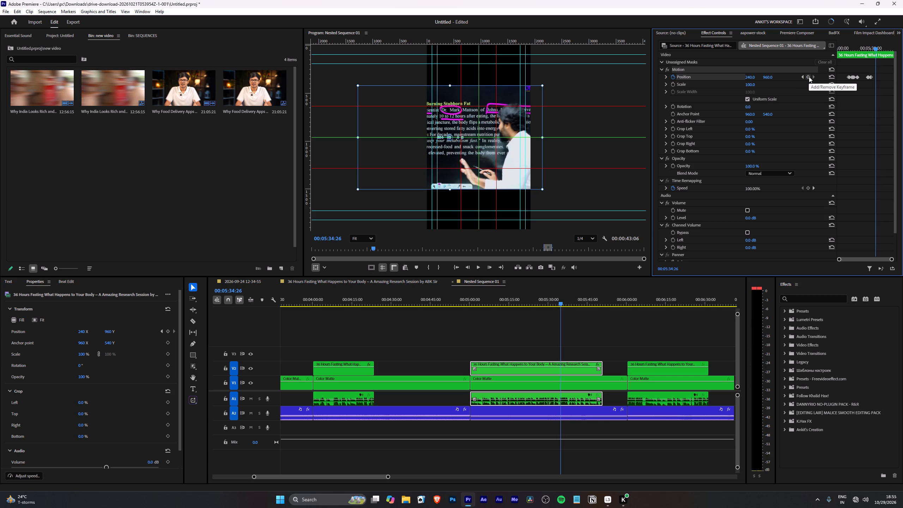
{"action": "key", "text": "Left"}
{"action": "key", "text": "Left"}
{"action": "key", "text": "Left"}
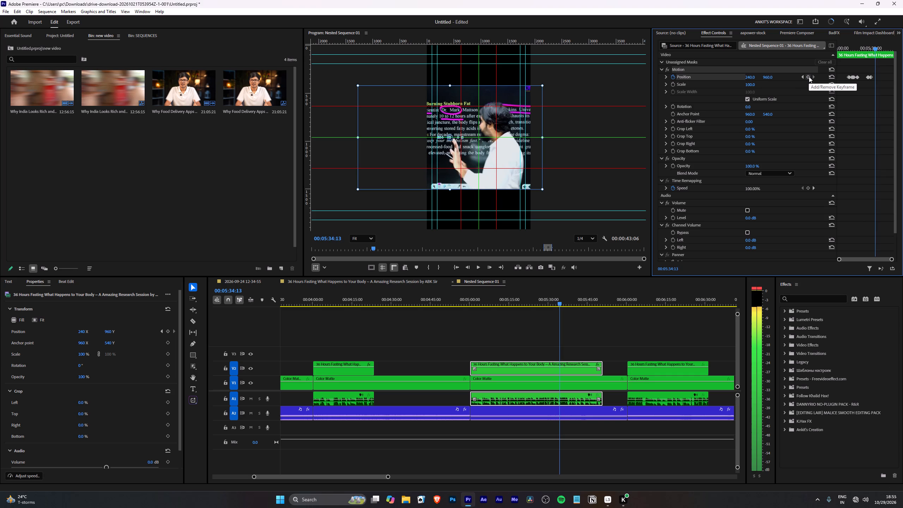
{"action": "key", "text": "Left"}
{"action": "key", "text": "Left"}
{"action": "key", "text": "Left"}
{"action": "key", "text": "Left"}
{"action": "key", "text": "Left"}
{"action": "key", "text": "Left"}
{"action": "key", "text": "Left"}
{"action": "key", "text": "Left"}
{"action": "key", "text": "Left"}
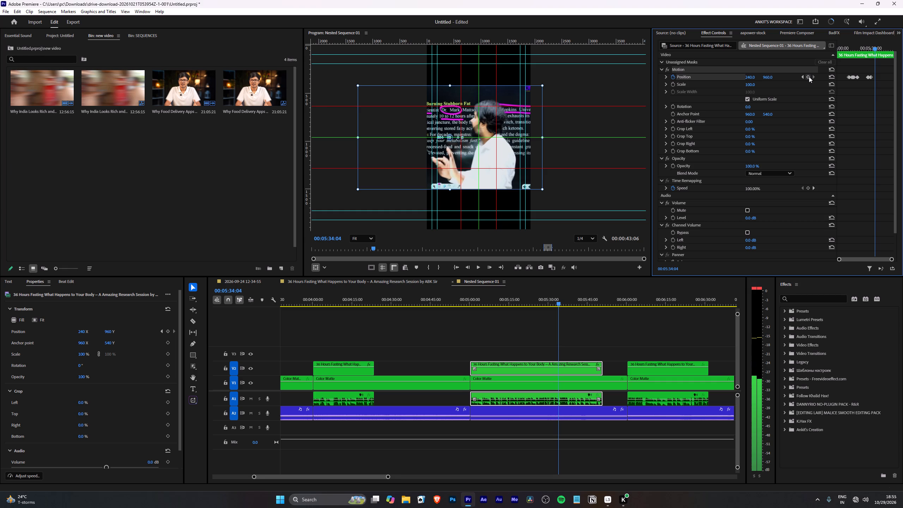
{"action": "left_click", "coordinate": [809, 77]}
Advance just past 00:05:34:25 and keyframe the clip's horizontal Position to 120 to keep the speaker in frame.
{"action": "key", "text": "space"}
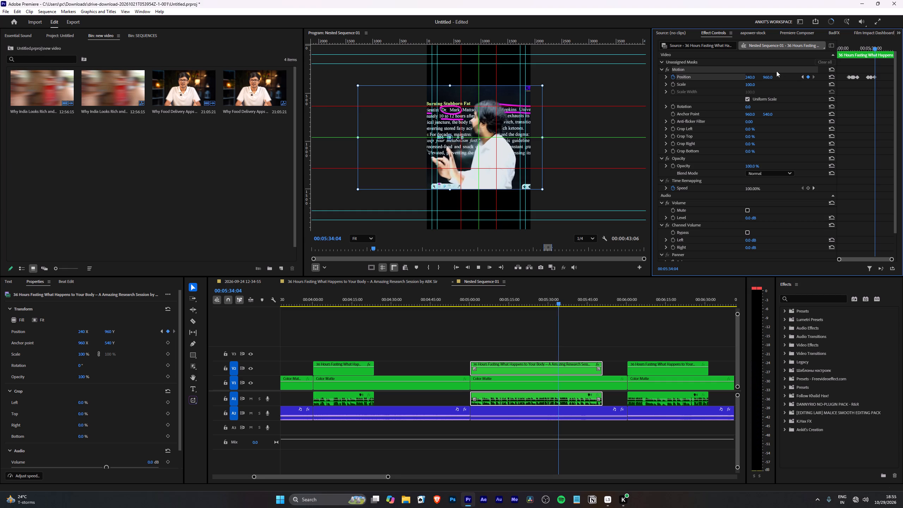
{"action": "key", "text": "space"}
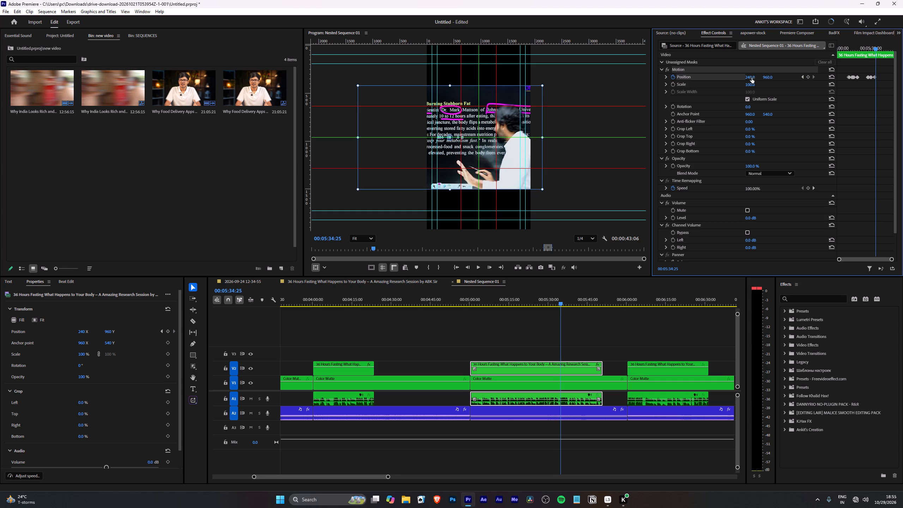
{"action": "key", "text": "space"}
{"action": "key", "text": "space"}
{"action": "left_click", "coordinate": [752, 78]}
{"action": "type", "text": "120"}
{"action": "key", "text": "Return"}
Play back the stretch from before the speaker turns to the board to about 00:05:38 to check the keyframed reframing.
{"action": "key", "text": "space"}
{"action": "key", "text": "space"}
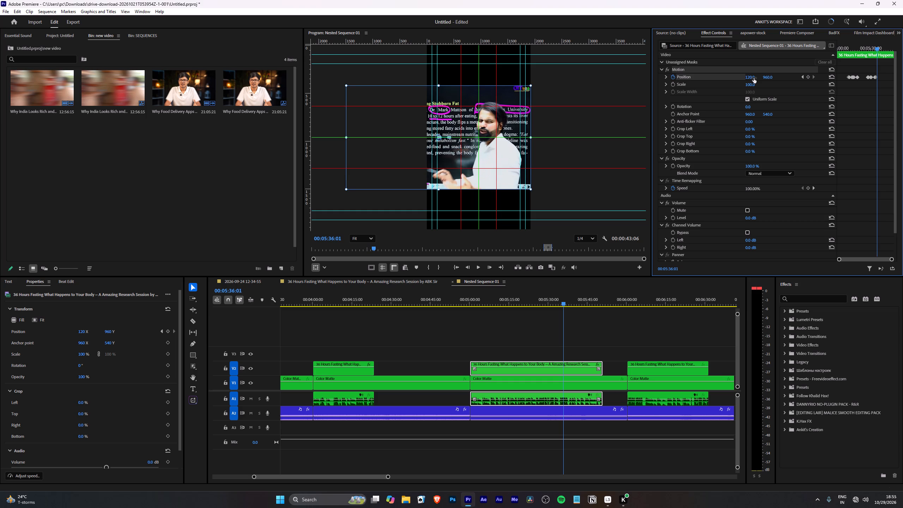
{"action": "key", "text": "space"}
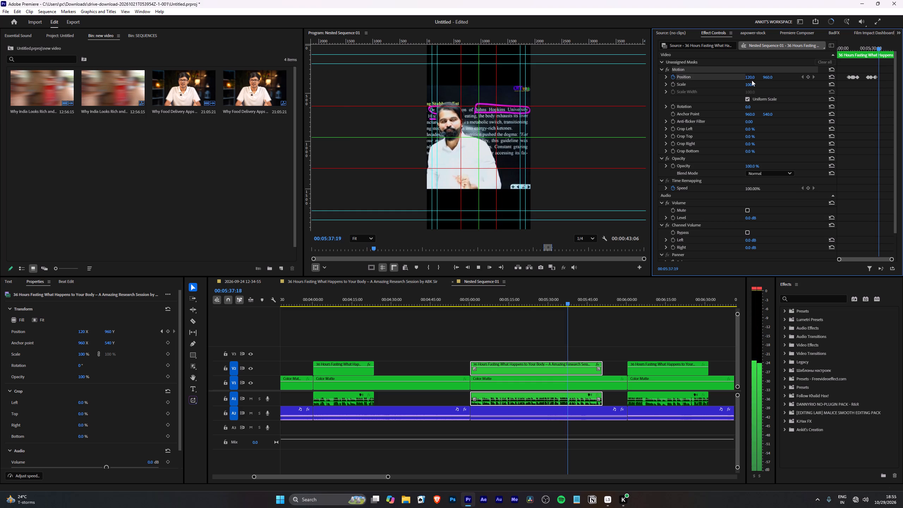
{"action": "left_click", "coordinate": [555, 300]}
{"action": "key", "text": "space"}
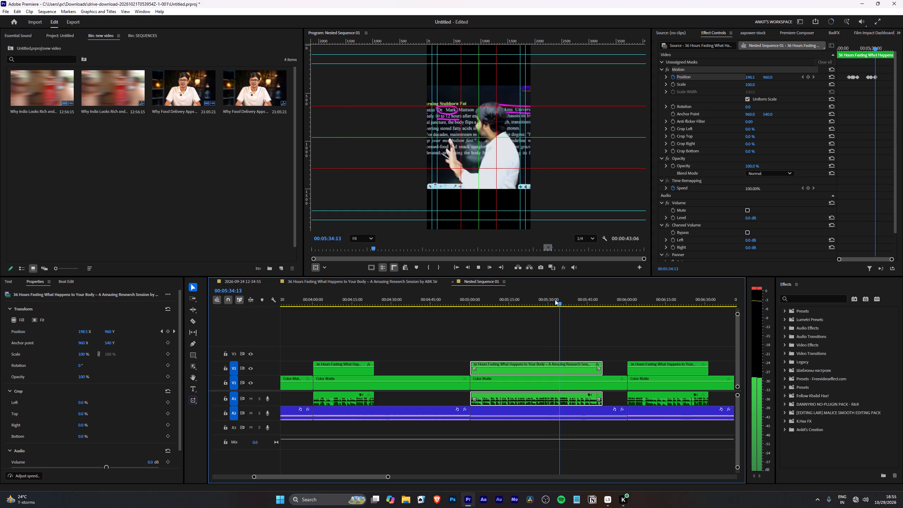
{"action": "left_click_drag", "start_coordinate": [554, 300], "coordinate": [537, 307]}
{"action": "key", "text": "space"}
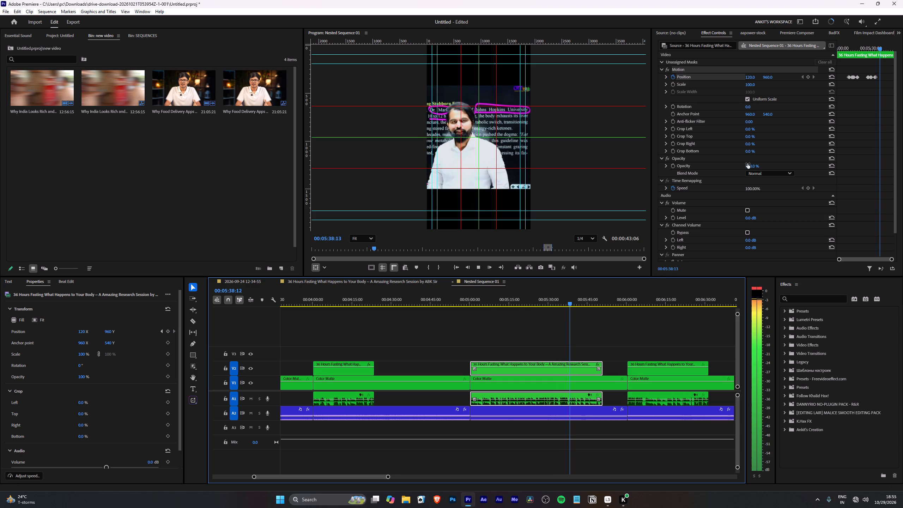
{"action": "left_click", "coordinate": [558, 301]}
{"action": "key", "text": "space"}
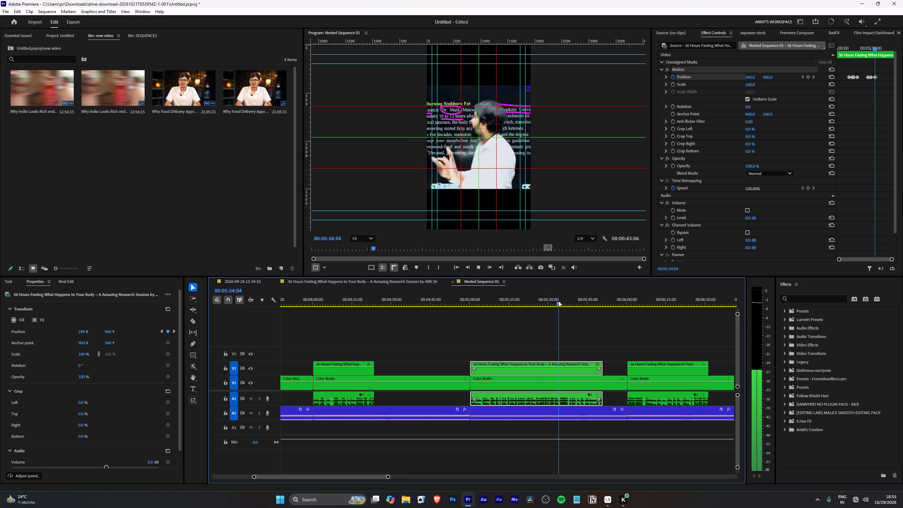
{"action": "key", "text": "space"}
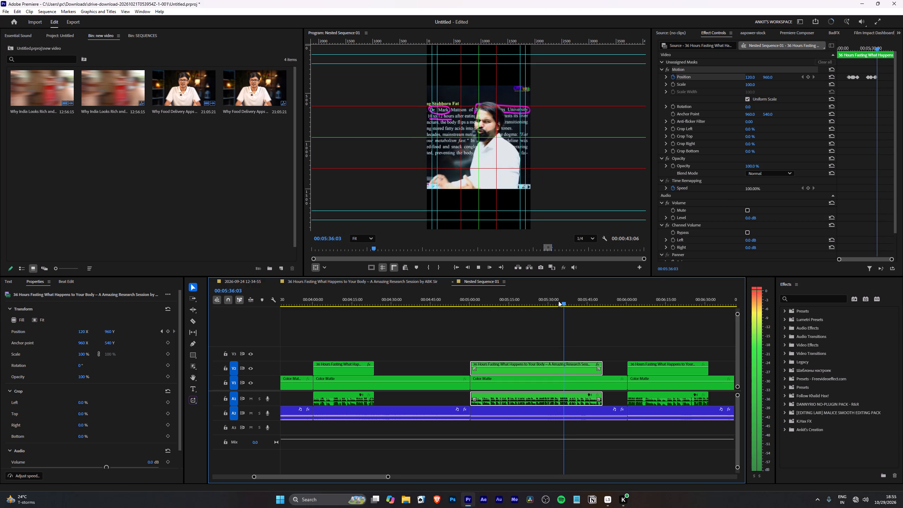
Add a Position keyframe holding 120, 960 just past 00:05:36:03, and keyframe the horizontal Position to 310 at 00:05:36:29.
{"action": "left_click", "coordinate": [807, 77]}
{"action": "key", "text": "space"}
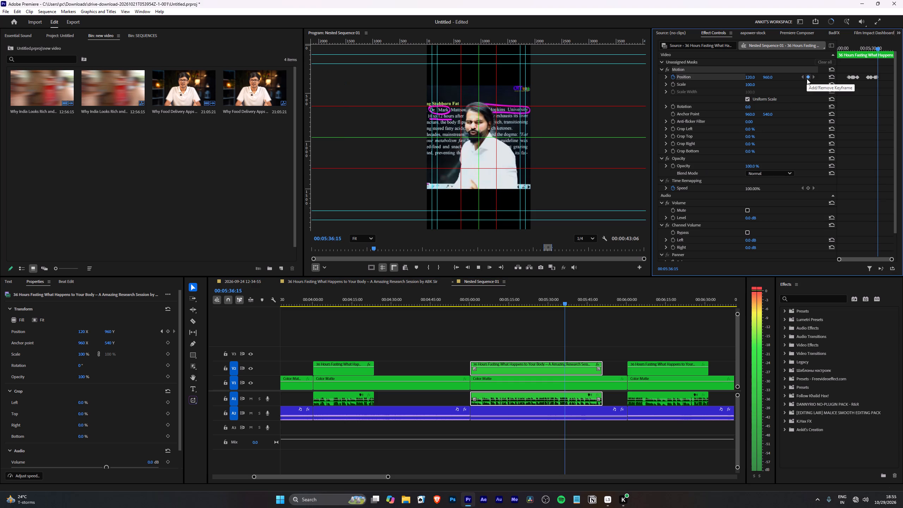
{"action": "key", "text": "space"}
{"action": "left_click_drag", "start_coordinate": [748, 79], "coordinate": [764, 81]}
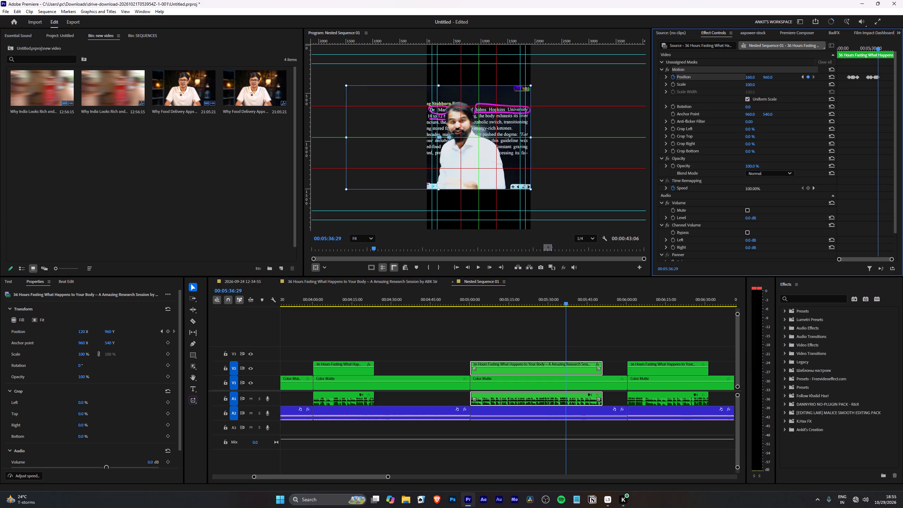
{"action": "left_click_drag", "start_coordinate": [764, 81], "coordinate": [821, 84]}
Play on, return to the last keyframe, advance to 00:05:38:28 and add a Position keyframe holding 310, 960.
{"action": "key", "text": "space"}
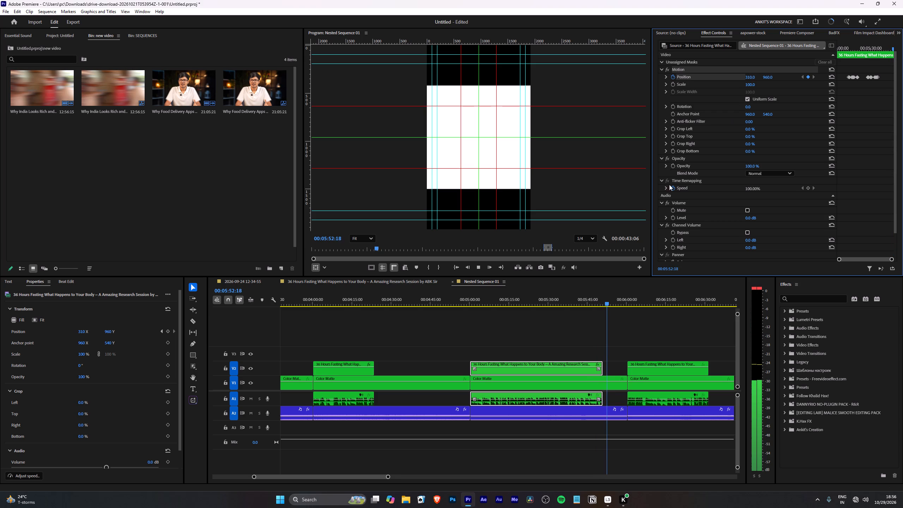
{"action": "key", "text": "Up"}
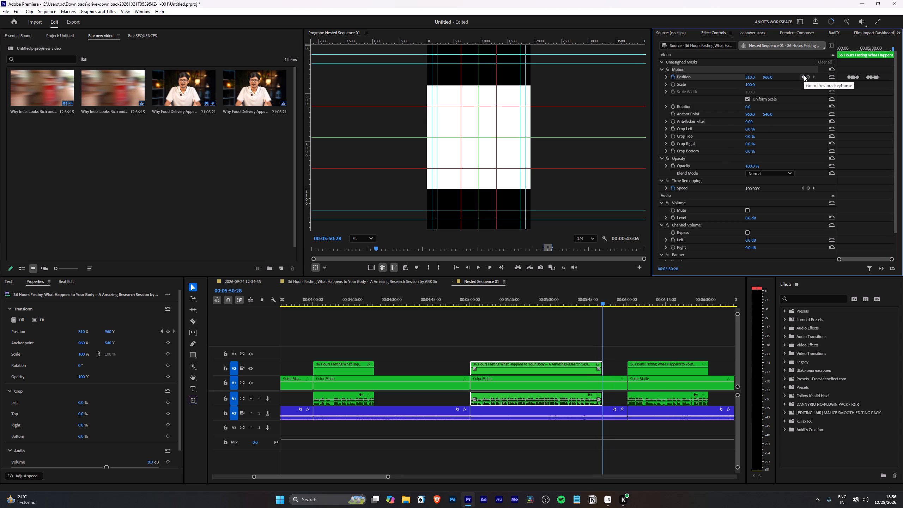
{"action": "left_click", "coordinate": [804, 75]}
{"action": "key", "text": "space"}
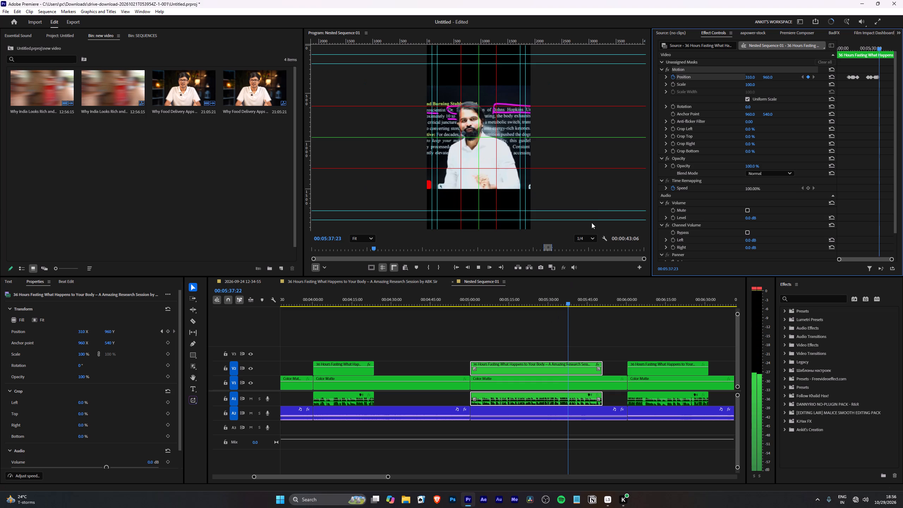
{"action": "key", "text": "space"}
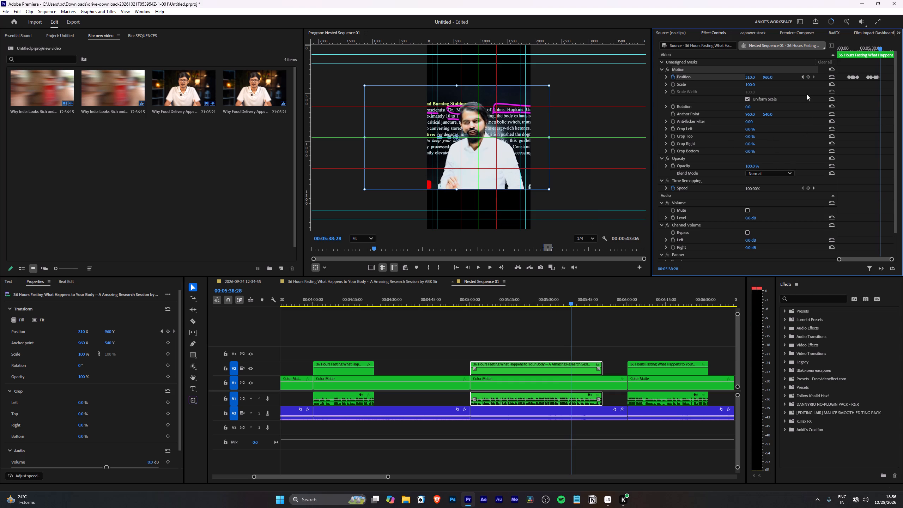
{"action": "left_click", "coordinate": [810, 77]}
Advance to 00:05:39:18 and keyframe the clip's horizontal Position, trying 456 and settling on 394 to centre the speaker.
{"action": "key", "text": "space"}
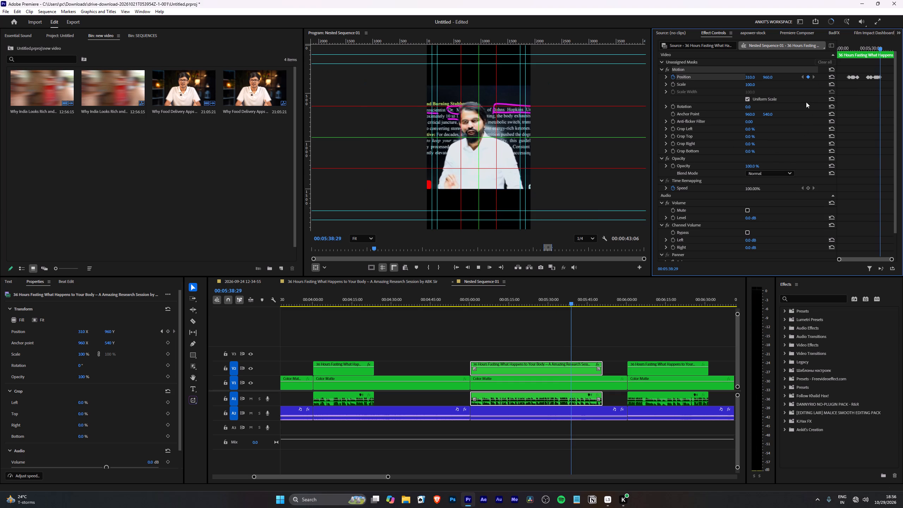
{"action": "key", "text": "space"}
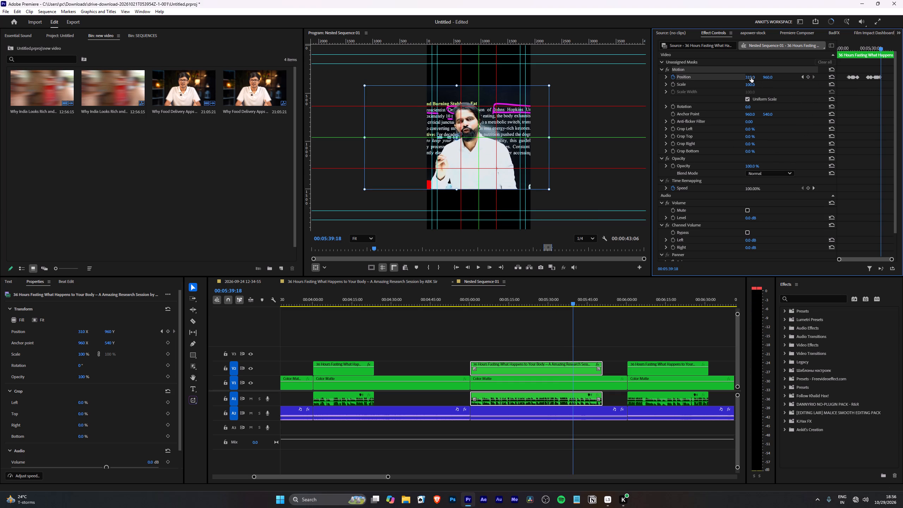
{"action": "left_click_drag", "start_coordinate": [748, 77], "coordinate": [777, 69]}
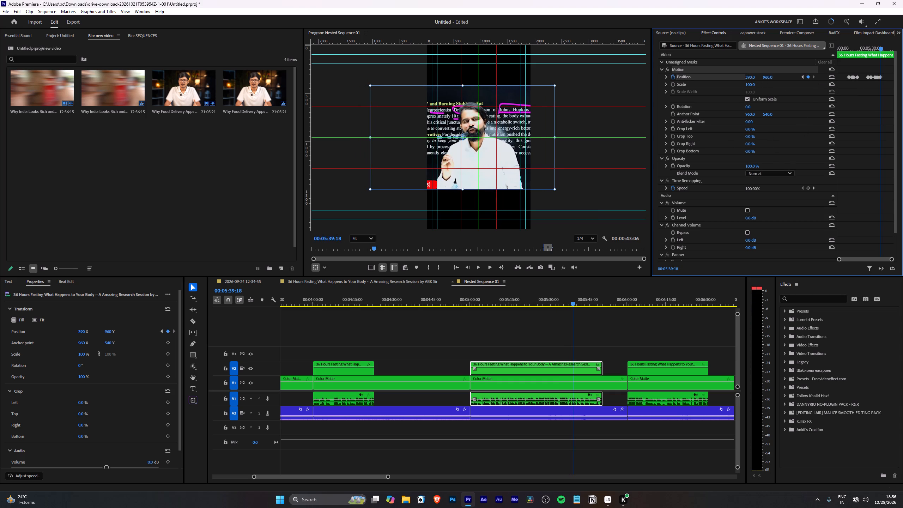
{"action": "left_click_drag", "start_coordinate": [777, 69], "coordinate": [800, 62]}
{"action": "key", "text": "space"}
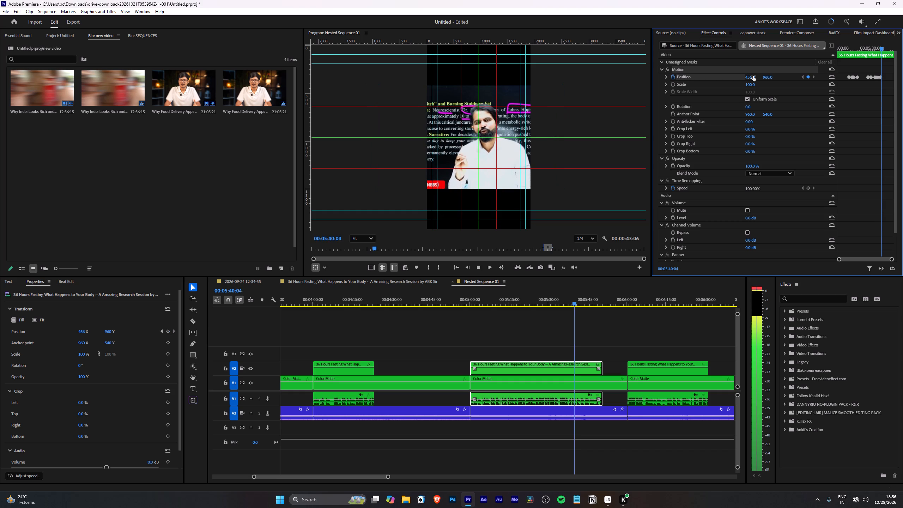
{"action": "key", "text": "space"}
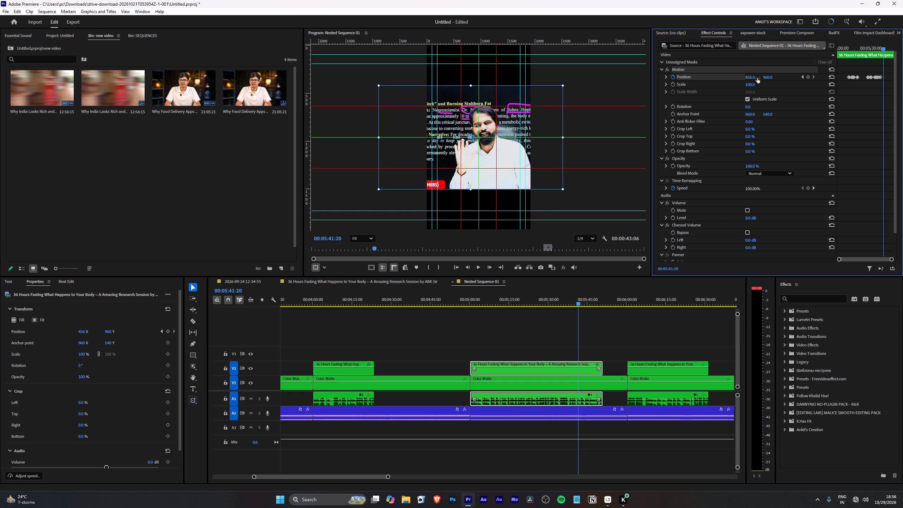
{"action": "left_click", "coordinate": [803, 77]}
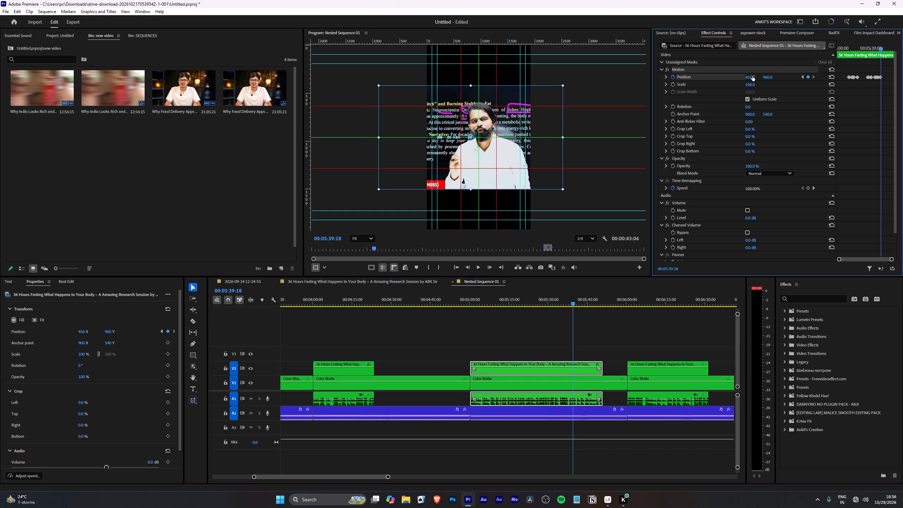
{"action": "left_click_drag", "start_coordinate": [752, 76], "coordinate": [731, 84]}
Play back the rest of the clip after 00:05:39:18 to check that the speaker stays framed.
{"action": "key", "text": "space"}
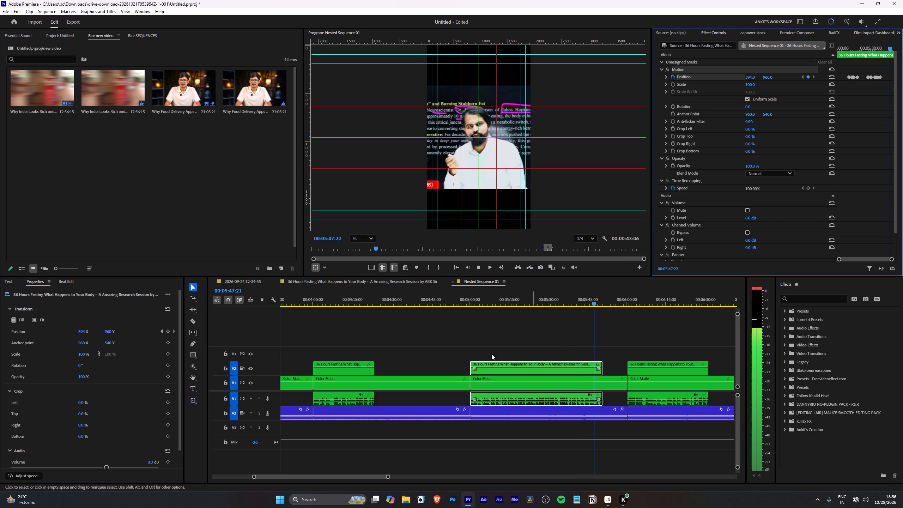
{"action": "scroll", "coordinate": [458, 347], "scroll_direction": "down", "scroll_amount": 4}
{"action": "left_click", "coordinate": [458, 347]}
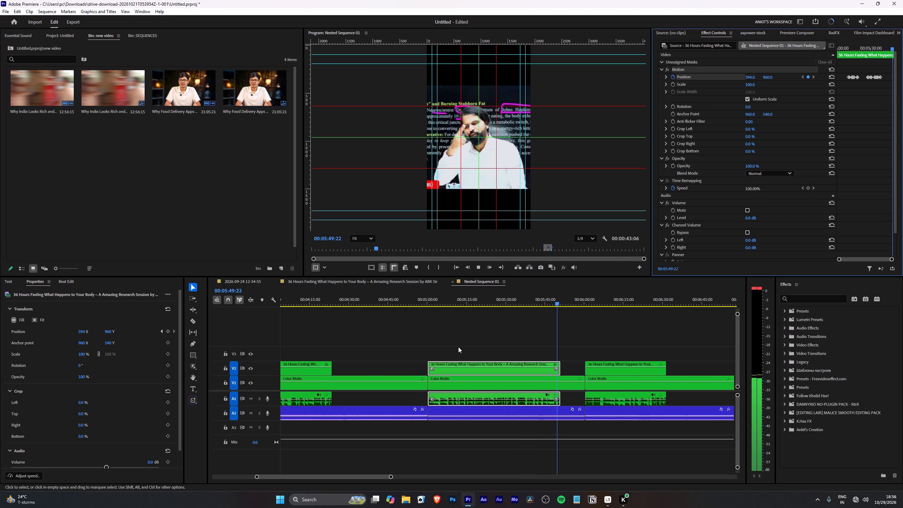
{"action": "key", "text": "Down"}
{"action": "key", "text": "Down"}
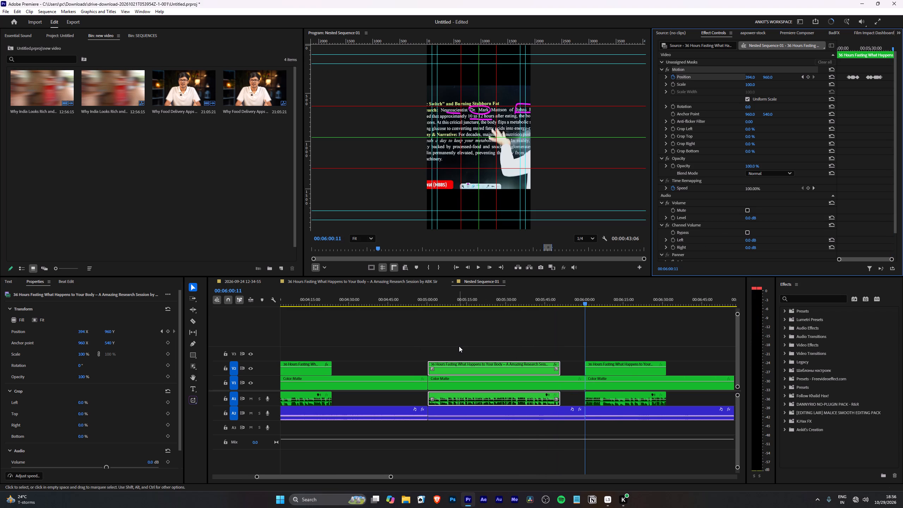
{"action": "left_click", "coordinate": [544, 297]}
{"action": "left_click", "coordinate": [530, 290]}
{"action": "left_click", "coordinate": [530, 295]}
{"action": "key", "text": "space"}
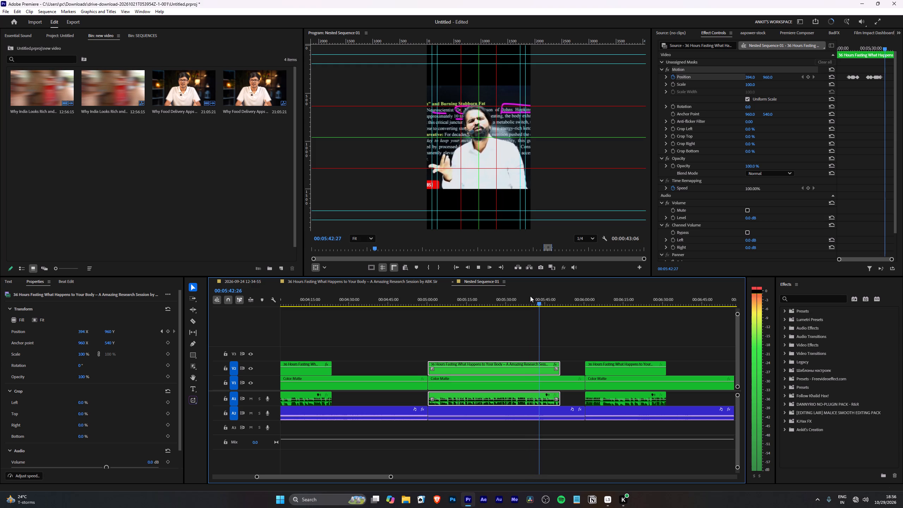
Go to the next 36 Hours Fasting clip at 00:06:00:11 and set its horizontal Position to 120.
{"action": "key", "text": "Down"}
{"action": "key", "text": "Down"}
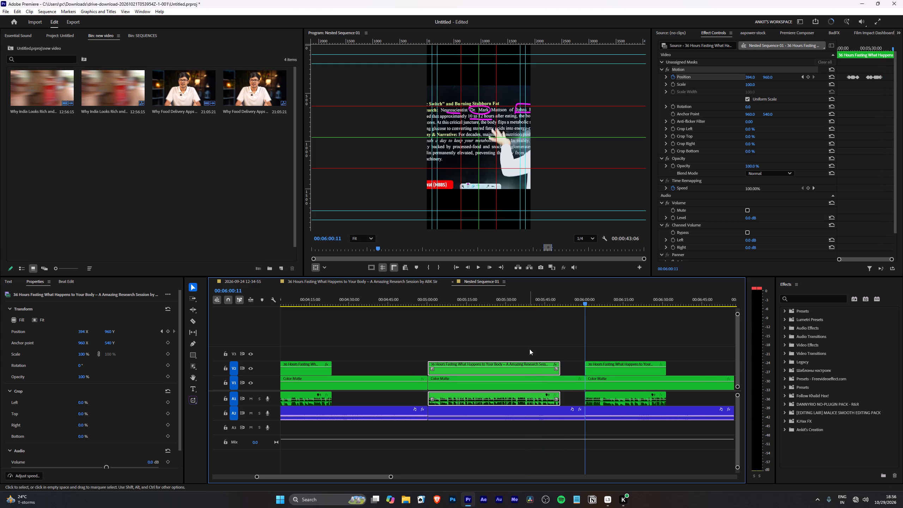
{"action": "scroll", "coordinate": [528, 355], "scroll_direction": "down", "scroll_amount": 4}
{"action": "left_click", "coordinate": [541, 370]}
{"action": "left_click", "coordinate": [549, 371]}
{"action": "left_click", "coordinate": [598, 376]}
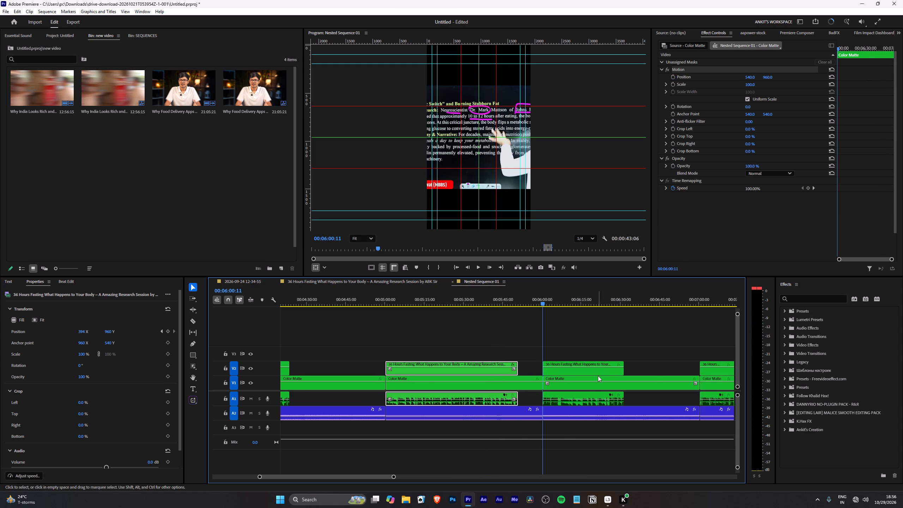
{"action": "left_click", "coordinate": [604, 365]}
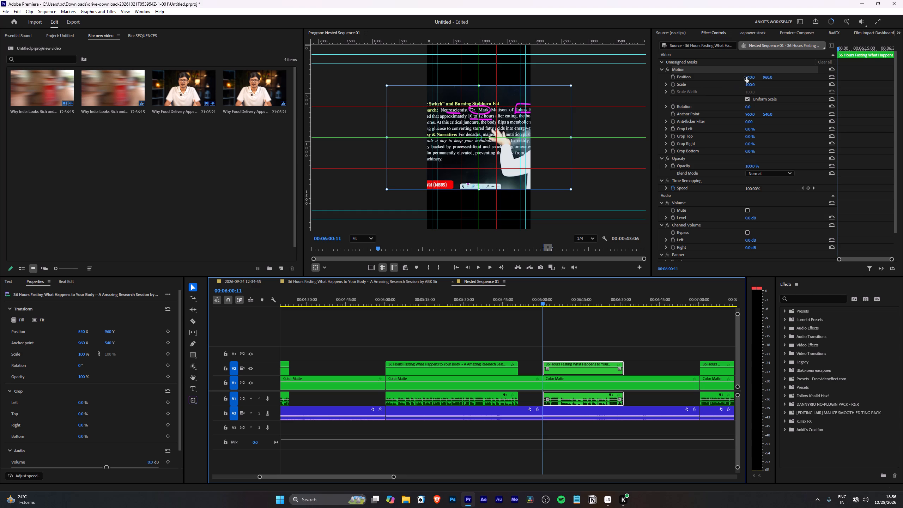
{"action": "left_click", "coordinate": [746, 77]}
{"action": "type", "text": "120"}
{"action": "key", "text": "Return"}
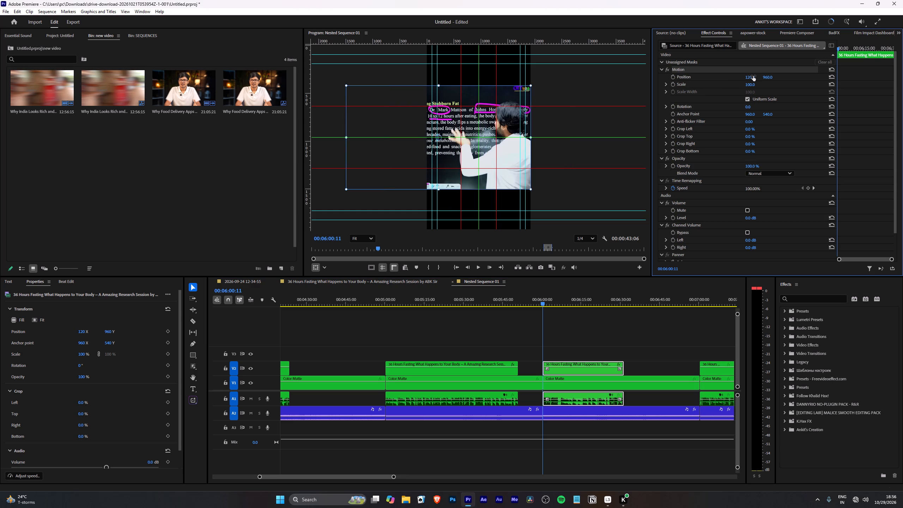
Play the clip from its start to 00:06:04:16 and enable Position keyframing there at 120, 960.
{"action": "key", "text": "space"}
{"action": "scroll", "coordinate": [516, 338], "scroll_direction": "down", "scroll_amount": 8}
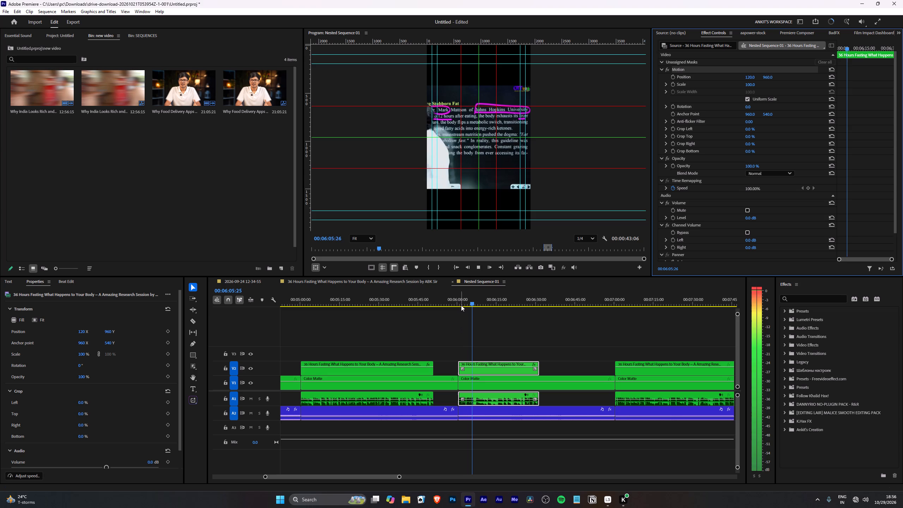
{"action": "key", "text": "Up"}
{"action": "key", "text": "space"}
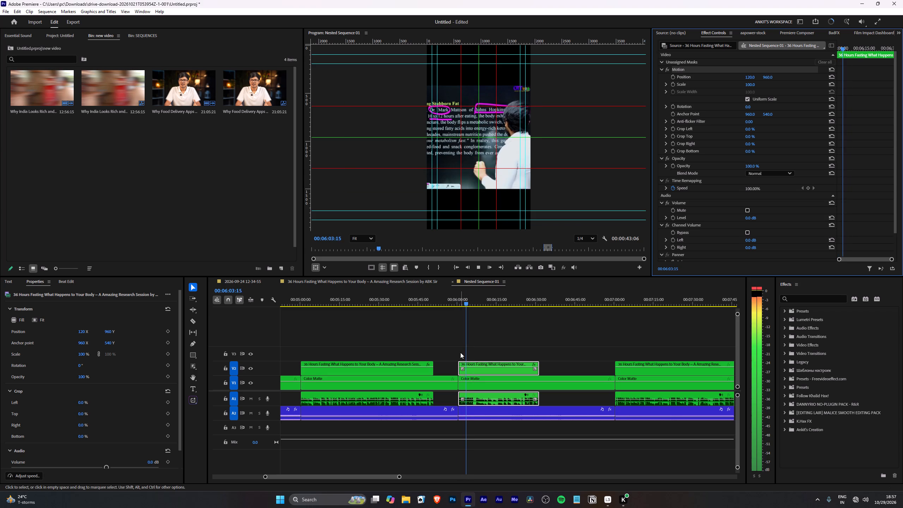
{"action": "key", "text": "space"}
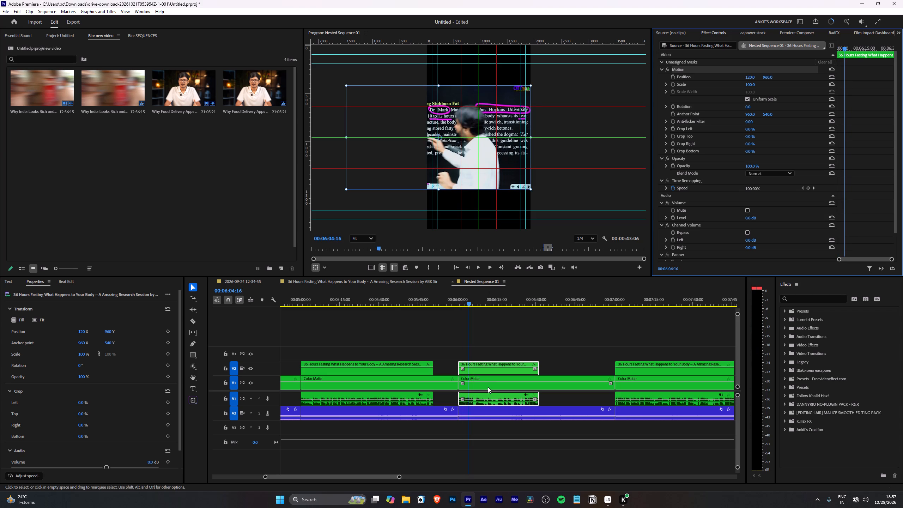
{"action": "left_click", "coordinate": [673, 79]}
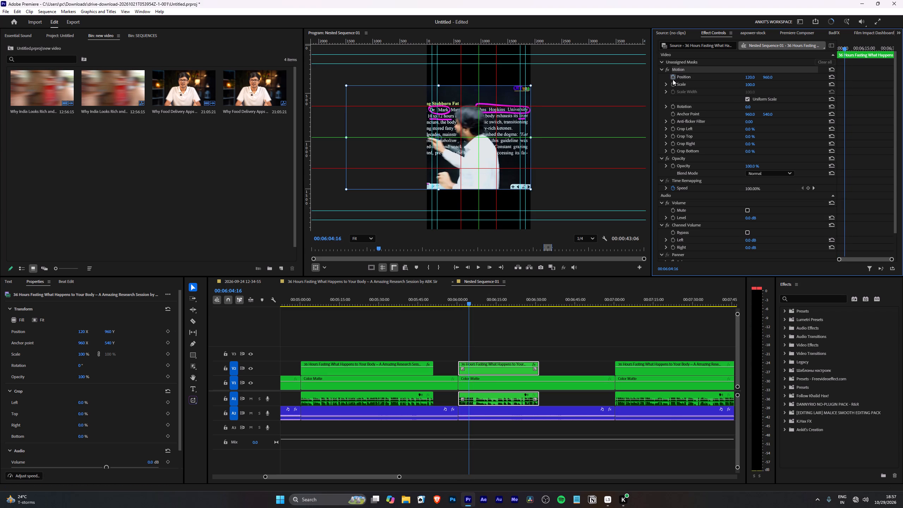
Advance to 00:06:05:03 and keyframe the clip's horizontal Position to 778 to bring the speaker back into frame.
{"action": "key", "text": "space"}
{"action": "key", "text": "space"}
{"action": "left_click_drag", "start_coordinate": [751, 76], "coordinate": [777, 81]}
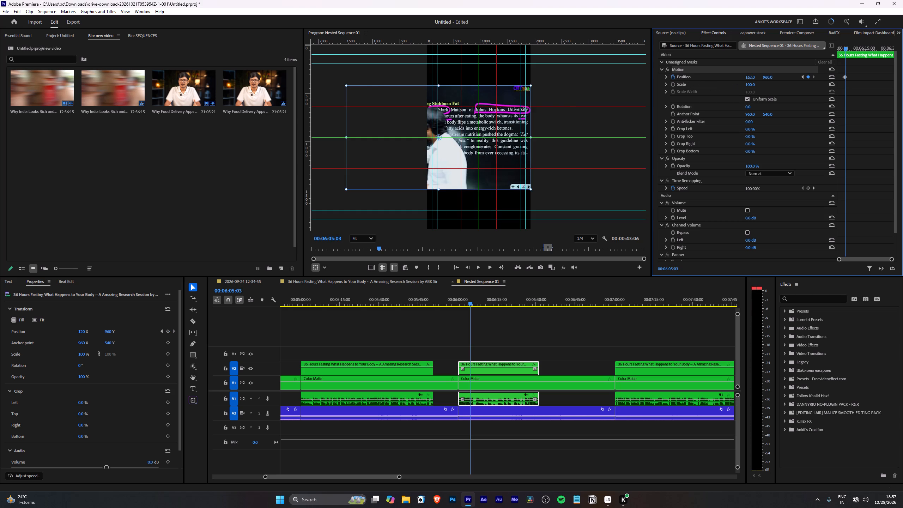
{"action": "left_click_drag", "start_coordinate": [777, 81], "coordinate": [795, 85]}
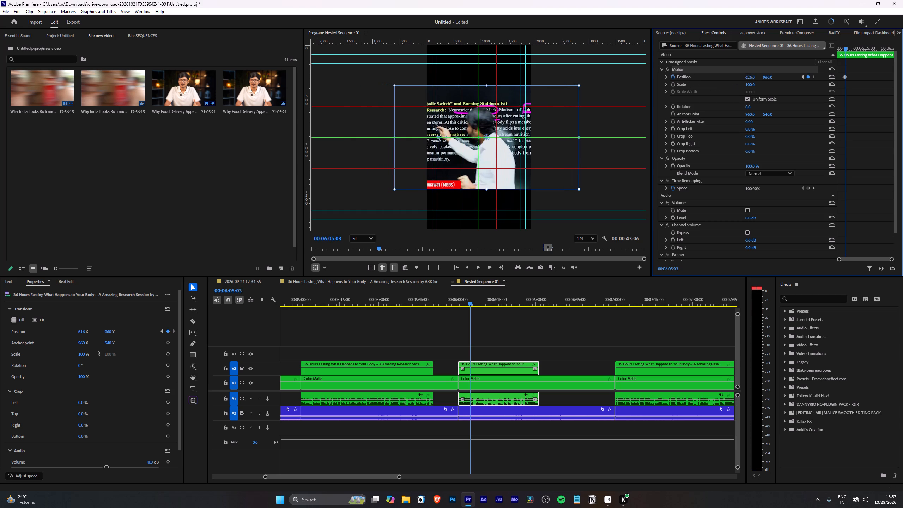
{"action": "left_click_drag", "start_coordinate": [795, 85], "coordinate": [830, 96]}
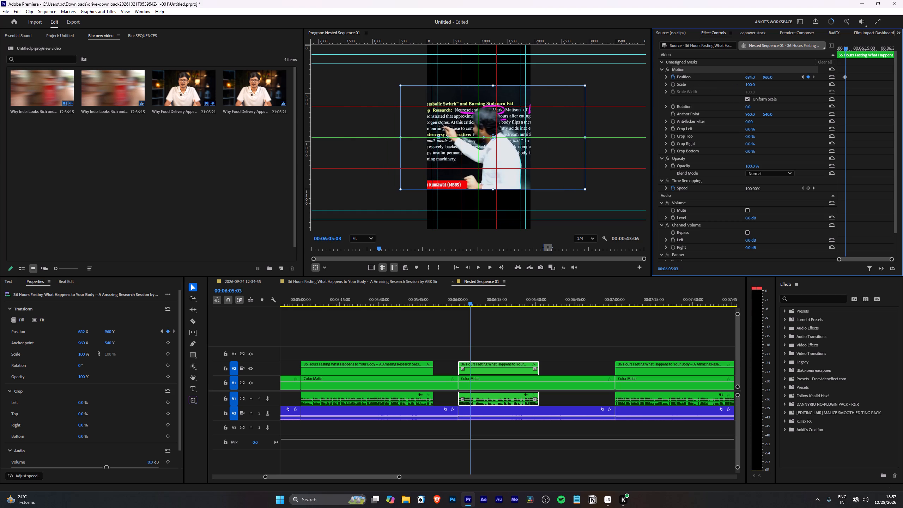
{"action": "left_click_drag", "start_coordinate": [830, 96], "coordinate": [868, 110]}
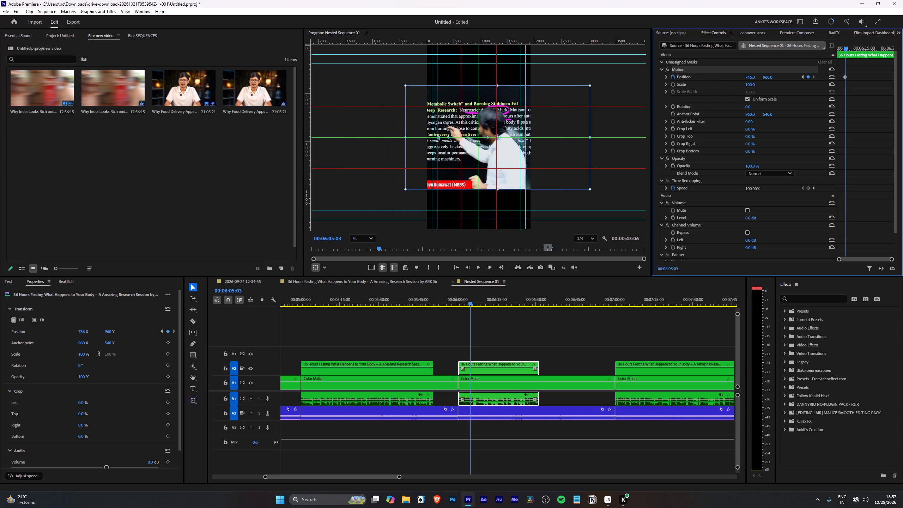
{"action": "left_click_drag", "start_coordinate": [868, 110], "coordinate": [881, 113]}
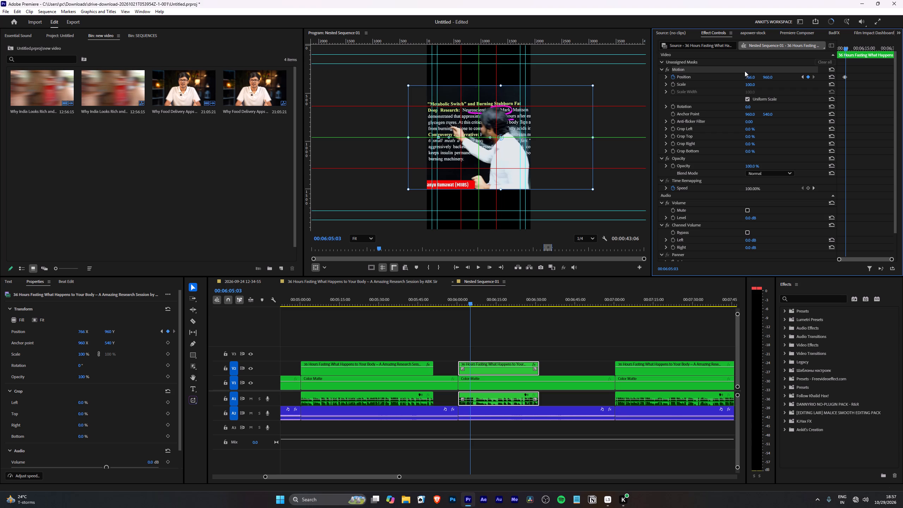
{"action": "left_click_drag", "start_coordinate": [755, 78], "coordinate": [760, 77]}
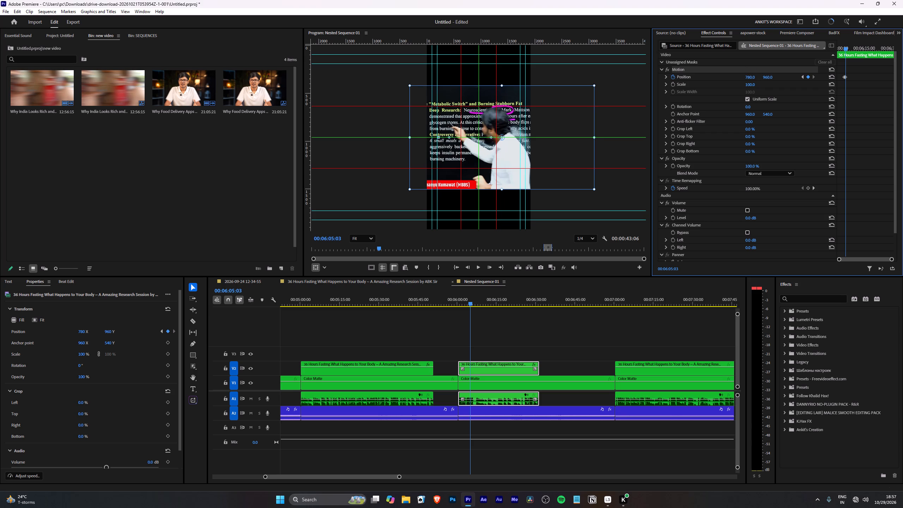
{"action": "left_click_drag", "start_coordinate": [760, 77], "coordinate": [759, 77]}
Advance to 00:06:06:07 and add a Position keyframe holding 778, 960.
{"action": "key", "text": "space"}
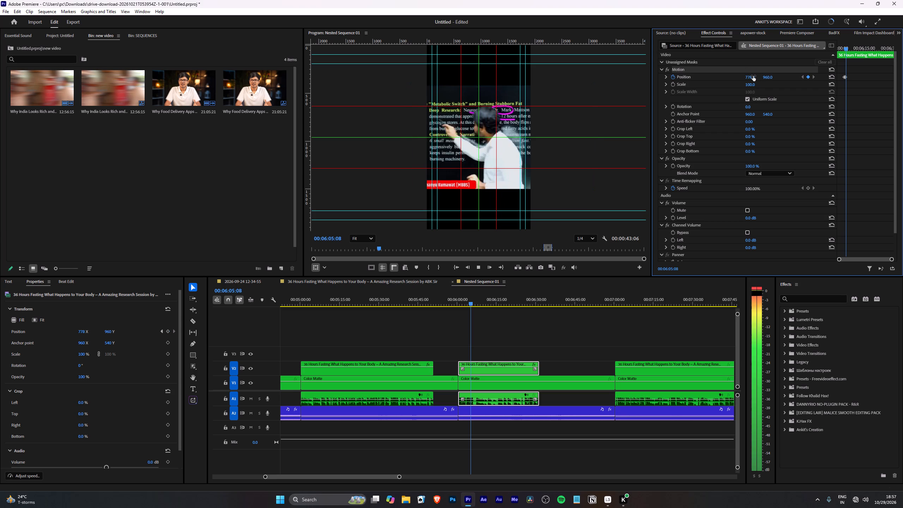
{"action": "key", "text": "space"}
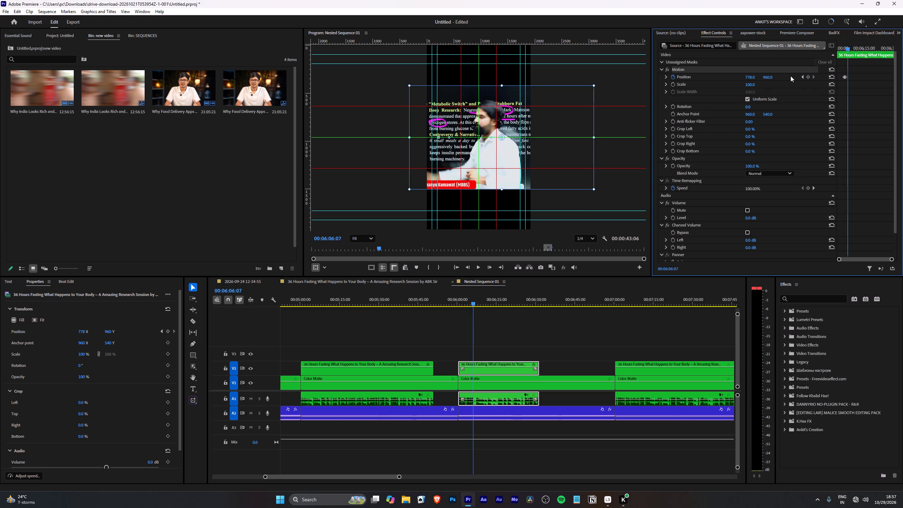
{"action": "left_click", "coordinate": [808, 77]}
Advance to 00:06:06:23, keyframe the clip's horizontal Position to 452, and play on to check the framing.
{"action": "key", "text": "space"}
{"action": "key", "text": "space"}
{"action": "left_click_drag", "start_coordinate": [750, 77], "coordinate": [673, 96]}
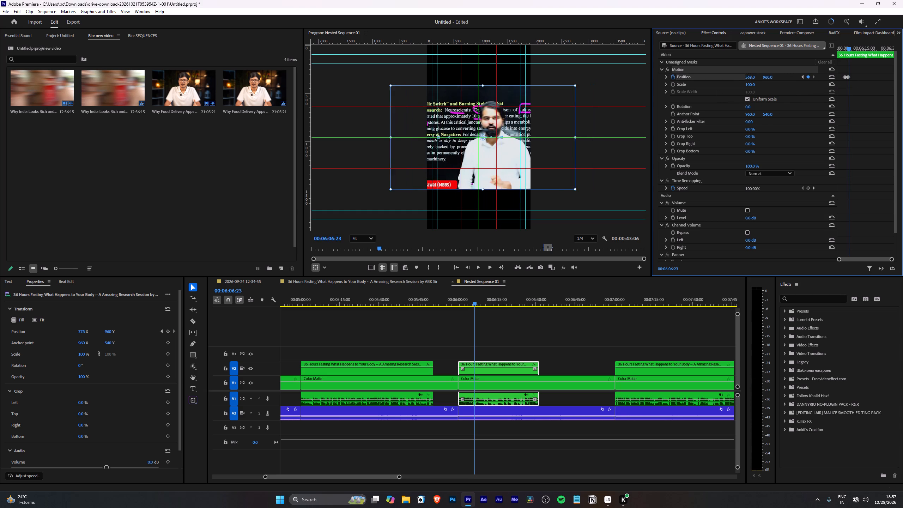
{"action": "left_click_drag", "start_coordinate": [673, 96], "coordinate": [635, 113]}
{"action": "key", "text": "space"}
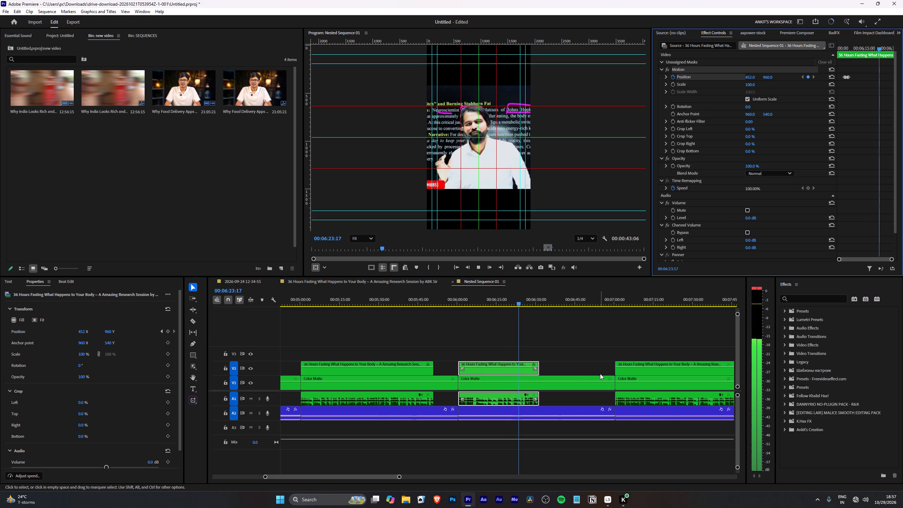
Move to 00:06:24:29 and add a Position keyframe holding 452, 960.
{"action": "key", "text": "space"}
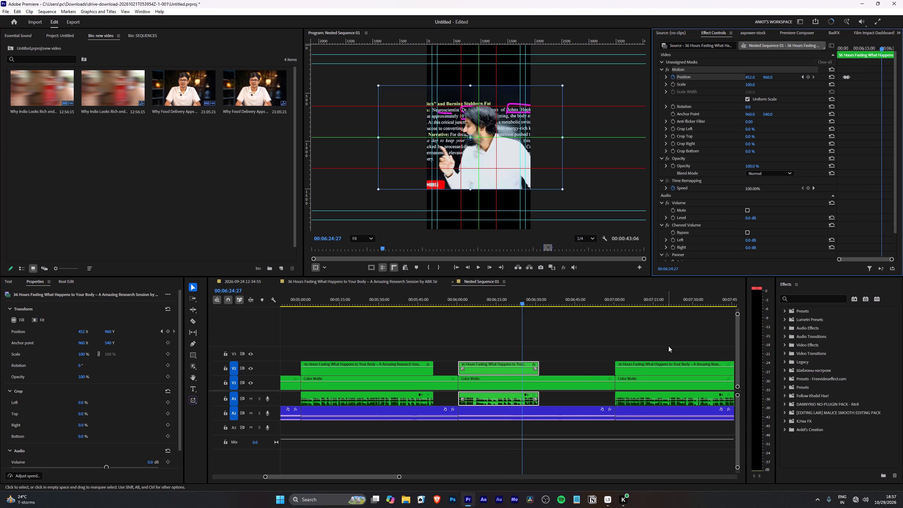
{"action": "key", "text": "space"}
{"action": "key", "text": "space"}
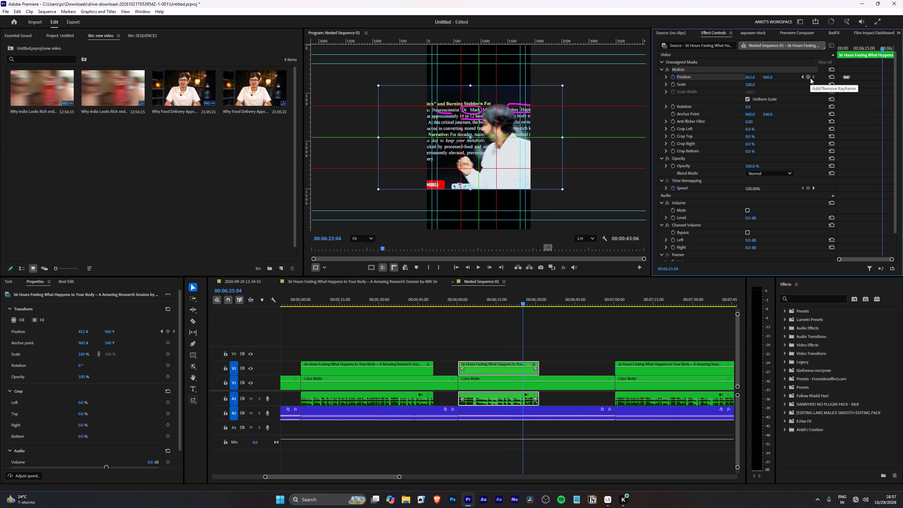
{"action": "key", "text": "Left"}
{"action": "key", "text": "Left"}
{"action": "key", "text": "Left"}
{"action": "key", "text": "Left"}
{"action": "key", "text": "Left"}
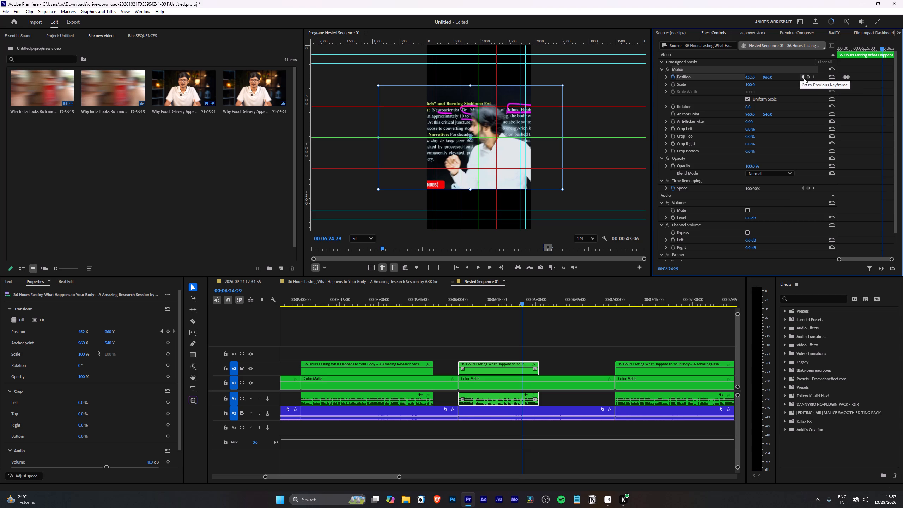
{"action": "left_click", "coordinate": [810, 76]}
Advance to 00:06:25:20 and keyframe the clip's horizontal Position to 120.
{"action": "key", "text": "space"}
{"action": "key", "text": "space"}
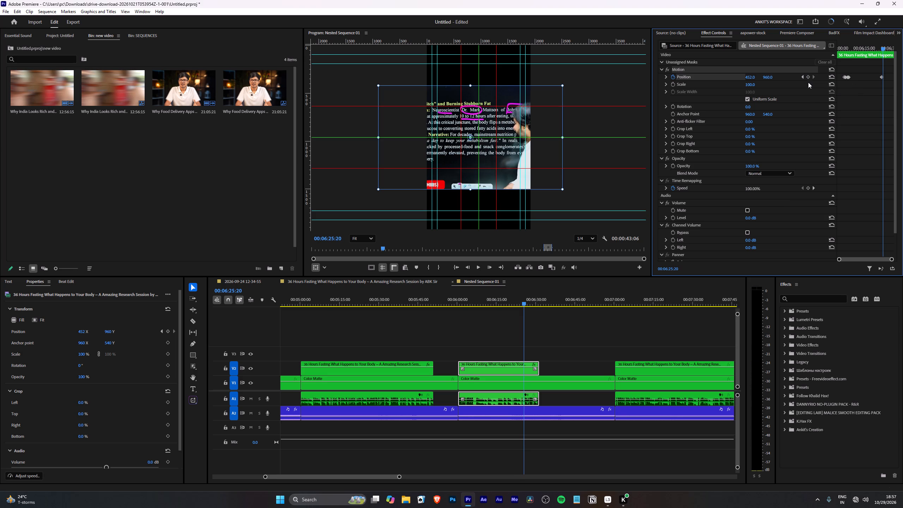
{"action": "left_click", "coordinate": [751, 79]}
{"action": "type", "text": "120"}
{"action": "key", "text": "Return"}
Play on to 00:06:27:29 and add a Position keyframe holding 120, 960.
{"action": "key", "text": "space"}
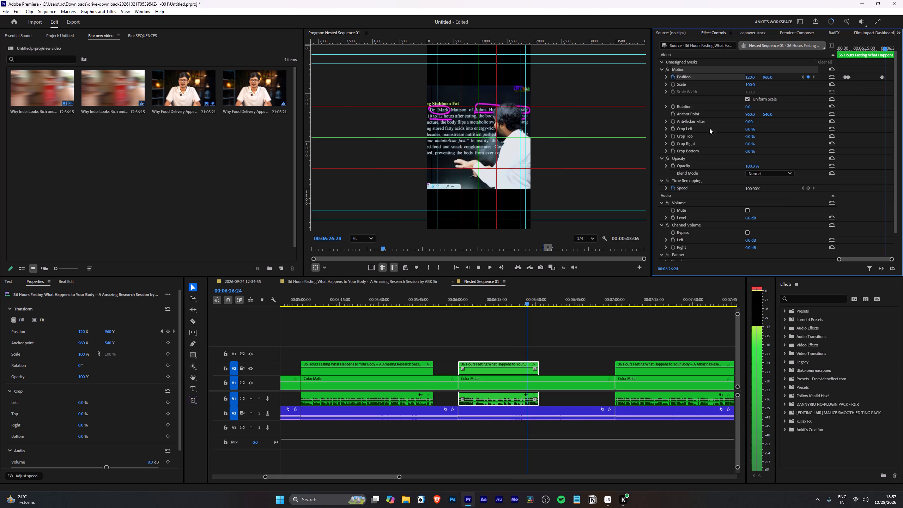
{"action": "key", "text": "space"}
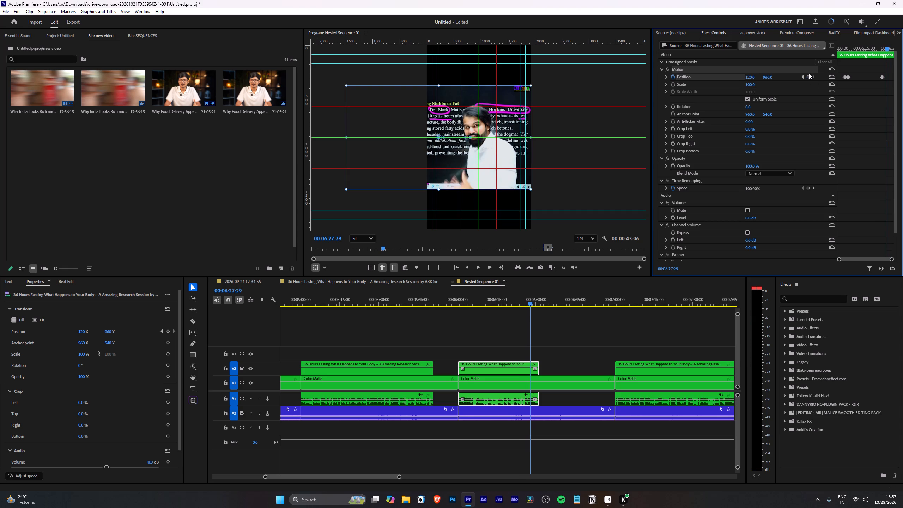
{"action": "left_click", "coordinate": [809, 77]}
Advance to 00:06:28:27 and keyframe the clip's horizontal Position to 412.
{"action": "key", "text": "space"}
{"action": "key", "text": "space"}
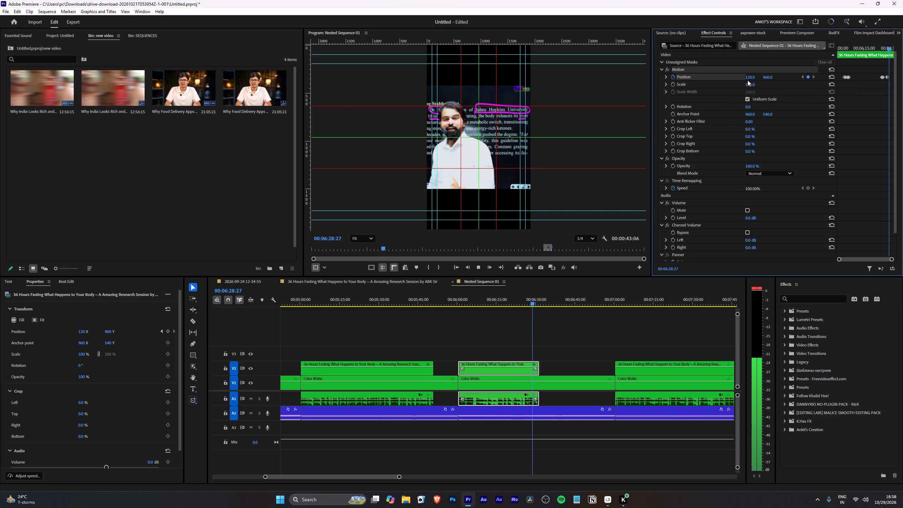
{"action": "left_click_drag", "start_coordinate": [750, 76], "coordinate": [802, 90]}
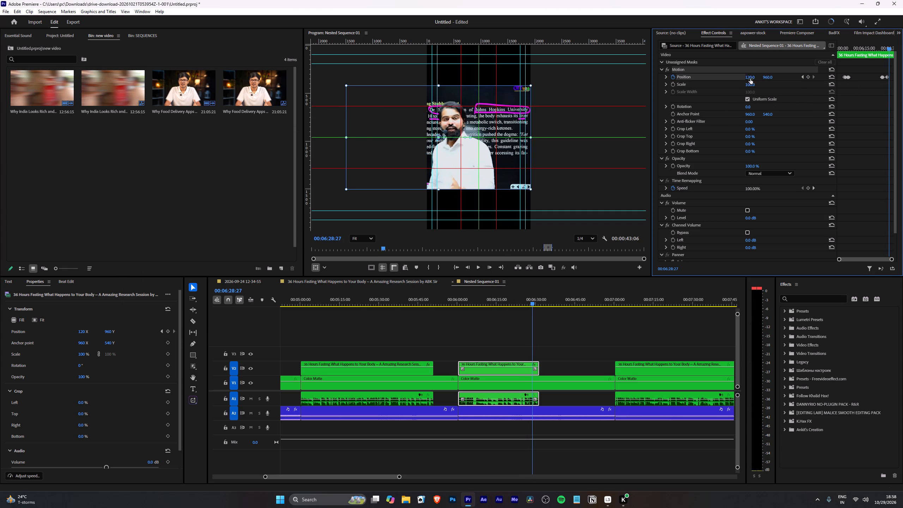
{"action": "left_click_drag", "start_coordinate": [750, 79], "coordinate": [849, 83]}
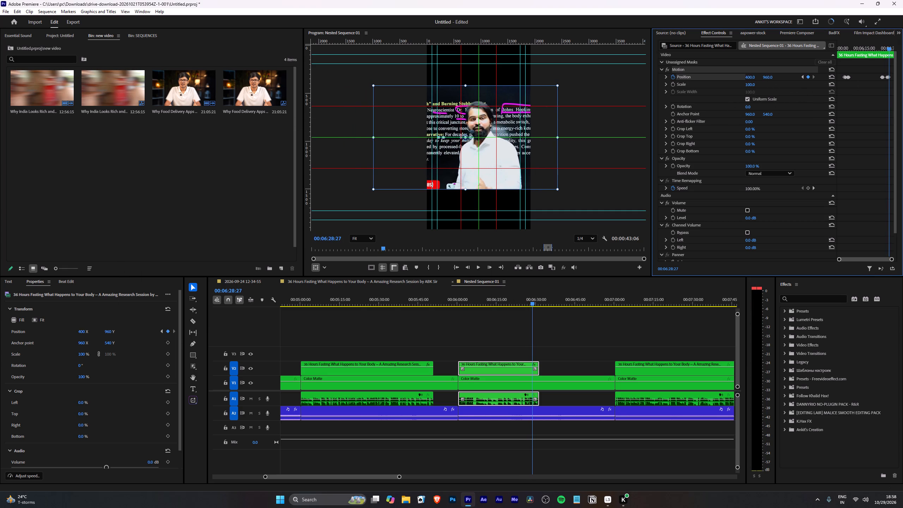
{"action": "left_click_drag", "start_coordinate": [849, 83], "coordinate": [853, 83]}
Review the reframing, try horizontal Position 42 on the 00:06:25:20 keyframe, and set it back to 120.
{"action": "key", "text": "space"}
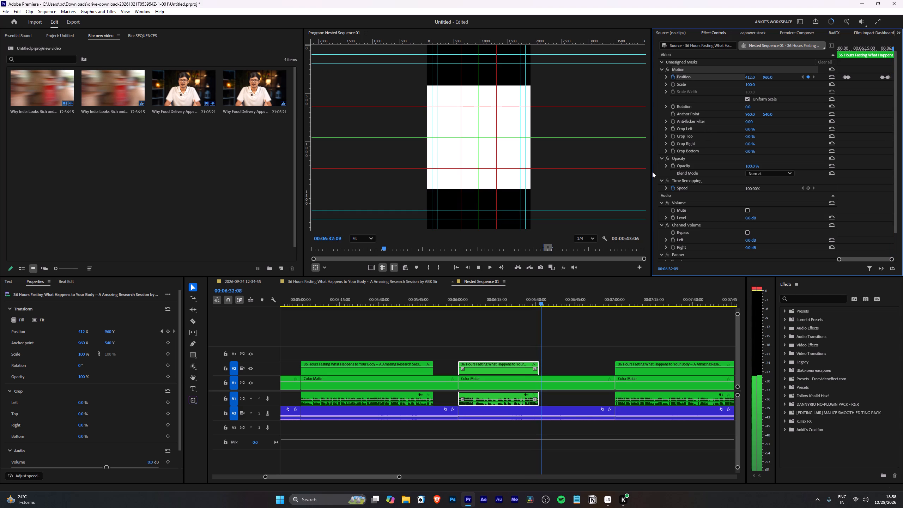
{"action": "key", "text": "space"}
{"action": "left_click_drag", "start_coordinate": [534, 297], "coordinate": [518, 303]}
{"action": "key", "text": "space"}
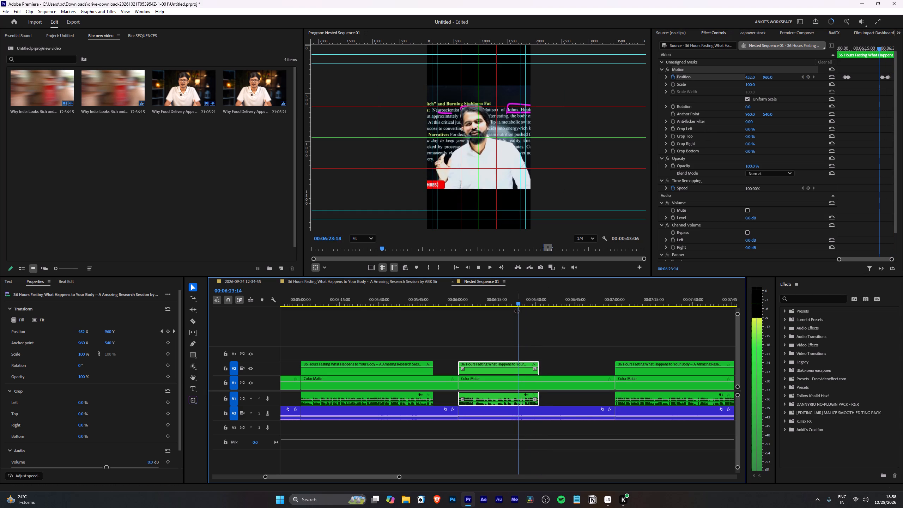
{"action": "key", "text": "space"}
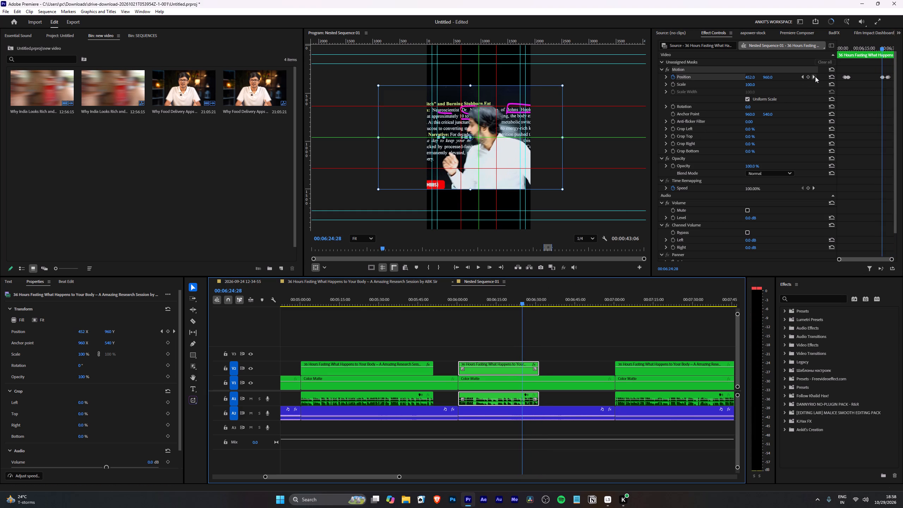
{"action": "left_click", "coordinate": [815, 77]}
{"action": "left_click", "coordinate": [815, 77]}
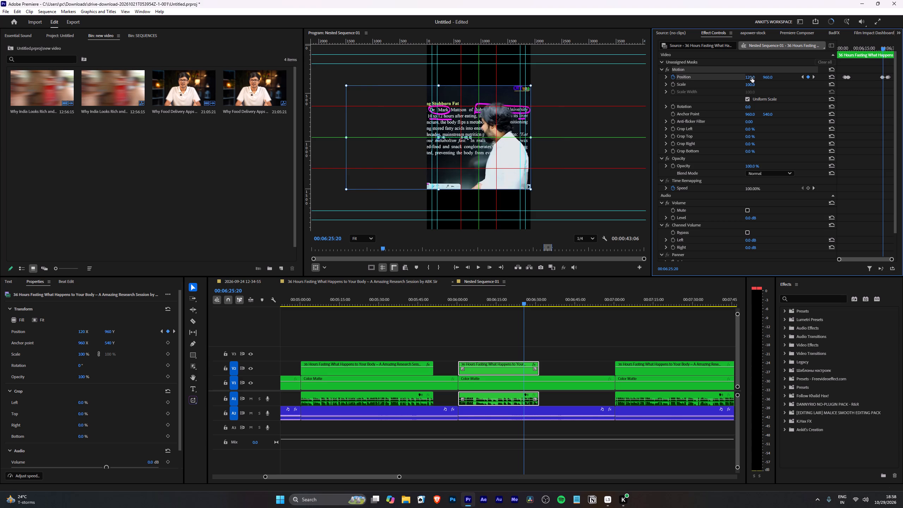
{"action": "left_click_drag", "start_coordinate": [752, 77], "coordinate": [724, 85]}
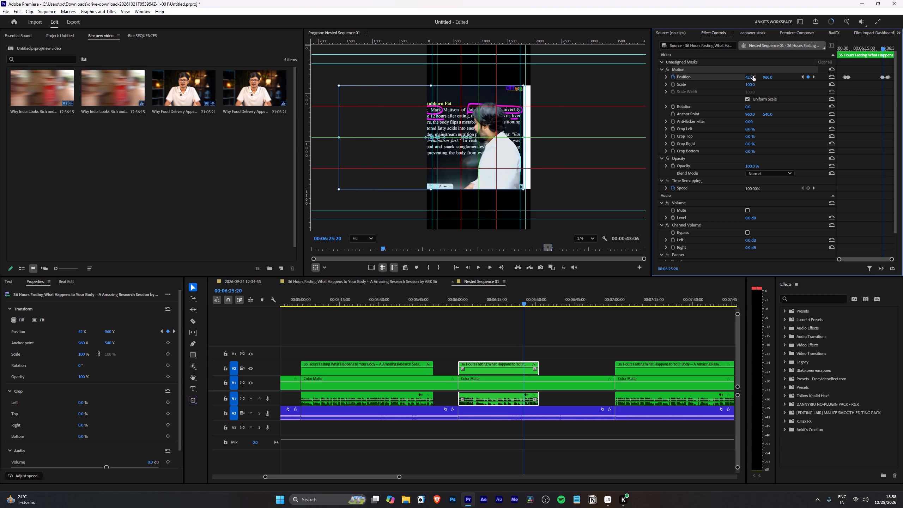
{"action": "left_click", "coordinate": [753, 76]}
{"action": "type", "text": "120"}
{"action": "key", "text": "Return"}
Go to the 00:06:28:27 keyframe, set its horizontal Position to 326, and play on past the clip's end.
{"action": "key", "text": "space"}
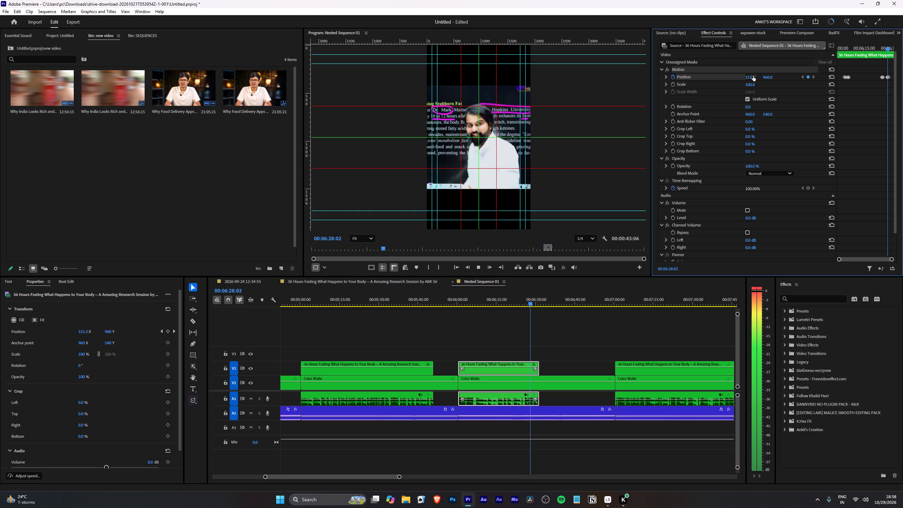
{"action": "key", "text": "space"}
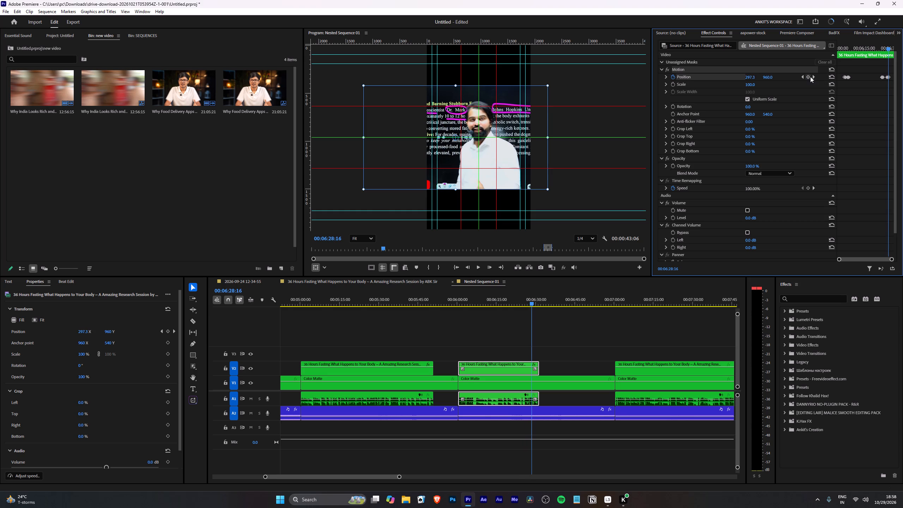
{"action": "left_click", "coordinate": [815, 78]}
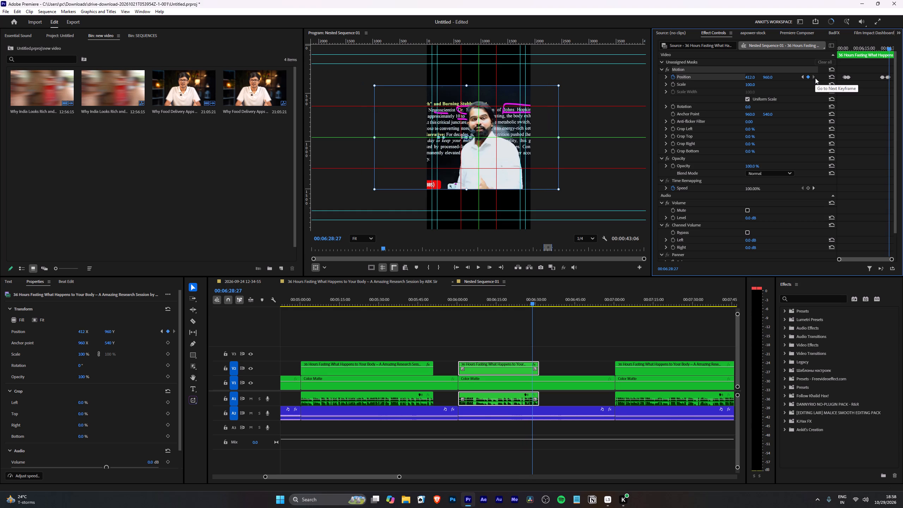
{"action": "left_click", "coordinate": [815, 78]}
{"action": "left_click_drag", "start_coordinate": [750, 77], "coordinate": [752, 75]}
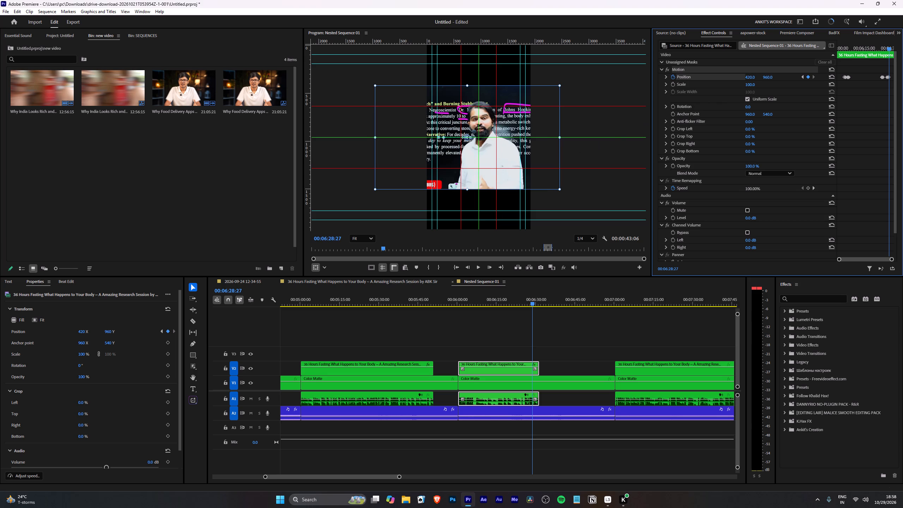
{"action": "left_click_drag", "start_coordinate": [752, 75], "coordinate": [719, 82]}
{"action": "key", "text": "space"}
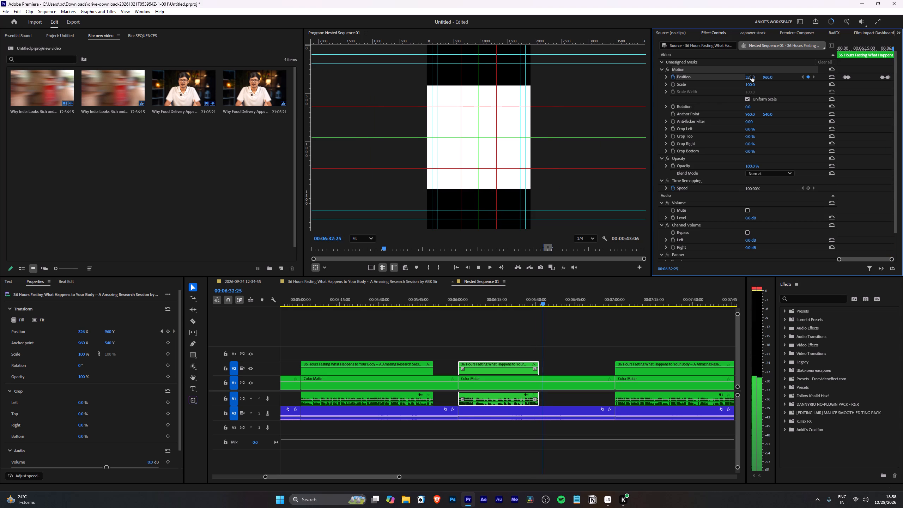
Set the horizontal Position of the clip starting at 00:07:00 to 120 and play it to check the framing.
{"action": "scroll", "coordinate": [644, 263], "scroll_direction": "down", "scroll_amount": 6}
{"action": "scroll", "coordinate": [503, 371], "scroll_direction": "down", "scroll_amount": 5}
{"action": "key", "text": "Down"}
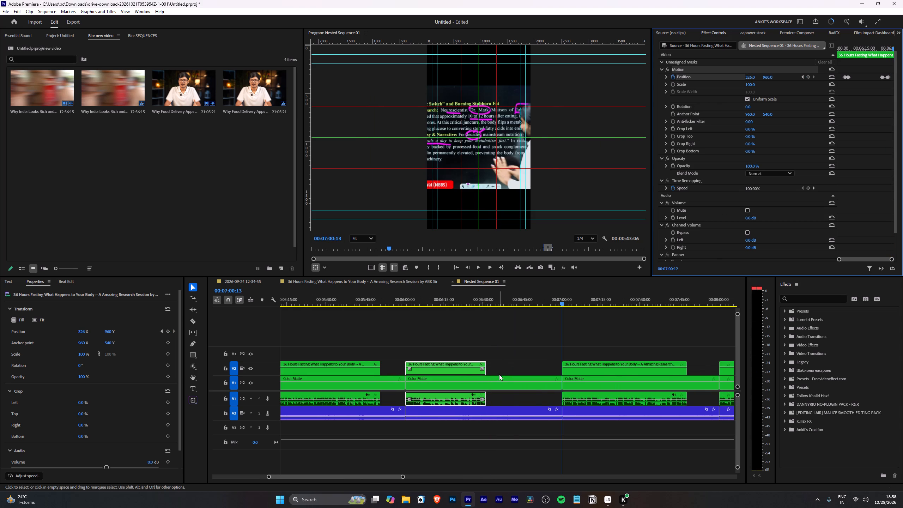
{"action": "key", "text": "space"}
{"action": "key", "text": "space"}
{"action": "left_click", "coordinate": [605, 371]}
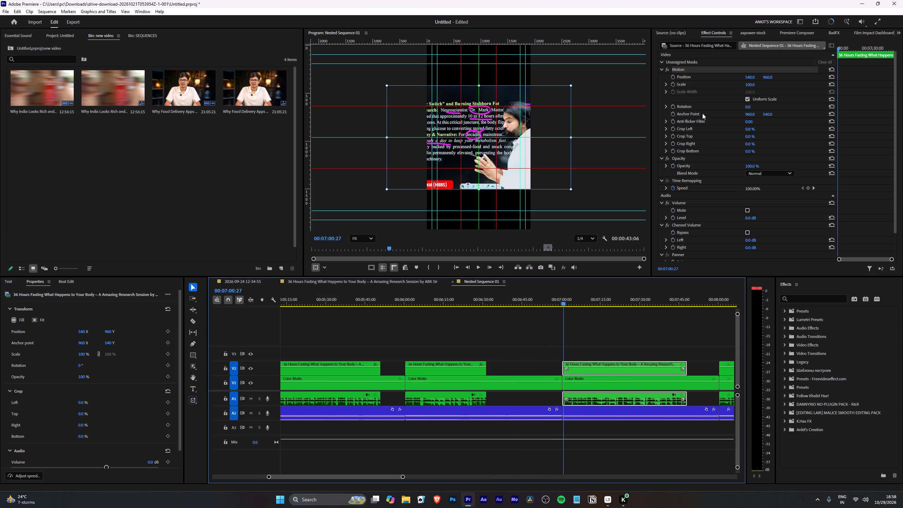
{"action": "left_click", "coordinate": [746, 77]}
{"action": "type", "text": "120"}
{"action": "key", "text": "Return"}
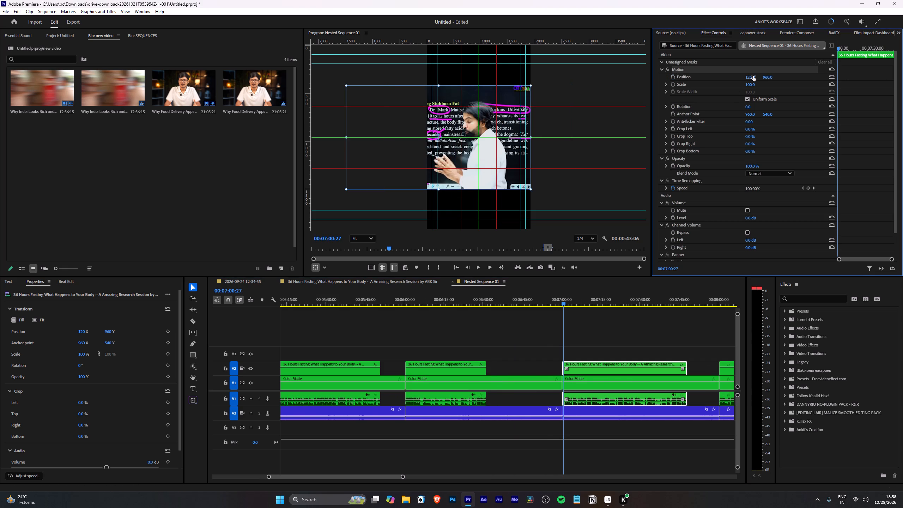
{"action": "key", "text": "space"}
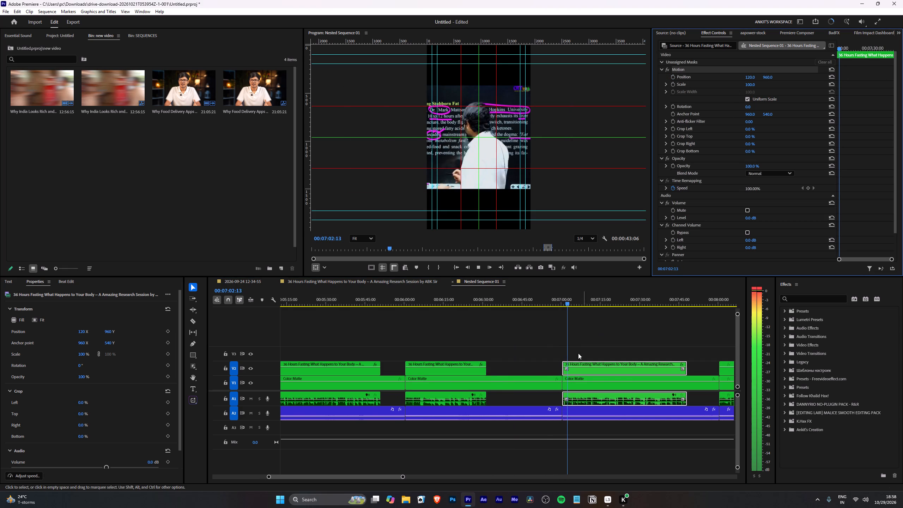
{"action": "scroll", "coordinate": [572, 345], "scroll_direction": "down", "scroll_amount": 5}
{"action": "key", "text": "space"}
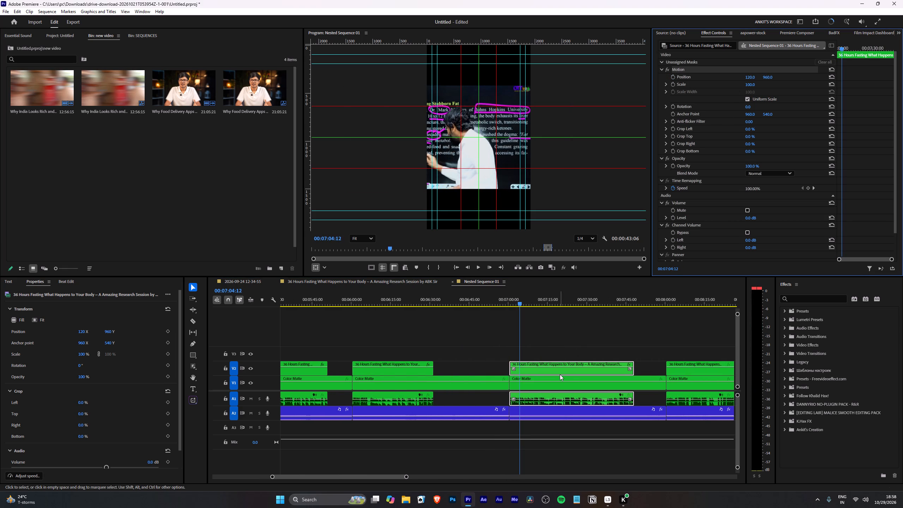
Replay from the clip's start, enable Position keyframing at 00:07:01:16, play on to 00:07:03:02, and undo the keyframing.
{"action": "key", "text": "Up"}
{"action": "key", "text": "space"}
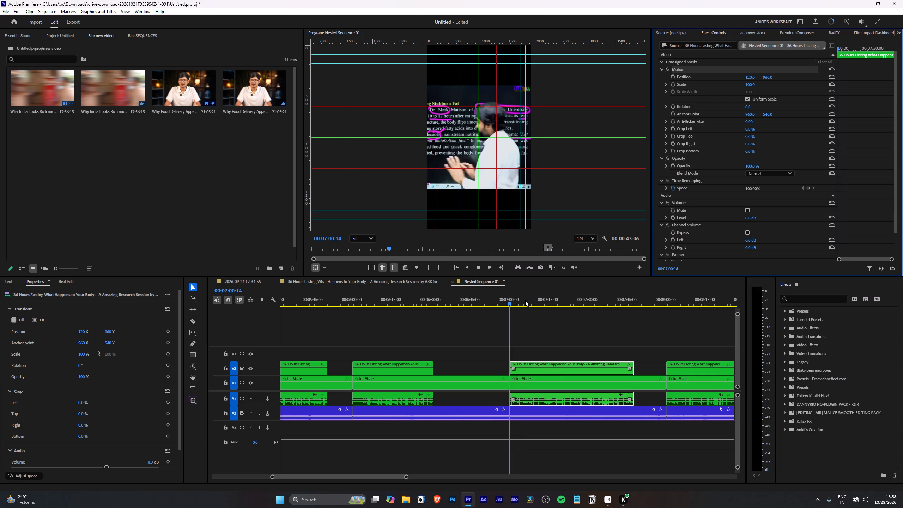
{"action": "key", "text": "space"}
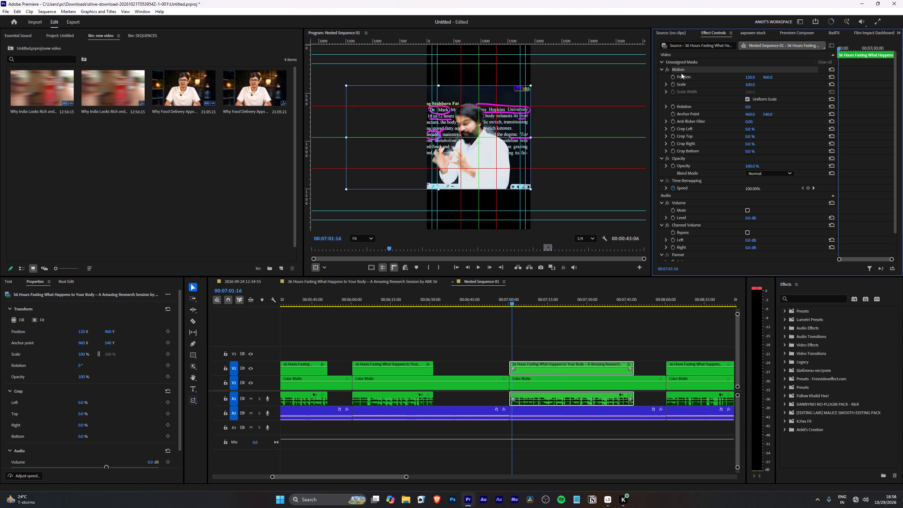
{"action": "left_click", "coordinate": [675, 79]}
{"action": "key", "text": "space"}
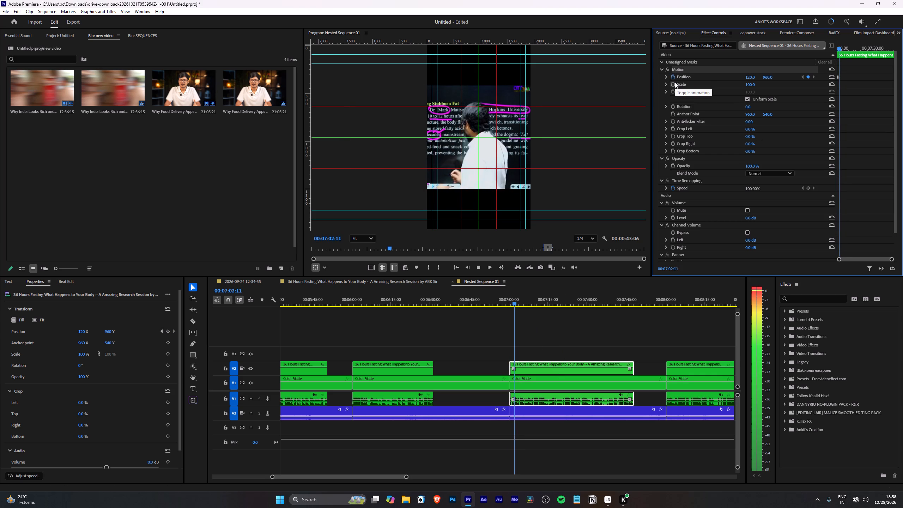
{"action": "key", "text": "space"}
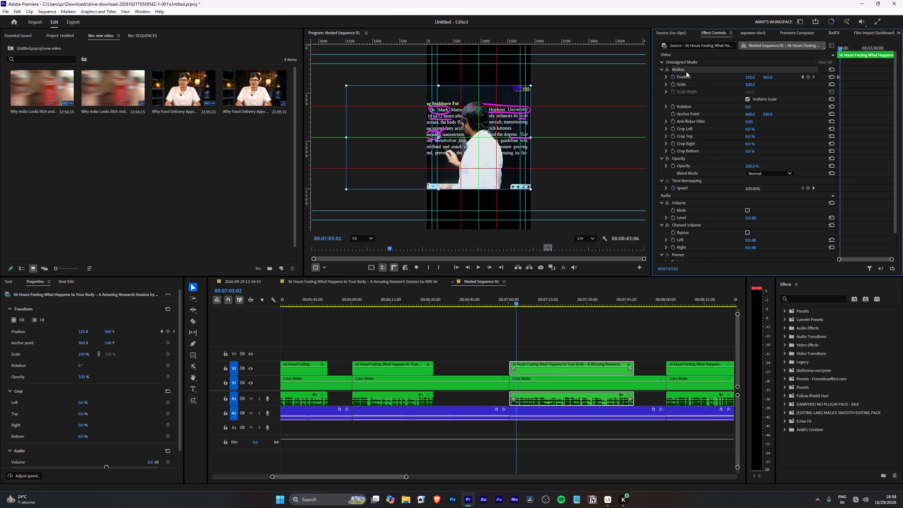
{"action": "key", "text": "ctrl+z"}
Enable Position keyframing at 00:07:03:02 with the clip at 120, 960.
{"action": "left_click", "coordinate": [673, 74]}
Advance to 00:07:03:17, keyframe the clip's horizontal Position to 298, and play on to 00:07:06:03 to check the framing.
{"action": "key", "text": "space"}
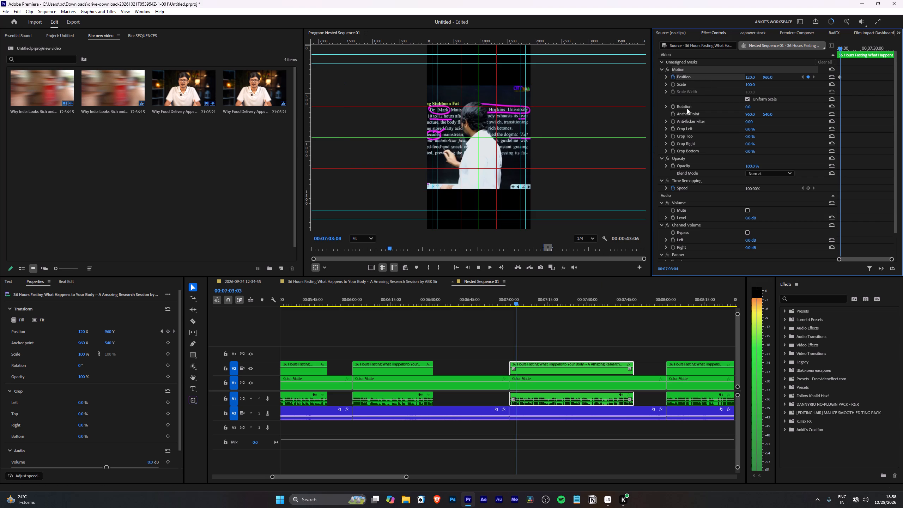
{"action": "key", "text": "space"}
{"action": "left_click_drag", "start_coordinate": [747, 77], "coordinate": [749, 77]}
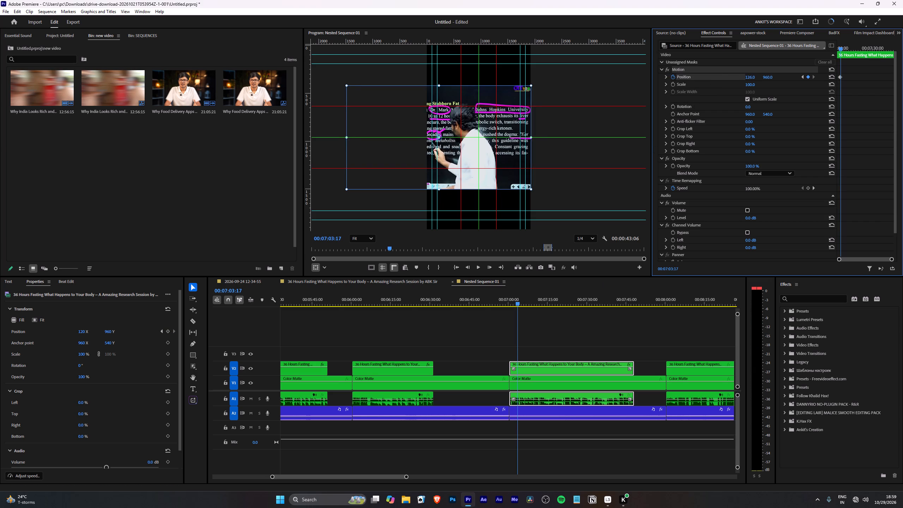
{"action": "left_click_drag", "start_coordinate": [749, 77], "coordinate": [805, 69]}
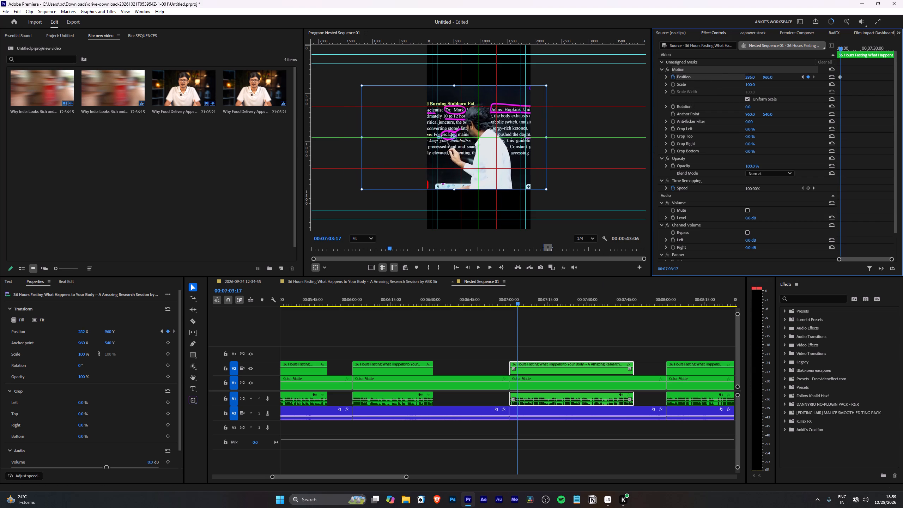
{"action": "left_click_drag", "start_coordinate": [805, 69], "coordinate": [810, 67]}
{"action": "key", "text": "space"}
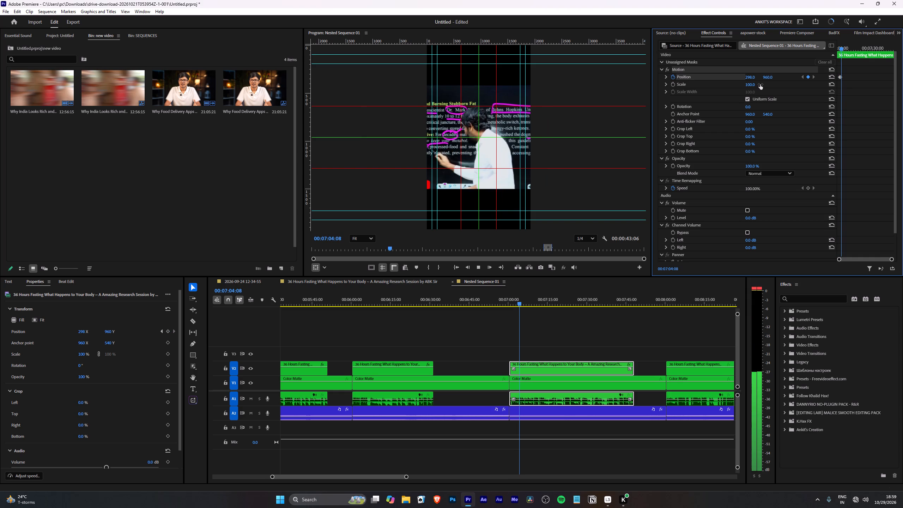
{"action": "key", "text": "space"}
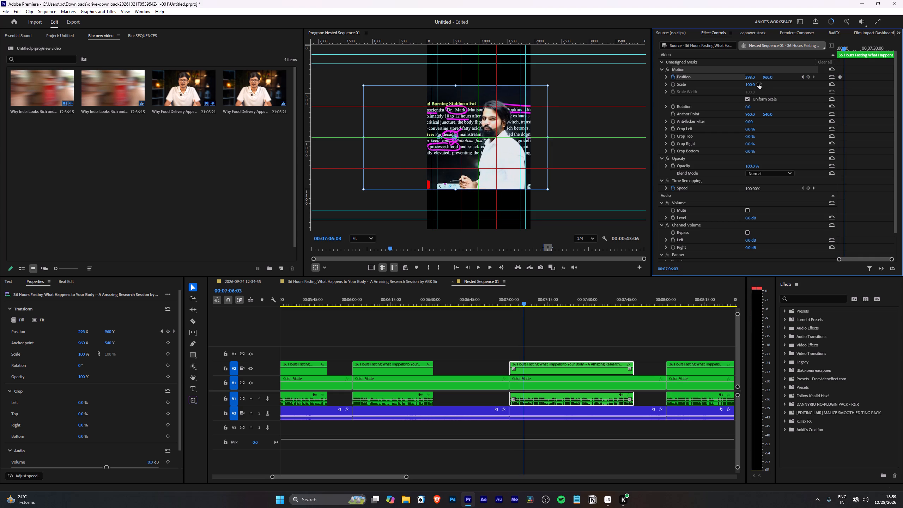
Keyframe the clip's Position at 00:07:06:03, set the horizontal Position to 150 at 00:07:07:00, and play on to 00:07:09:25.
{"action": "left_click", "coordinate": [807, 74]}
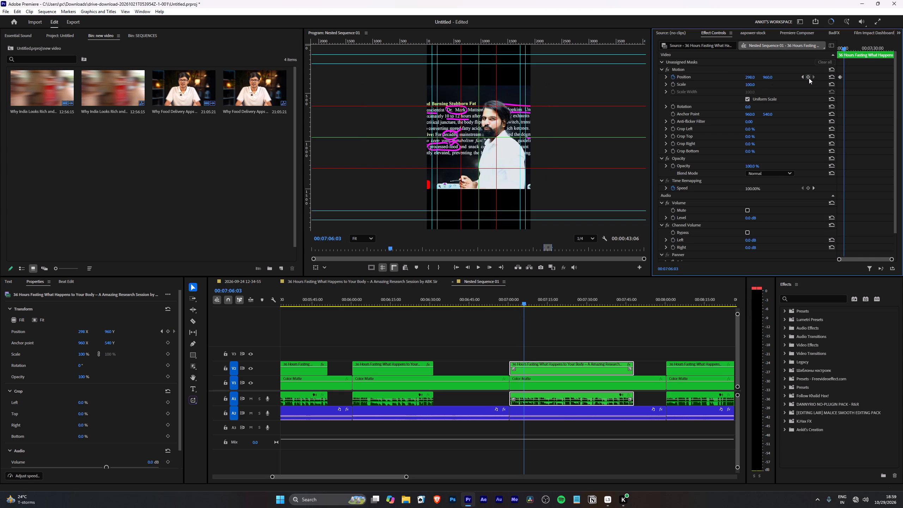
{"action": "left_click", "coordinate": [809, 78]}
{"action": "key", "text": "space"}
{"action": "key", "text": "space"}
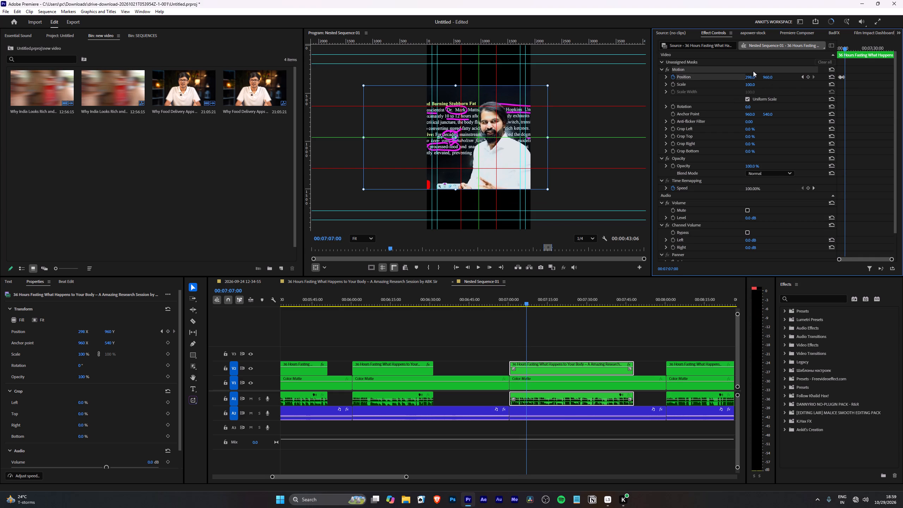
{"action": "left_click_drag", "start_coordinate": [747, 77], "coordinate": [753, 76]}
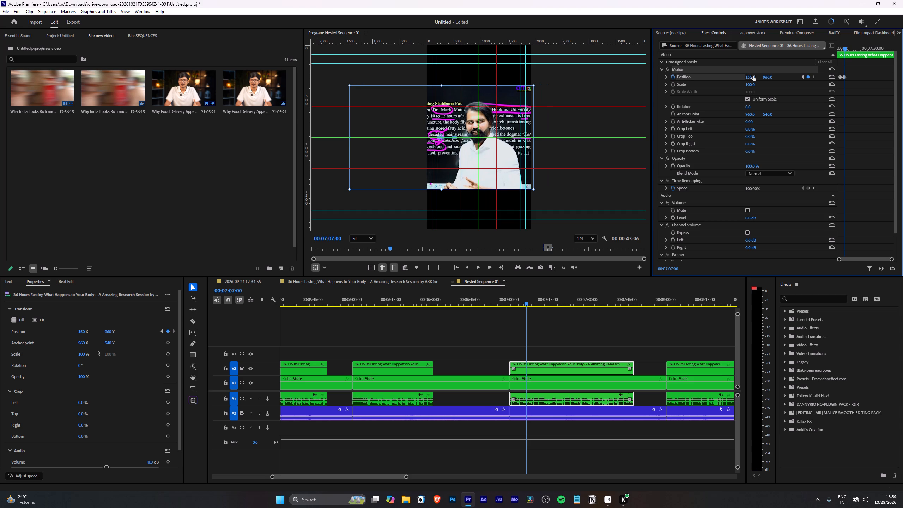
{"action": "left_click_drag", "start_coordinate": [753, 76], "coordinate": [695, 89]}
{"action": "key", "text": "space"}
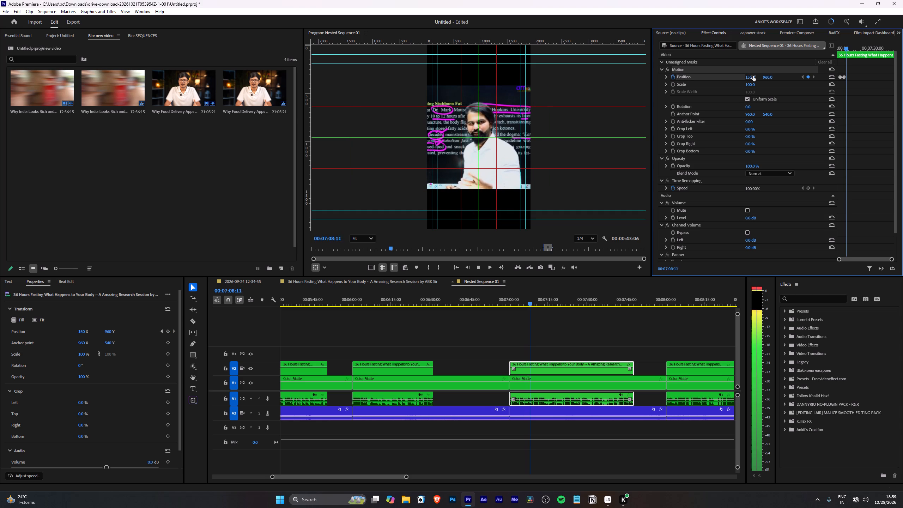
{"action": "key", "text": "space"}
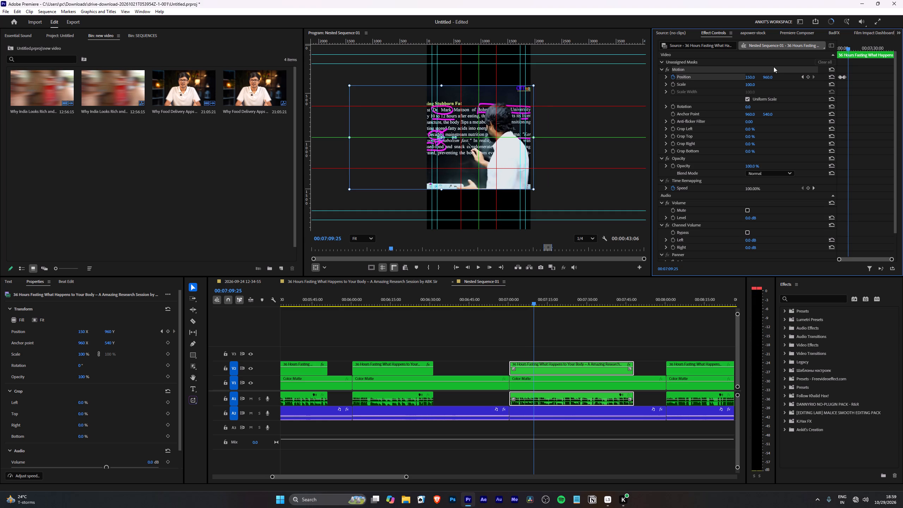
Keyframe the Position at 00:07:09:25, set the horizontal Position to 120 at 00:07:10:11, and play on to 00:07:12:08.
{"action": "left_click", "coordinate": [808, 75]}
{"action": "key", "text": "space"}
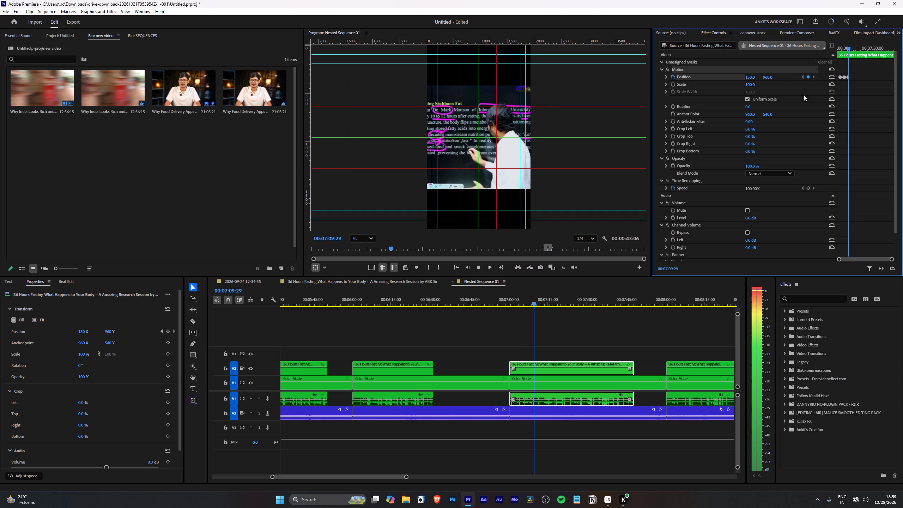
{"action": "key", "text": "space"}
{"action": "left_click", "coordinate": [750, 77]}
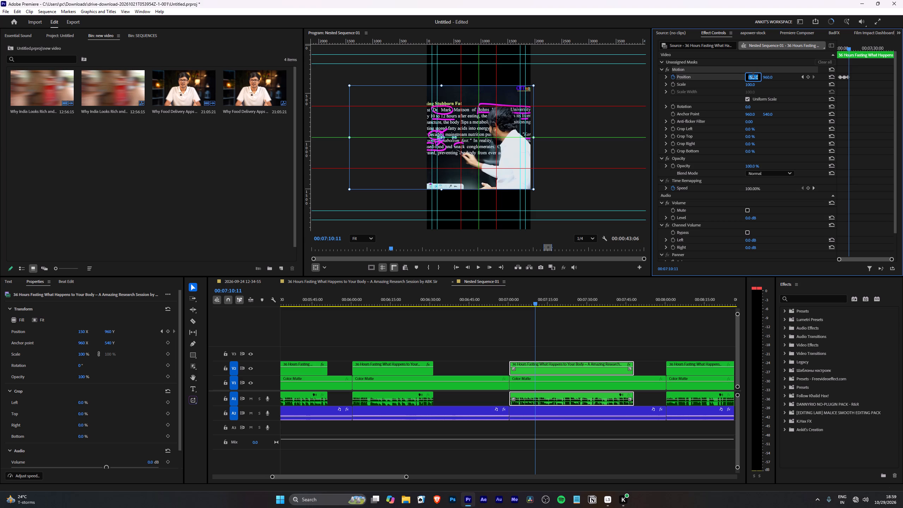
{"action": "type", "text": "120"}
{"action": "key", "text": "Return"}
{"action": "key", "text": "space"}
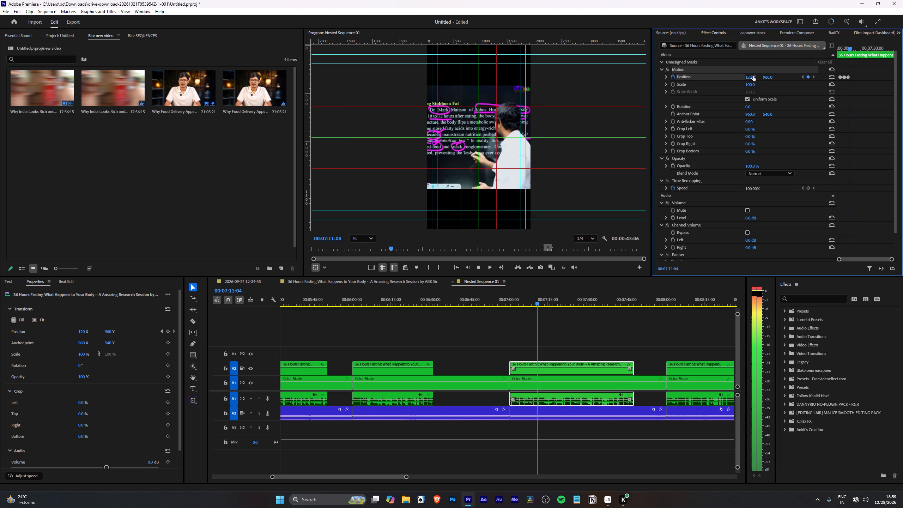
{"action": "key", "text": "space"}
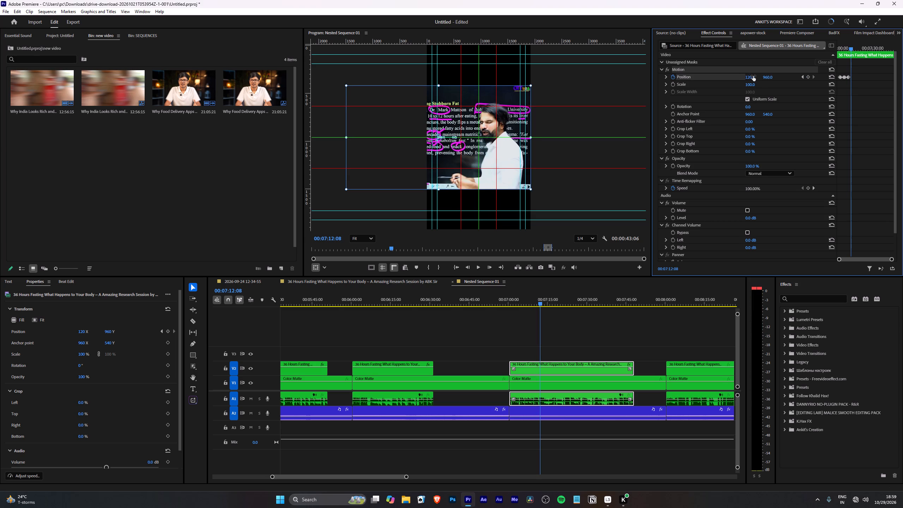
Keyframe the Position at 00:07:12:08, set the horizontal Position to 200 at 00:07:13:03, and play on to 00:07:13:25.
{"action": "left_click", "coordinate": [810, 77]}
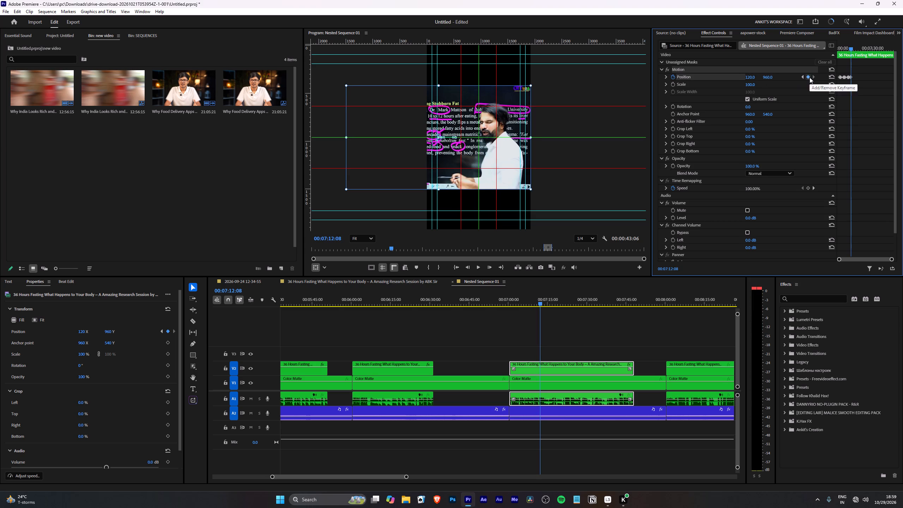
{"action": "key", "text": "space"}
{"action": "key", "text": "space"}
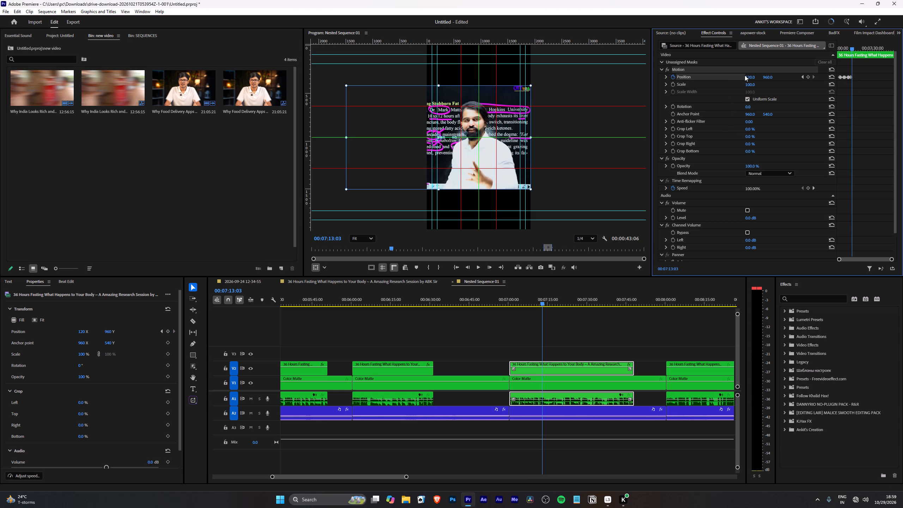
{"action": "left_click_drag", "start_coordinate": [746, 76], "coordinate": [774, 75]}
{"action": "key", "text": "space"}
{"action": "key", "text": "space"}
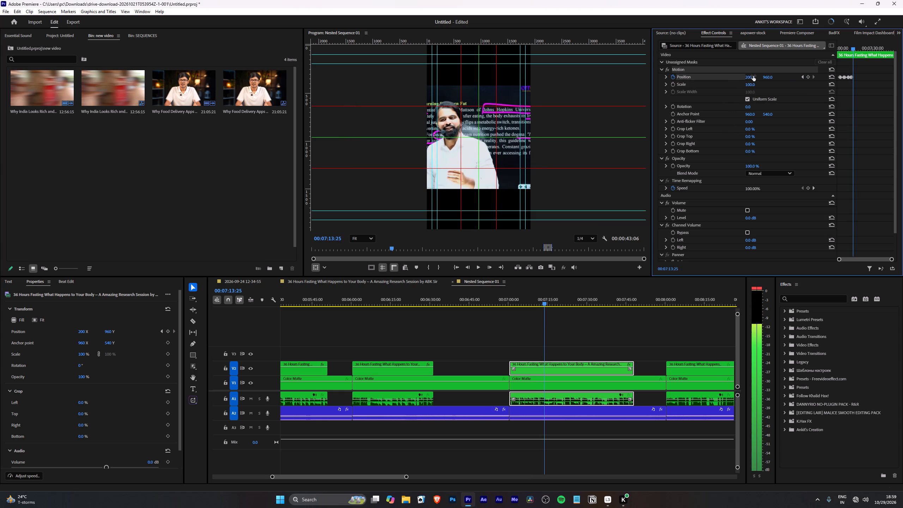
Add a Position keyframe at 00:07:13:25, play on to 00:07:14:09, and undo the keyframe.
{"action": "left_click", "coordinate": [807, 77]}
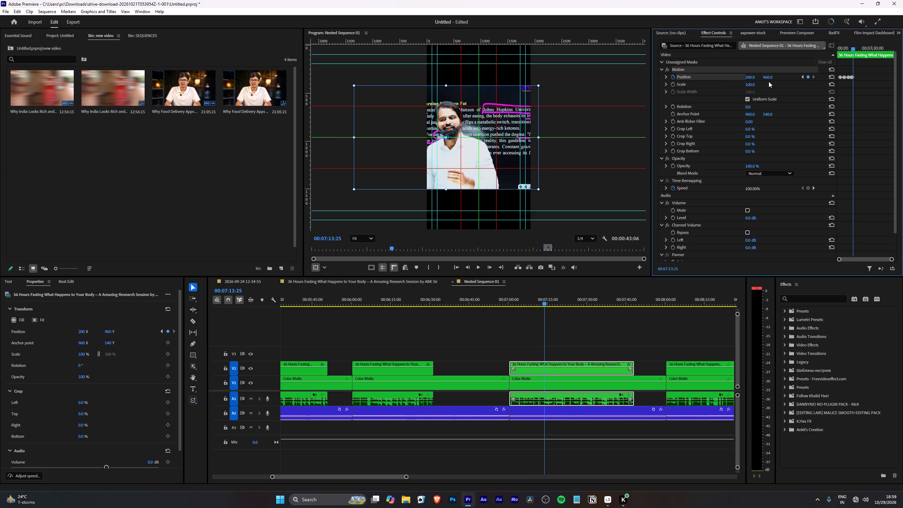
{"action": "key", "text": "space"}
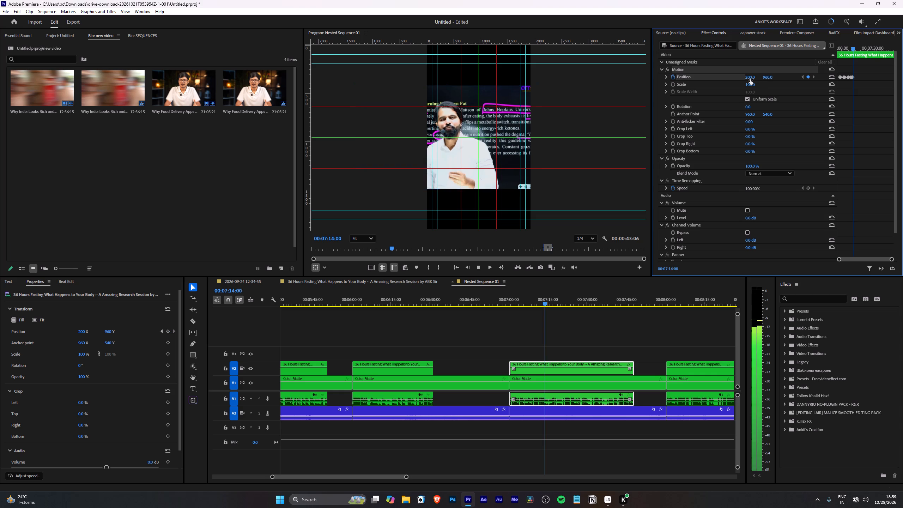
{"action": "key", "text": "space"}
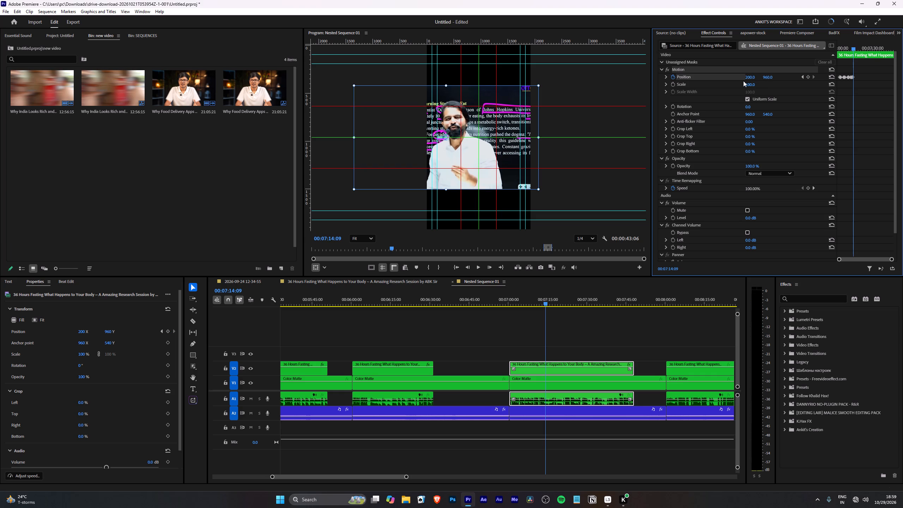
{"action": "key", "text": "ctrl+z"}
Replay the movement around 00:07:12 to 00:07:13 and add a Position keyframe at 00:07:13:08 with the clip at 200, 960.
{"action": "left_click", "coordinate": [802, 74]}
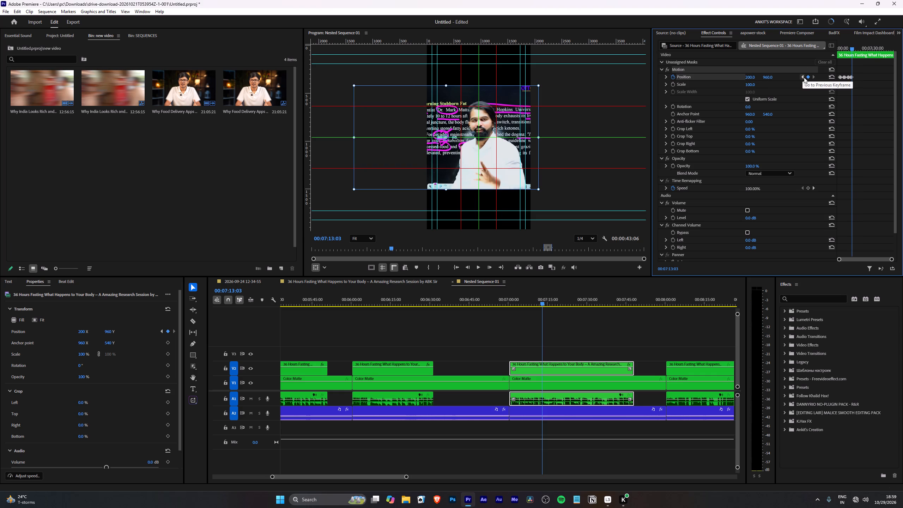
{"action": "left_click", "coordinate": [537, 304]}
{"action": "key", "text": "space"}
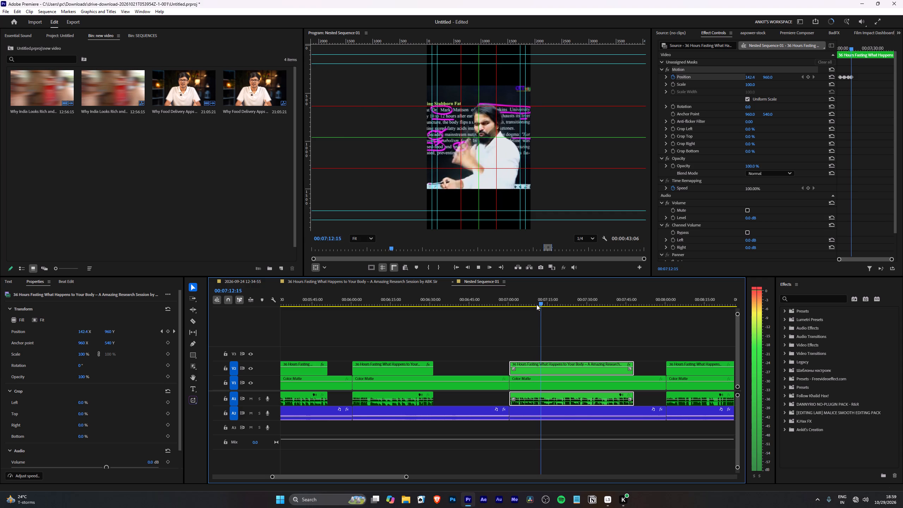
{"action": "key", "text": "space"}
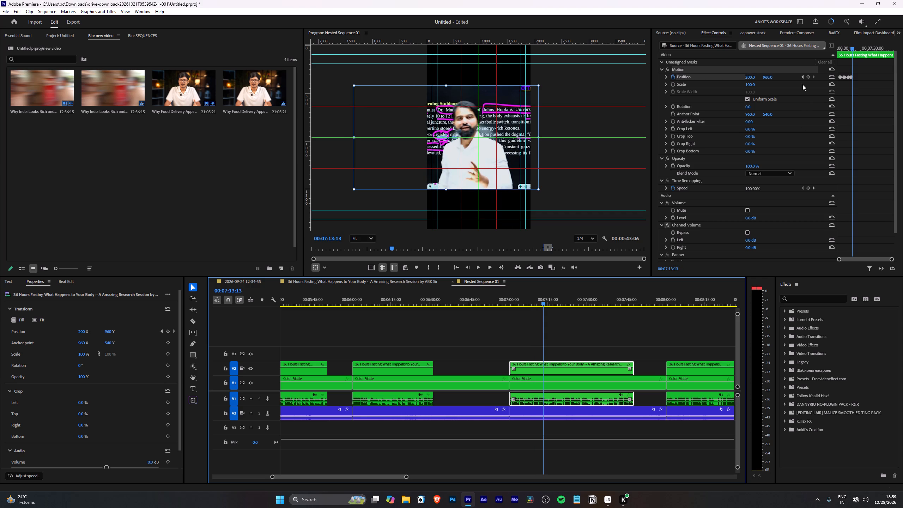
{"action": "key", "text": "Left"}
{"action": "key", "text": "Left"}
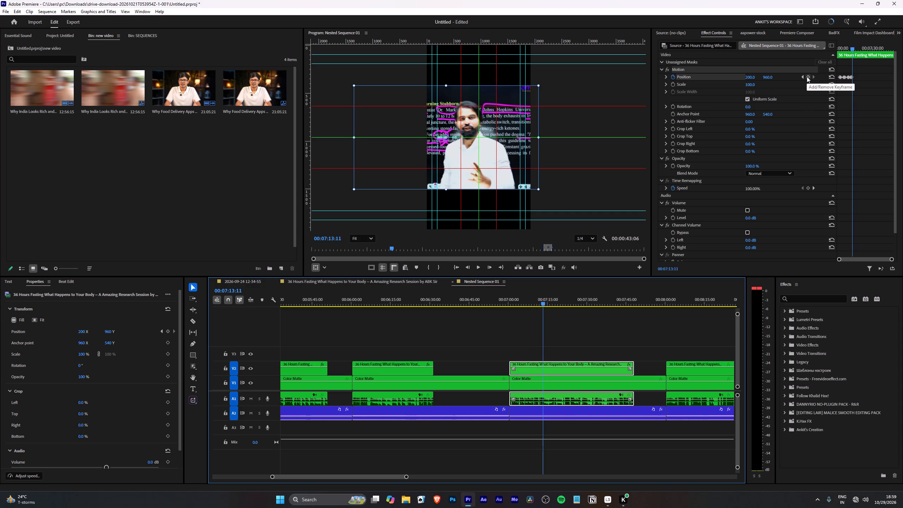
{"action": "key", "text": "Left"}
{"action": "key", "text": "Left"}
{"action": "key", "text": "Left"}
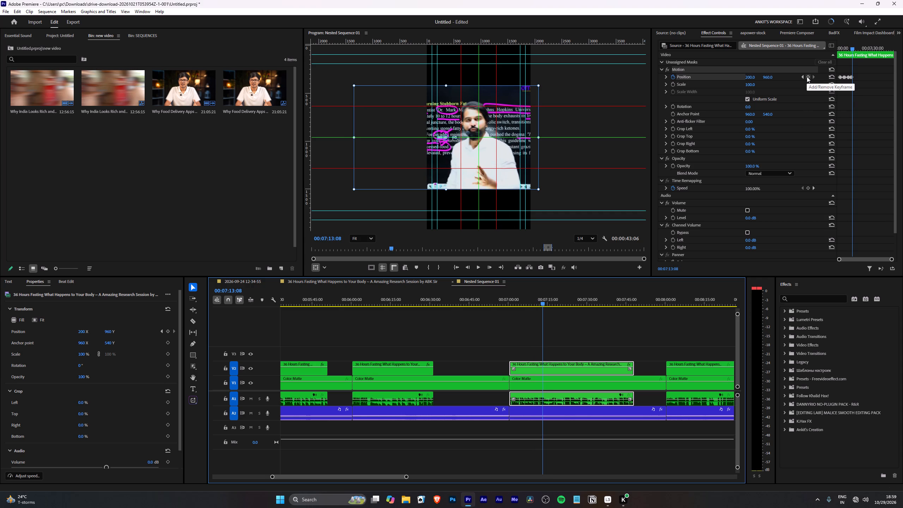
{"action": "left_click", "coordinate": [807, 77]}
Advance to 00:07:13:26, keyframe the clip's horizontal Position to 518, and play on to 00:07:14:21.
{"action": "key", "text": "space"}
{"action": "key", "text": "space"}
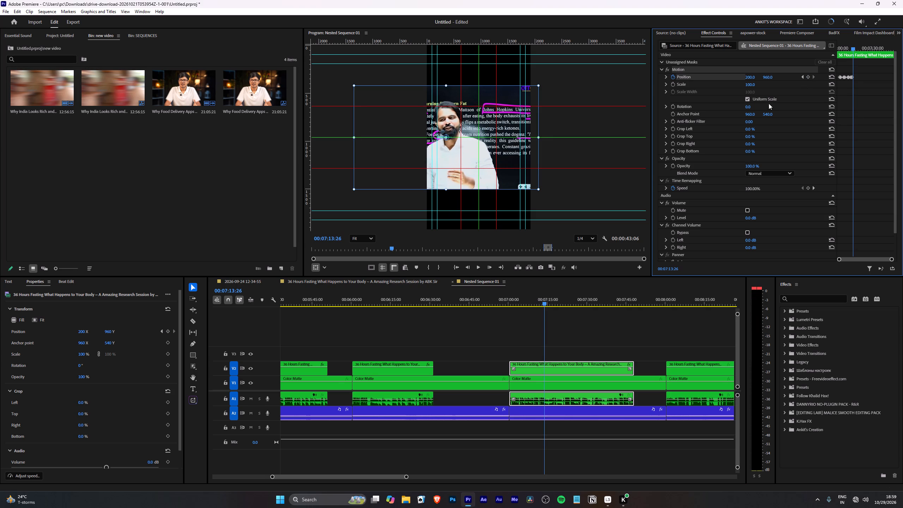
{"action": "left_click_drag", "start_coordinate": [747, 77], "coordinate": [831, 94]}
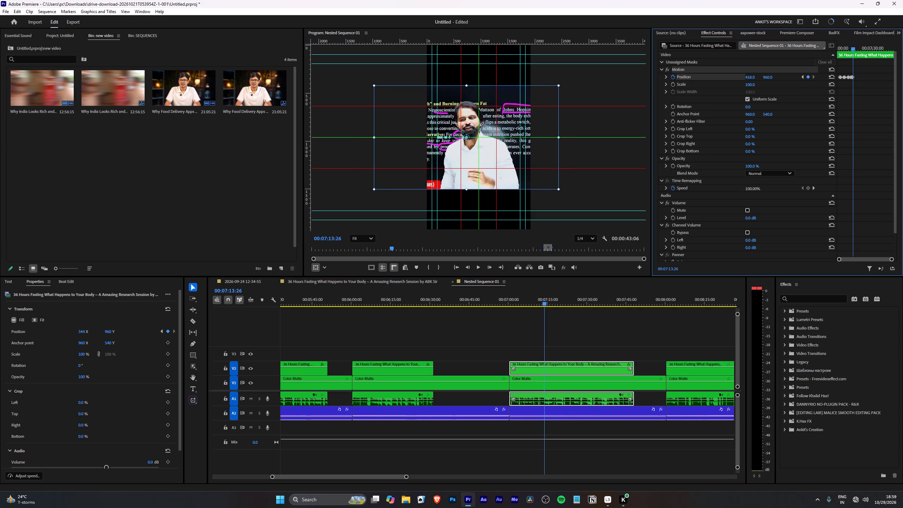
{"action": "left_click_drag", "start_coordinate": [831, 94], "coordinate": [865, 86]}
{"action": "key", "text": "space"}
{"action": "key", "text": "space"}
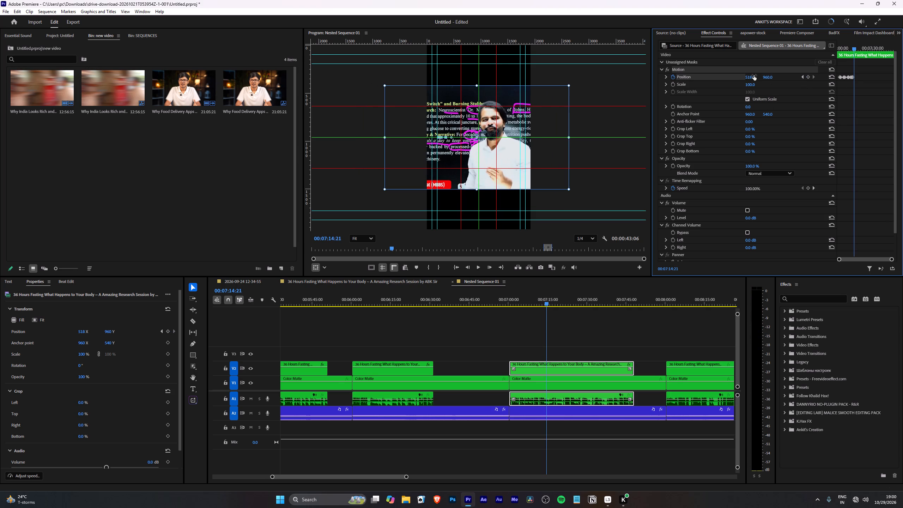
Return to the 00:07:13:26 keyframe, set its horizontal Position to 444, and play on to 00:07:34:26 to check the framing.
{"action": "left_click", "coordinate": [802, 77]}
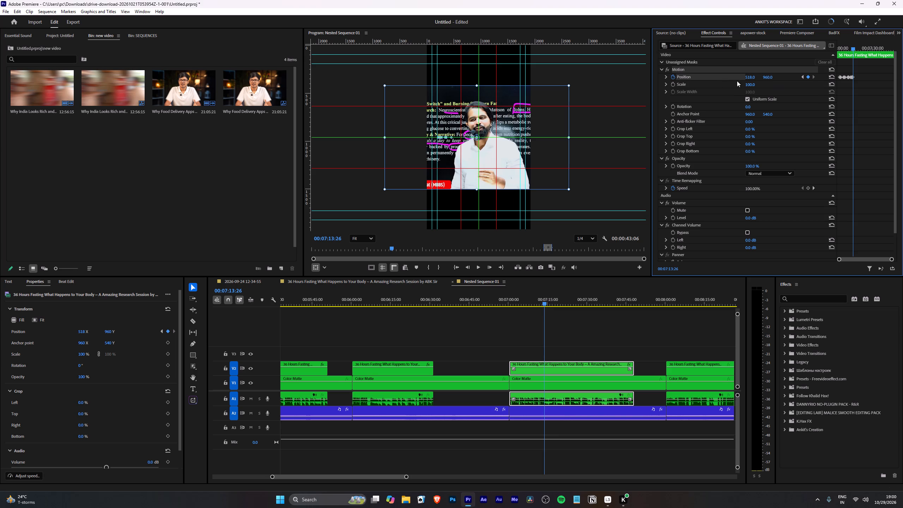
{"action": "left_click_drag", "start_coordinate": [751, 77], "coordinate": [725, 84]}
{"action": "key", "text": "space"}
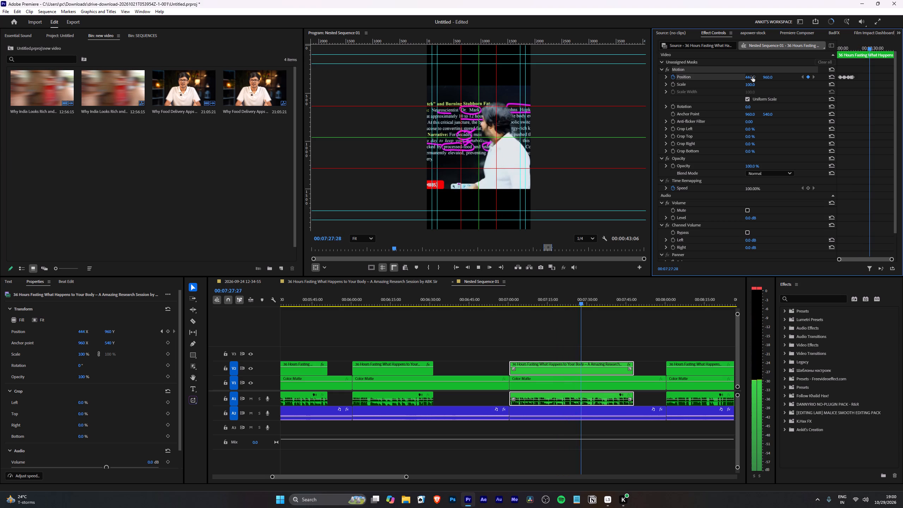
{"action": "key", "text": "space"}
{"action": "key", "text": "space"}
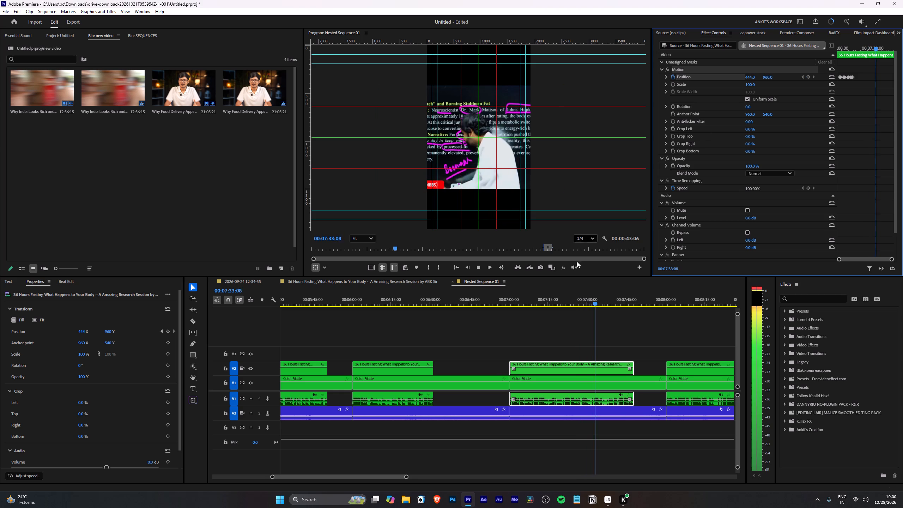
{"action": "scroll", "coordinate": [531, 331], "scroll_direction": "down", "scroll_amount": 5}
{"action": "key", "text": "space"}
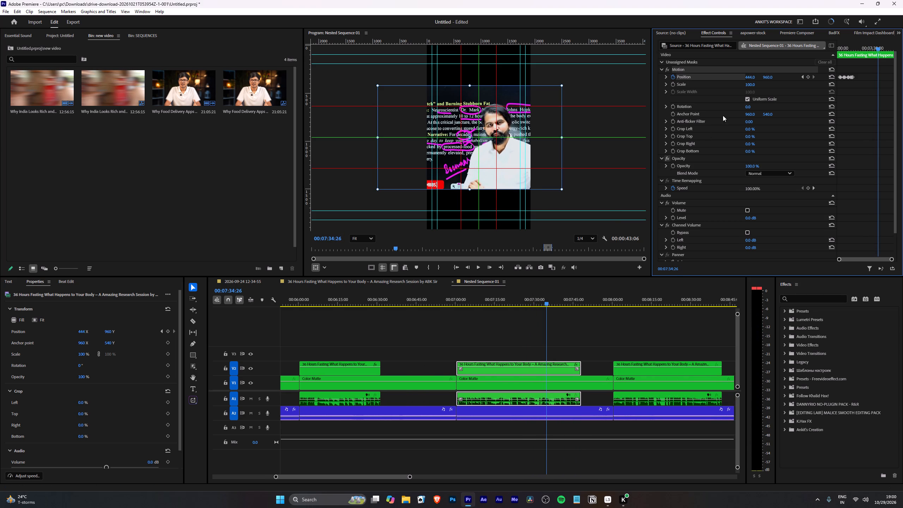
Keyframe the Position at 00:07:34:26, advance briefly, set the horizontal Position to 350, and play past the clip's end.
{"action": "left_click", "coordinate": [810, 79]}
{"action": "key", "text": "space"}
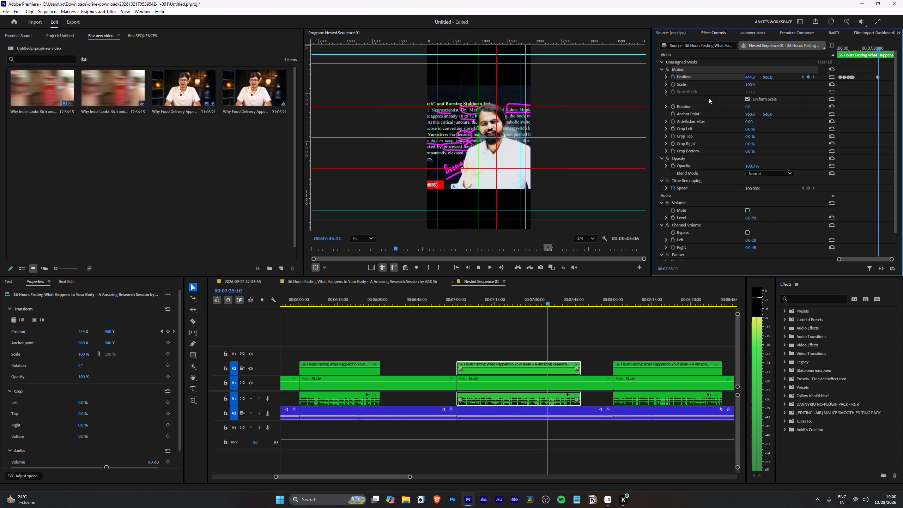
{"action": "key", "text": "space"}
{"action": "left_click_drag", "start_coordinate": [748, 77], "coordinate": [715, 93]}
{"action": "key", "text": "space"}
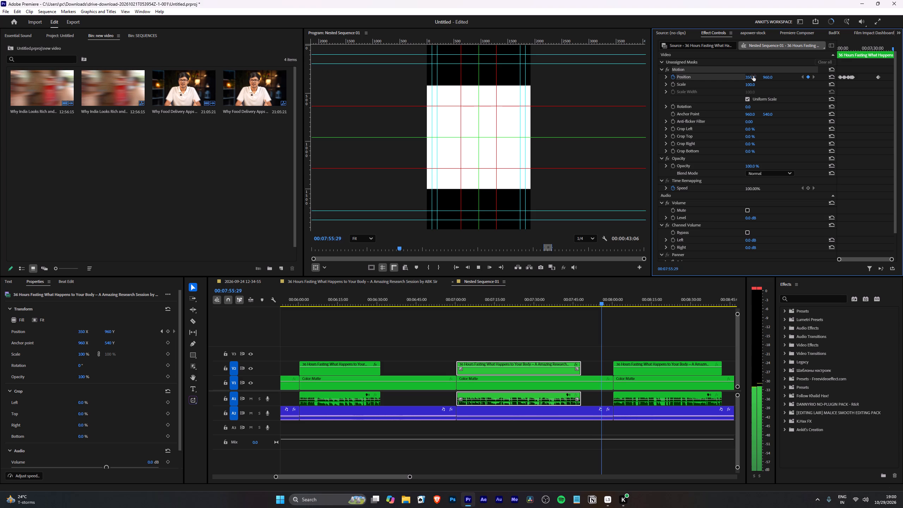
Set the horizontal Position of the clip starting at 00:08:00 to 354 and play it to check the framing.
{"action": "key", "text": "Up"}
{"action": "key", "text": "Down"}
{"action": "key", "text": "space"}
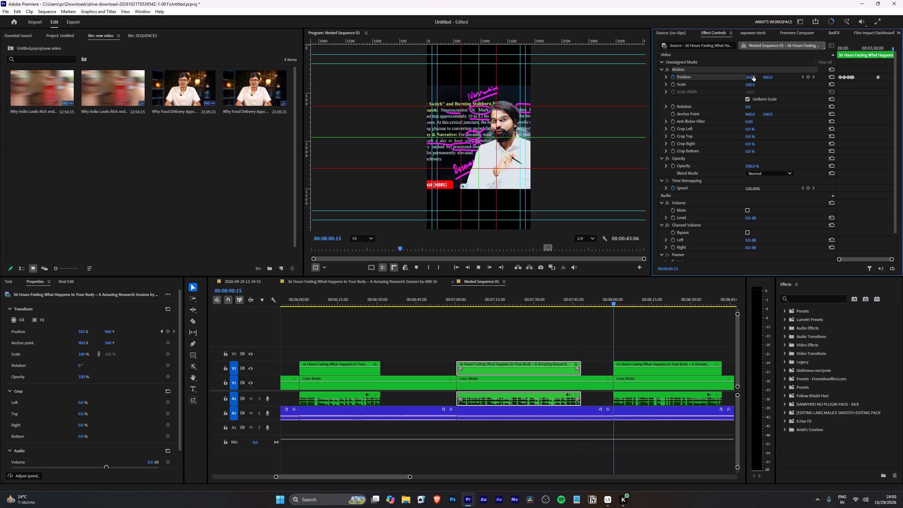
{"action": "scroll", "coordinate": [498, 303], "scroll_direction": "down", "scroll_amount": 5}
{"action": "left_click", "coordinate": [598, 367]}
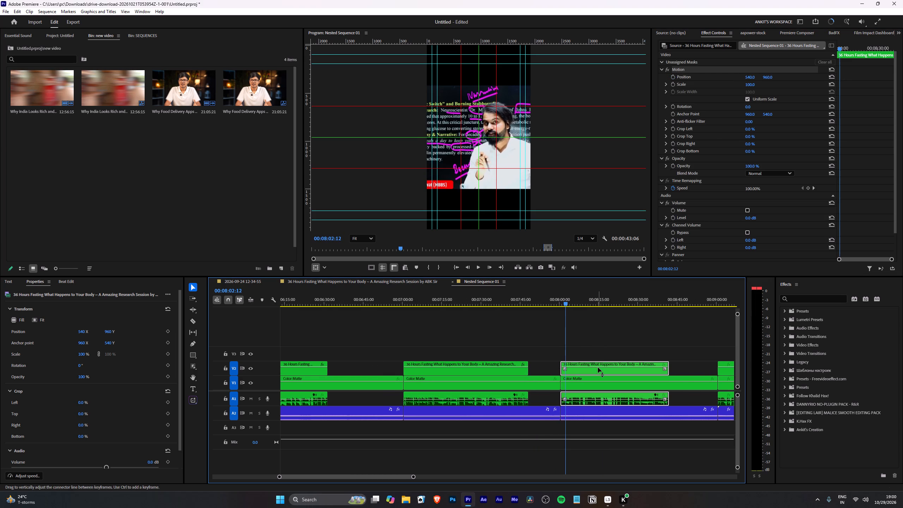
{"action": "key", "text": "space"}
{"action": "key", "text": "space"}
{"action": "left_click_drag", "start_coordinate": [750, 77], "coordinate": [732, 81]}
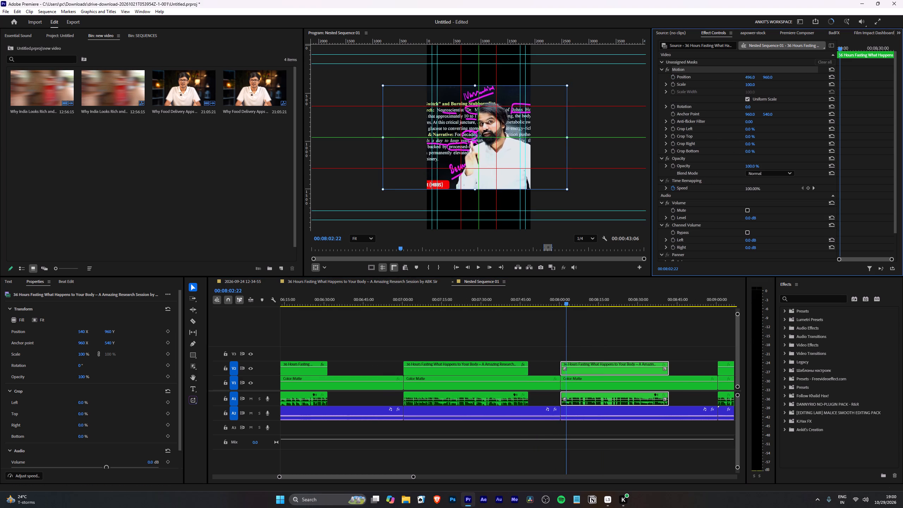
{"action": "left_click_drag", "start_coordinate": [732, 81], "coordinate": [684, 89]}
{"action": "key", "text": "space"}
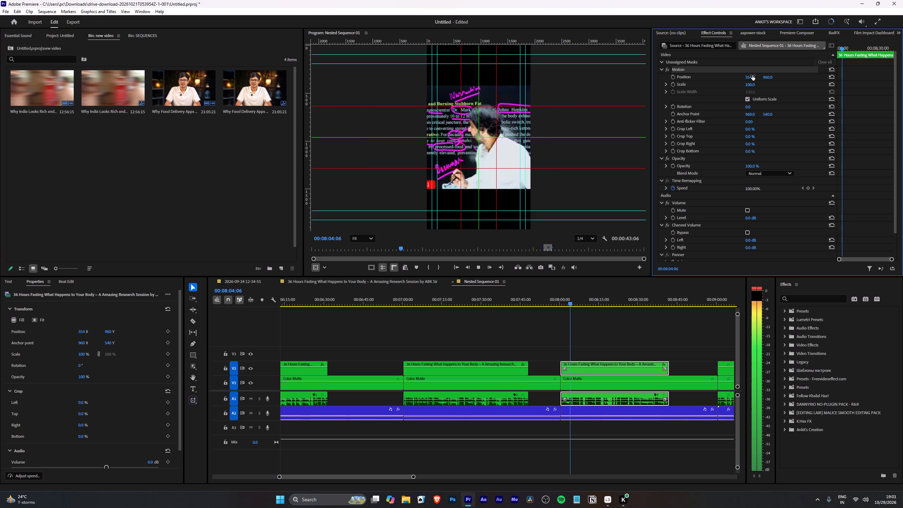
Replay the clip from 00:08:00, start Position keyframing at 00:08:04:16, advance to 00:08:05:06, and set the horizontal Position to 120.
{"action": "left_click", "coordinate": [565, 295]}
{"action": "key", "text": "space"}
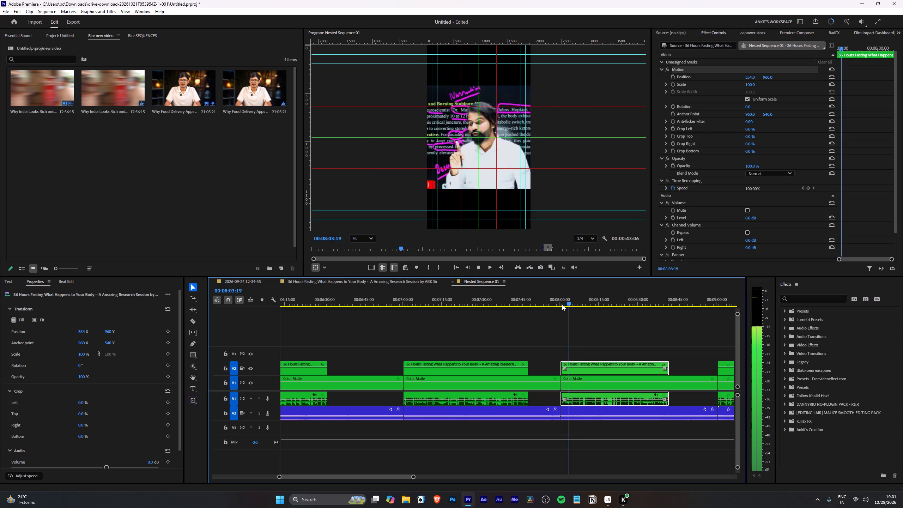
{"action": "key", "text": "space"}
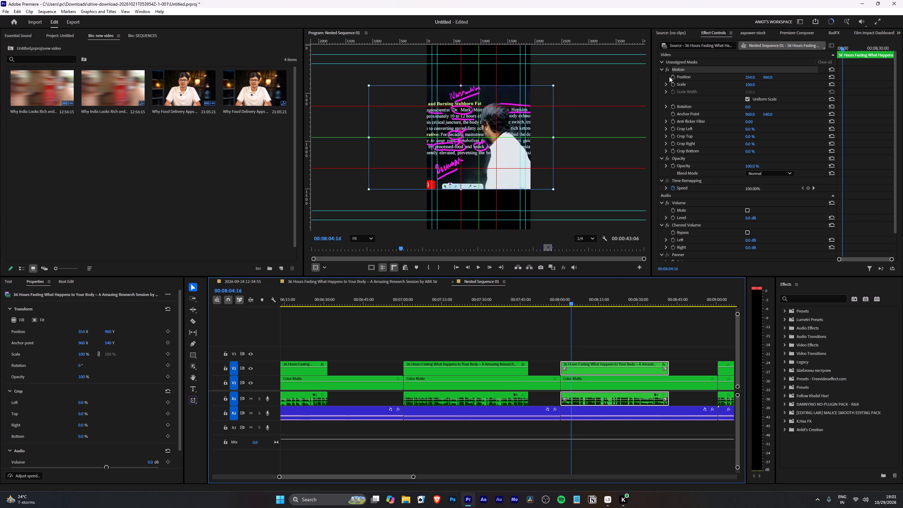
{"action": "left_click", "coordinate": [674, 75]}
{"action": "key", "text": "space"}
{"action": "key", "text": "space"}
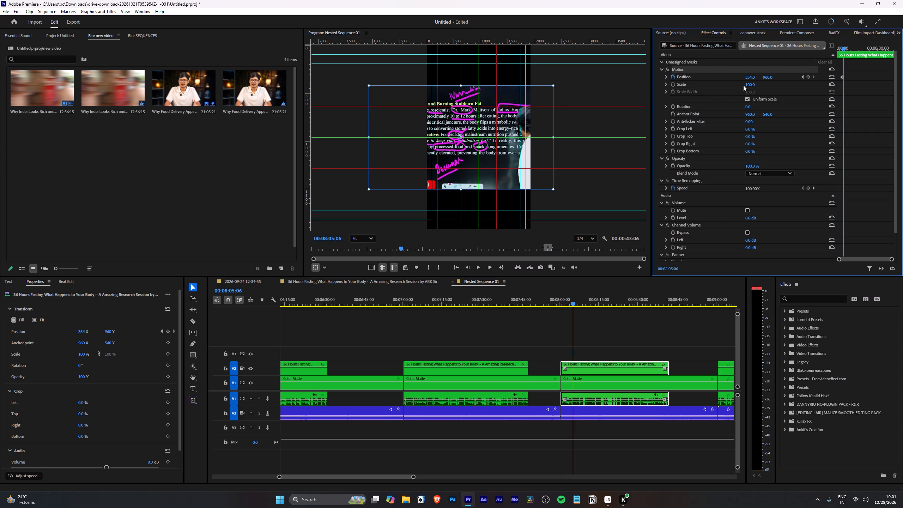
{"action": "left_click", "coordinate": [748, 76]}
{"action": "type", "text": "120"}
{"action": "key", "text": "Return"}
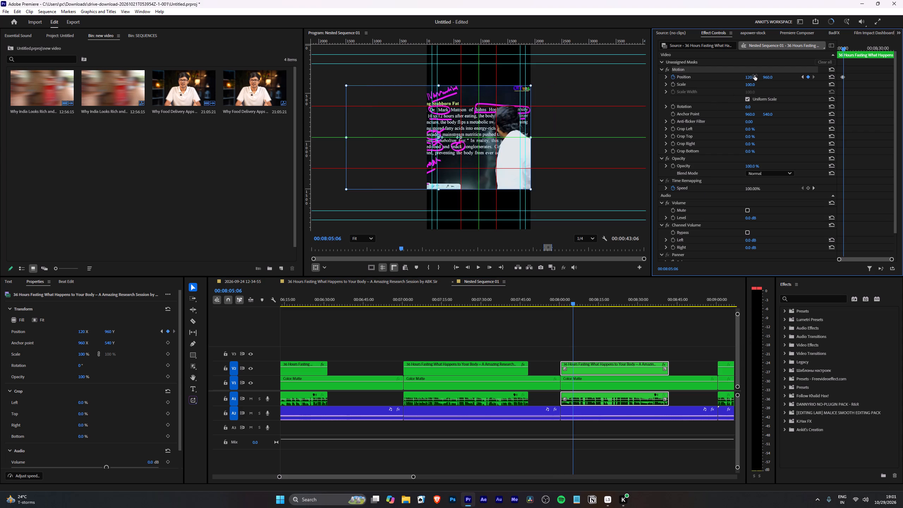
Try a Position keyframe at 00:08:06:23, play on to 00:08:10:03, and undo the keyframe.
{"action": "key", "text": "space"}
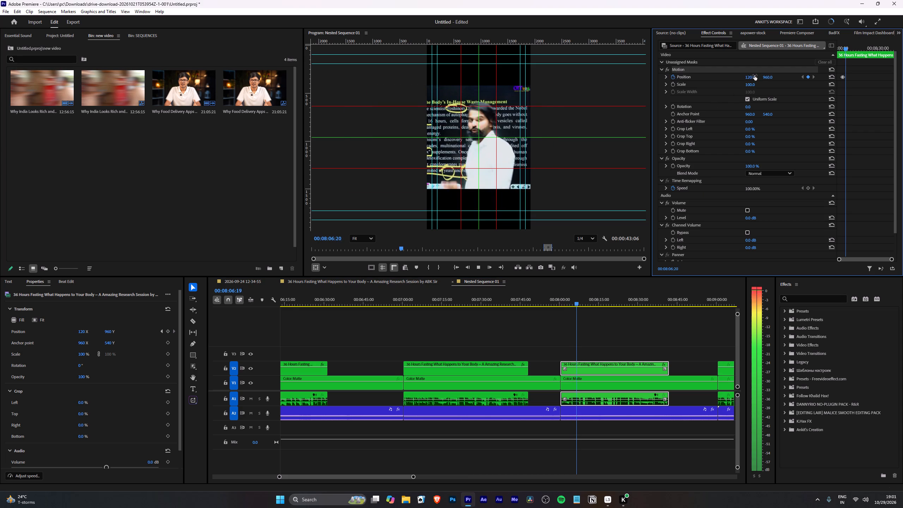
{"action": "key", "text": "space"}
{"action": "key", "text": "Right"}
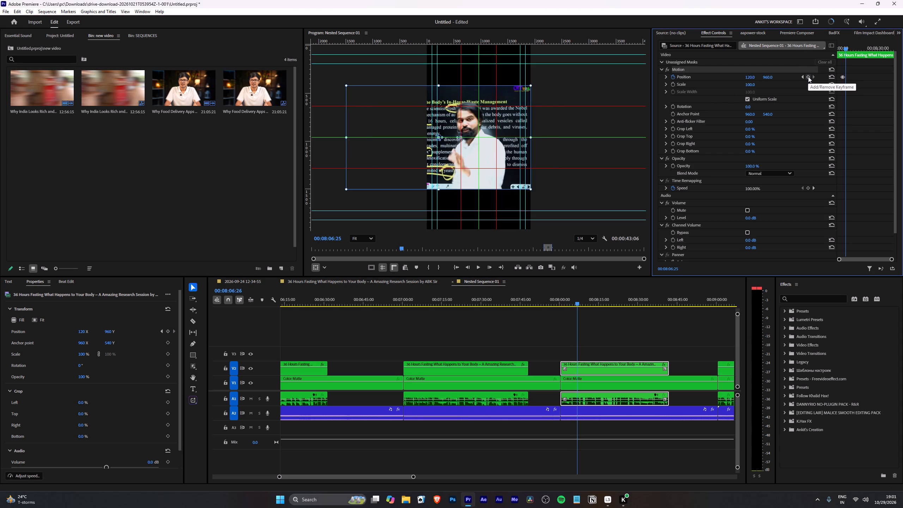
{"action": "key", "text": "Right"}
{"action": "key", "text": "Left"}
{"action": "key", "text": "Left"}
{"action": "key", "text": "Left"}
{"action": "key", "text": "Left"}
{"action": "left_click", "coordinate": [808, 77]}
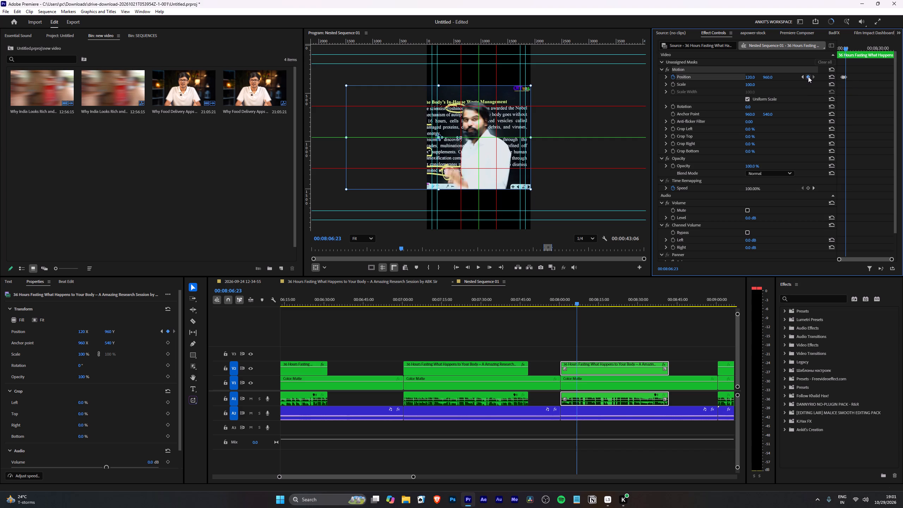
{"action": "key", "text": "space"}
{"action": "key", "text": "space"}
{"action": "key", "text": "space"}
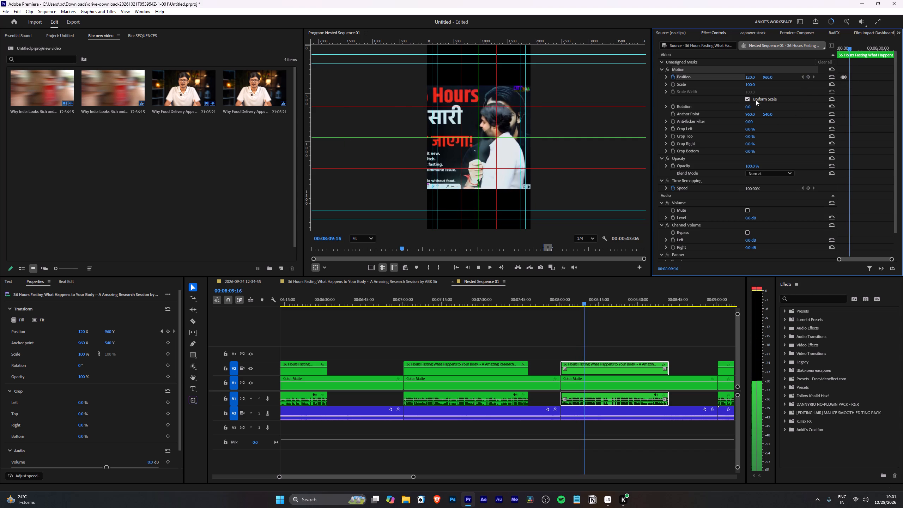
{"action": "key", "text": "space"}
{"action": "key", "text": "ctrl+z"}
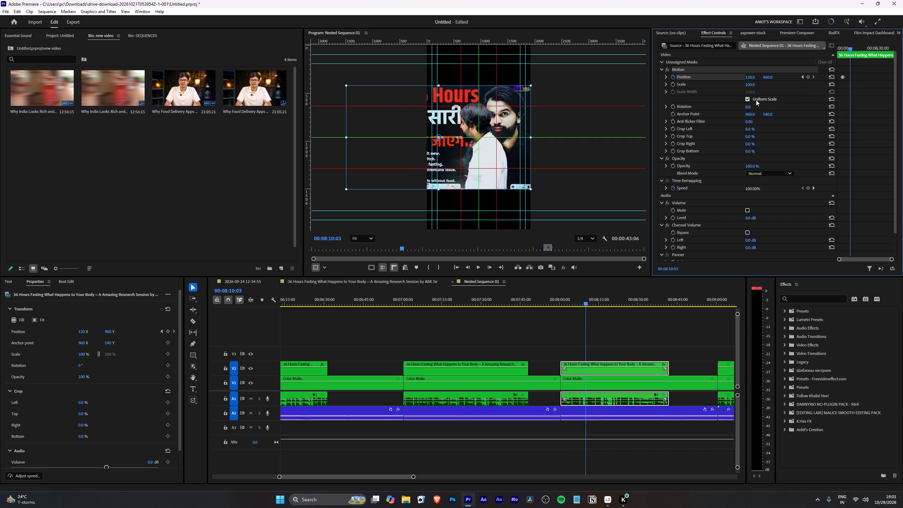
Replay the section before 00:08:10, add a Position keyframe at 00:08:10:04, and advance to 00:08:11:03.
{"action": "key", "text": "space"}
{"action": "key", "text": "space"}
{"action": "key", "text": "space"}
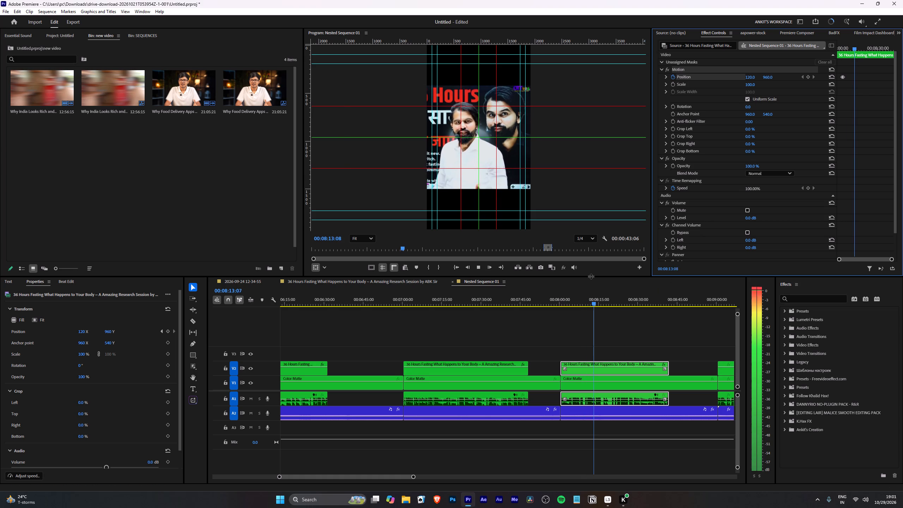
{"action": "left_click", "coordinate": [580, 298]}
{"action": "key", "text": "space"}
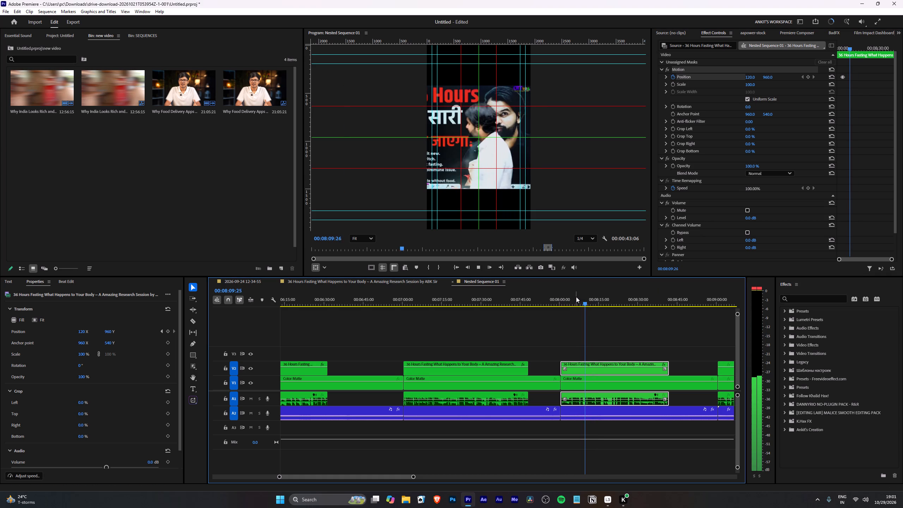
{"action": "key", "text": "space"}
{"action": "left_click", "coordinate": [809, 78]}
{"action": "key", "text": "space"}
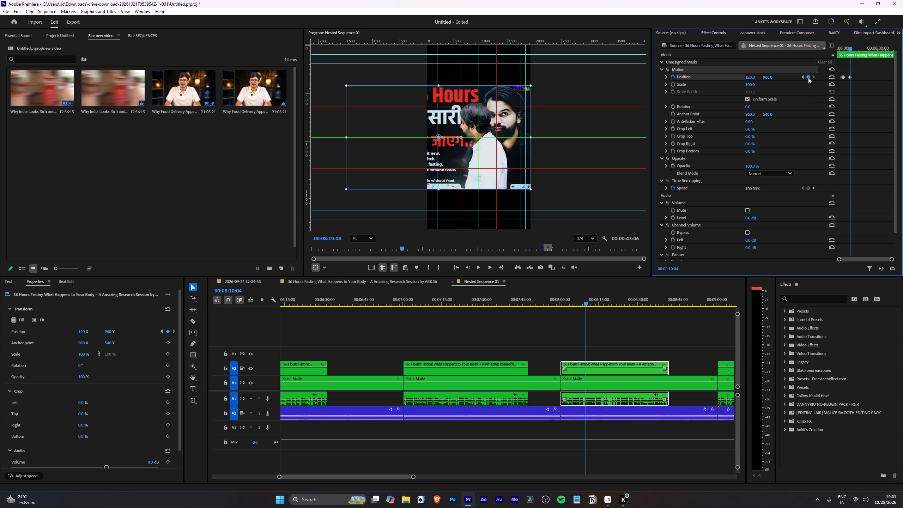
{"action": "key", "text": "space"}
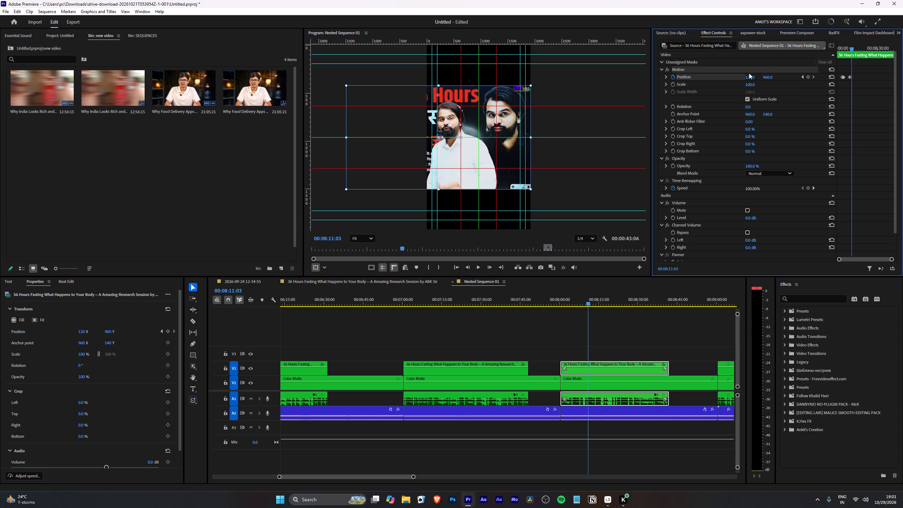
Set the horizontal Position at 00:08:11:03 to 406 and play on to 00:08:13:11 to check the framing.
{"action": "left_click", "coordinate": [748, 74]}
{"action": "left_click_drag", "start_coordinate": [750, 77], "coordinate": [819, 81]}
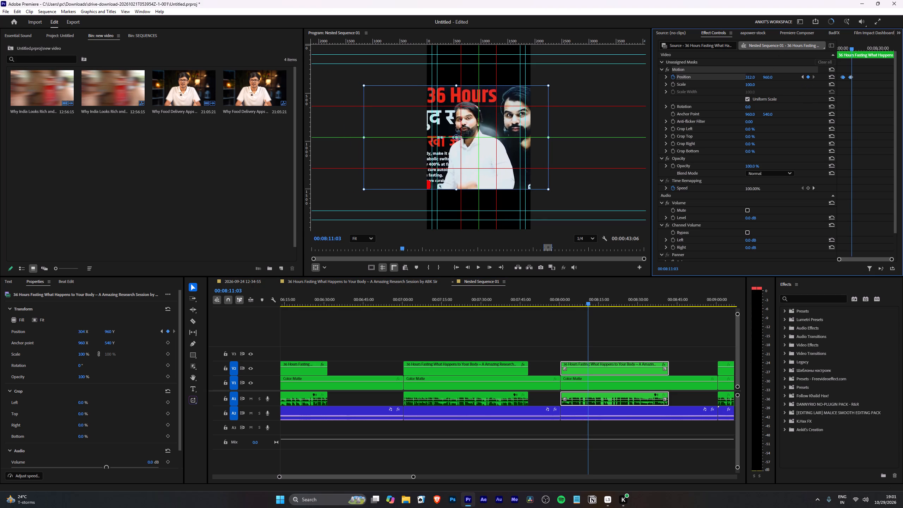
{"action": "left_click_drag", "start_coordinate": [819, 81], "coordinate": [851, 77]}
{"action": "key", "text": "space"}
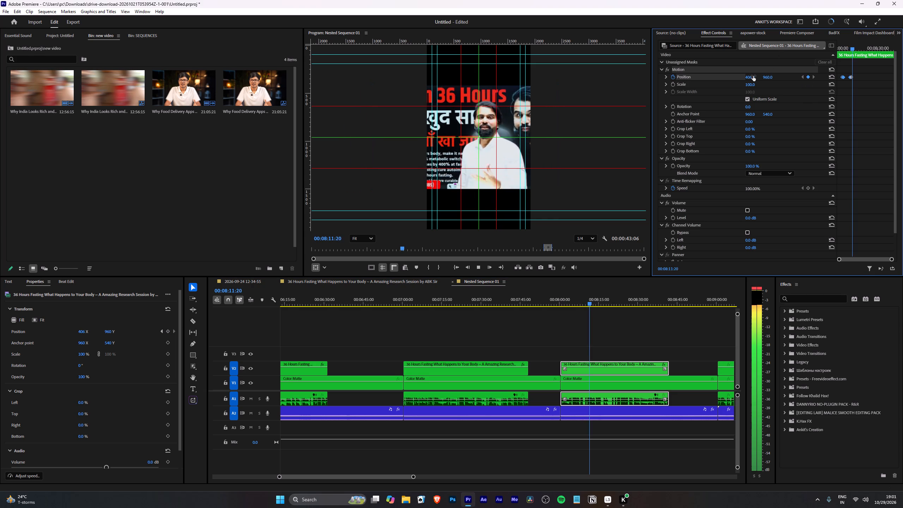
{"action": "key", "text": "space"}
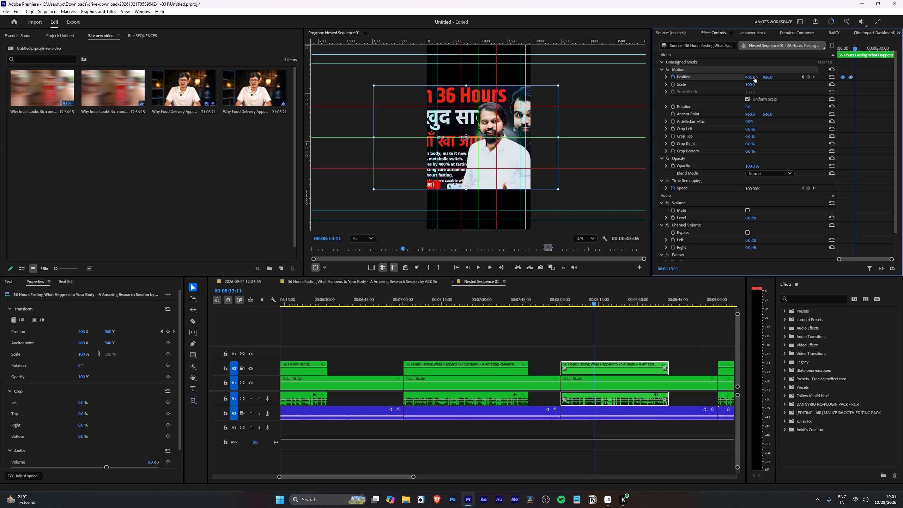
Return to the 00:08:11:03 keyframe, set its horizontal Position to 274, and play on to 00:08:37:20 to check the framing.
{"action": "left_click", "coordinate": [804, 75]}
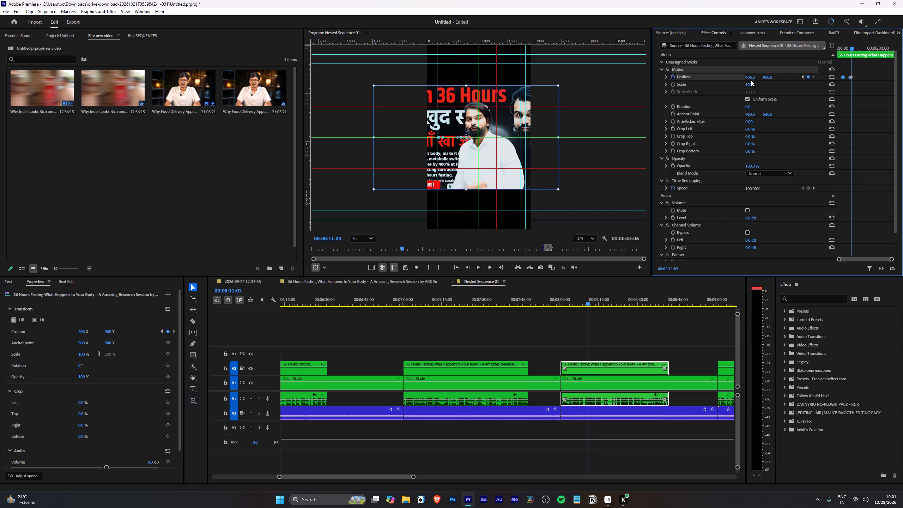
{"action": "left_click_drag", "start_coordinate": [751, 78], "coordinate": [707, 90]}
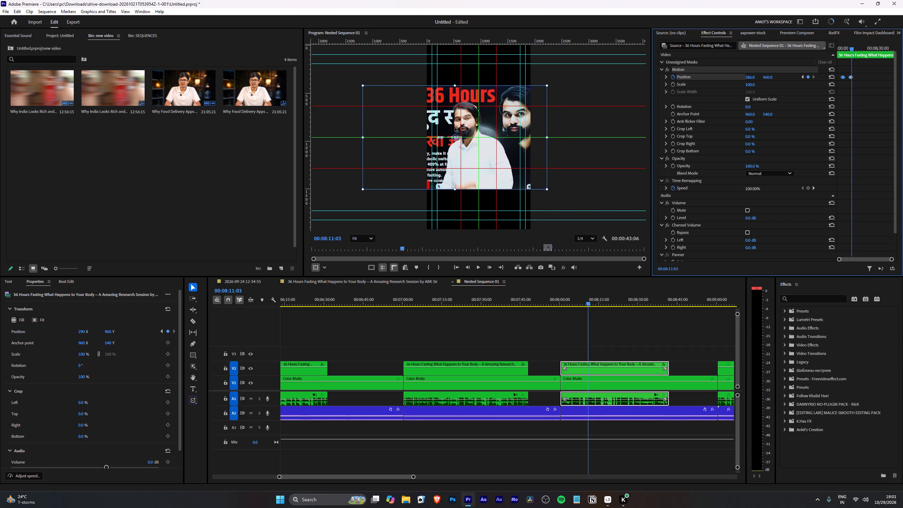
{"action": "left_click_drag", "start_coordinate": [707, 90], "coordinate": [702, 91]}
{"action": "key", "text": "space"}
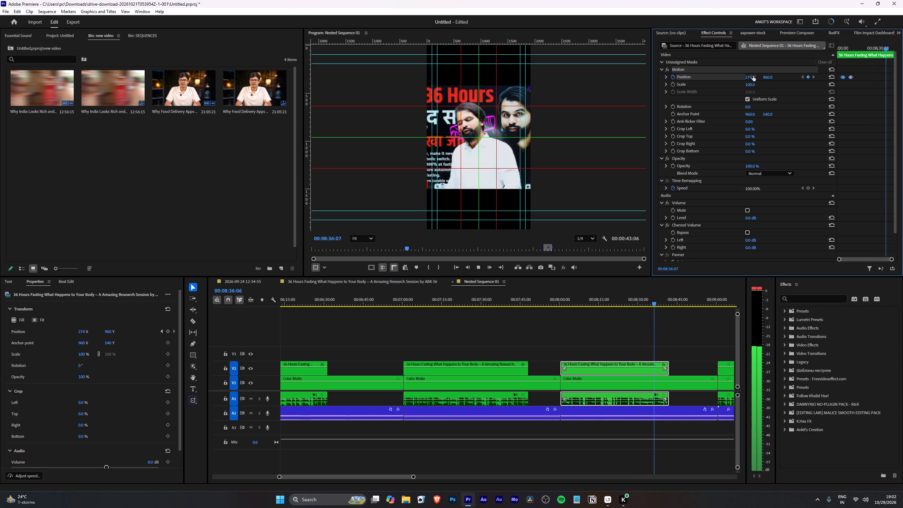
{"action": "key", "text": "space"}
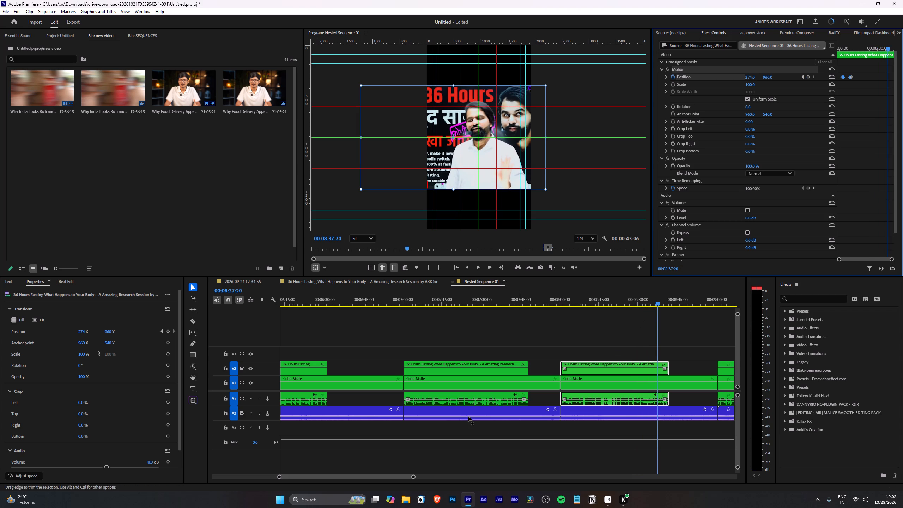
Switch to Google Chrome, open the profile with the anime-style avatar, and restore the previously open pages.
{"action": "left_click", "coordinate": [325, 496]}
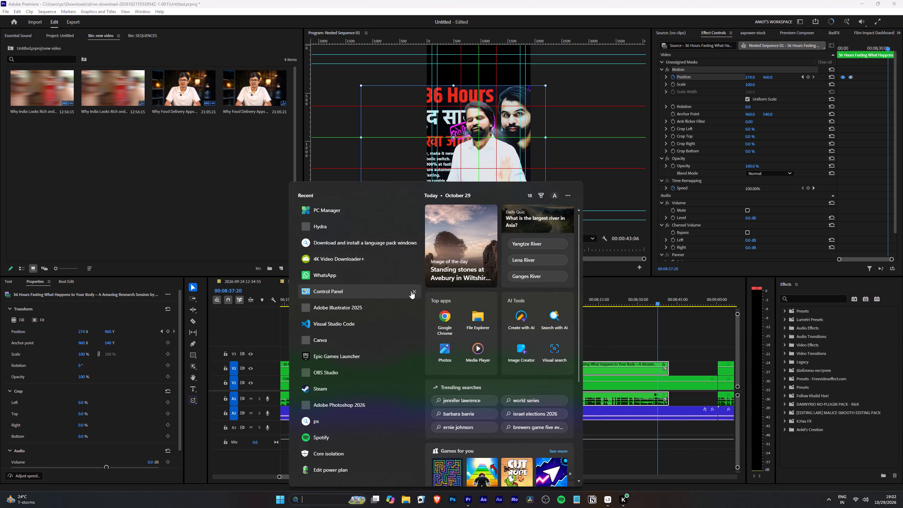
{"action": "left_click", "coordinate": [442, 316]}
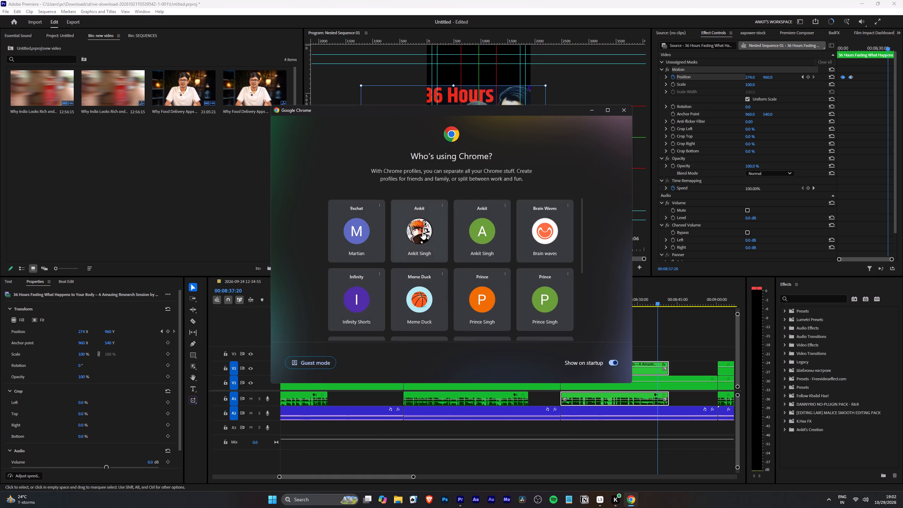
{"action": "left_click", "coordinate": [422, 233]}
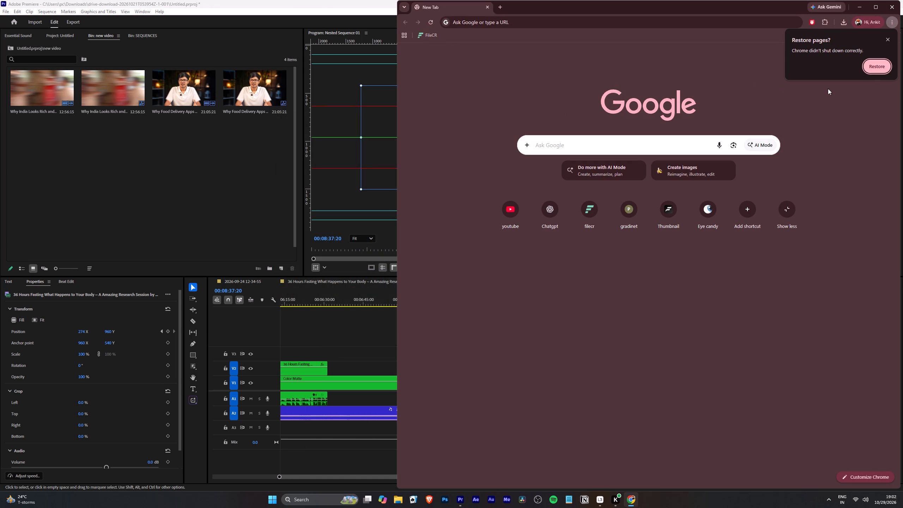
{"action": "left_click", "coordinate": [873, 73]}
{"action": "left_click", "coordinate": [873, 72]}
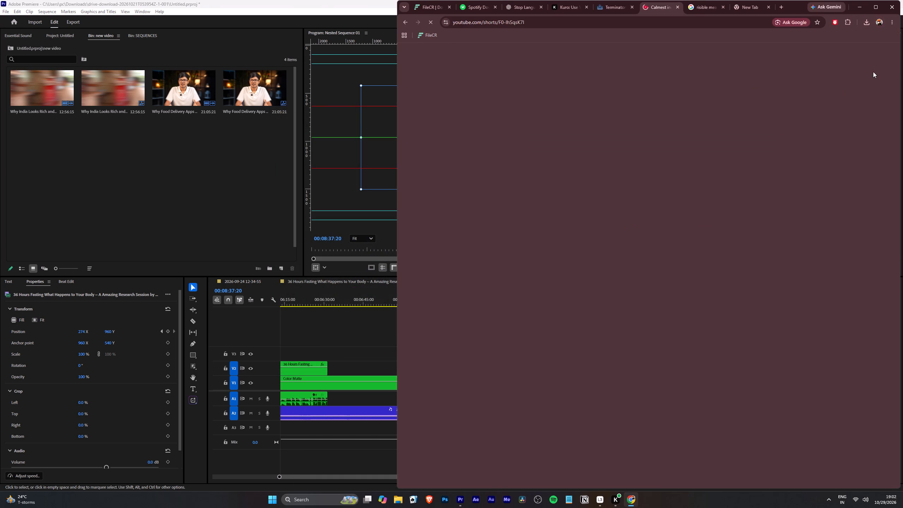
Search Google for "abhishek upmanyu" in place of the open YouTube Short and skim the results page.
{"action": "left_click", "coordinate": [661, 128]}
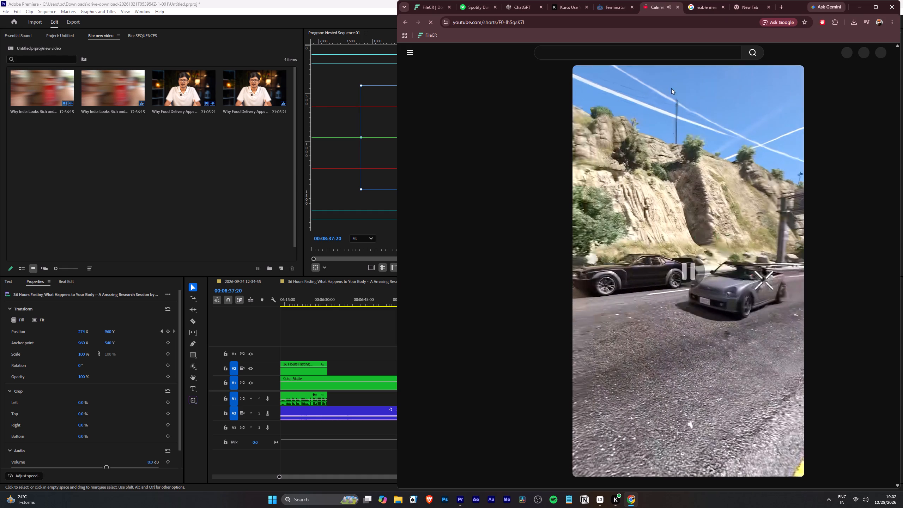
{"action": "left_click", "coordinate": [675, 21]}
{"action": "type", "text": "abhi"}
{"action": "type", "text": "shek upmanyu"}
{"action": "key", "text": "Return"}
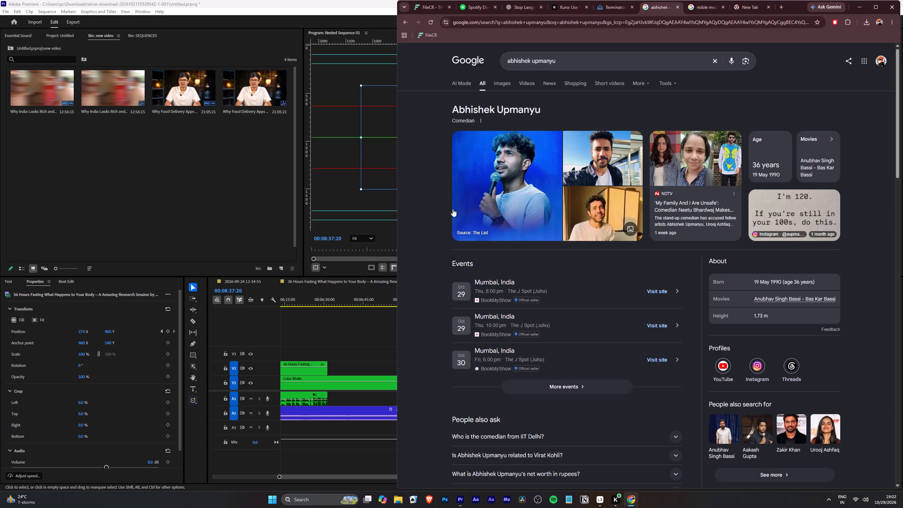
{"action": "scroll", "coordinate": [450, 210], "scroll_direction": "down", "scroll_amount": 5}
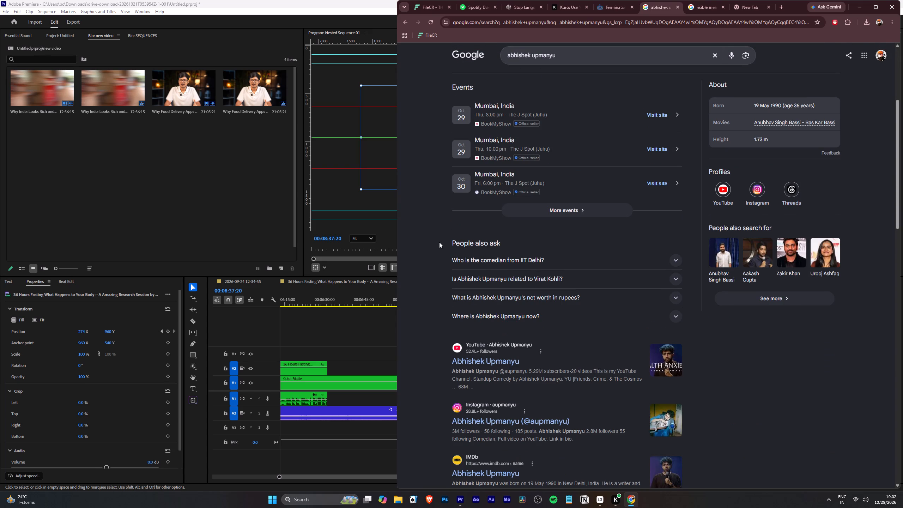
{"action": "scroll", "coordinate": [497, 260], "scroll_direction": "up", "scroll_amount": 4}
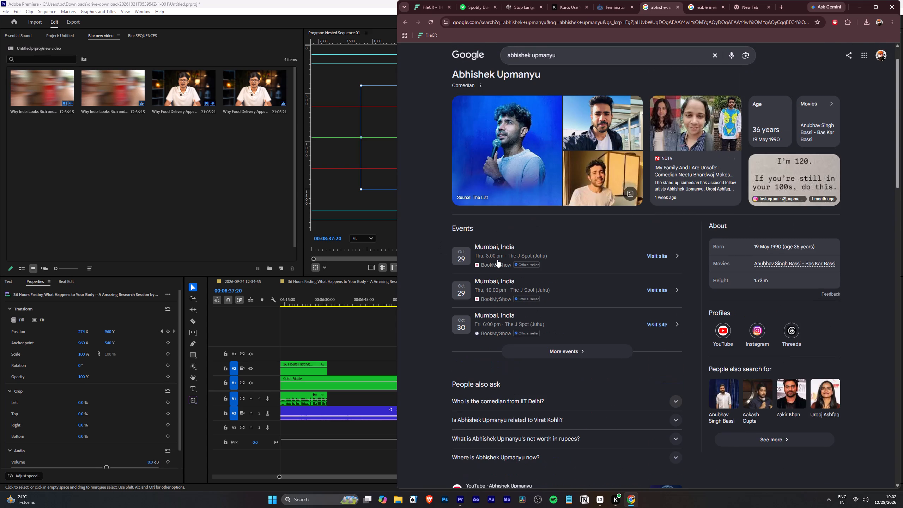
Close the search results page and the two pages after it, and open a new blank tab.
{"action": "left_click", "coordinate": [676, 6]}
{"action": "left_click", "coordinate": [676, 6]}
{"action": "left_click", "coordinate": [676, 6]}
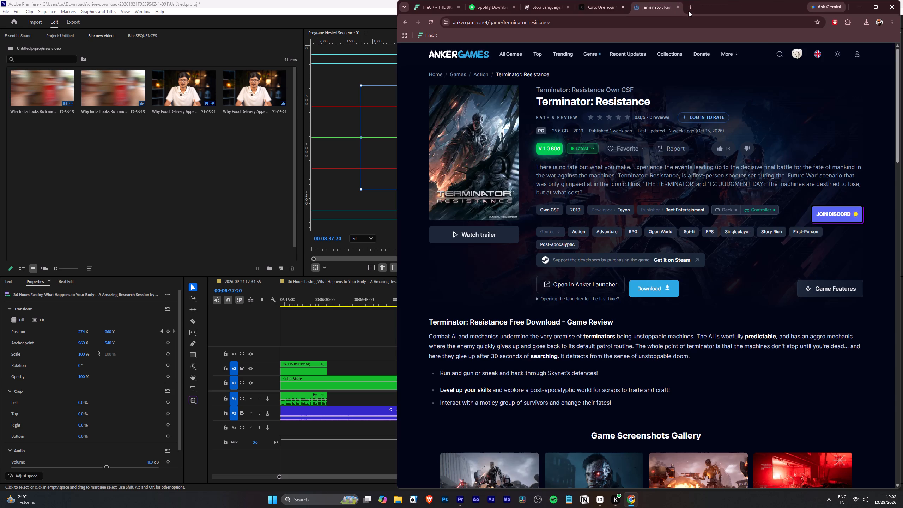
{"action": "left_click", "coordinate": [690, 11]}
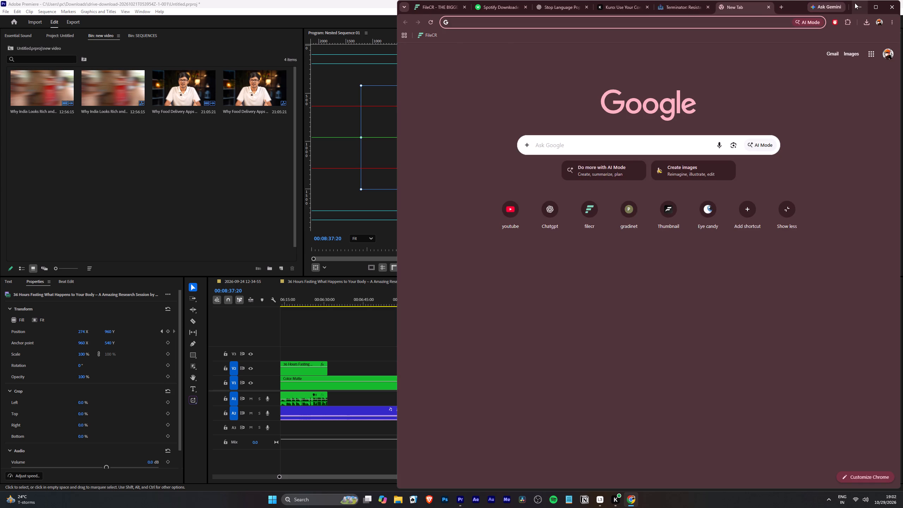
Return to Adobe Premiere and resume playback of Nested Sequence 01 from 00:08:37:20 to check the framing.
{"action": "left_click", "coordinate": [855, 3]}
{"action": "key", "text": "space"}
{"action": "scroll", "coordinate": [470, 363], "scroll_direction": "down", "scroll_amount": 4}
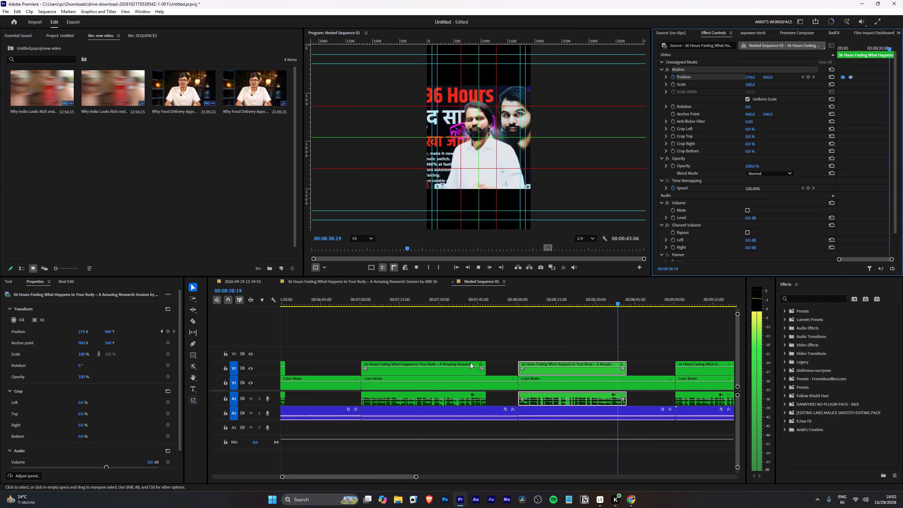
Move on to the clip starting at 00:09:00 and set its horizontal Position to 120.
{"action": "scroll", "coordinate": [470, 363], "scroll_direction": "down", "scroll_amount": 6}
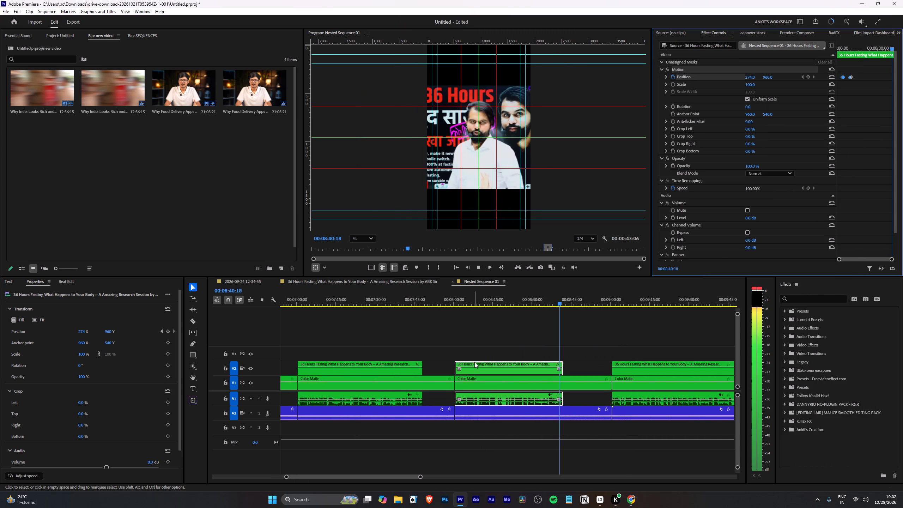
{"action": "scroll", "coordinate": [474, 362], "scroll_direction": "down", "scroll_amount": 5}
{"action": "key", "text": "Down"}
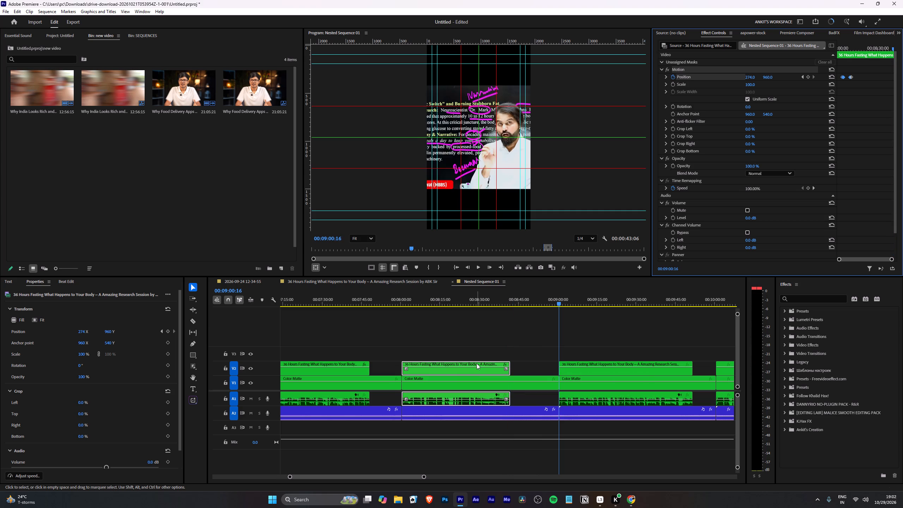
{"action": "key", "text": "space"}
{"action": "scroll", "coordinate": [559, 388], "scroll_direction": "down", "scroll_amount": 4}
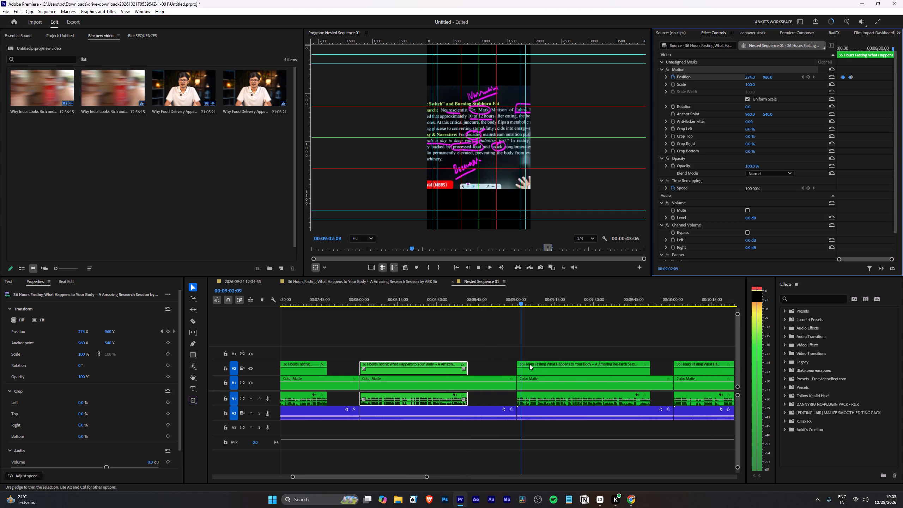
{"action": "scroll", "coordinate": [553, 358], "scroll_direction": "up", "scroll_amount": 4, "text": "alt"}
{"action": "key", "text": "space"}
{"action": "left_click", "coordinate": [499, 303]}
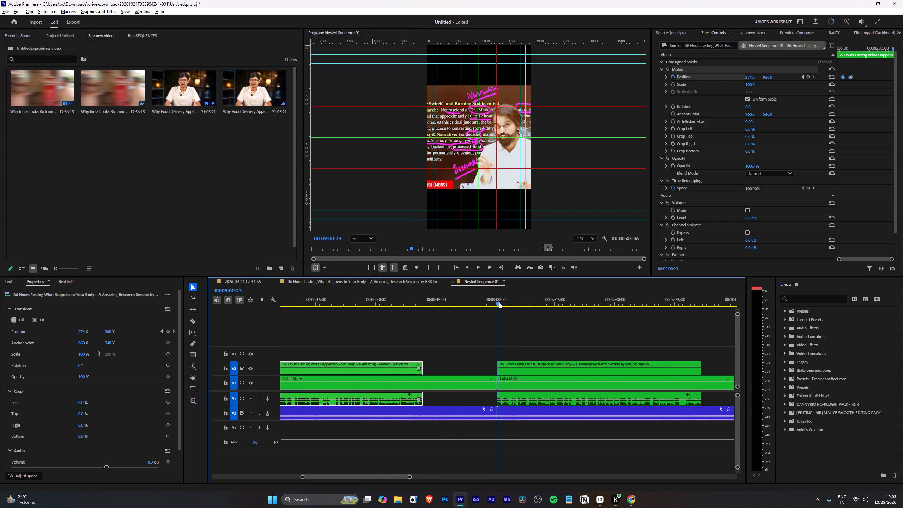
{"action": "left_click", "coordinate": [557, 380]}
{"action": "left_click", "coordinate": [559, 372]}
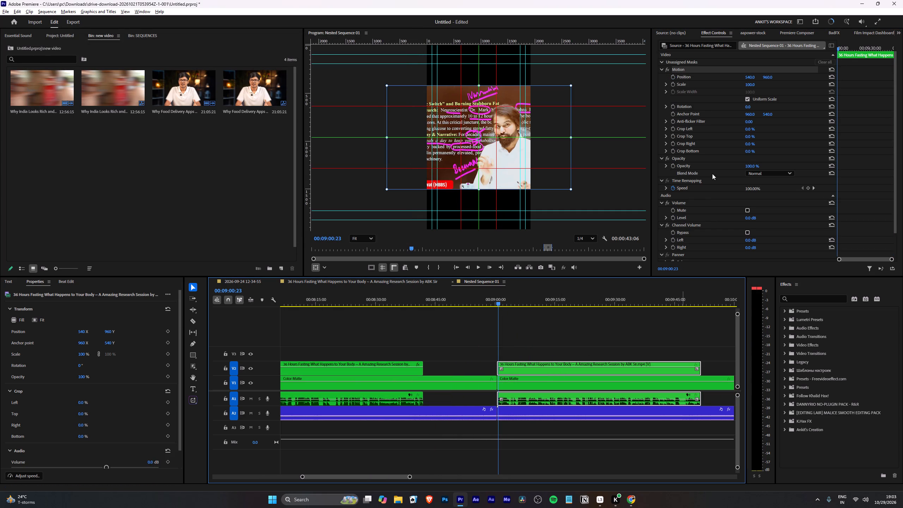
{"action": "left_click", "coordinate": [747, 77]}
{"action": "type", "text": "120"}
{"action": "key", "text": "Return"}
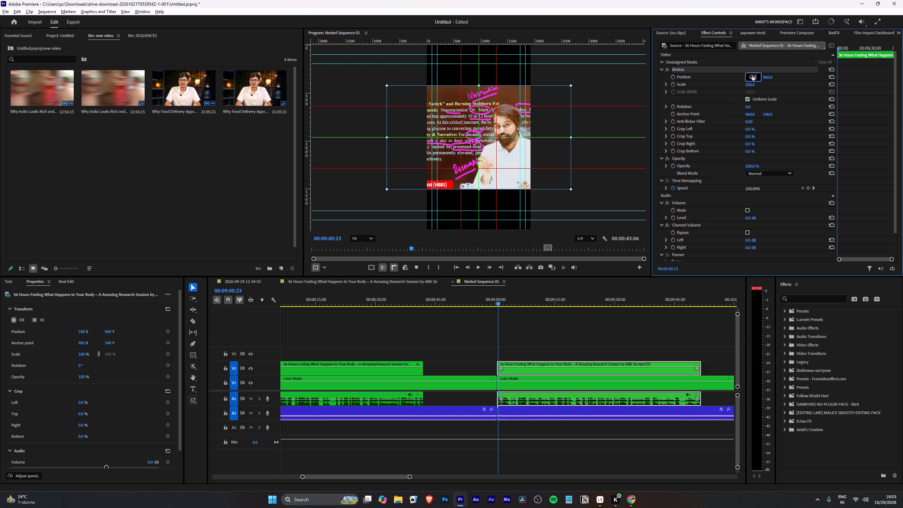
Start Position keyframing on the clip at 00:09:04:04, then set its horizontal Position to 454 at 00:09:04:18.
{"action": "key", "text": "space"}
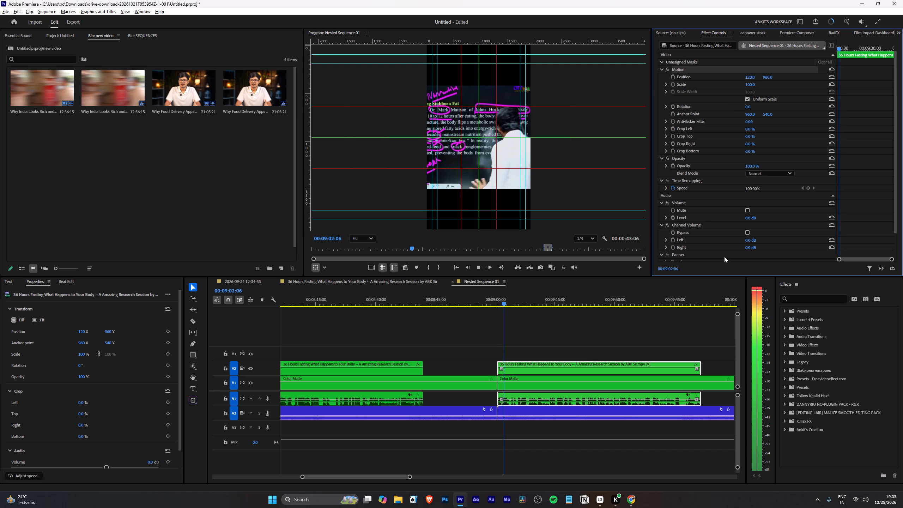
{"action": "left_click", "coordinate": [589, 329]}
{"action": "key", "text": "space"}
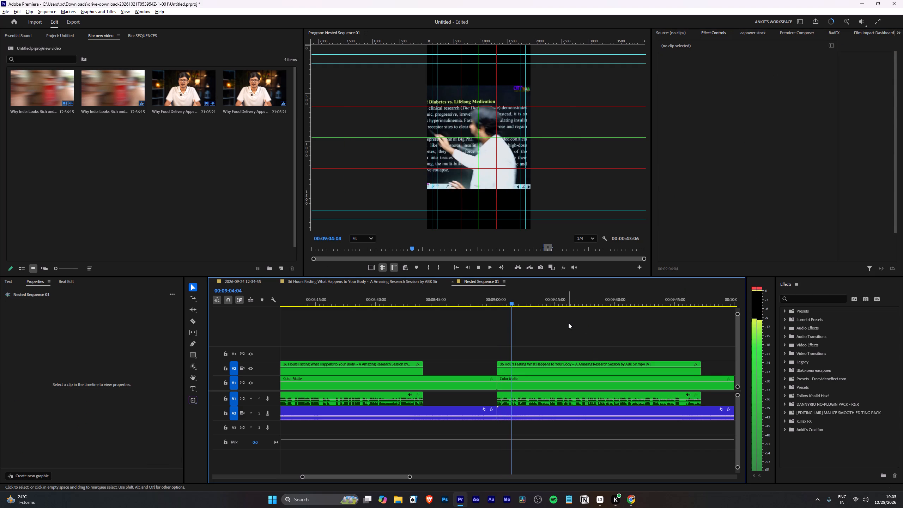
{"action": "left_click", "coordinate": [559, 372]}
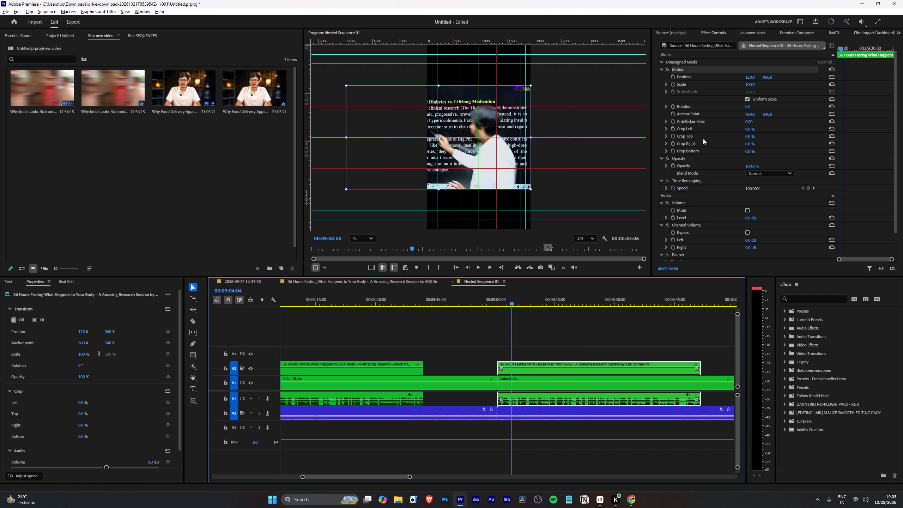
{"action": "left_click", "coordinate": [675, 76]}
{"action": "key", "text": "space"}
{"action": "key", "text": "space"}
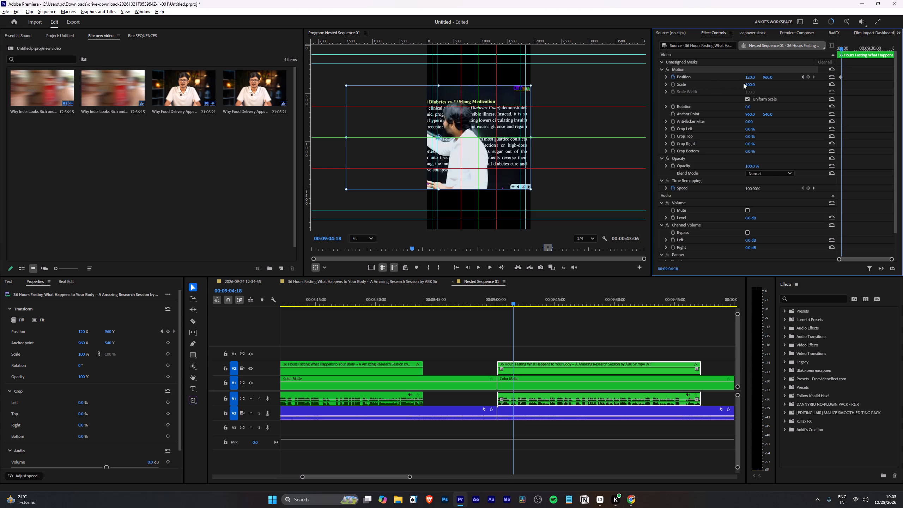
{"action": "left_click_drag", "start_coordinate": [750, 74], "coordinate": [879, 93]}
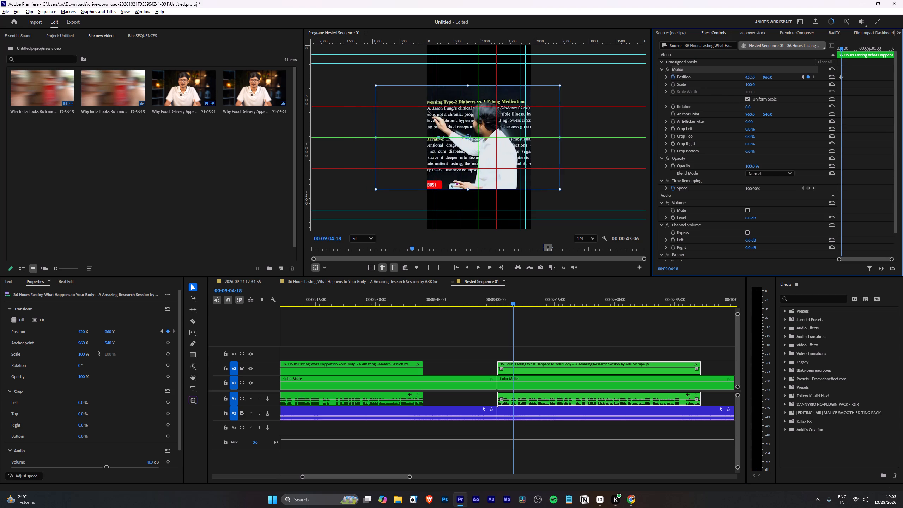
{"action": "left_click_drag", "start_coordinate": [879, 93], "coordinate": [886, 99]}
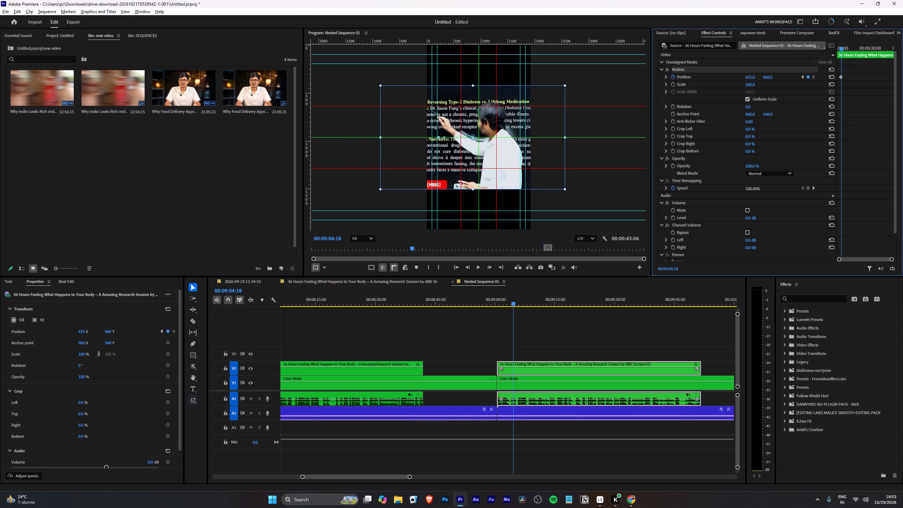
{"action": "left_click_drag", "start_coordinate": [886, 99], "coordinate": [880, 101]}
Review the reframed move, add a Position keyframe at 00:09:05:19, and set the horizontal Position to 332 at 00:09:06:06.
{"action": "key", "text": "space"}
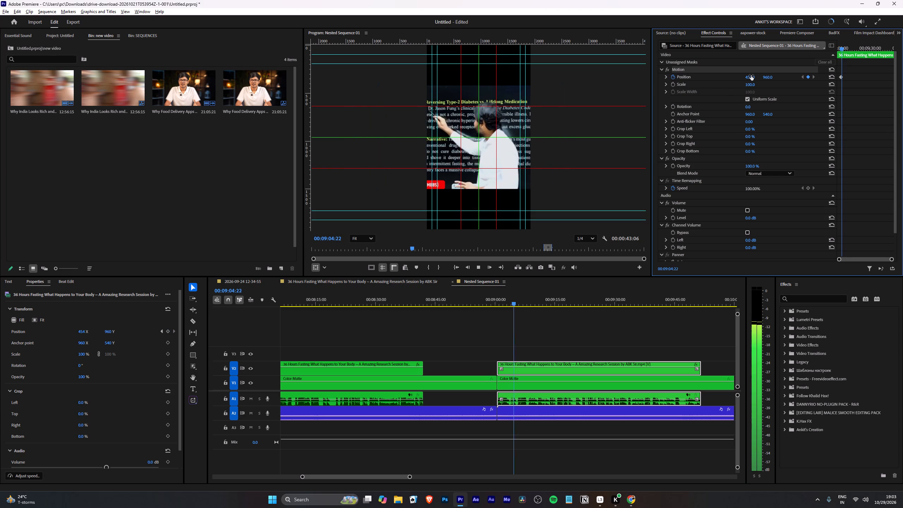
{"action": "key", "text": "space"}
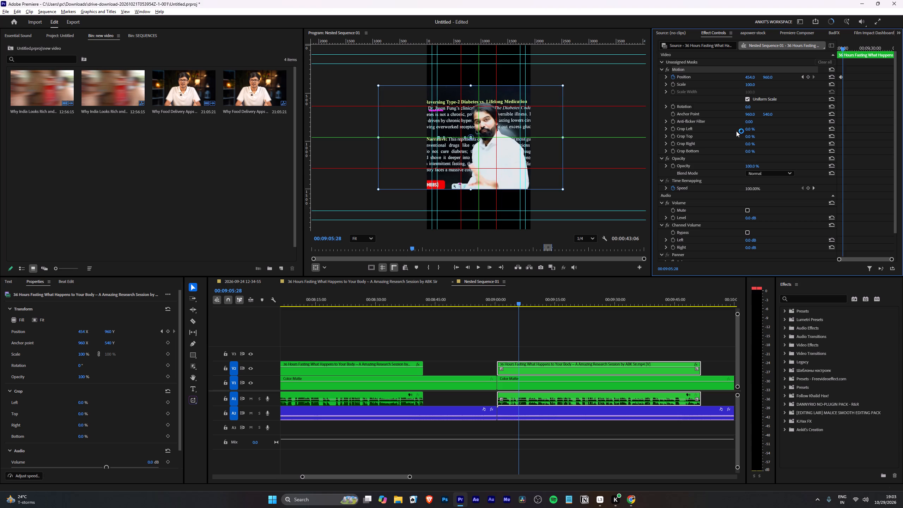
{"action": "key", "text": "space"}
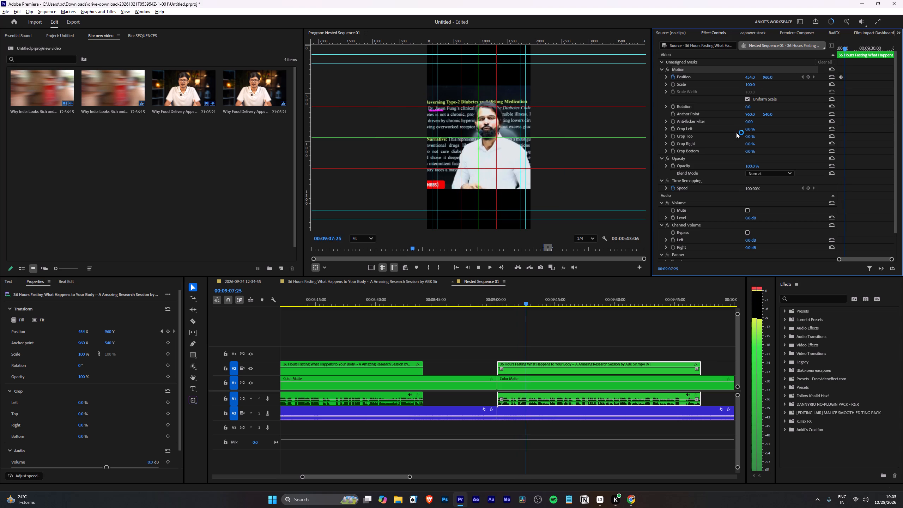
{"action": "key", "text": "space"}
{"action": "left_click", "coordinate": [510, 303]}
{"action": "key", "text": "space"}
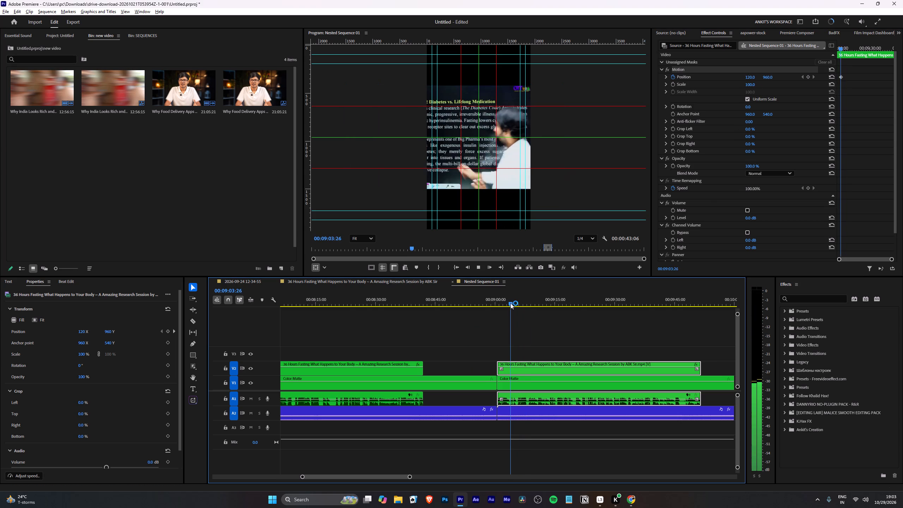
{"action": "key", "text": "space"}
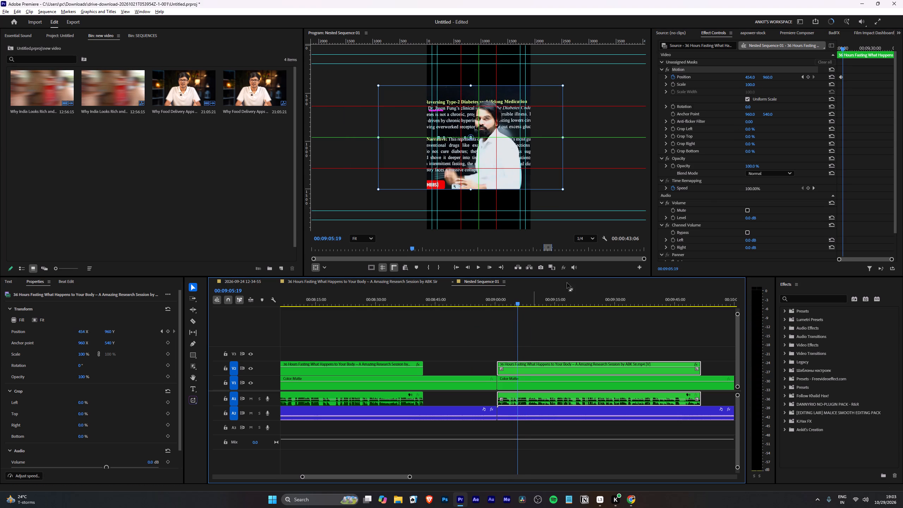
{"action": "left_click", "coordinate": [807, 75]}
{"action": "key", "text": "space"}
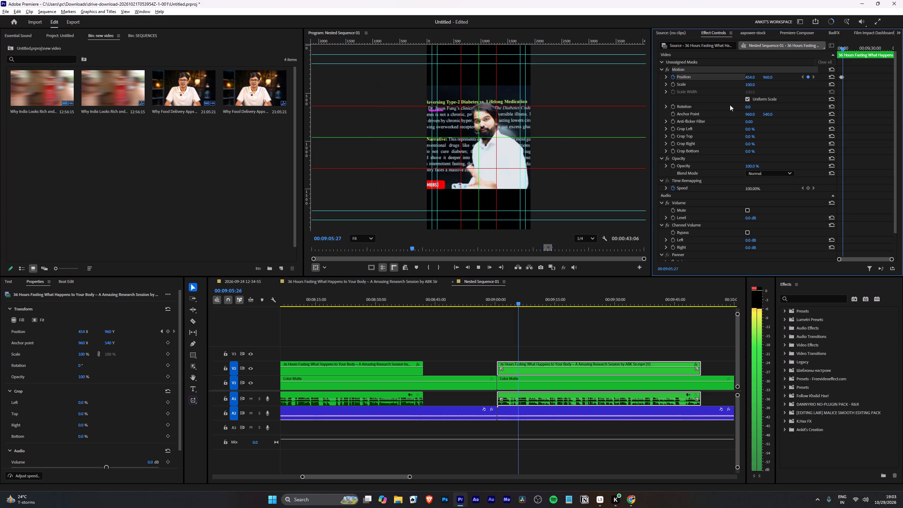
{"action": "key", "text": "space"}
{"action": "left_click_drag", "start_coordinate": [749, 79], "coordinate": [706, 92]}
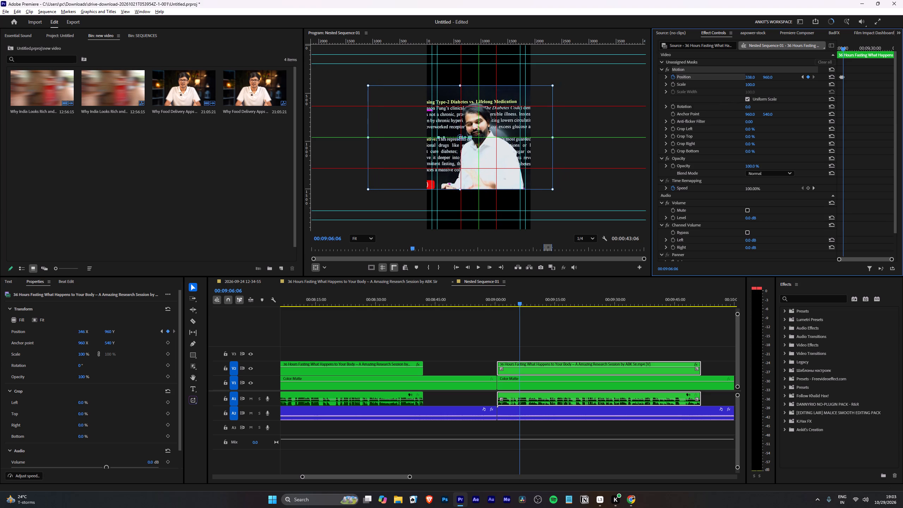
{"action": "left_click_drag", "start_coordinate": [706, 92], "coordinate": [753, 76]}
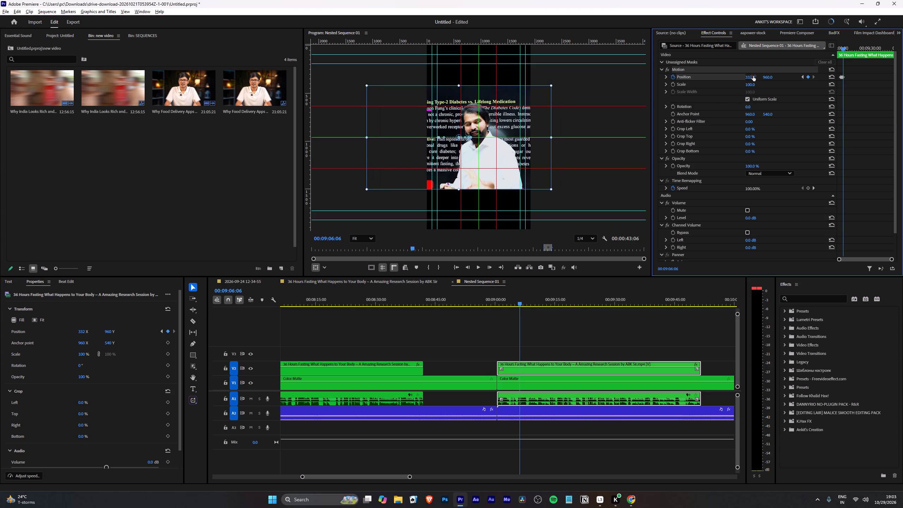
{"action": "left_click_drag", "start_coordinate": [753, 76], "coordinate": [704, 93]}
Play on, add a Position keyframe near 00:09:13:23, and set the horizontal Position to 120 at 00:09:14:14.
{"action": "key", "text": "space"}
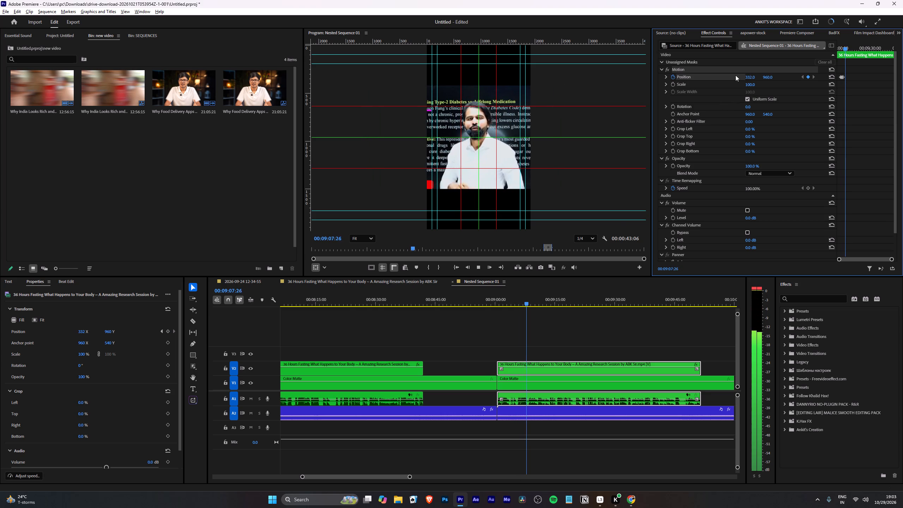
{"action": "scroll", "coordinate": [531, 328], "scroll_direction": "down", "scroll_amount": 8}
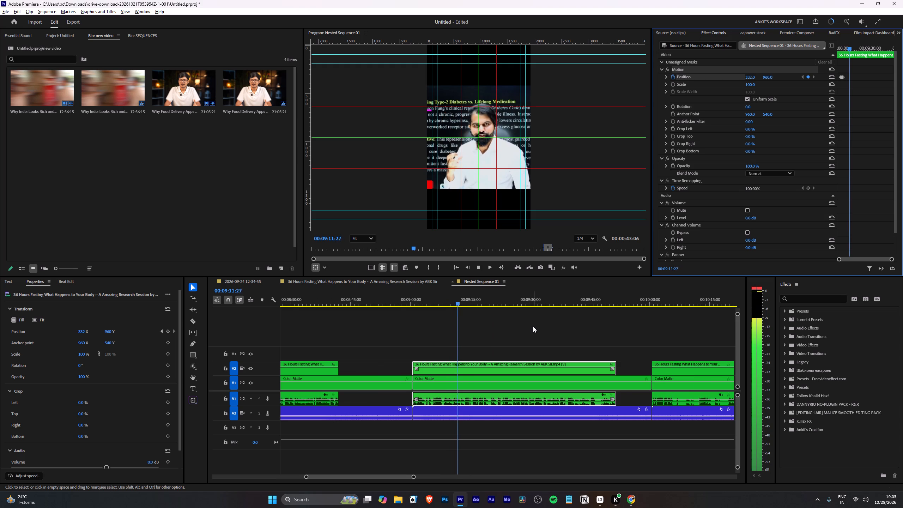
{"action": "key", "text": "space"}
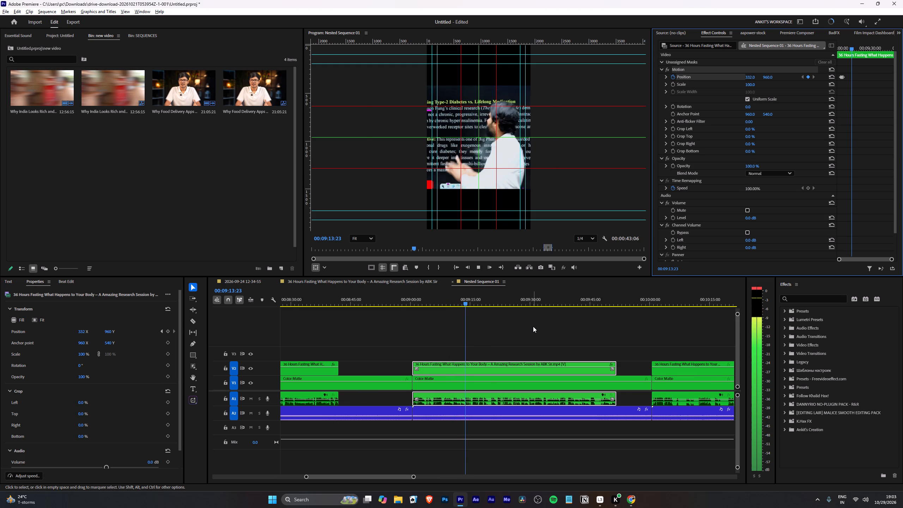
{"action": "left_click", "coordinate": [809, 78]}
{"action": "key", "text": "space"}
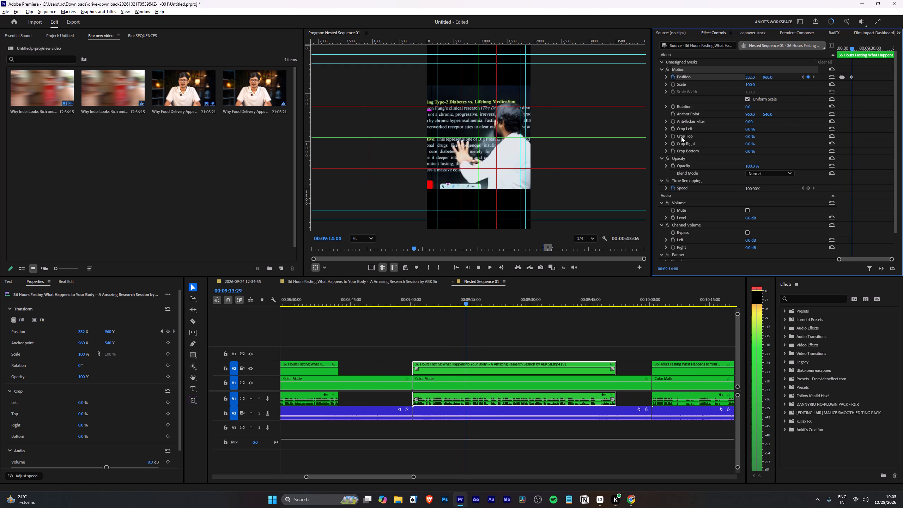
{"action": "key", "text": "space"}
{"action": "left_click", "coordinate": [750, 77]}
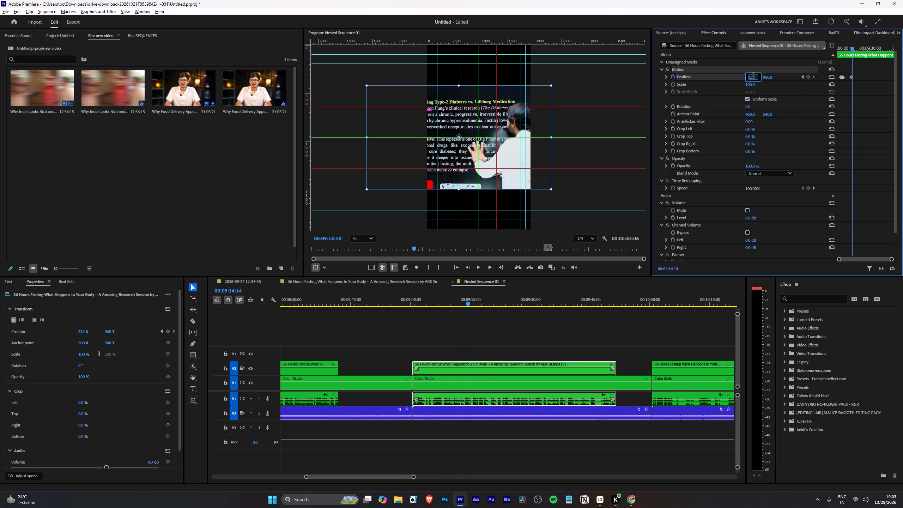
{"action": "type", "text": "120"}
{"action": "key", "text": "Return"}
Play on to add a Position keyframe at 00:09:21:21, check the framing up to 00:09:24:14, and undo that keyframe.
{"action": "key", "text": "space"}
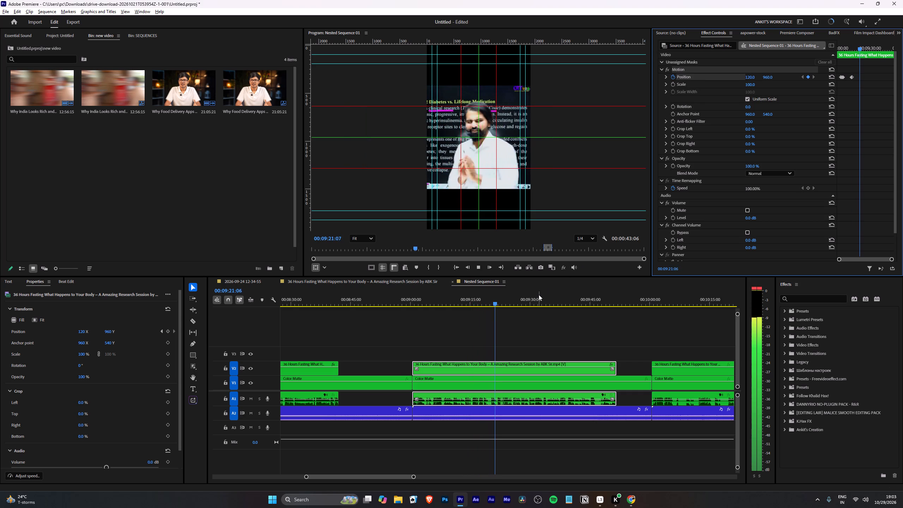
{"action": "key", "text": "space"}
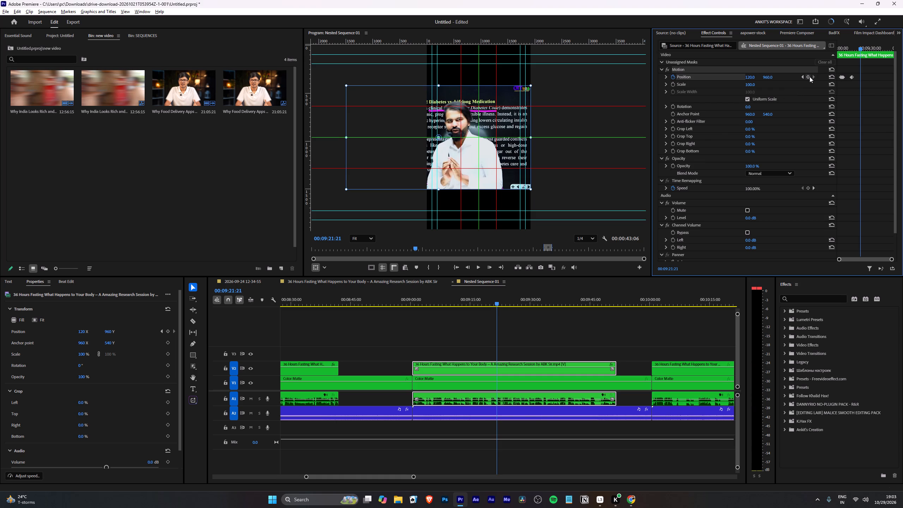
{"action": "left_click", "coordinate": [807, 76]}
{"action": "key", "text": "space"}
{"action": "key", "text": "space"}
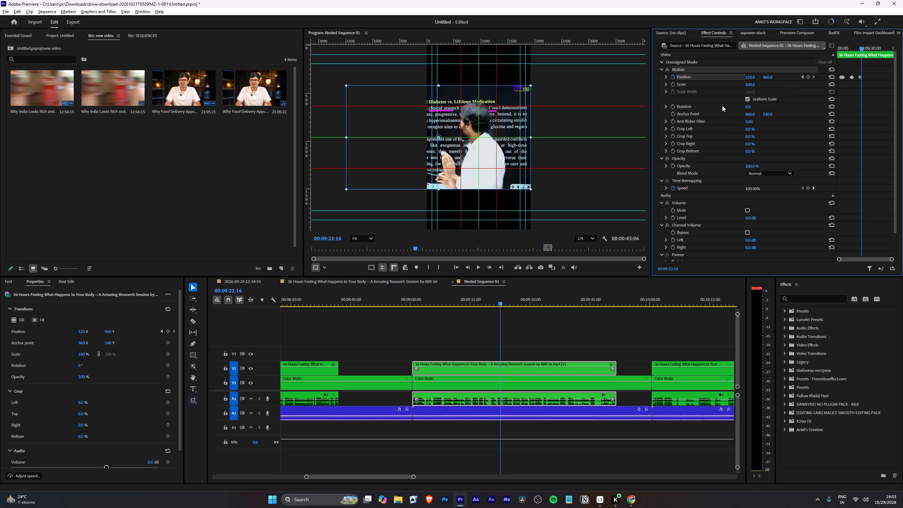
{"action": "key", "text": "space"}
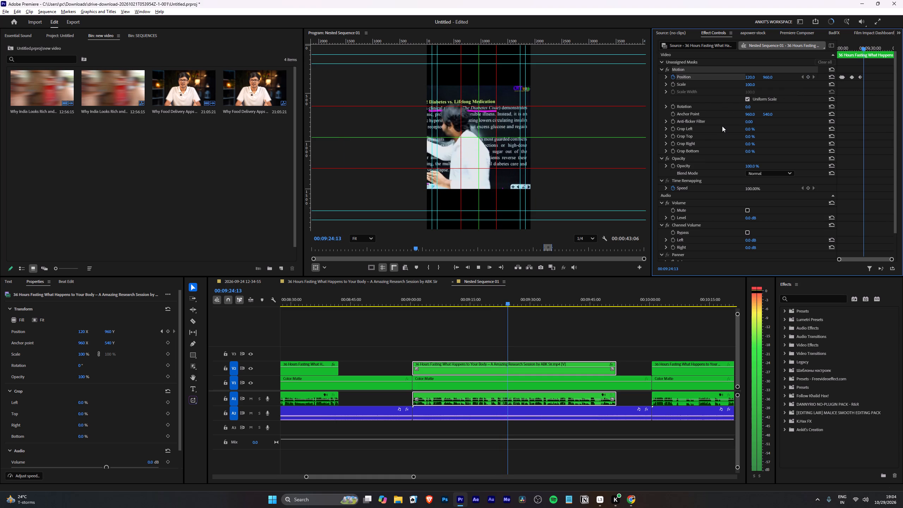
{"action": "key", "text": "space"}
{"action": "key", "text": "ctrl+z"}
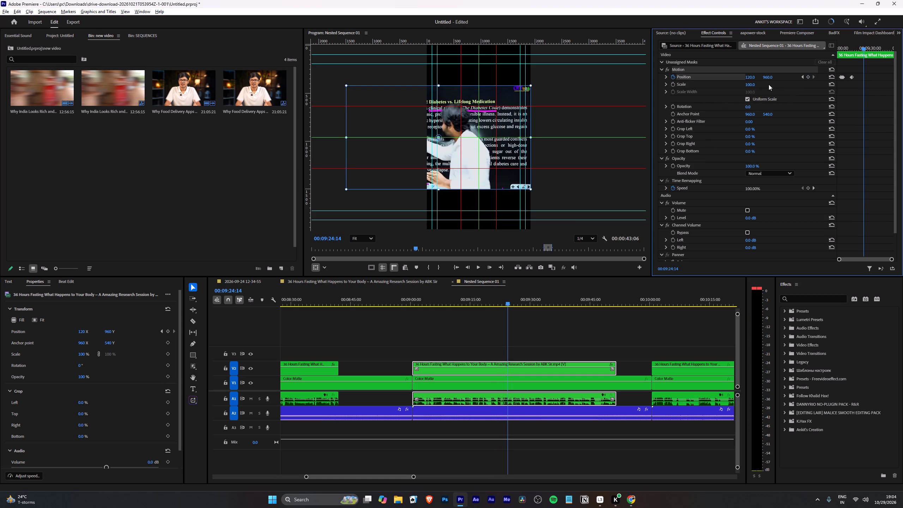
Step back to 00:09:24:04, add a Position keyframe there, and set the horizontal Position to 694 at 00:09:24:21.
{"action": "key", "text": "Left"}
{"action": "key", "text": "Left"}
{"action": "key", "text": "Left"}
{"action": "key", "text": "Left"}
{"action": "key", "text": "Left"}
{"action": "key", "text": "Left"}
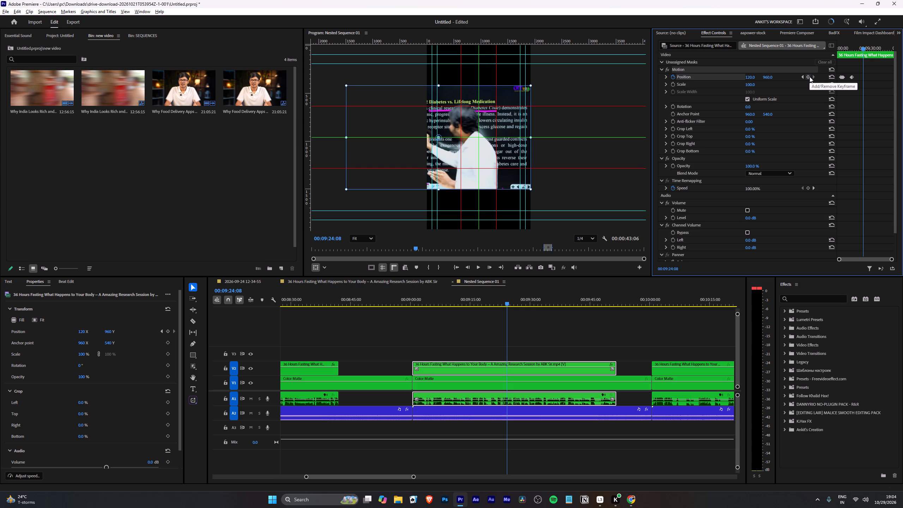
{"action": "key", "text": "Left"}
{"action": "key", "text": "Left"}
{"action": "key", "text": "Left"}
{"action": "key", "text": "Left"}
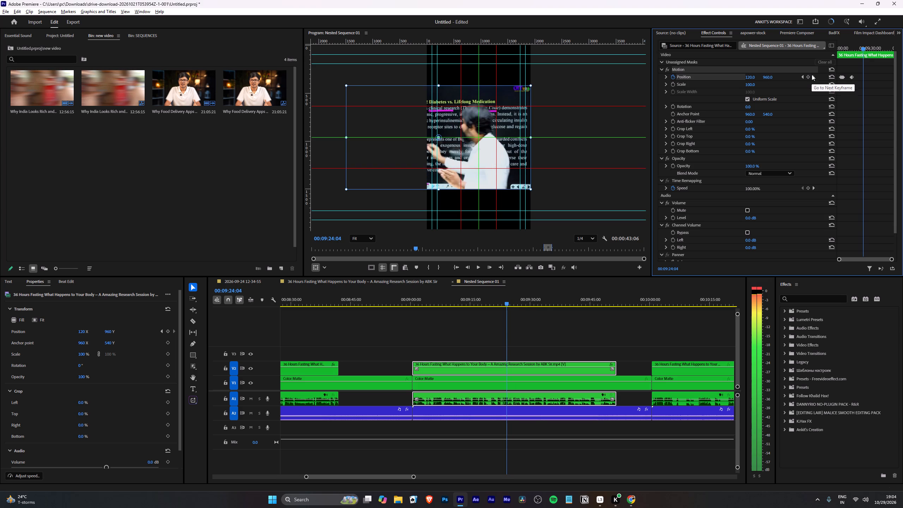
{"action": "left_click", "coordinate": [807, 77]}
{"action": "key", "text": "space"}
{"action": "key", "text": "space"}
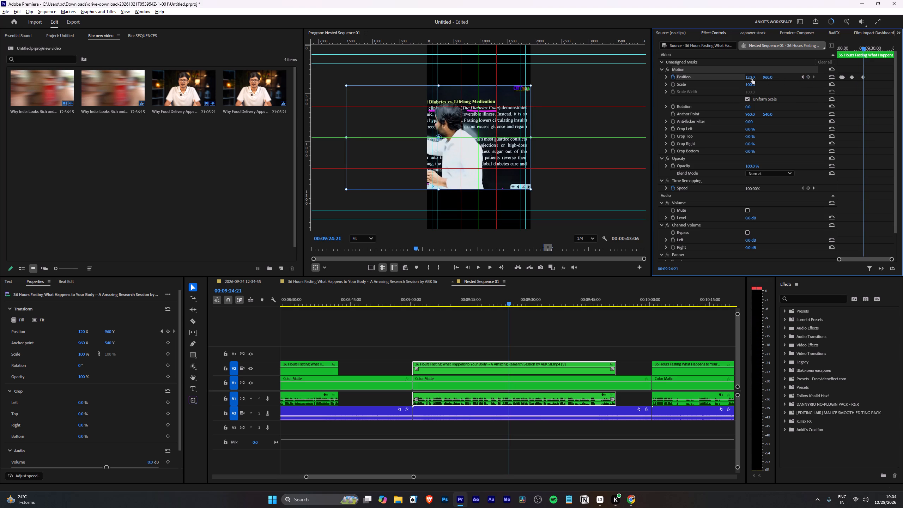
{"action": "left_click_drag", "start_coordinate": [750, 79], "coordinate": [879, 92]}
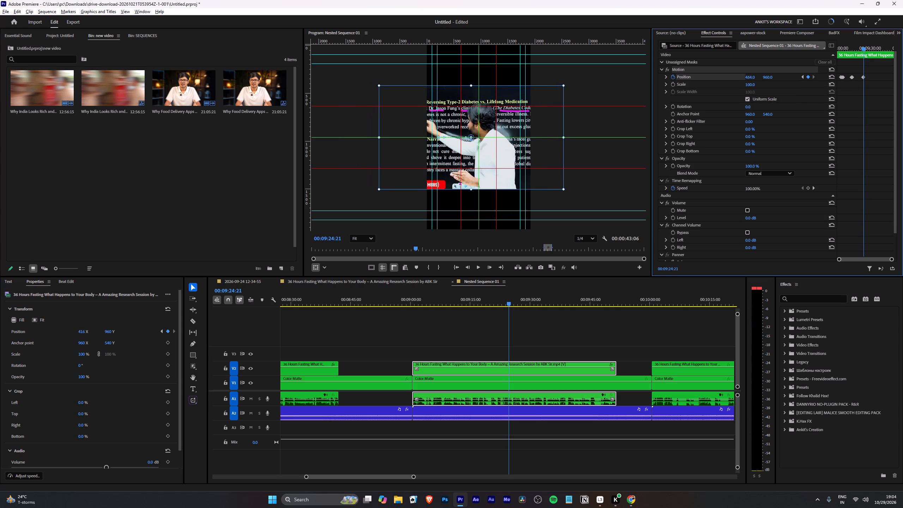
{"action": "left_click_drag", "start_coordinate": [879, 92], "coordinate": [807, 84]}
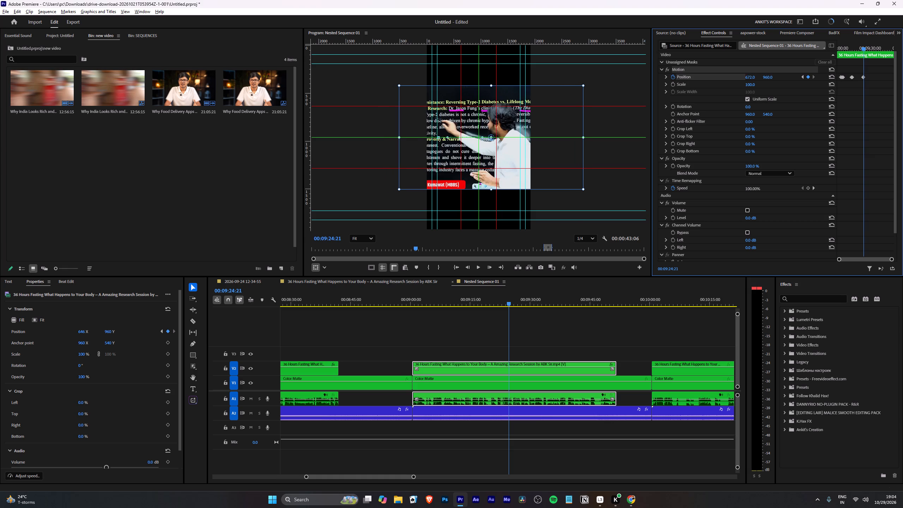
{"action": "left_click_drag", "start_coordinate": [807, 84], "coordinate": [817, 86]}
Add a Position keyframe at 00:09:26:03 and set the horizontal Position to 120 at 00:09:26:19.
{"action": "key", "text": "space"}
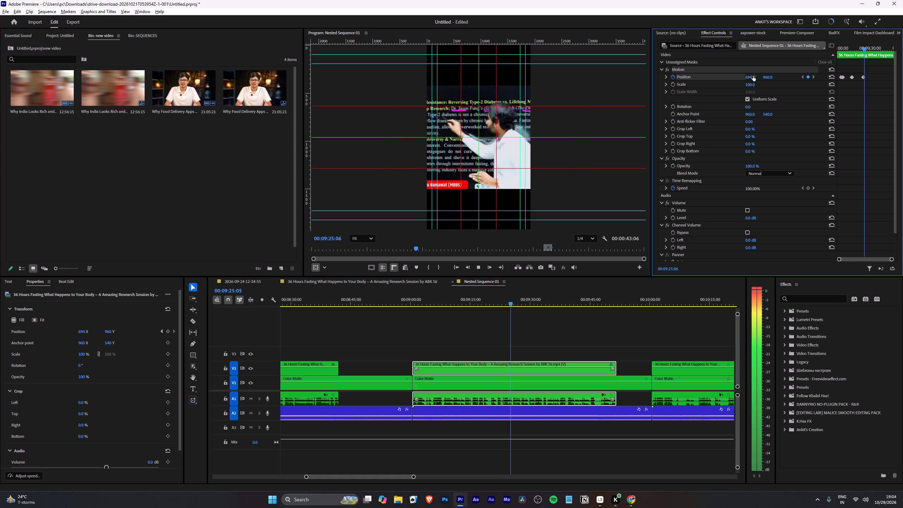
{"action": "key", "text": "space"}
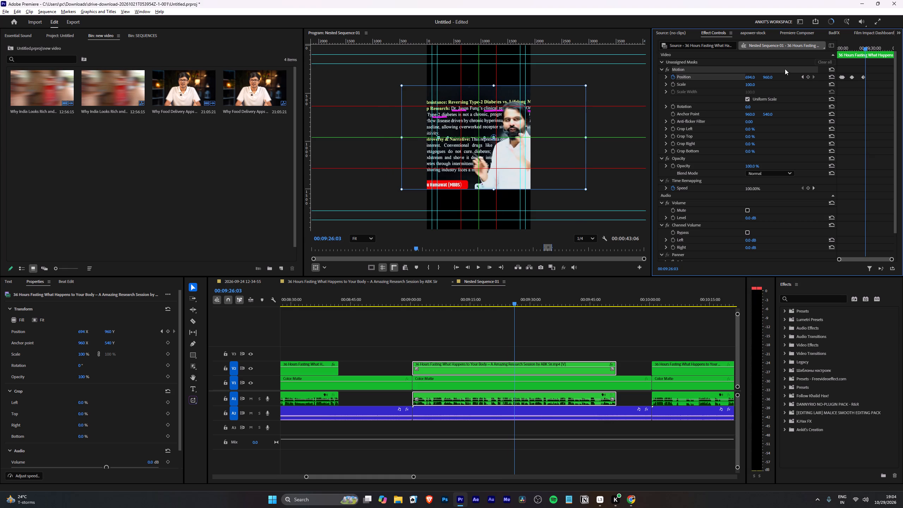
{"action": "left_click", "coordinate": [807, 79]}
{"action": "key", "text": "space"}
{"action": "key", "text": "space"}
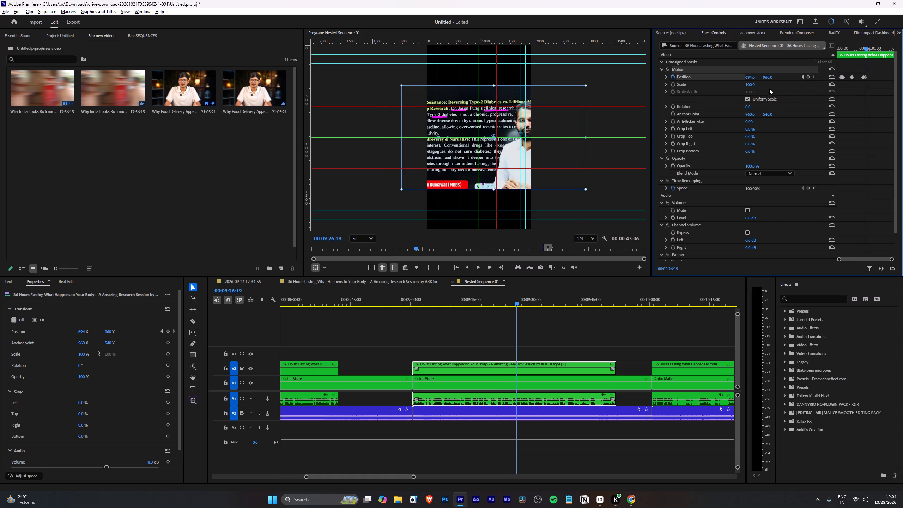
{"action": "left_click", "coordinate": [753, 76]}
{"action": "type", "text": "120"}
{"action": "key", "text": "Return"}
Play on to check the framing, return to the keyframe at 00:09:26:19, and set its horizontal Position to 174.
{"action": "key", "text": "space"}
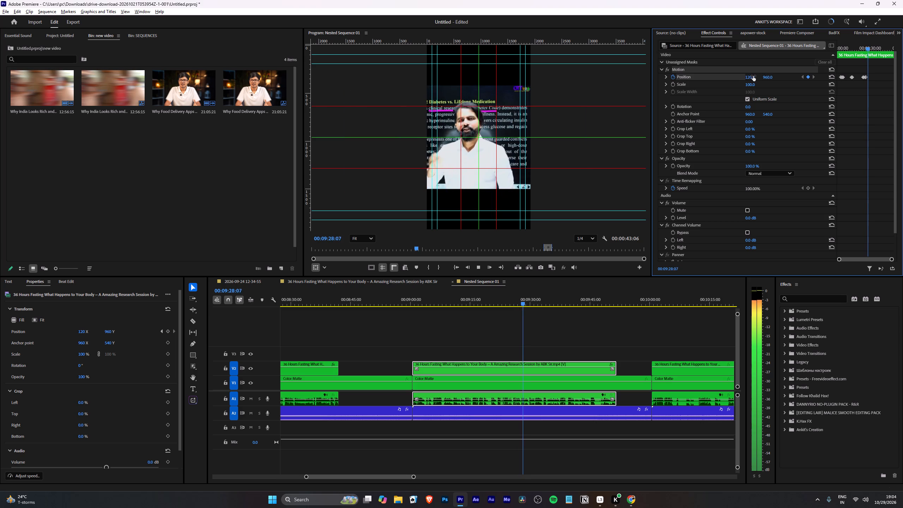
{"action": "key", "text": "space"}
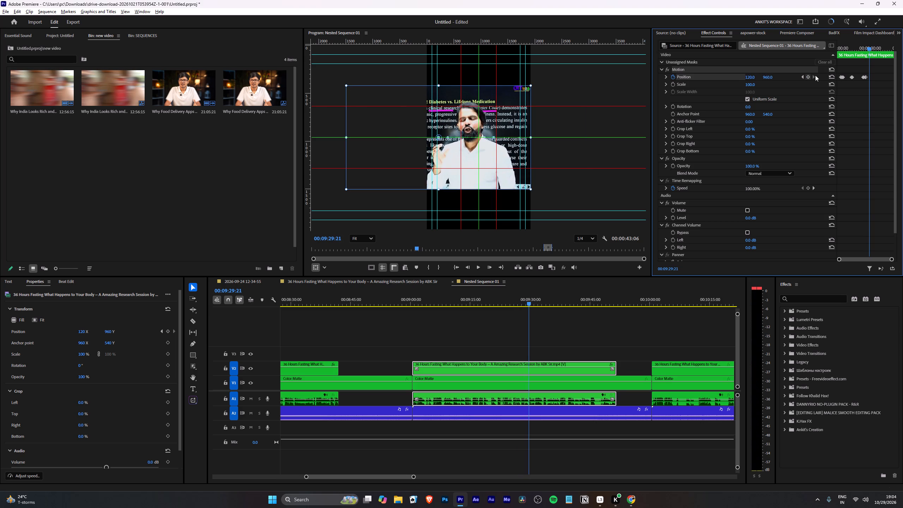
{"action": "left_click", "coordinate": [802, 75]}
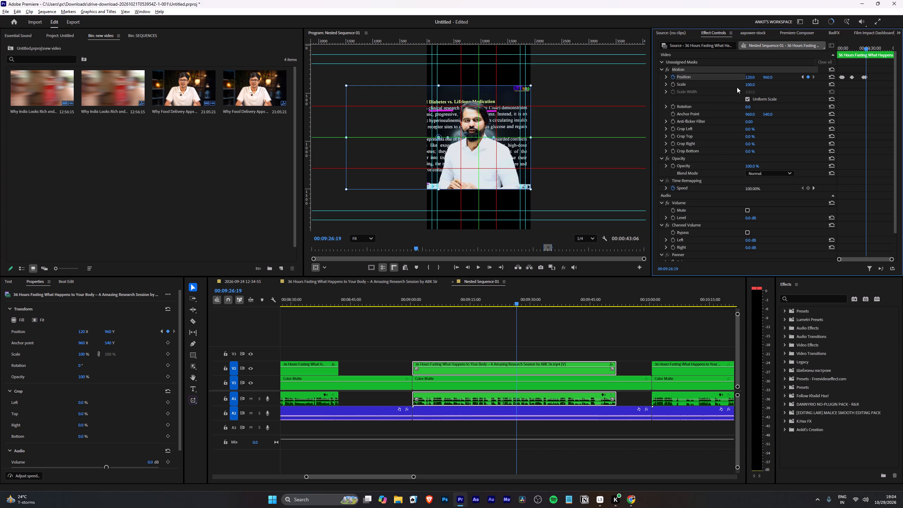
{"action": "left_click_drag", "start_coordinate": [751, 79], "coordinate": [770, 77]}
Play on, add a Position keyframe at 00:09:47:25, and set the horizontal Position to 398 at 00:09:48:25.
{"action": "key", "text": "space"}
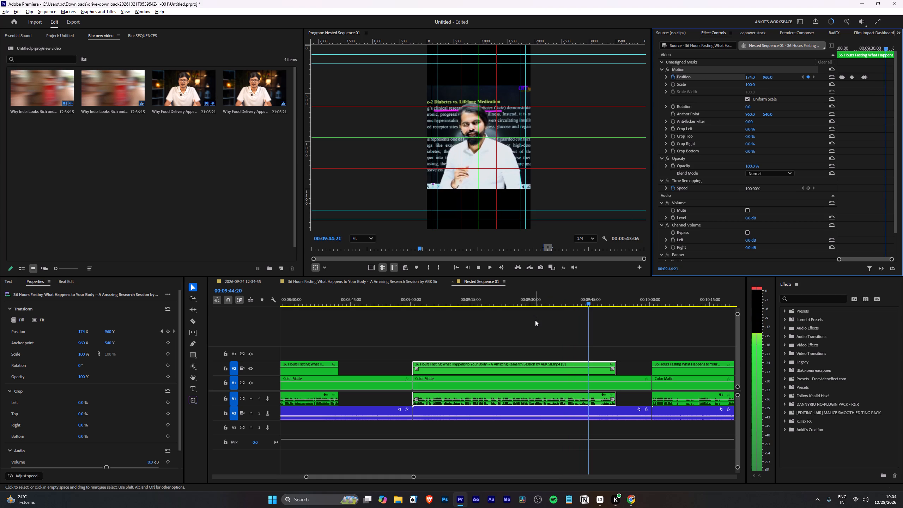
{"action": "scroll", "coordinate": [498, 380], "scroll_direction": "down", "scroll_amount": 5}
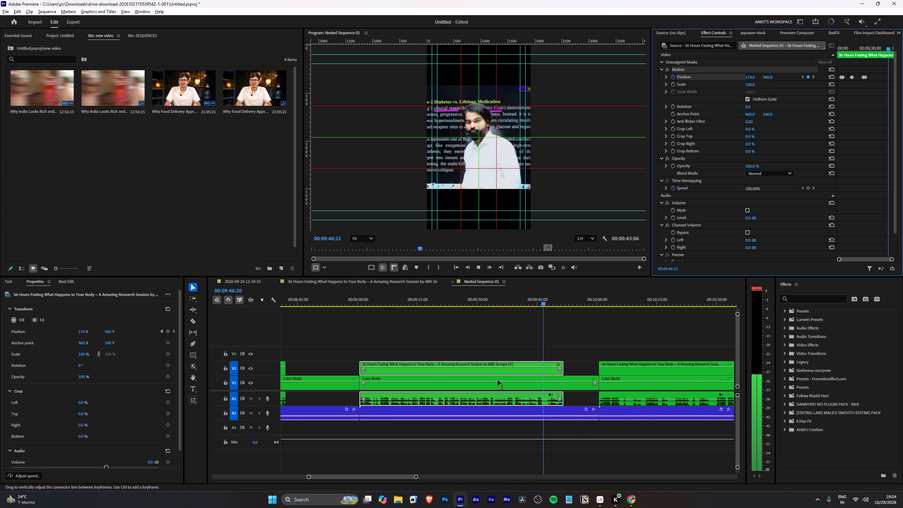
{"action": "scroll", "coordinate": [498, 380], "scroll_direction": "down", "scroll_amount": 4}
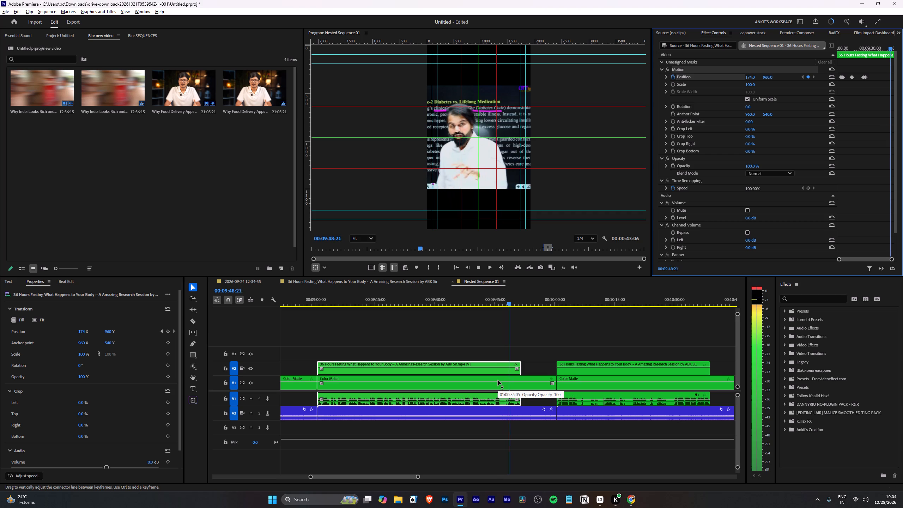
{"action": "key", "text": "space"}
{"action": "left_click_drag", "start_coordinate": [498, 302], "coordinate": [494, 302]}
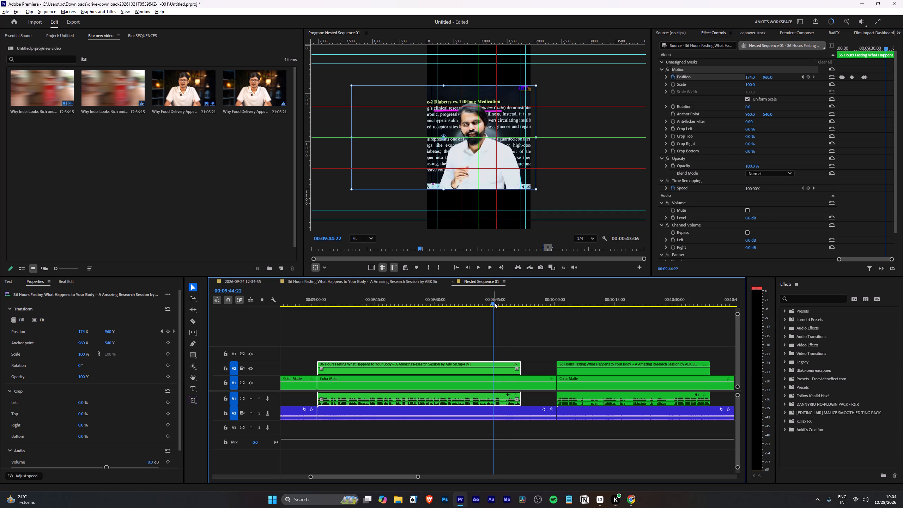
{"action": "key", "text": "space"}
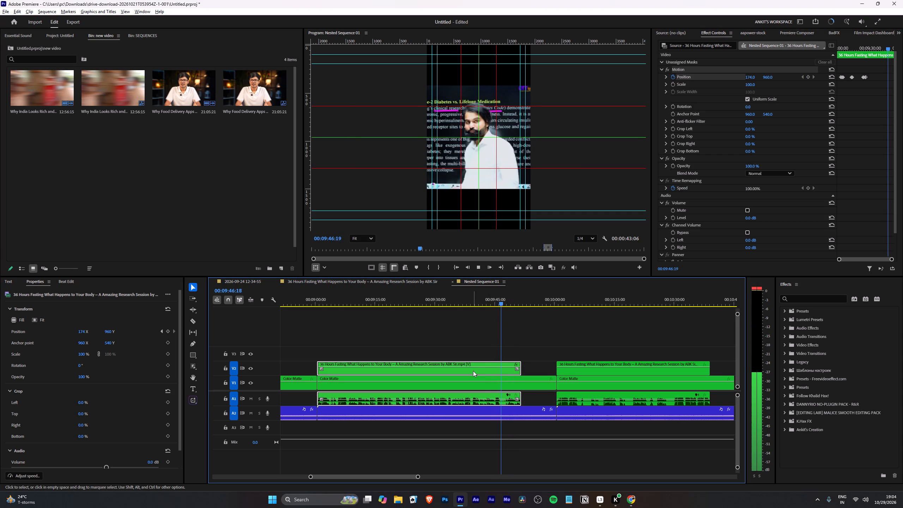
{"action": "key", "text": "space"}
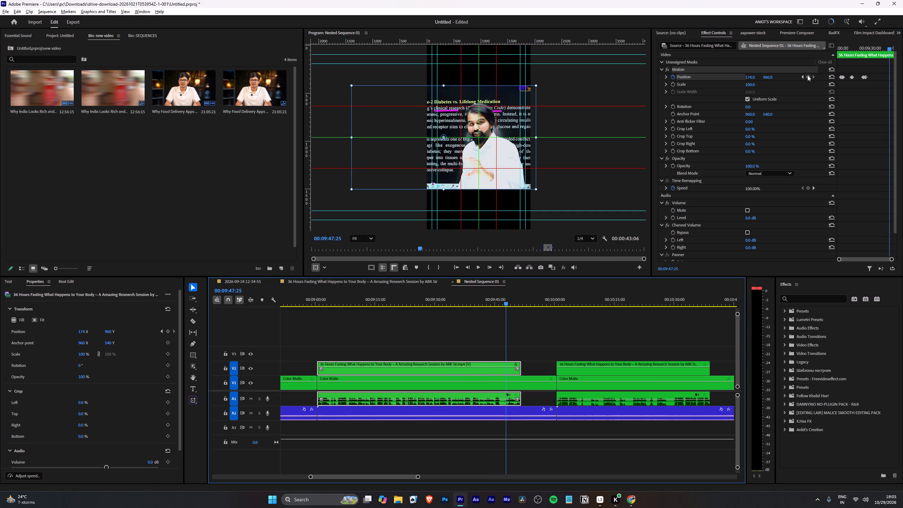
{"action": "left_click", "coordinate": [807, 75]}
{"action": "key", "text": "space"}
{"action": "key", "text": "space"}
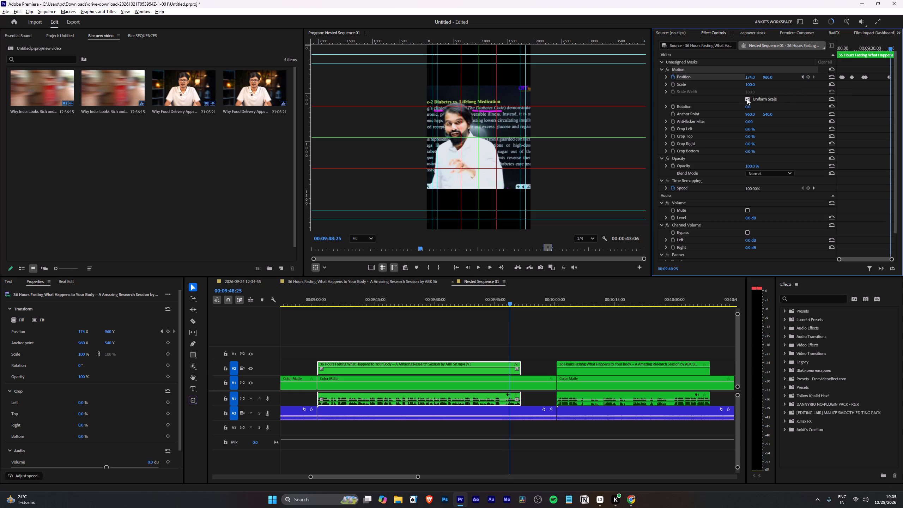
{"action": "left_click_drag", "start_coordinate": [754, 79], "coordinate": [829, 76]}
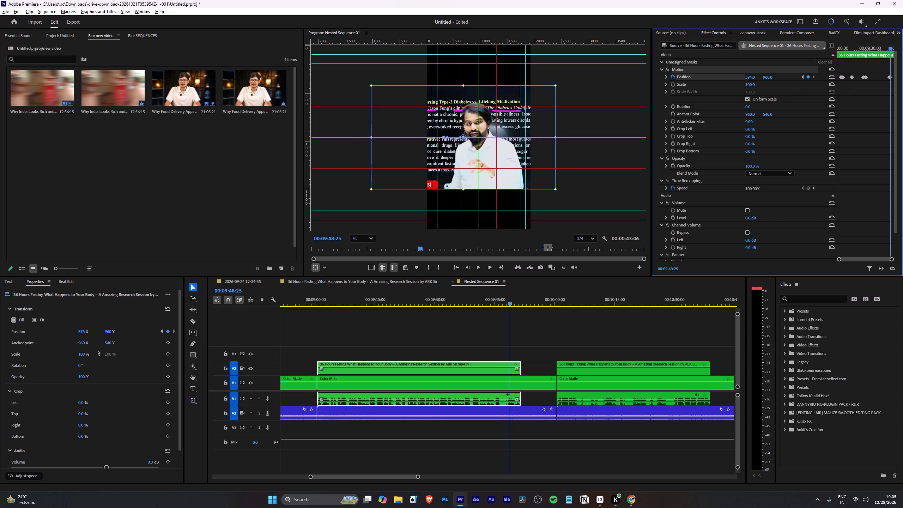
{"action": "left_click_drag", "start_coordinate": [829, 76], "coordinate": [834, 75]}
Play to the end of the clip, and replay it from 00:09:44:06 to check the speaker's framing.
{"action": "key", "text": "space"}
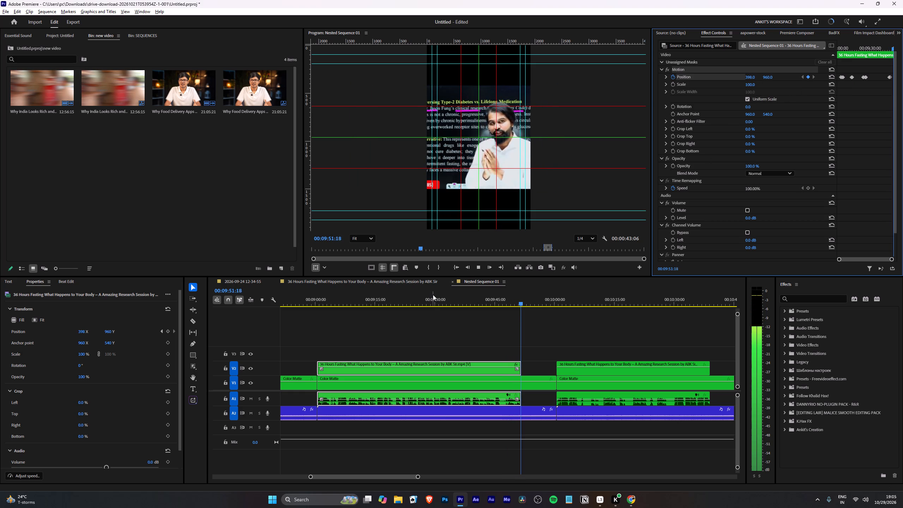
{"action": "key", "text": "space"}
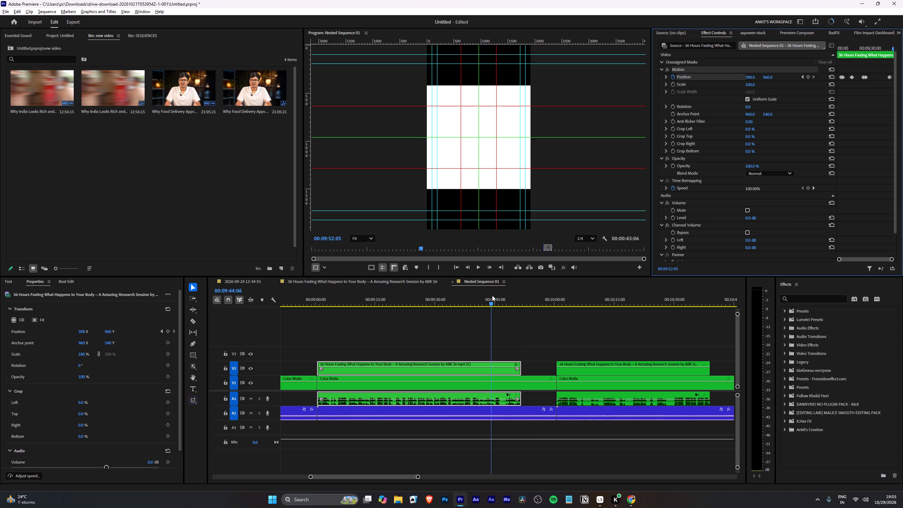
{"action": "left_click", "coordinate": [492, 295]}
{"action": "key", "text": "space"}
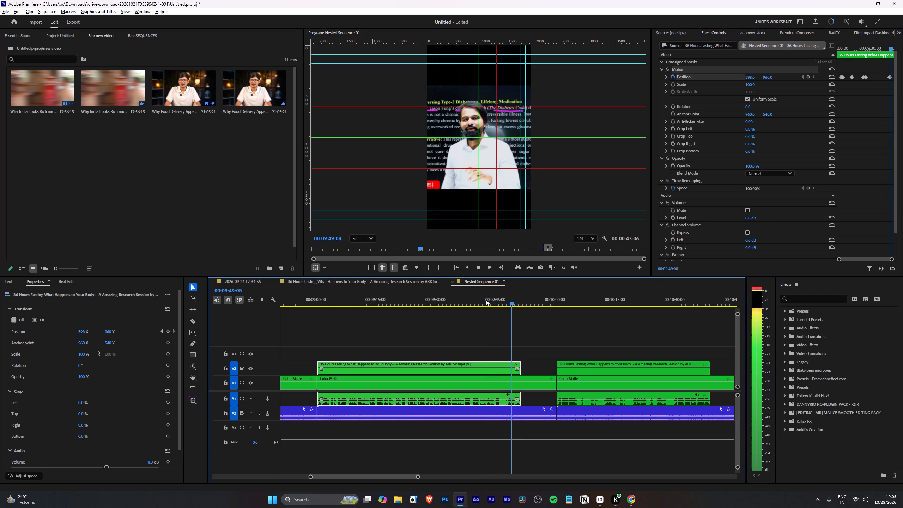
{"action": "key", "text": "space"}
{"action": "key", "text": "space"}
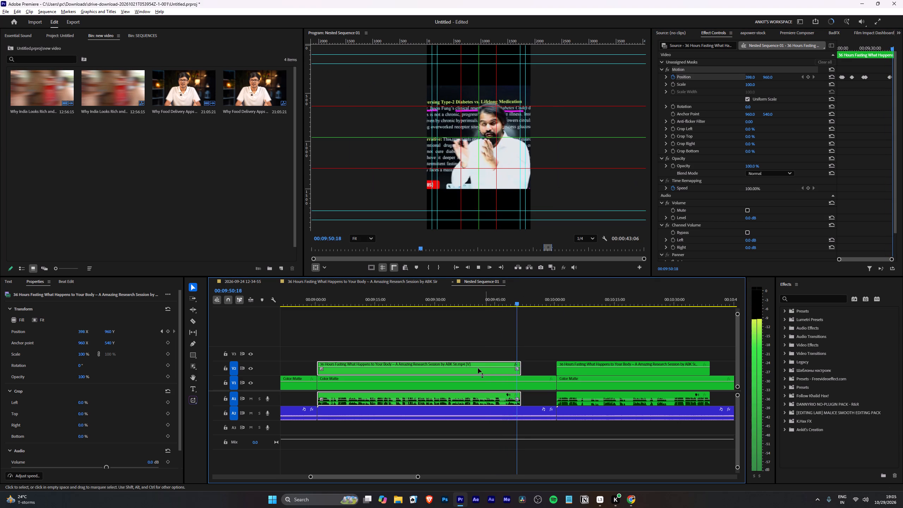
Select the next 36 Hours Fasting clip, starting near 00:10:00, and set its horizontal Position to 324.
{"action": "scroll", "coordinate": [436, 439], "scroll_direction": "down", "scroll_amount": 5}
{"action": "scroll", "coordinate": [448, 359], "scroll_direction": "down", "scroll_amount": 5}
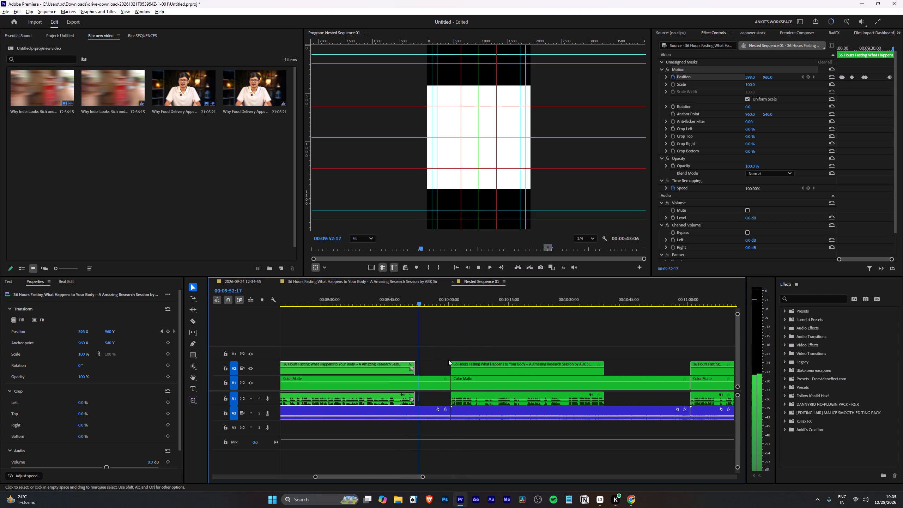
{"action": "key", "text": "Down"}
{"action": "key", "text": "space"}
{"action": "scroll", "coordinate": [448, 359], "scroll_direction": "down", "scroll_amount": 5}
{"action": "key", "text": "space"}
{"action": "left_click", "coordinate": [474, 363]}
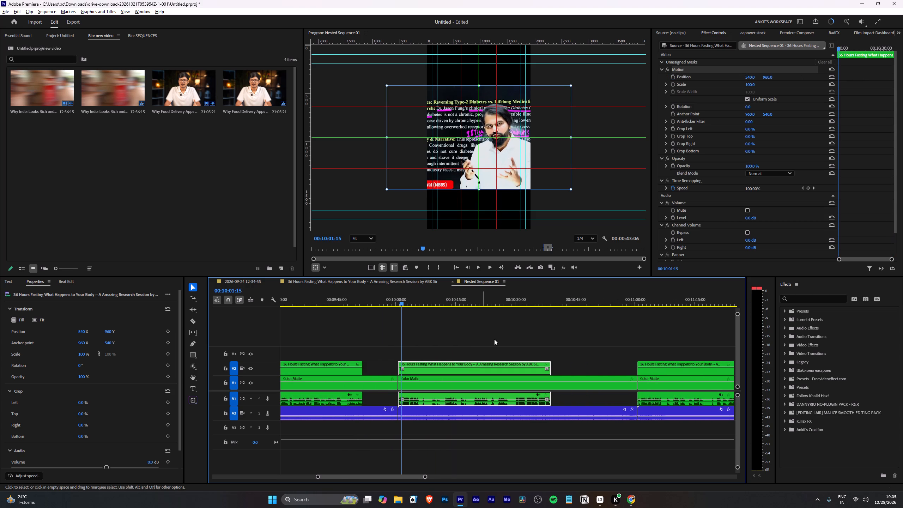
{"action": "left_click_drag", "start_coordinate": [751, 74], "coordinate": [723, 81]}
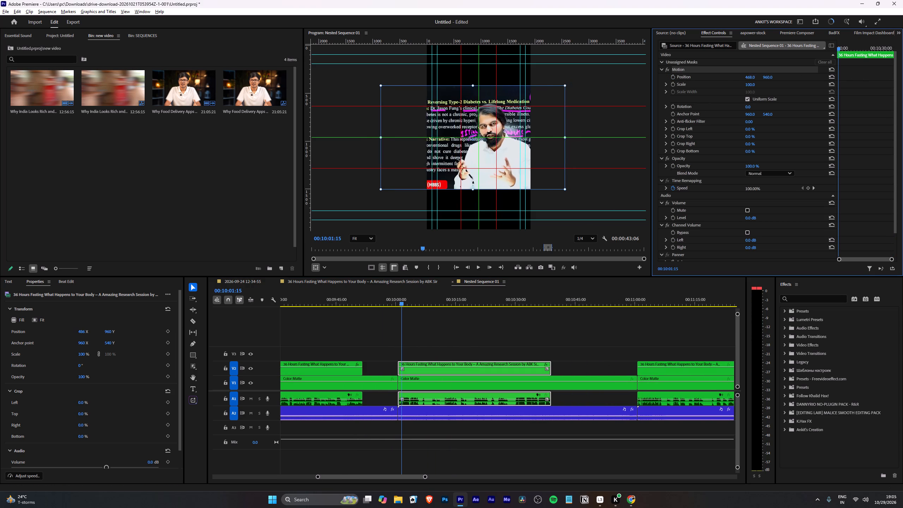
{"action": "left_click_drag", "start_coordinate": [723, 81], "coordinate": [673, 98]}
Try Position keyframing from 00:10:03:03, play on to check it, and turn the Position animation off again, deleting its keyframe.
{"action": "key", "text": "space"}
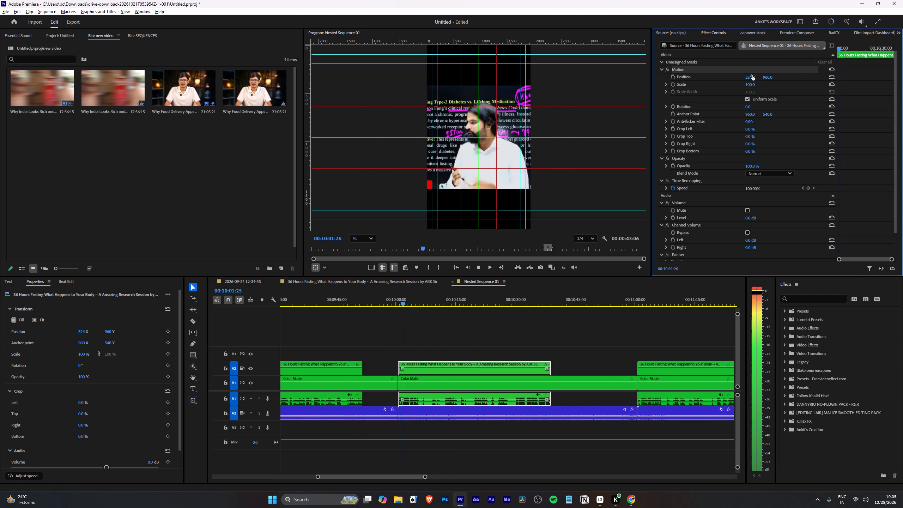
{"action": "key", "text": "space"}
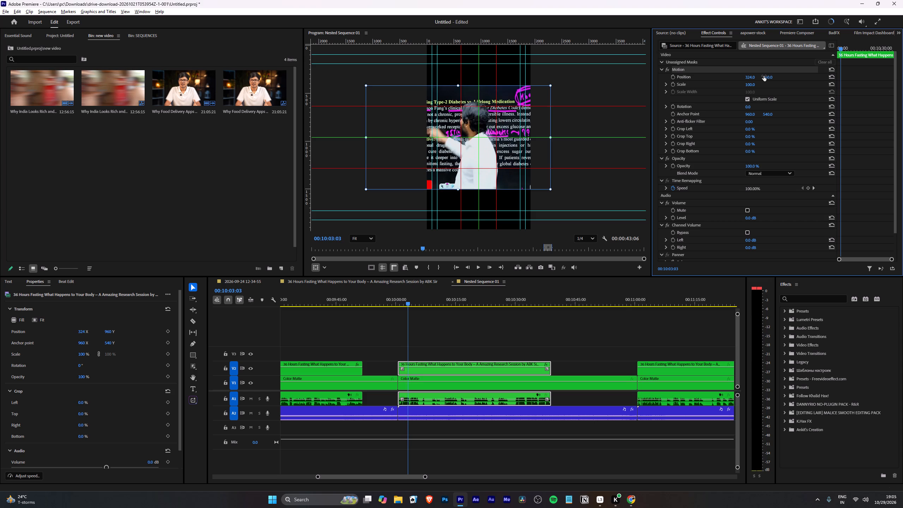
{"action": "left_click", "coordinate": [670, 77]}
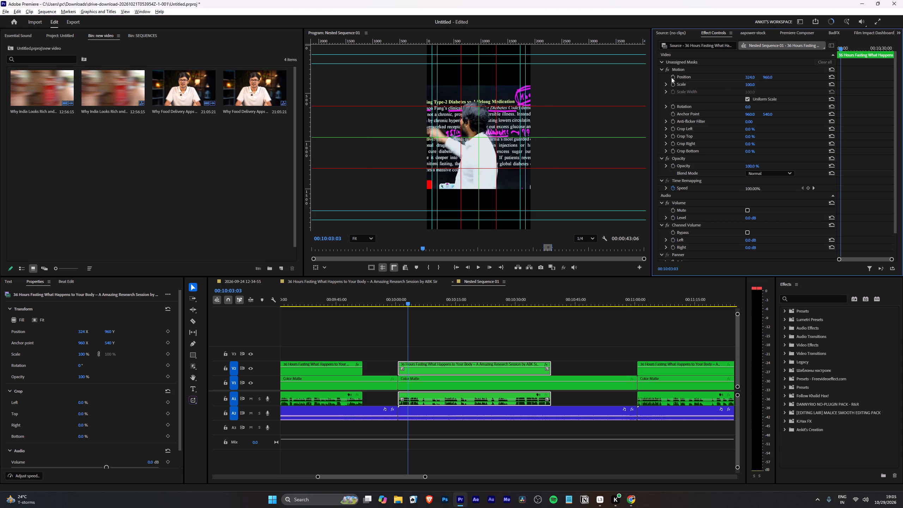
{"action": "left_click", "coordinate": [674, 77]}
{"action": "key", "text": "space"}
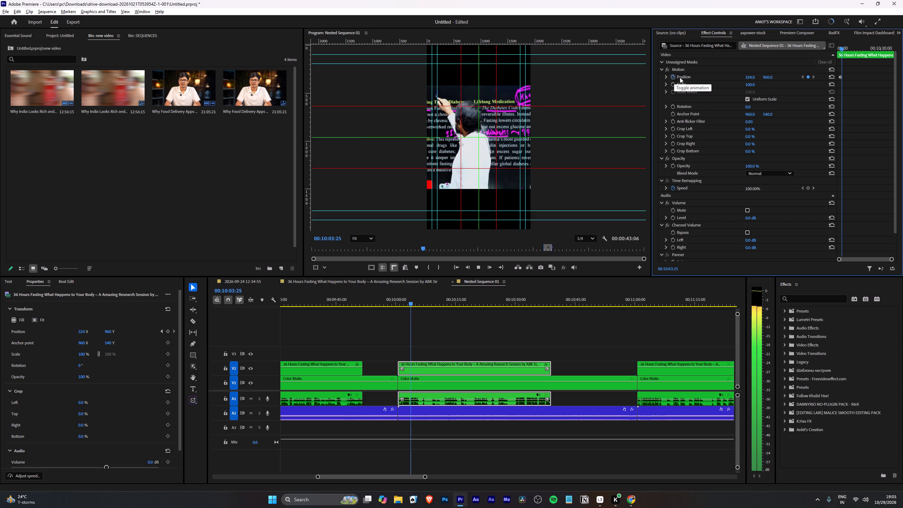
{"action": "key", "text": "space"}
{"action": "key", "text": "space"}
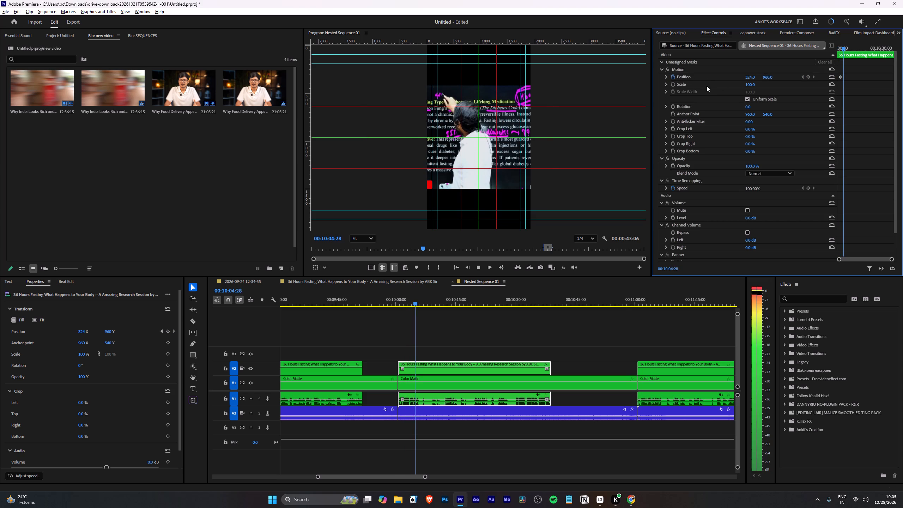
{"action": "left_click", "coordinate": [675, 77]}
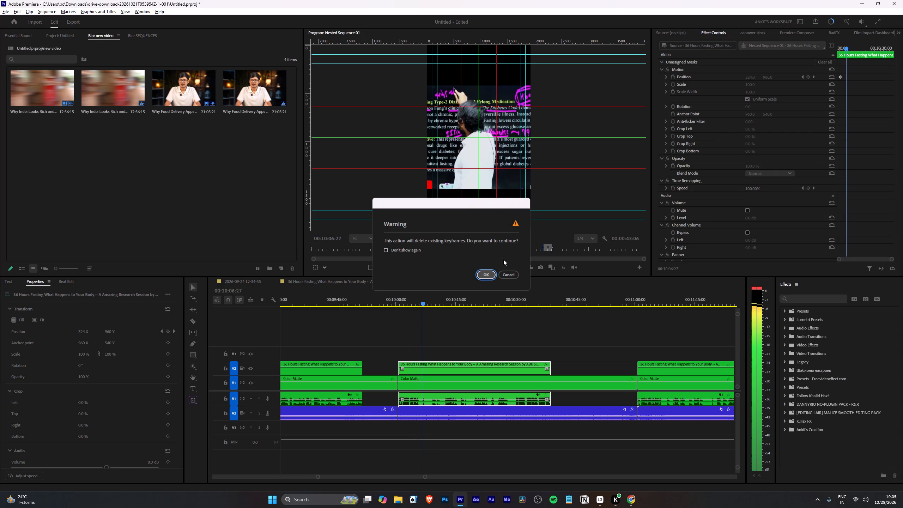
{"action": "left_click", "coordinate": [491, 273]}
Play on through the clip and set its unkeyframed horizontal Position to 274.
{"action": "key", "text": "space"}
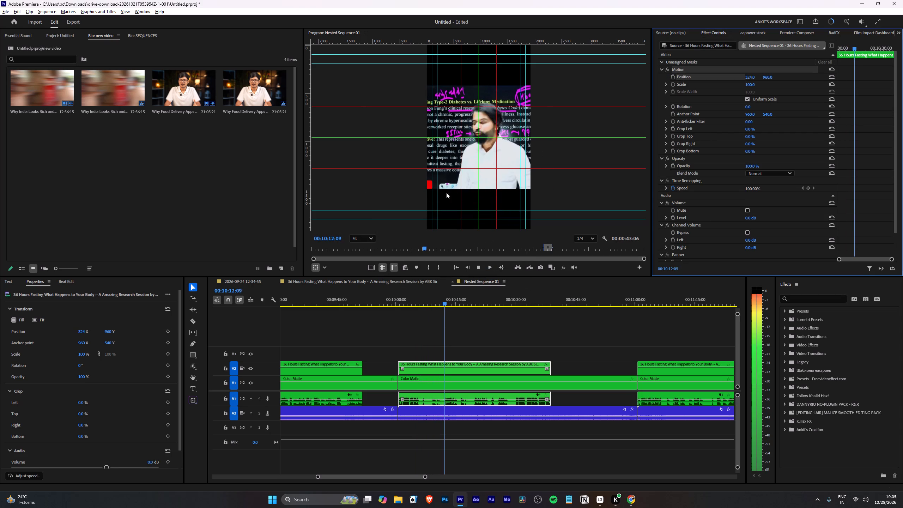
{"action": "key", "text": "space"}
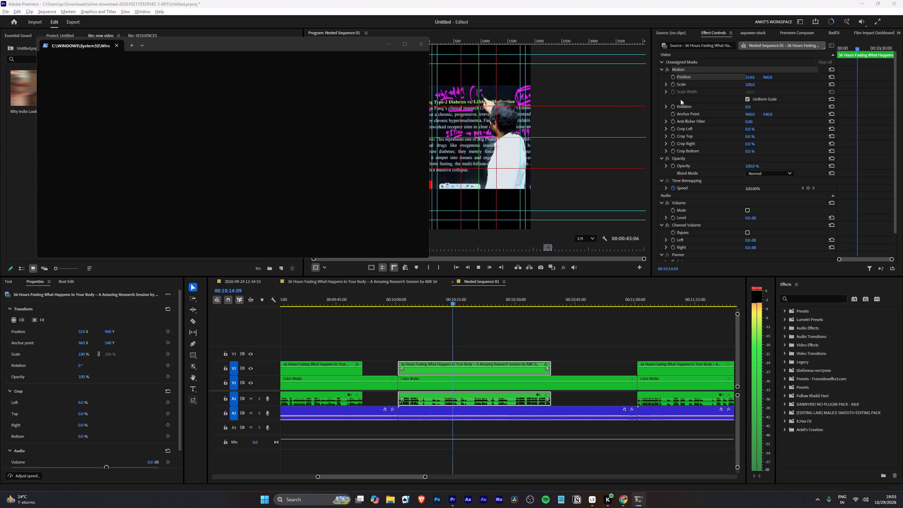
{"action": "left_click_drag", "start_coordinate": [750, 79], "coordinate": [732, 82]}
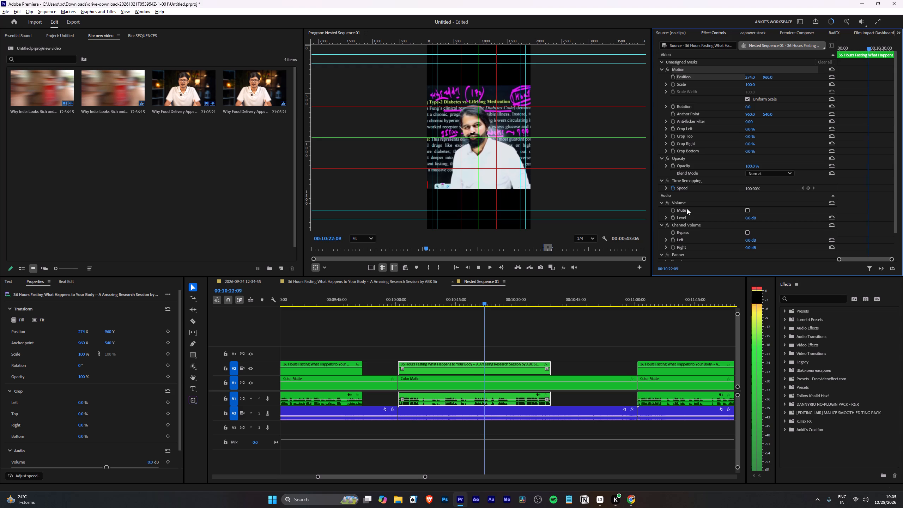
Start Position keyframing at 00:10:31:12 and set the horizontal Position to 480 at 00:10:32:01.
{"action": "scroll", "coordinate": [468, 315], "scroll_direction": "down", "scroll_amount": 3}
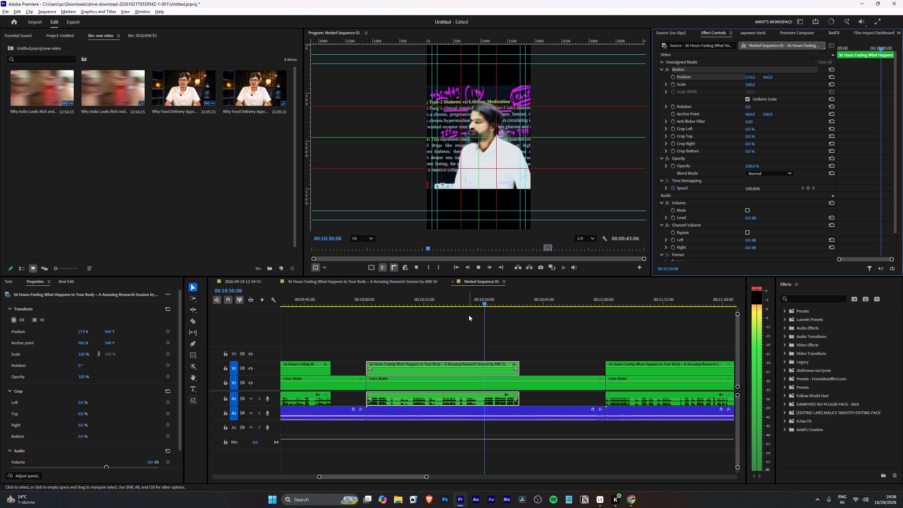
{"action": "key", "text": "space"}
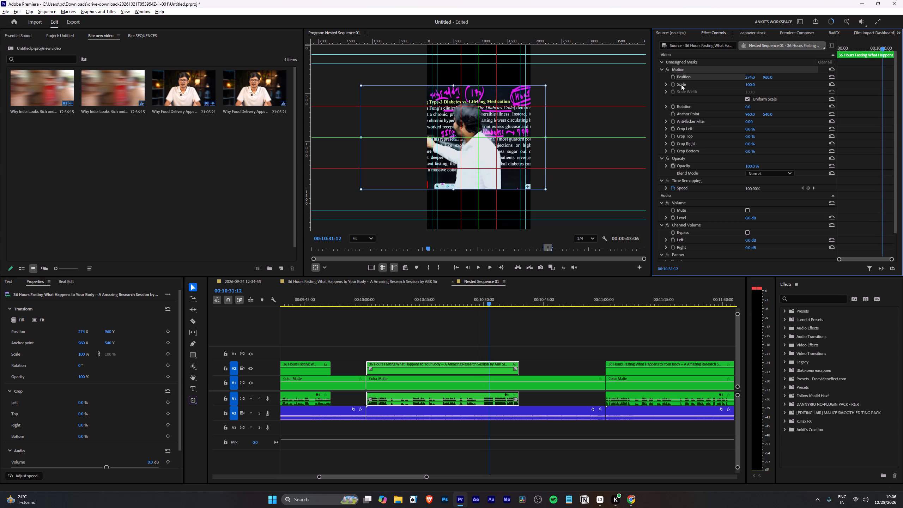
{"action": "left_click", "coordinate": [673, 77]}
{"action": "key", "text": "space"}
{"action": "key", "text": "space"}
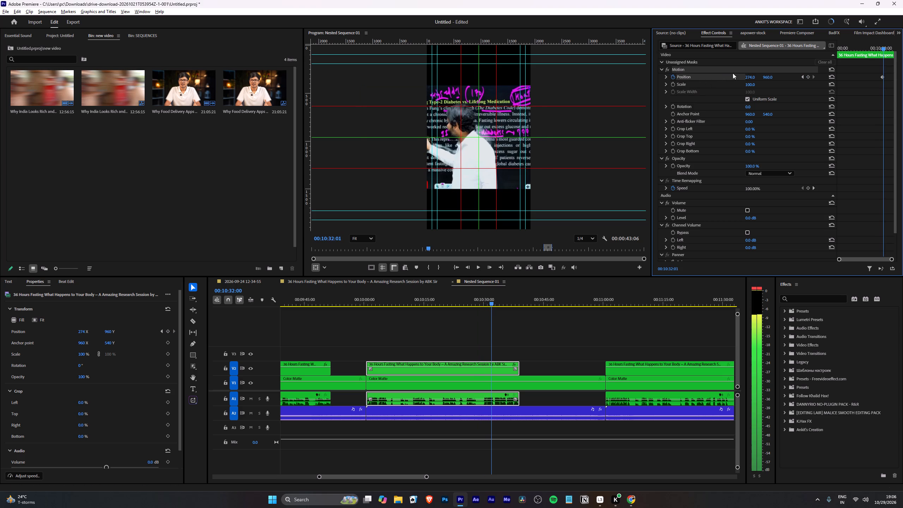
{"action": "left_click_drag", "start_coordinate": [753, 78], "coordinate": [843, 102]}
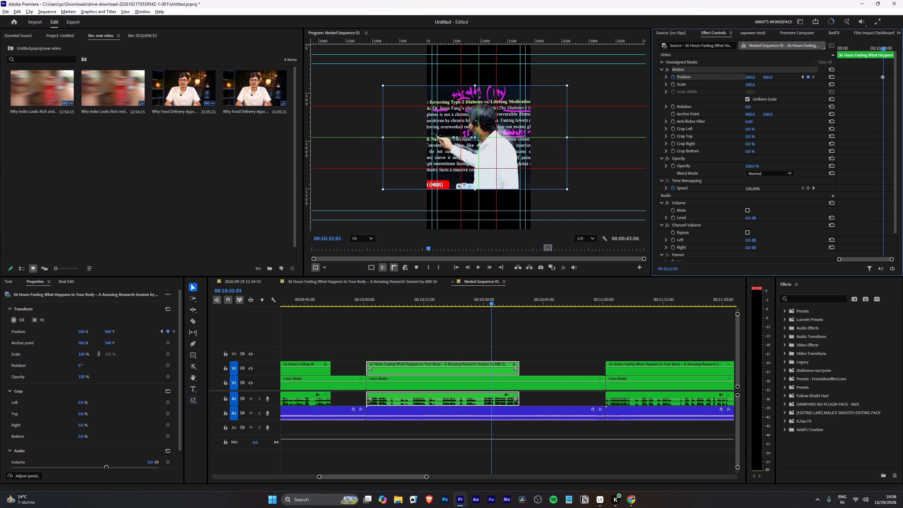
{"action": "left_click_drag", "start_coordinate": [843, 102], "coordinate": [836, 104]}
Play on, add a Position keyframe at 00:10:36:09, and set the horizontal Position to 264 at 00:10:36:29.
{"action": "key", "text": "space"}
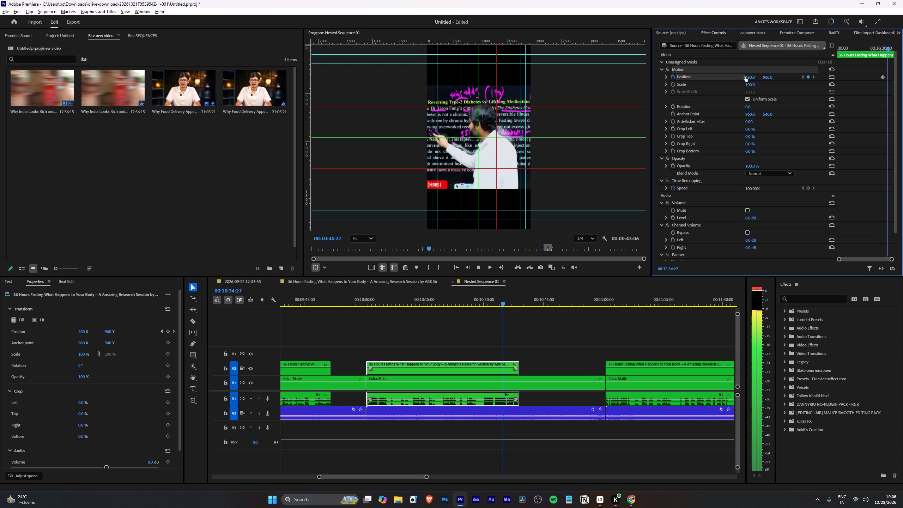
{"action": "key", "text": "space"}
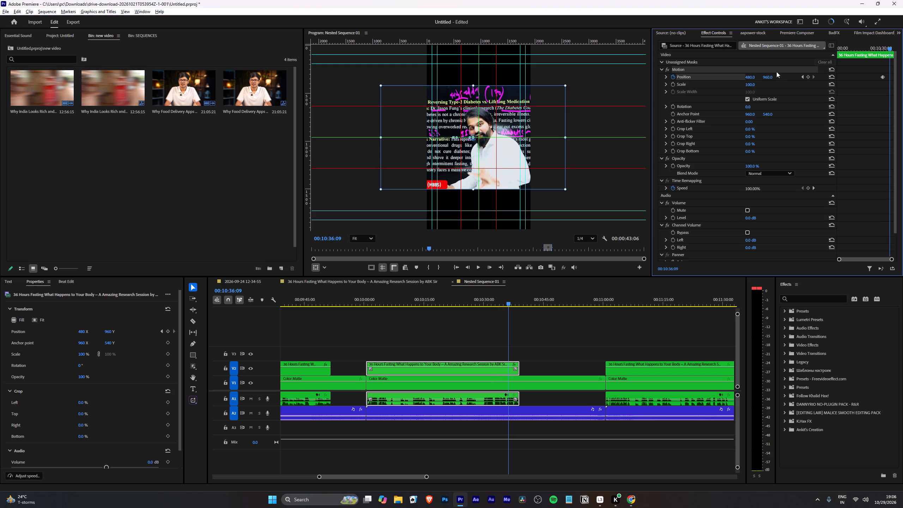
{"action": "left_click", "coordinate": [809, 77]}
{"action": "key", "text": "space"}
{"action": "key", "text": "space"}
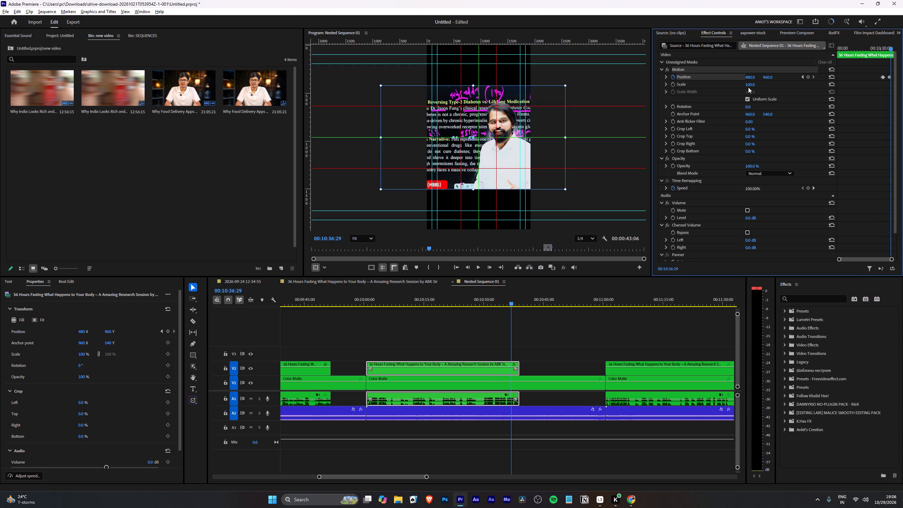
{"action": "left_click_drag", "start_coordinate": [748, 77], "coordinate": [671, 91]}
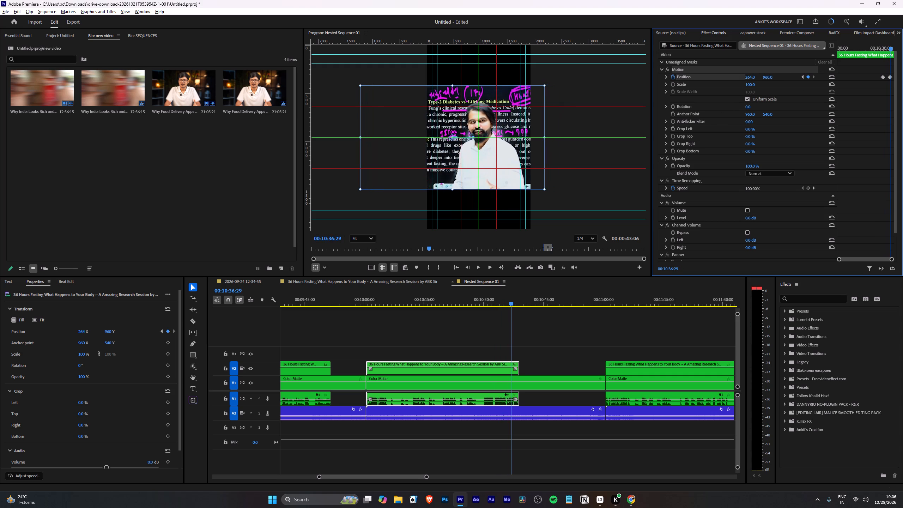
Refine the horizontal Position keyframe at 00:10:36:29 to 252 and play on past the end of the clip.
{"action": "left_click_drag", "start_coordinate": [671, 91], "coordinate": [666, 92]}
{"action": "key", "text": "space"}
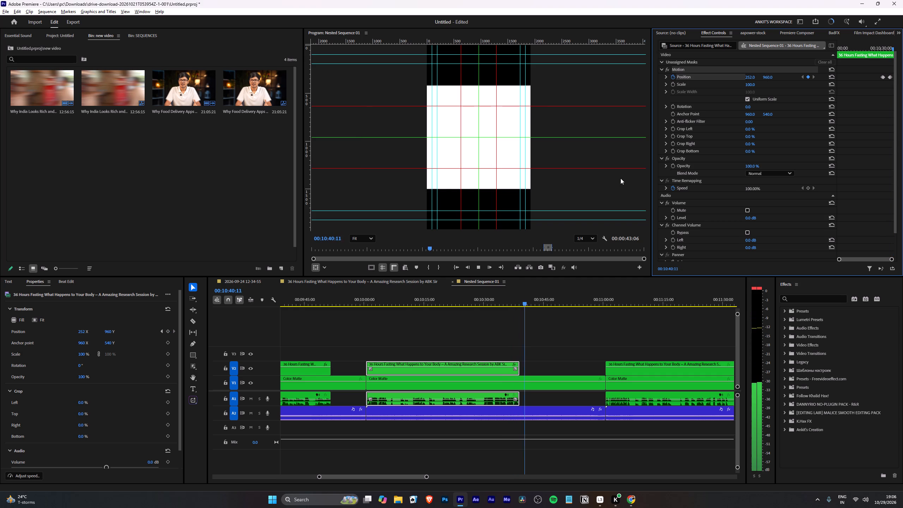
Try horizontal Position 120 on the V2 clip starting at 00:11:00:20, play on to check it, and adjust the value to 276.
{"action": "key", "text": "Down"}
{"action": "key", "text": "space"}
{"action": "scroll", "coordinate": [572, 245], "scroll_direction": "down", "scroll_amount": 6}
{"action": "scroll", "coordinate": [553, 321], "scroll_direction": "down", "scroll_amount": 9}
{"action": "key", "text": "space"}
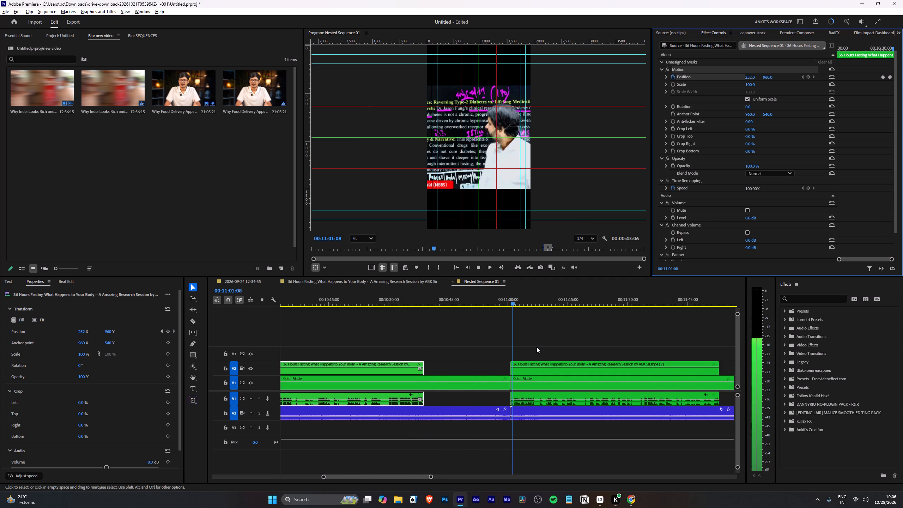
{"action": "scroll", "coordinate": [523, 355], "scroll_direction": "down", "scroll_amount": 5}
{"action": "key", "text": "space"}
{"action": "left_click", "coordinate": [474, 371]}
{"action": "key", "text": "Up"}
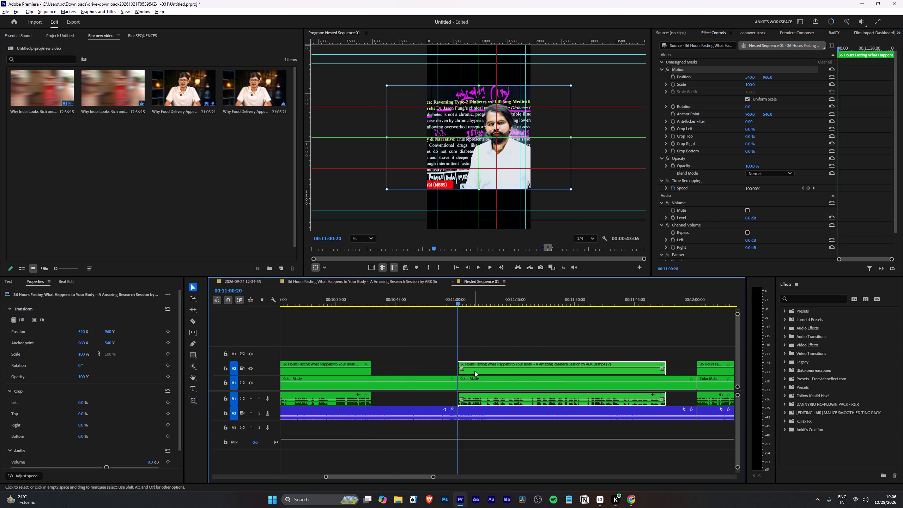
{"action": "left_click", "coordinate": [750, 79]}
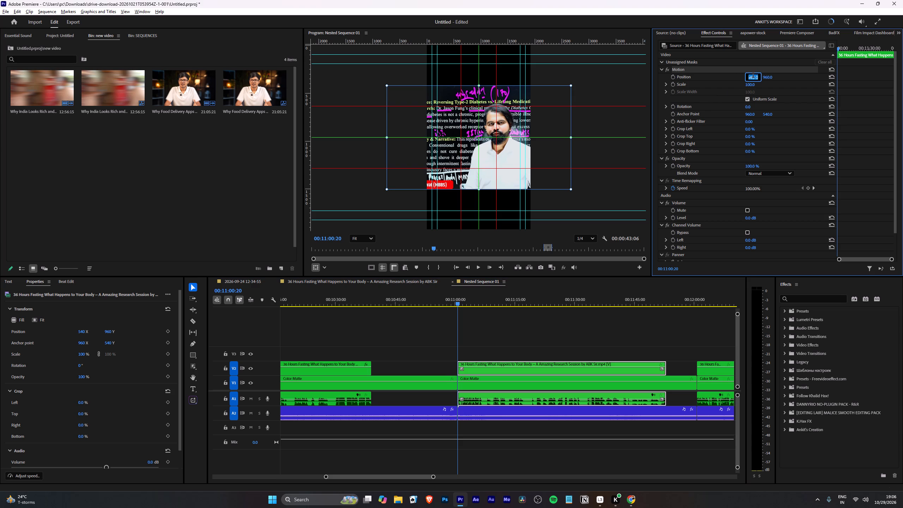
{"action": "type", "text": "120"}
{"action": "key", "text": "Return"}
{"action": "key", "text": "space"}
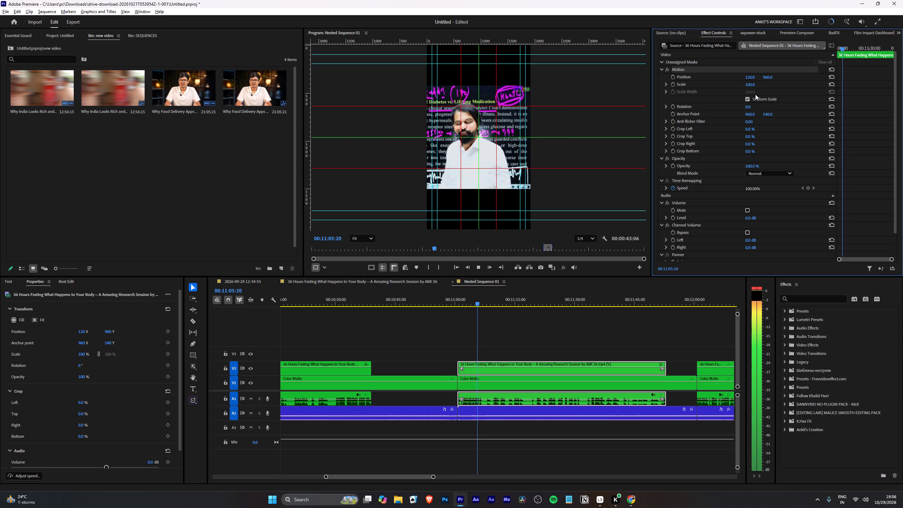
{"action": "key", "text": "space"}
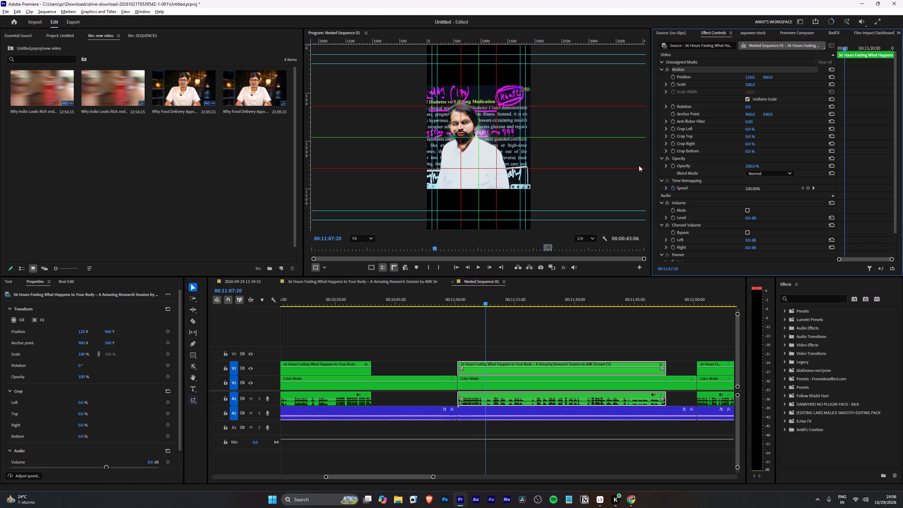
{"action": "left_click_drag", "start_coordinate": [747, 78], "coordinate": [787, 83]}
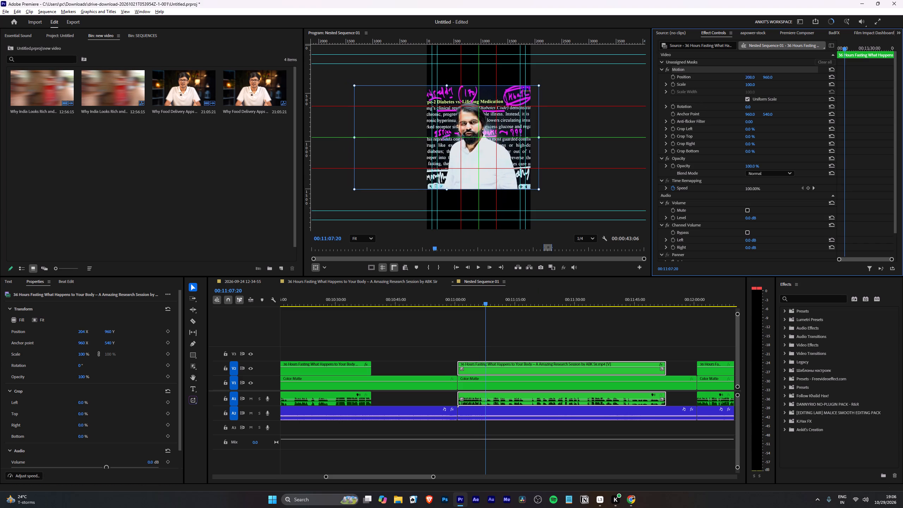
{"action": "left_click_drag", "start_coordinate": [787, 83], "coordinate": [811, 77]}
Play on to the framing change, find its exact frame, and split the clip with its audio at 00:11:25:23.
{"action": "key", "text": "space"}
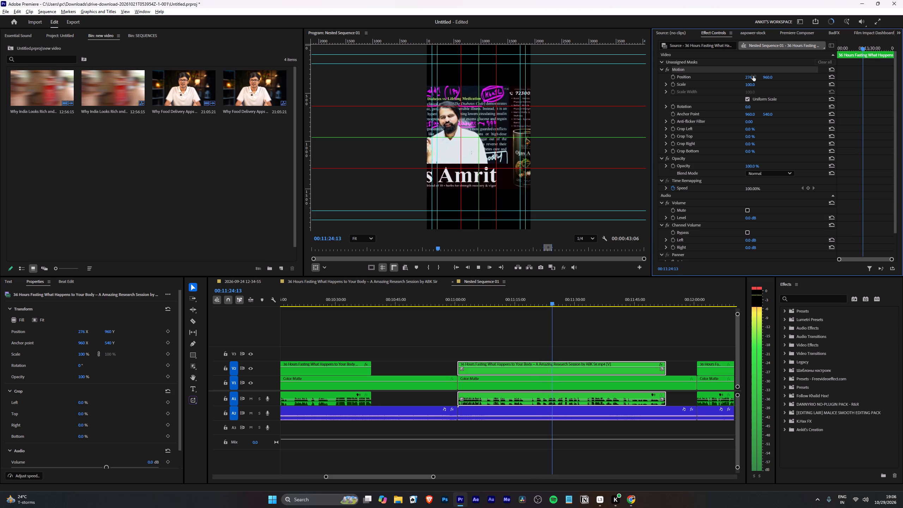
{"action": "key", "text": "space"}
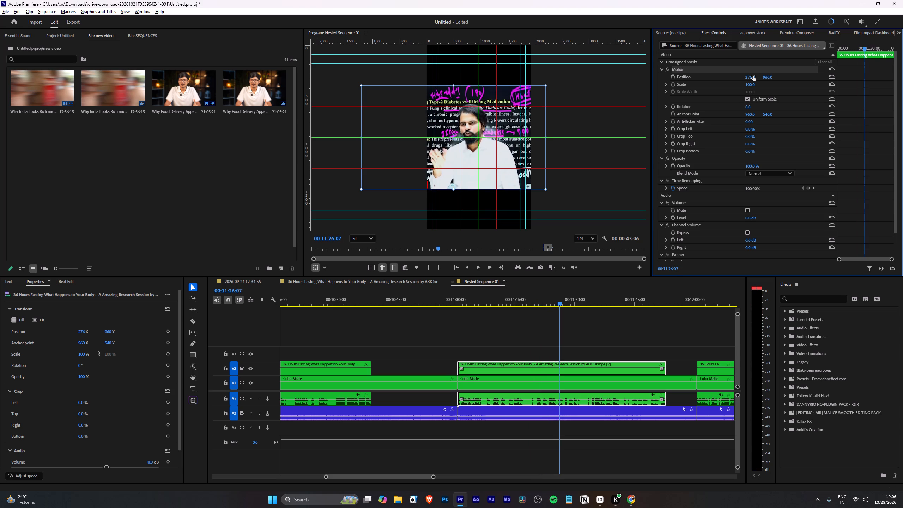
{"action": "key", "text": "Left"}
{"action": "key", "text": "Left"}
{"action": "key", "text": "Left"}
{"action": "key", "text": "Left"}
{"action": "key", "text": "Left"}
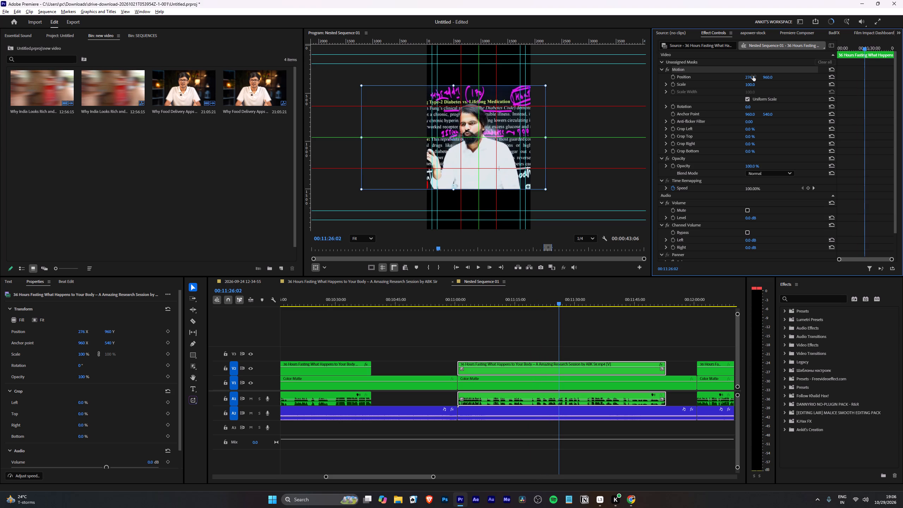
{"action": "key", "text": "Left"}
{"action": "key", "text": "Left"}
{"action": "key", "text": "Left"}
{"action": "key", "text": "Left"}
{"action": "key", "text": "Left"}
{"action": "key", "text": "Left"}
{"action": "key", "text": "Left"}
{"action": "key", "text": "Left"}
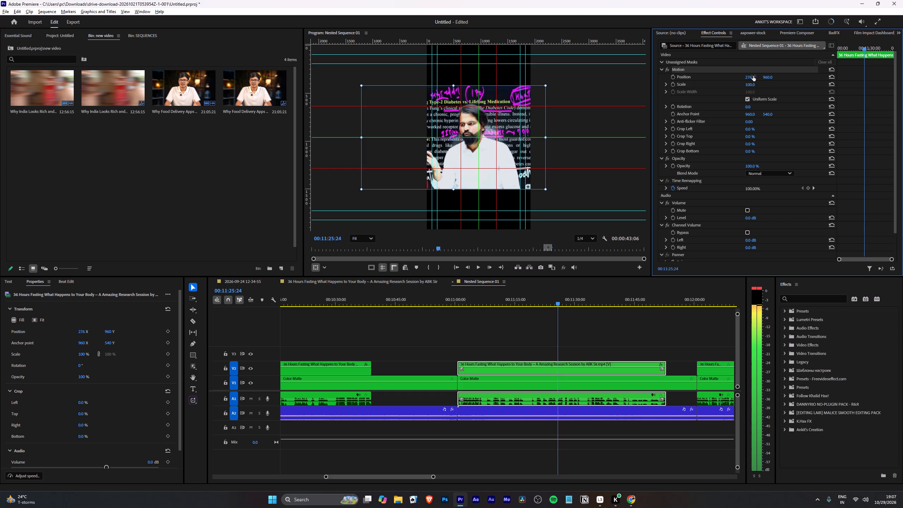
{"action": "key", "text": "Left"}
{"action": "key", "text": "Left"}
{"action": "key", "text": "Right"}
{"action": "key", "text": "Left"}
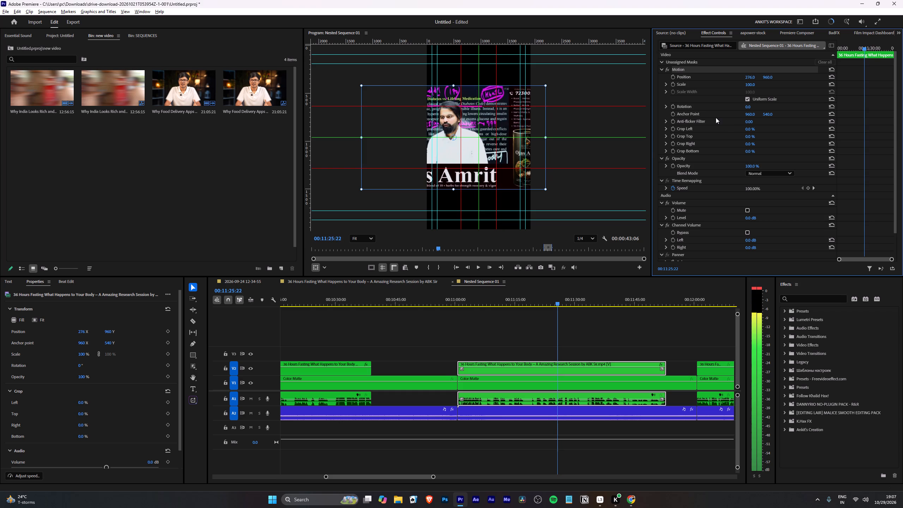
{"action": "key", "text": "Right"}
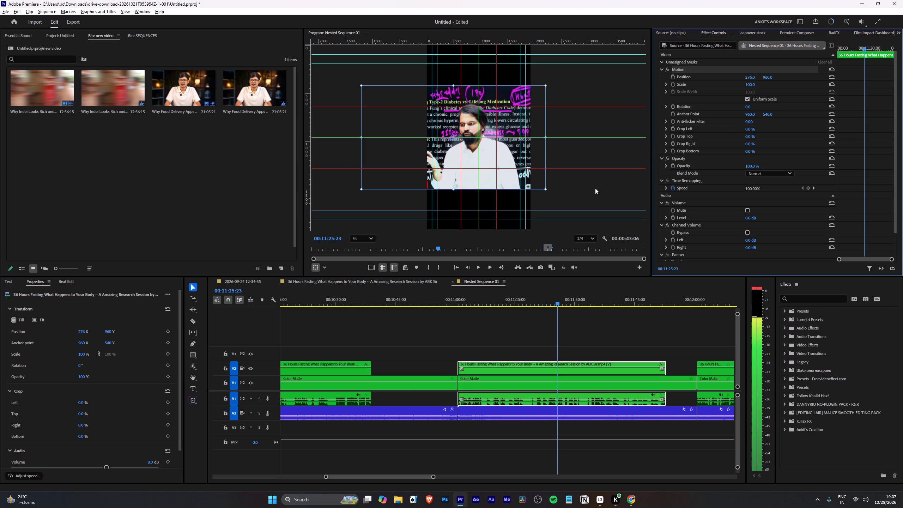
{"action": "key", "text": "w"}
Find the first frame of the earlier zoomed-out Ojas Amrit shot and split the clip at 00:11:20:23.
{"action": "left_click_drag", "start_coordinate": [529, 292], "coordinate": [522, 295]}
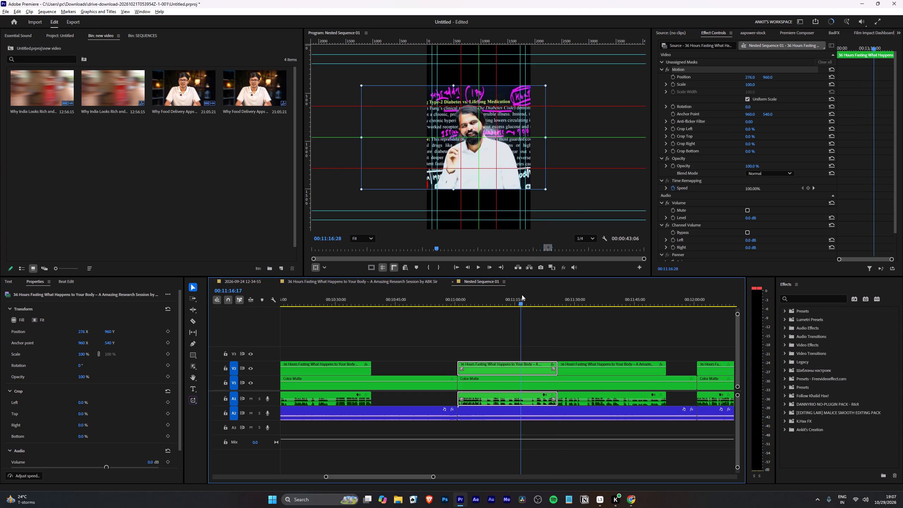
{"action": "left_click_drag", "start_coordinate": [522, 295], "coordinate": [535, 295]}
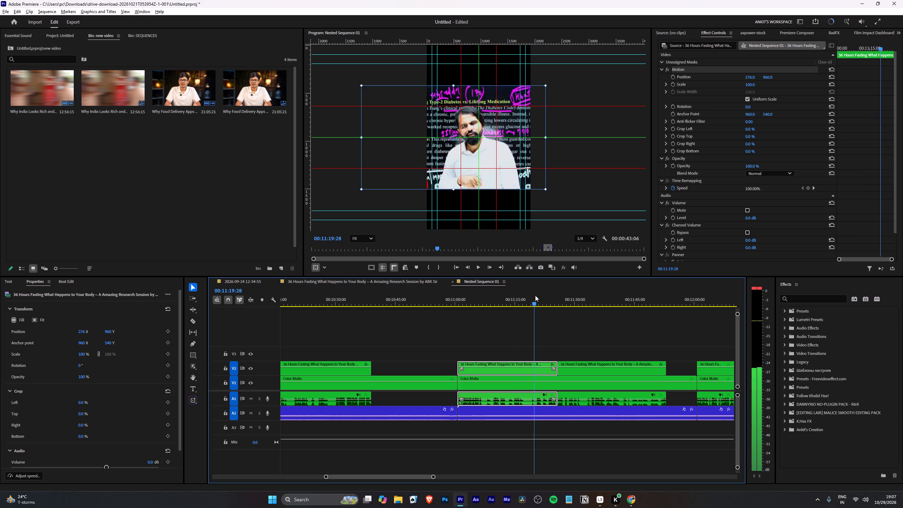
{"action": "left_click_drag", "start_coordinate": [535, 295], "coordinate": [539, 293]}
{"action": "key", "text": "Left"}
{"action": "key", "text": "Left"}
{"action": "key", "text": "Left"}
{"action": "key", "text": "Left"}
{"action": "key", "text": "Left"}
{"action": "key", "text": "Left"}
{"action": "key", "text": "Left"}
{"action": "key", "text": "Left"}
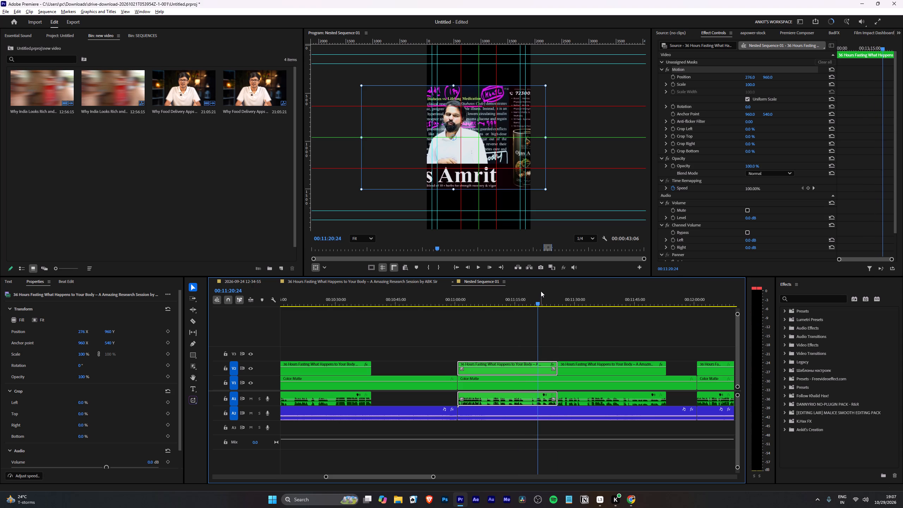
{"action": "key", "text": "Right"}
{"action": "key", "text": "Right"}
{"action": "key", "text": "Right"}
{"action": "key", "text": "Right"}
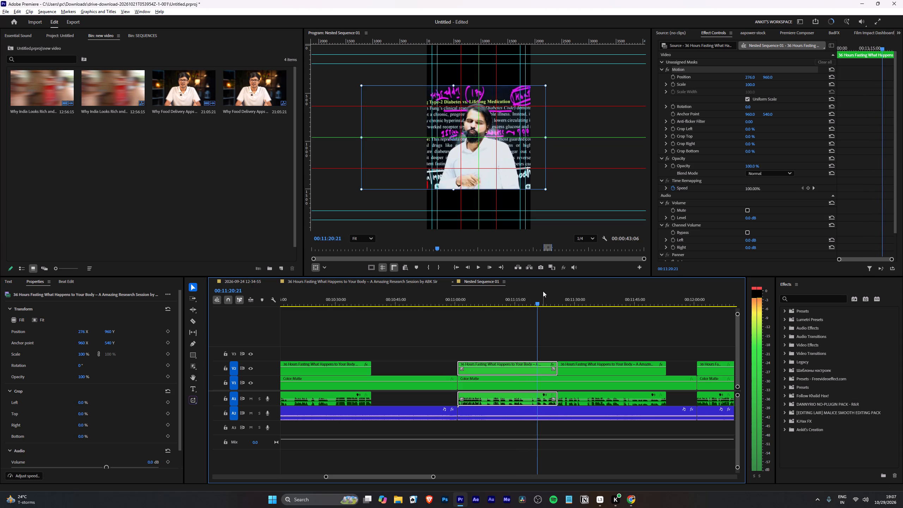
{"action": "key", "text": "Right"}
{"action": "key", "text": "Right"}
{"action": "key", "text": "Left"}
{"action": "key", "text": "Right"}
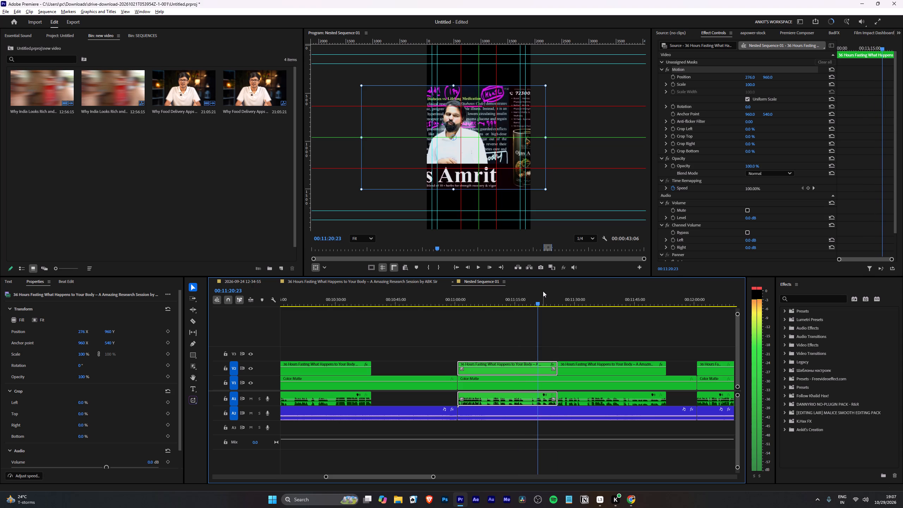
{"action": "key", "text": "w"}
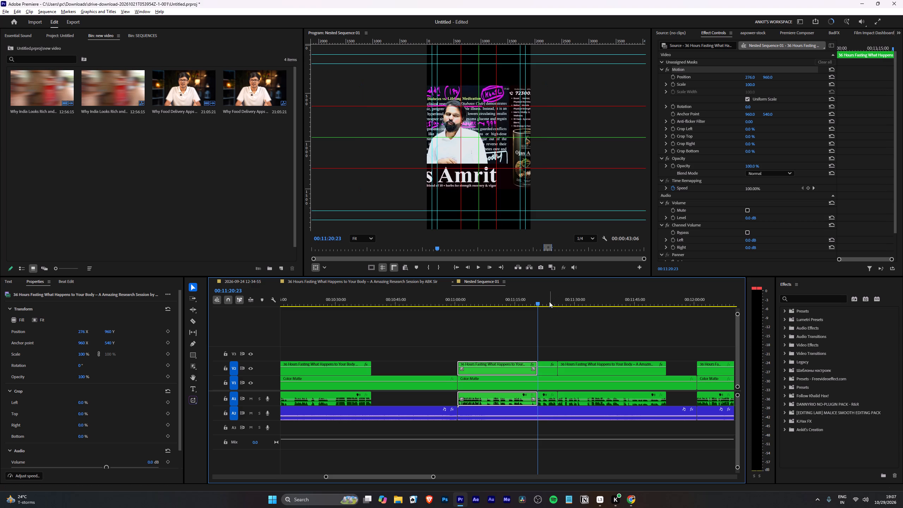
Set the horizontal Position of the short clip between the two splits to 536 and play on to check the framing.
{"action": "left_click", "coordinate": [544, 366]}
{"action": "left_click", "coordinate": [548, 300]}
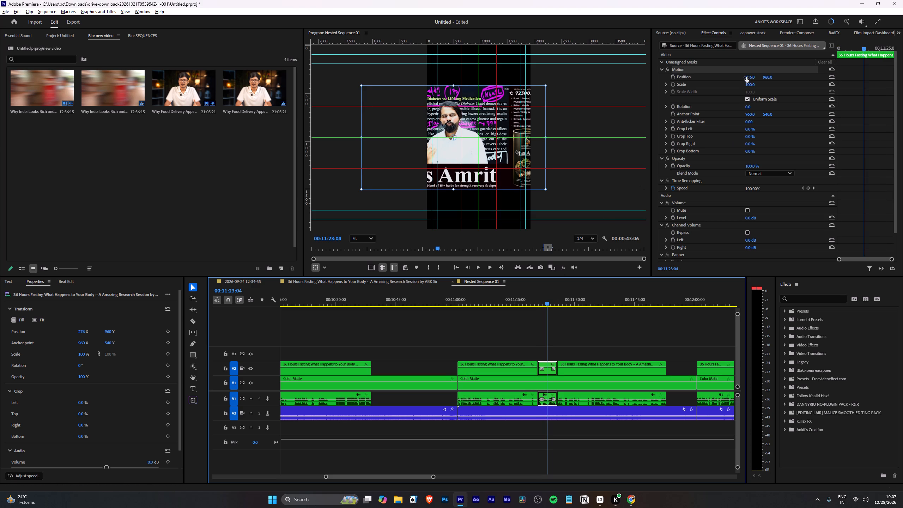
{"action": "left_click_drag", "start_coordinate": [746, 77], "coordinate": [821, 69]}
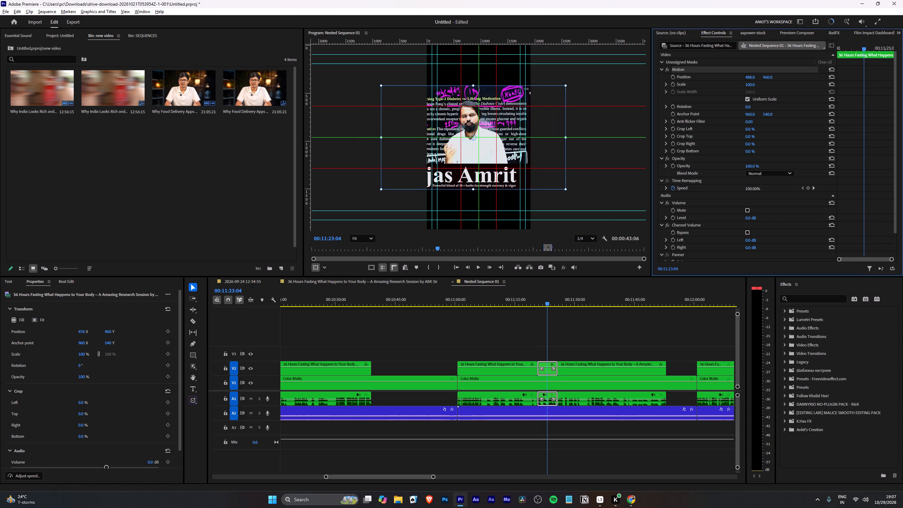
{"action": "left_click_drag", "start_coordinate": [821, 69], "coordinate": [839, 65]}
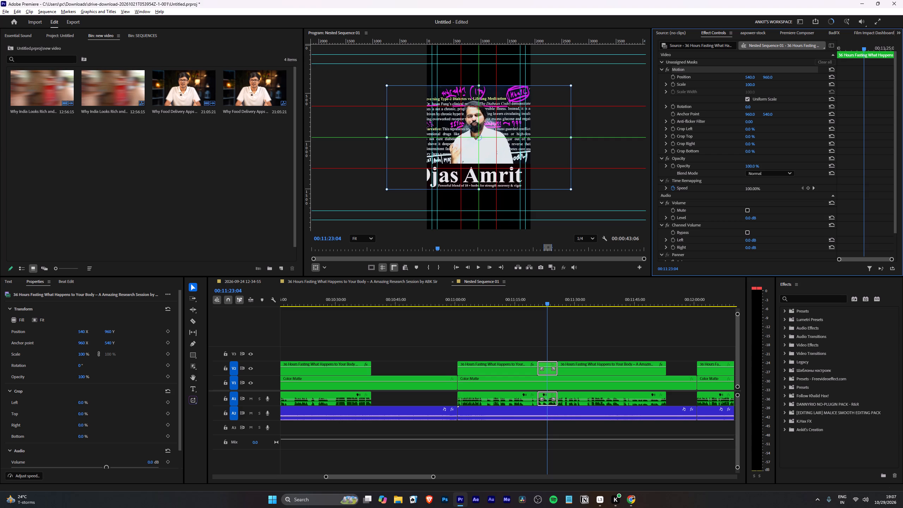
{"action": "left_click_drag", "start_coordinate": [839, 65], "coordinate": [839, 66]}
{"action": "key", "text": "space"}
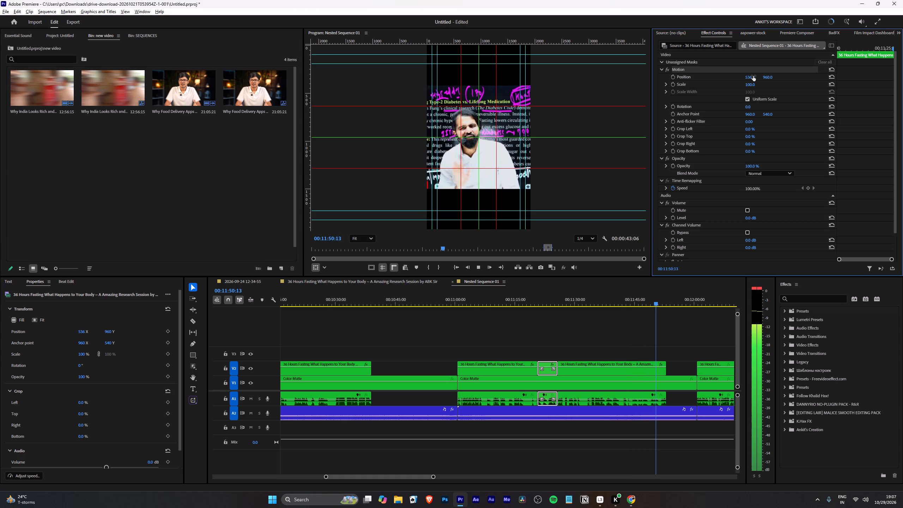
Preview the clip starting at 00:12:00:22, try horizontal Position 120 on it, and readjust the value to 294.
{"action": "scroll", "coordinate": [547, 327], "scroll_direction": "down", "scroll_amount": 9}
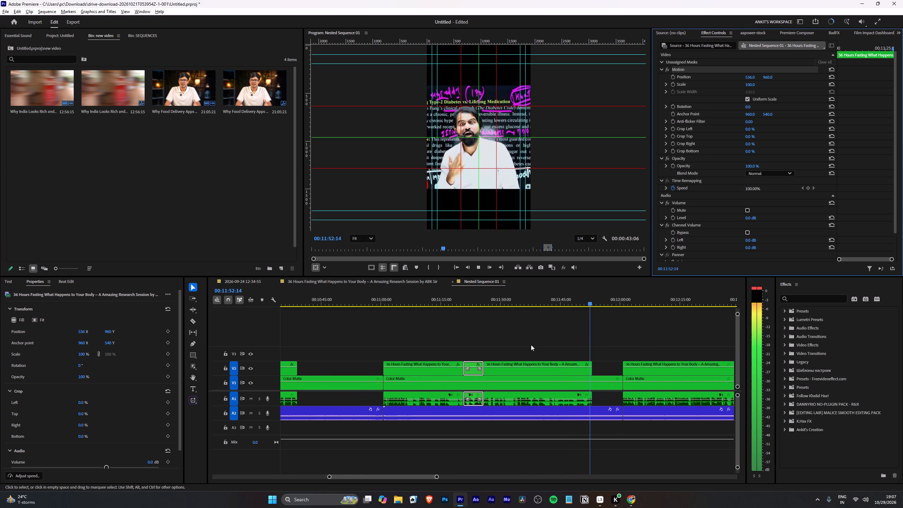
{"action": "scroll", "coordinate": [531, 345], "scroll_direction": "down", "scroll_amount": 2}
{"action": "left_click", "coordinate": [462, 346]}
{"action": "scroll", "coordinate": [460, 344], "scroll_direction": "down", "scroll_amount": 6}
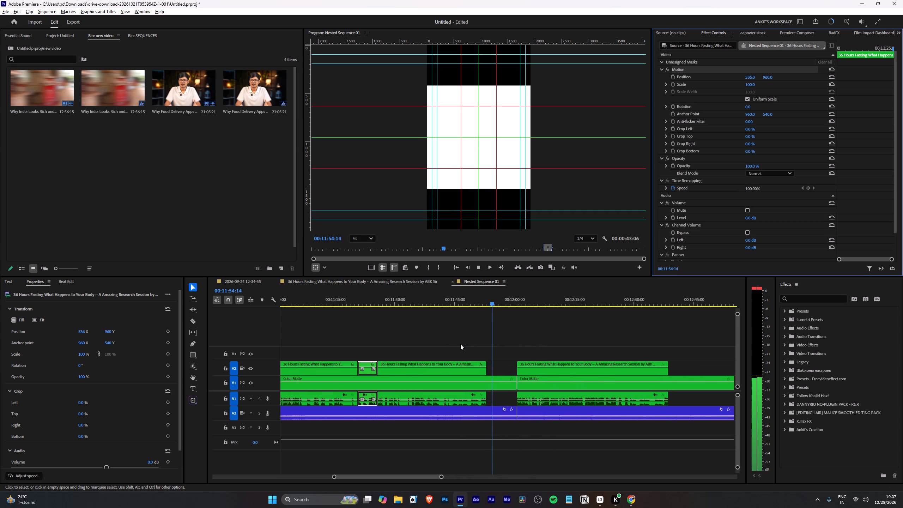
{"action": "key", "text": "Down"}
{"action": "key", "text": "space"}
{"action": "scroll", "coordinate": [460, 343], "scroll_direction": "down", "scroll_amount": 5}
{"action": "key", "text": "space"}
{"action": "key", "text": "space"}
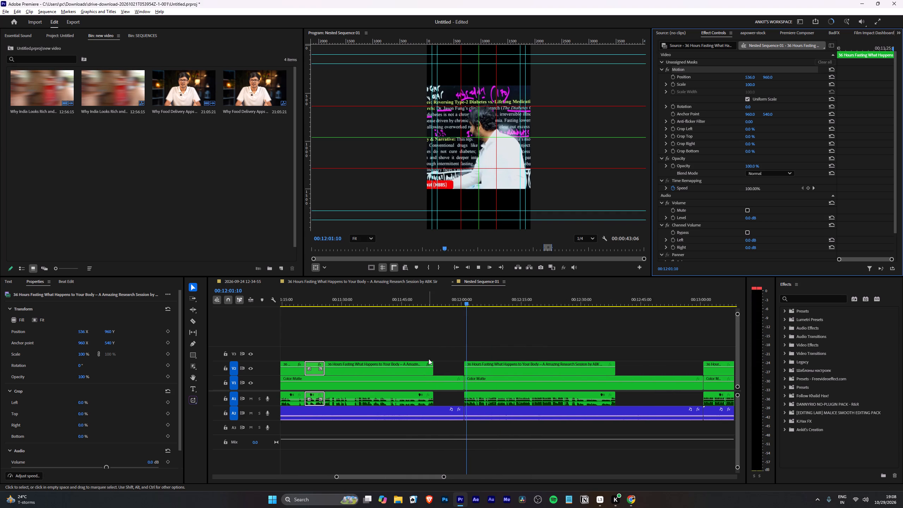
{"action": "key", "text": "space"}
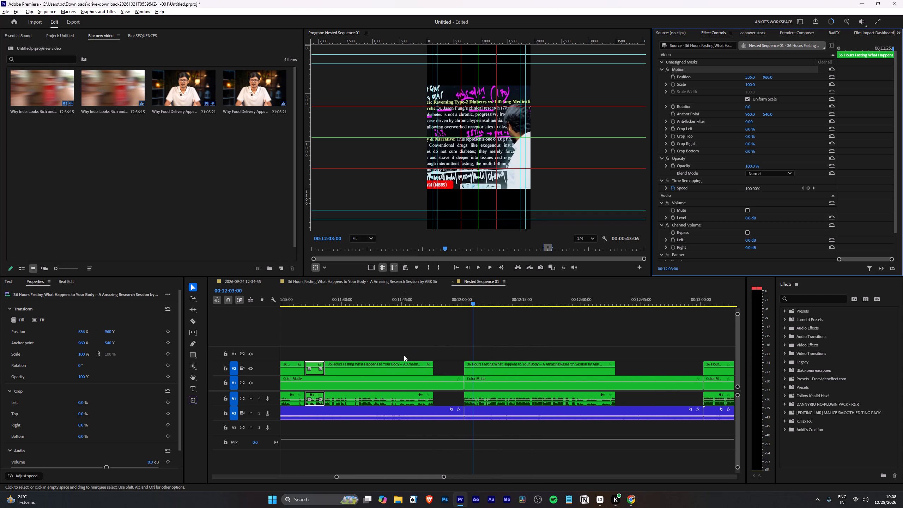
{"action": "key", "text": "Up"}
{"action": "left_click", "coordinate": [498, 354]}
{"action": "left_click", "coordinate": [503, 368]}
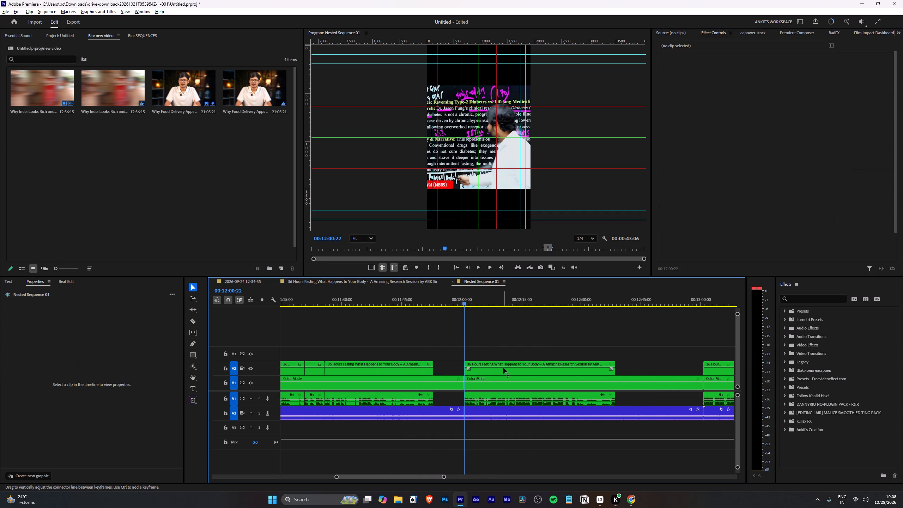
{"action": "left_click", "coordinate": [753, 76]}
{"action": "type", "text": "120"}
{"action": "key", "text": "Return"}
{"action": "key", "text": "space"}
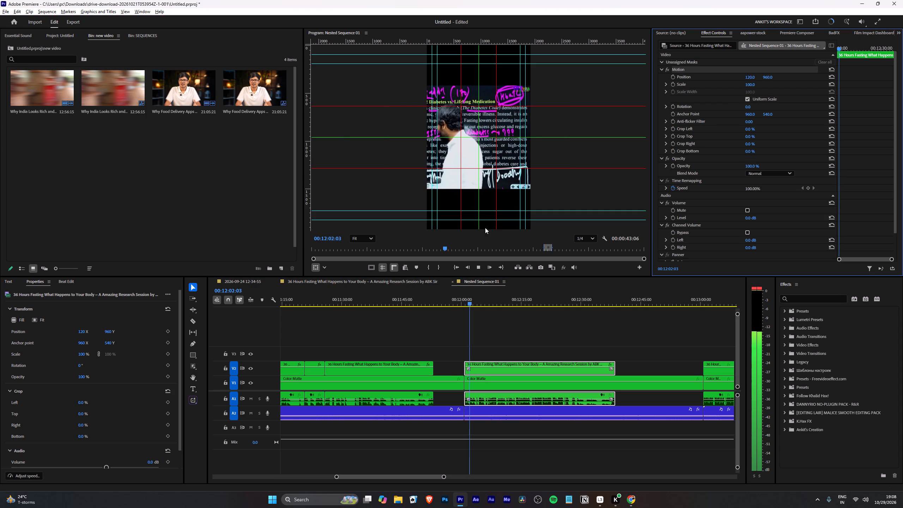
{"action": "key", "text": "space"}
{"action": "left_click_drag", "start_coordinate": [750, 75], "coordinate": [755, 77]}
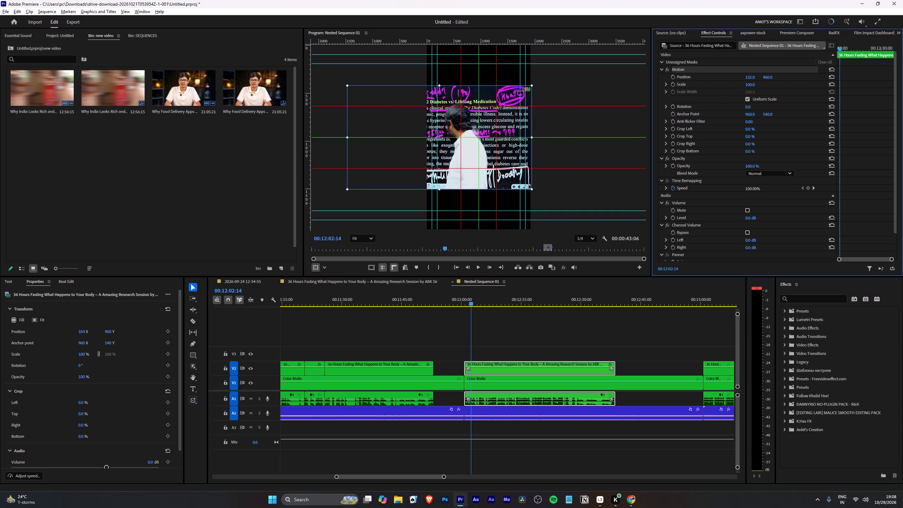
{"action": "left_click_drag", "start_coordinate": [755, 77], "coordinate": [819, 79]}
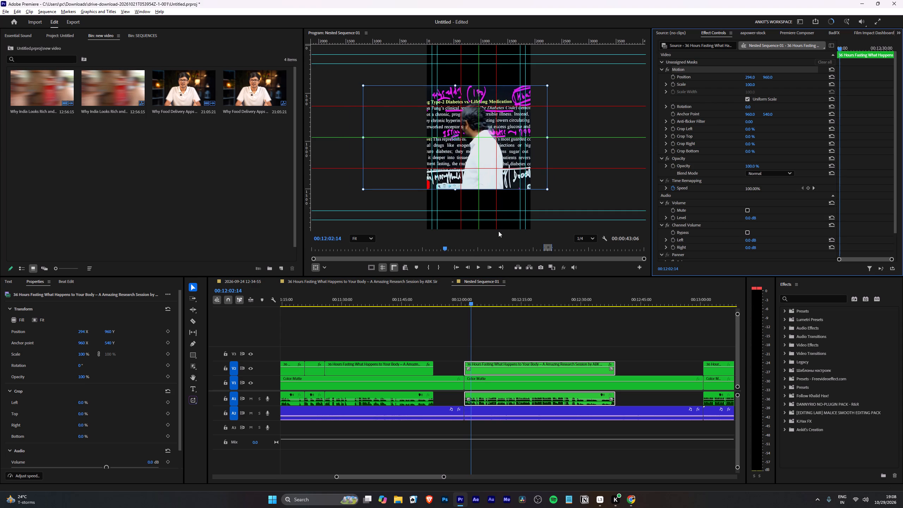
Start Position keyframing at the clip's first frame, 00:12:00:22, and set the horizontal Position to 574 at 00:12:01:05.
{"action": "key", "text": "Up"}
{"action": "key", "text": "space"}
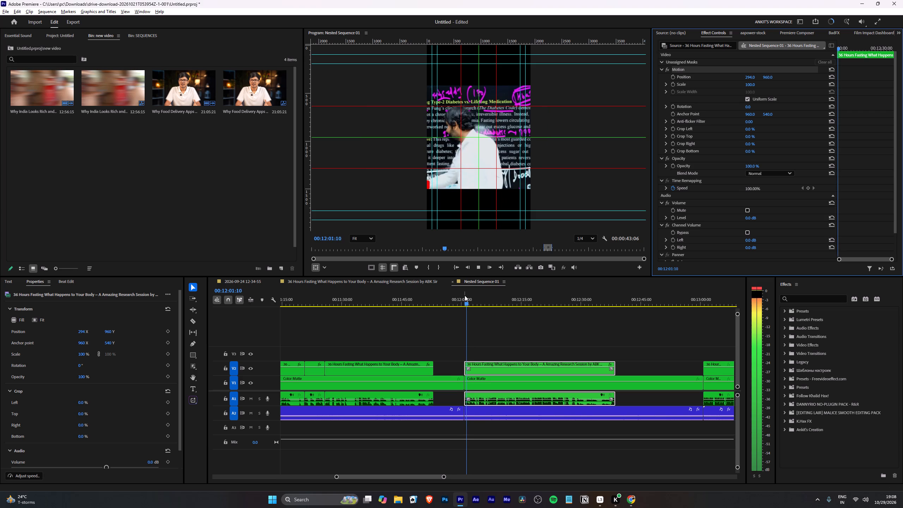
{"action": "key", "text": "space"}
{"action": "key", "text": "Up"}
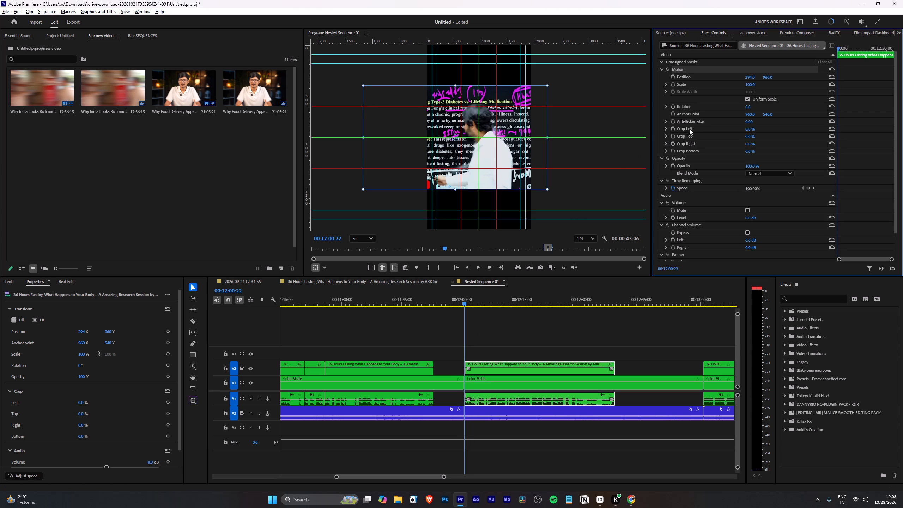
{"action": "left_click", "coordinate": [676, 80]}
{"action": "left_click", "coordinate": [673, 78]}
{"action": "key", "text": "space"}
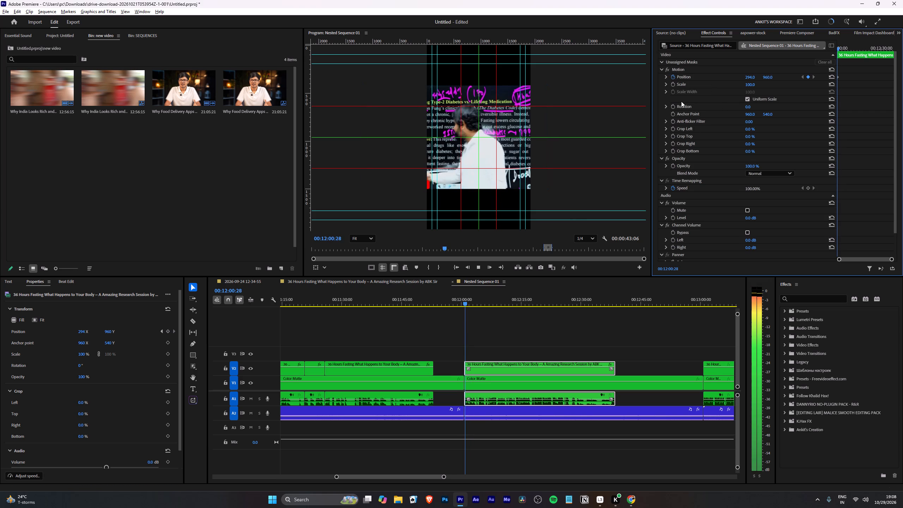
{"action": "key", "text": "space"}
{"action": "left_click_drag", "start_coordinate": [752, 79], "coordinate": [843, 85]}
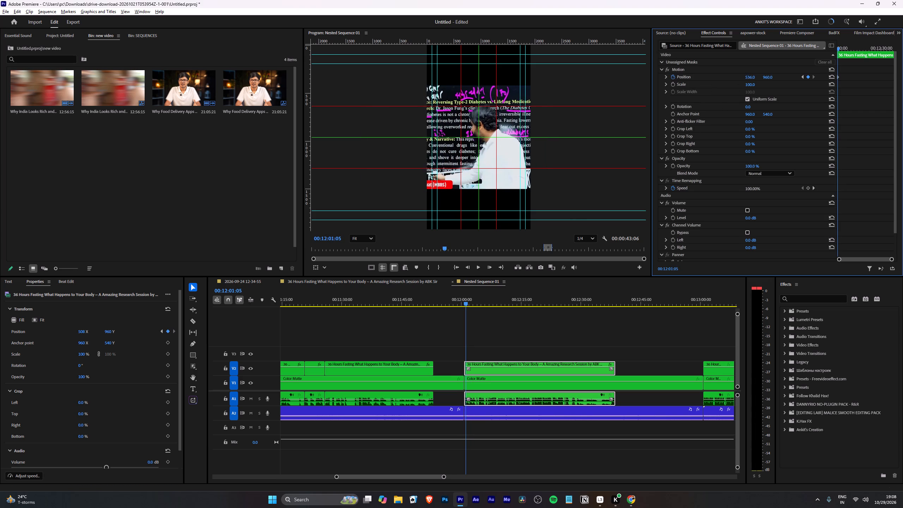
{"action": "left_click_drag", "start_coordinate": [843, 85], "coordinate": [855, 86]}
Add a holding Position keyframe just after 00:12:02:05, before the speaker walks off, and set the horizontal Position to 120 at 00:12:03:10.
{"action": "key", "text": "space"}
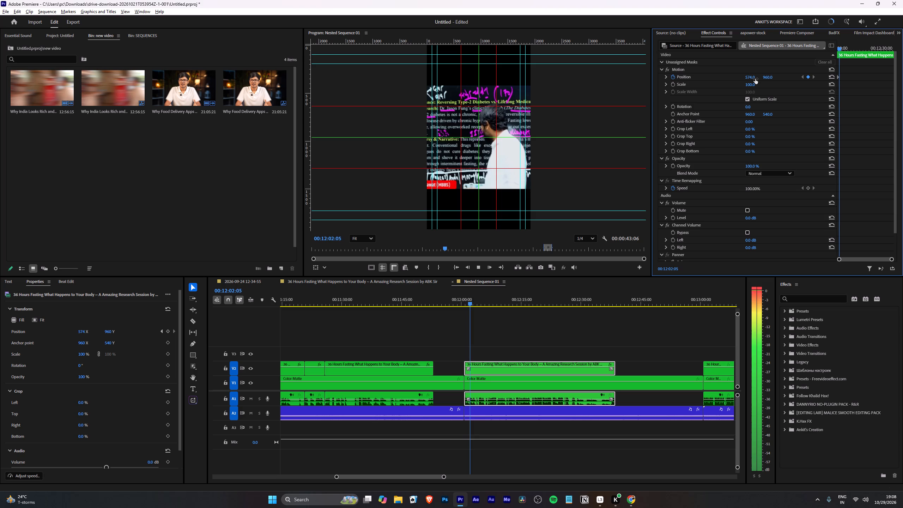
{"action": "key", "text": "space"}
{"action": "left_click", "coordinate": [806, 78]}
{"action": "key", "text": "space"}
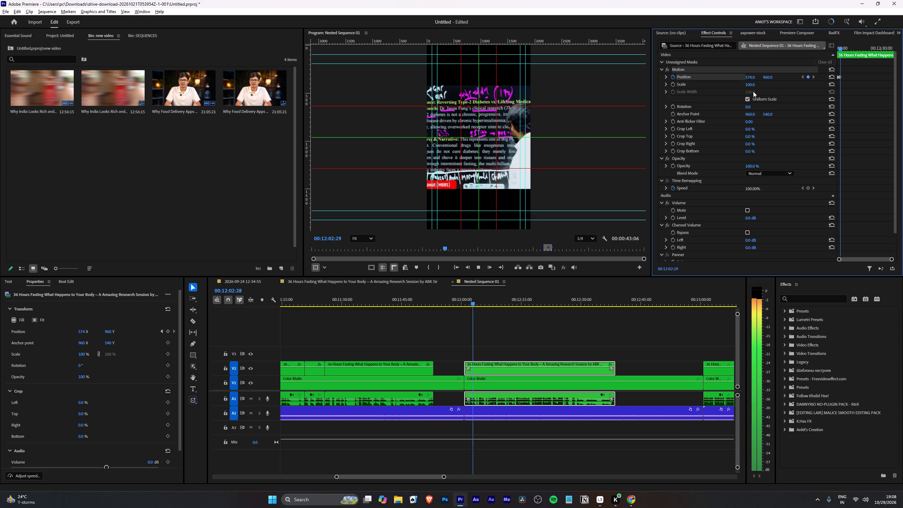
{"action": "key", "text": "space"}
{"action": "left_click", "coordinate": [749, 77]}
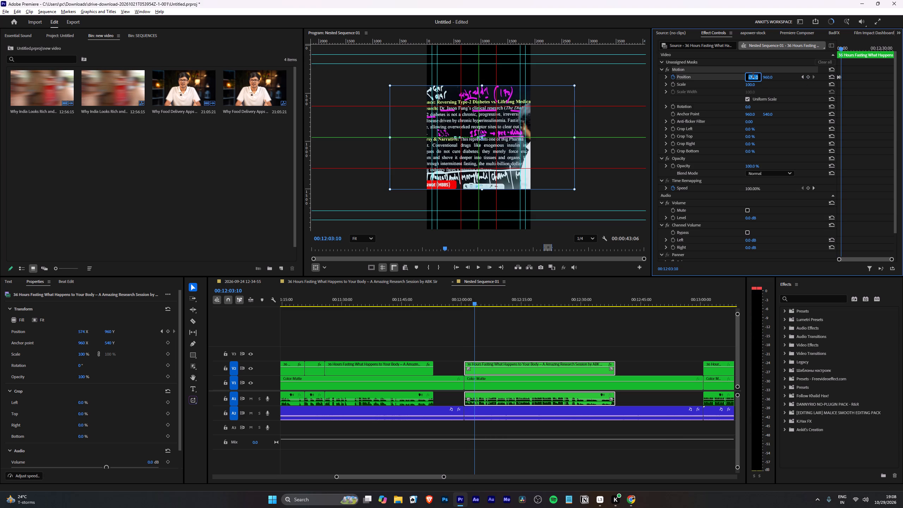
{"action": "type", "text": "120"}
{"action": "key", "text": "Return"}
Add a holding Position keyframe at 00:12:06:16 and set the horizontal Position to 286 at 00:12:07:05 to centre the speaker.
{"action": "key", "text": "space"}
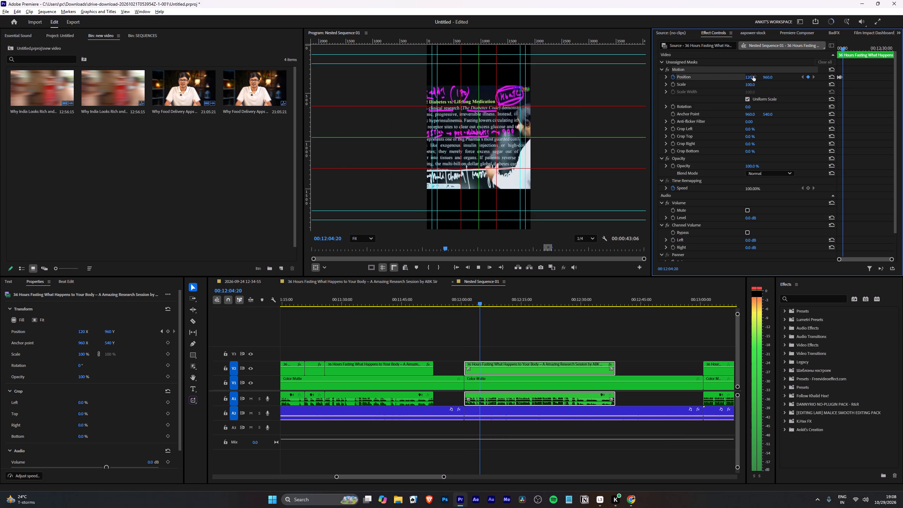
{"action": "key", "text": "space"}
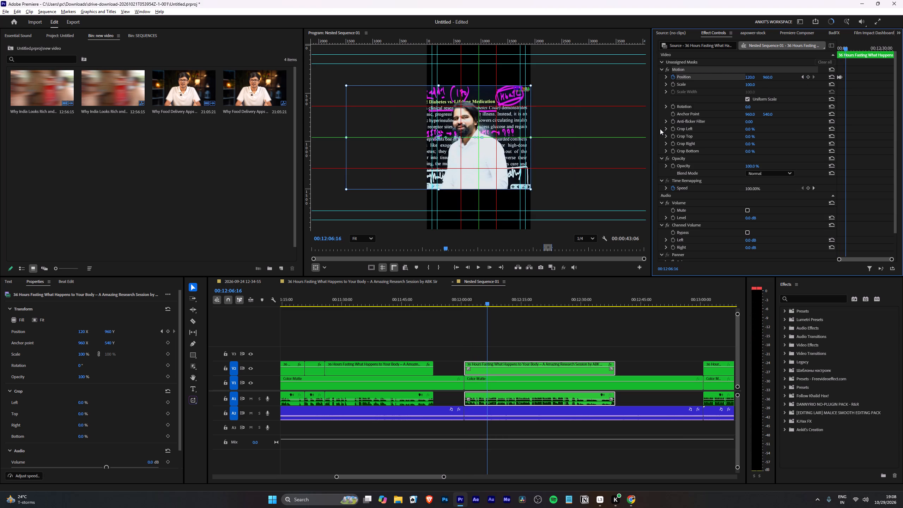
{"action": "left_click", "coordinate": [806, 77]}
{"action": "key", "text": "space"}
{"action": "key", "text": "space"}
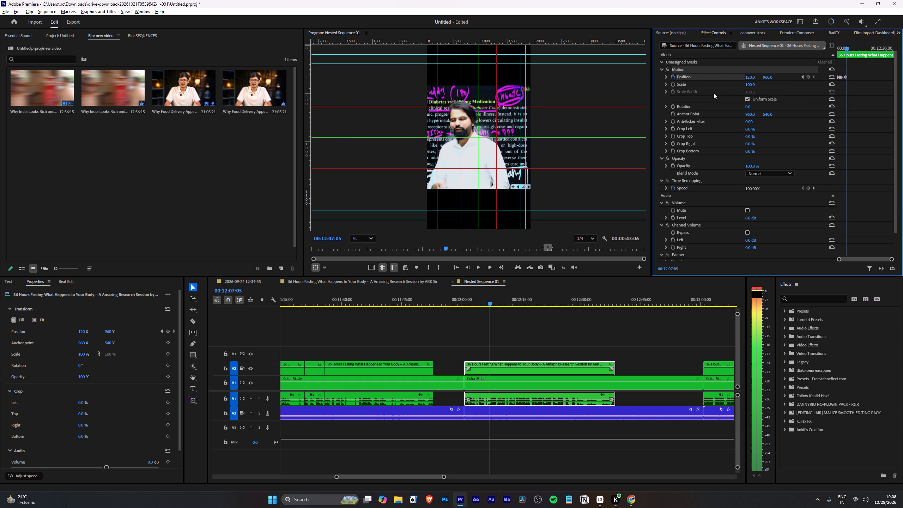
{"action": "left_click_drag", "start_coordinate": [749, 78], "coordinate": [753, 76]}
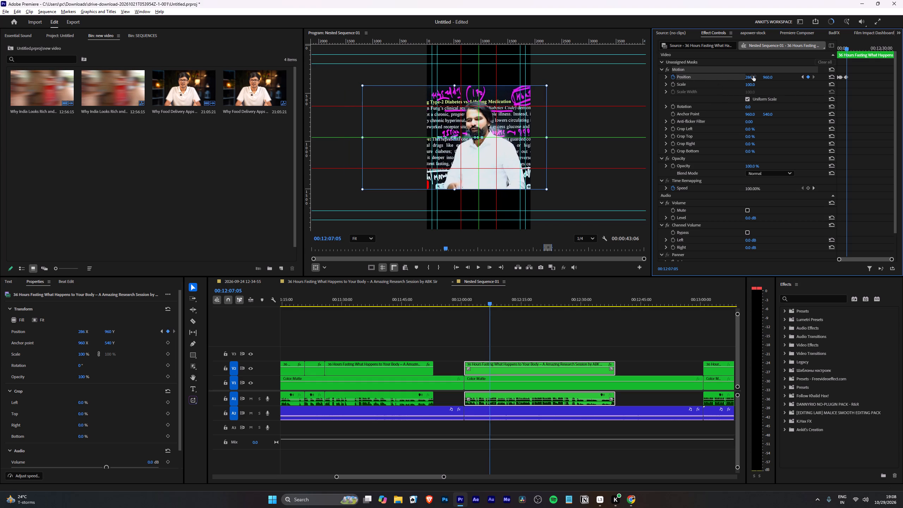
{"action": "left_click_drag", "start_coordinate": [753, 76], "coordinate": [813, 91]}
Add a holding Position keyframe at 00:12:14:16, set the horizontal Position to 474 at 00:12:15:09, and play on to check the framing.
{"action": "key", "text": "space"}
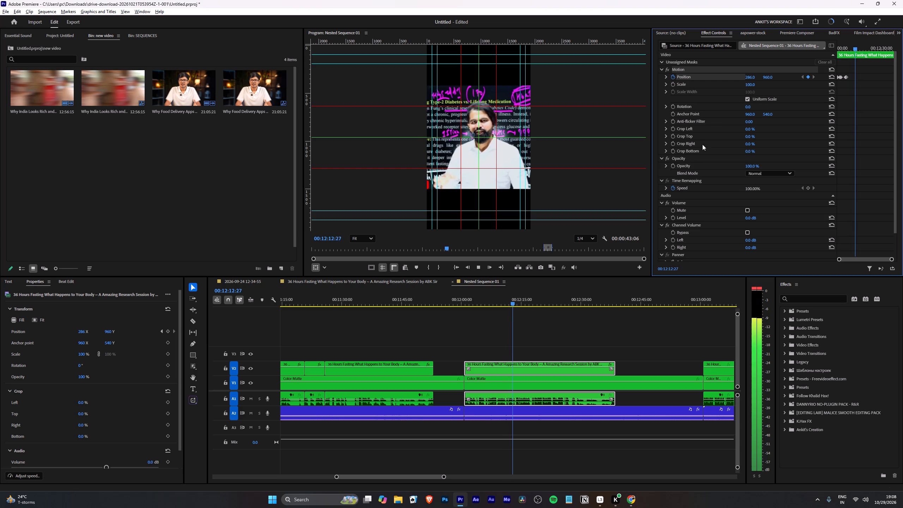
{"action": "key", "text": "space"}
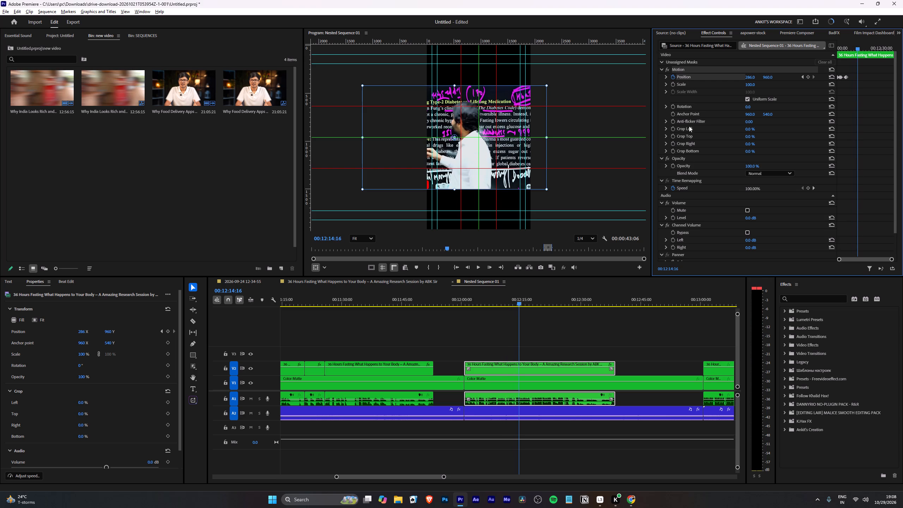
{"action": "left_click", "coordinate": [806, 75]}
{"action": "key", "text": "space"}
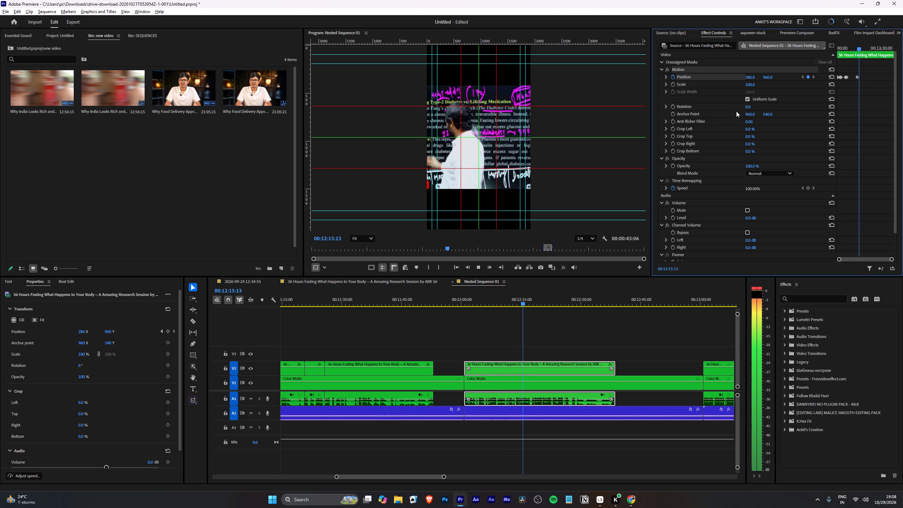
{"action": "key", "text": "space"}
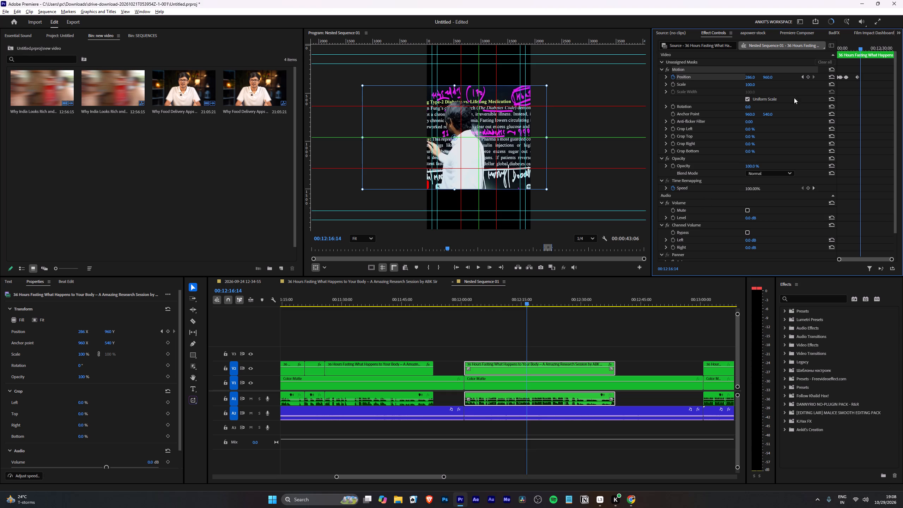
{"action": "left_click", "coordinate": [804, 77]}
{"action": "key", "text": "space"}
{"action": "key", "text": "space"}
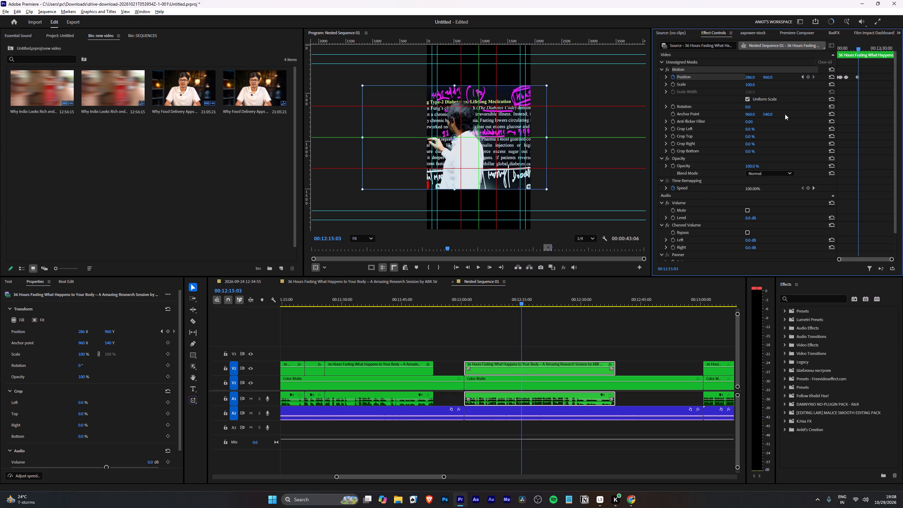
{"action": "key", "text": "space"}
{"action": "key", "text": "space"}
{"action": "left_click_drag", "start_coordinate": [750, 76], "coordinate": [754, 75]}
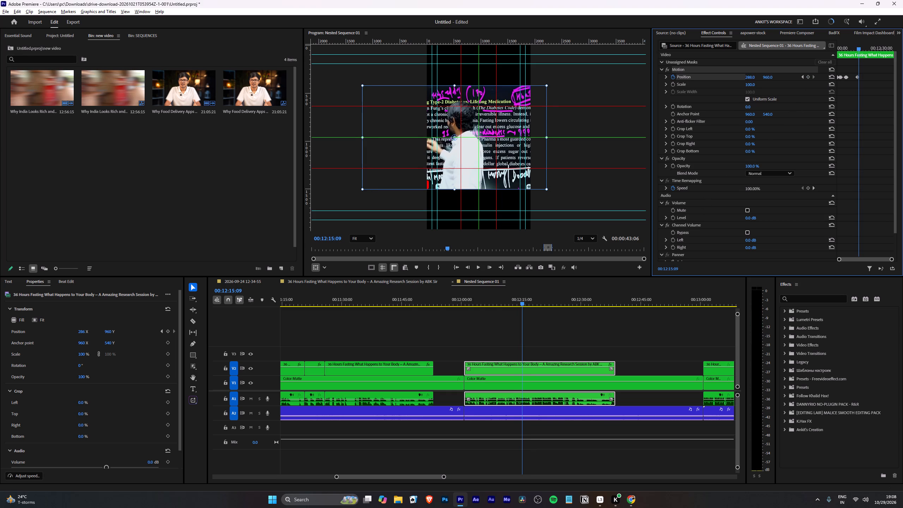
{"action": "left_click_drag", "start_coordinate": [754, 75], "coordinate": [815, 72]}
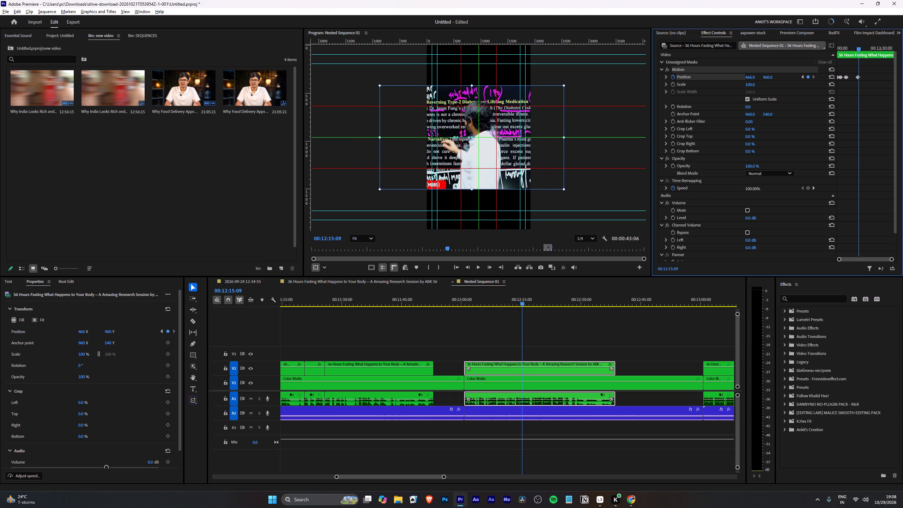
{"action": "left_click_drag", "start_coordinate": [815, 72], "coordinate": [818, 71]}
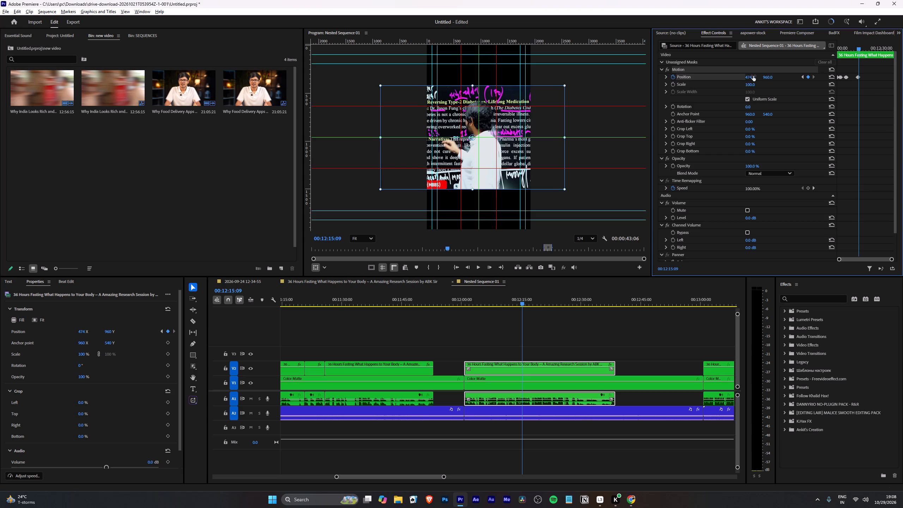
{"action": "key", "text": "space"}
{"action": "key", "text": "space"}
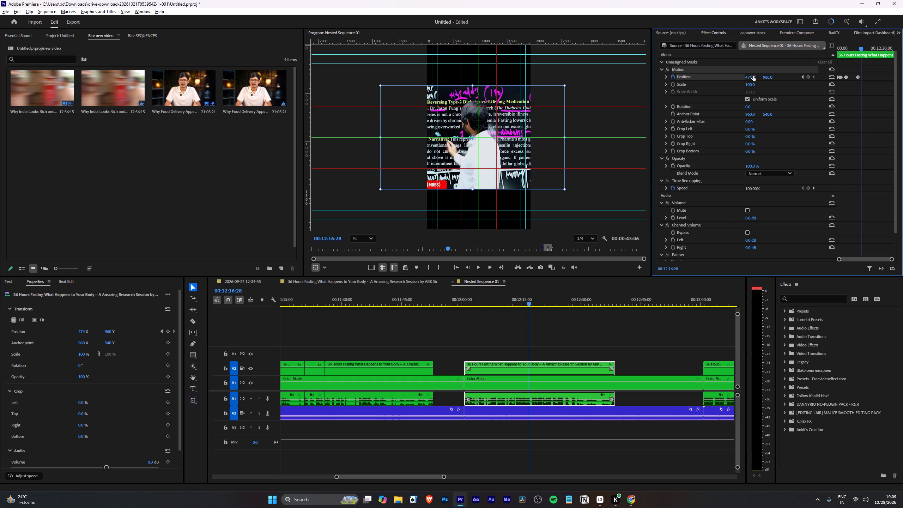
Delete the "new video" bin from the Untitled project together with its clip references.
{"action": "left_click", "coordinate": [57, 39]}
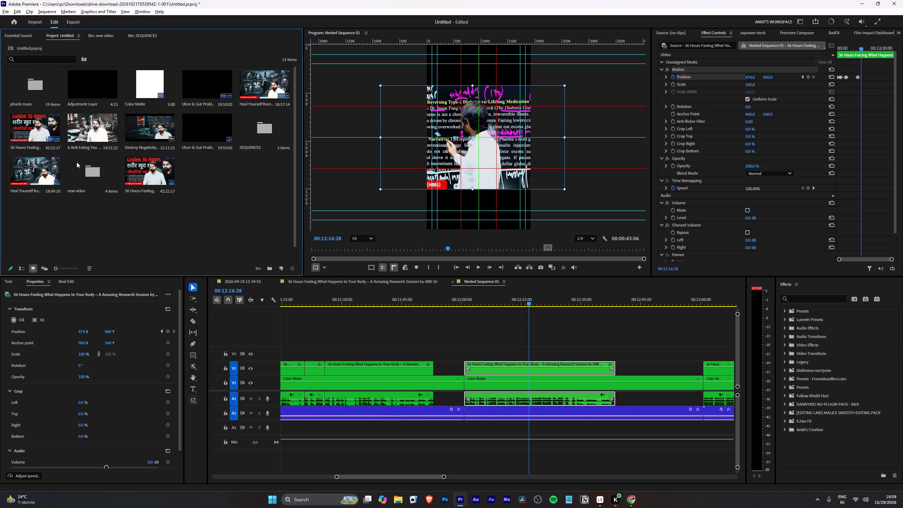
{"action": "left_click", "coordinate": [78, 173]}
{"action": "key", "text": "BackSpace"}
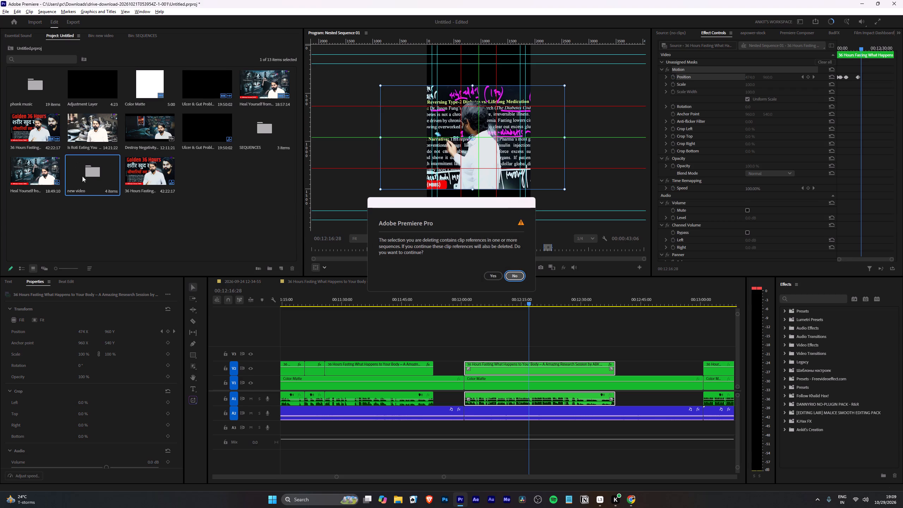
{"action": "left_click", "coordinate": [490, 273]}
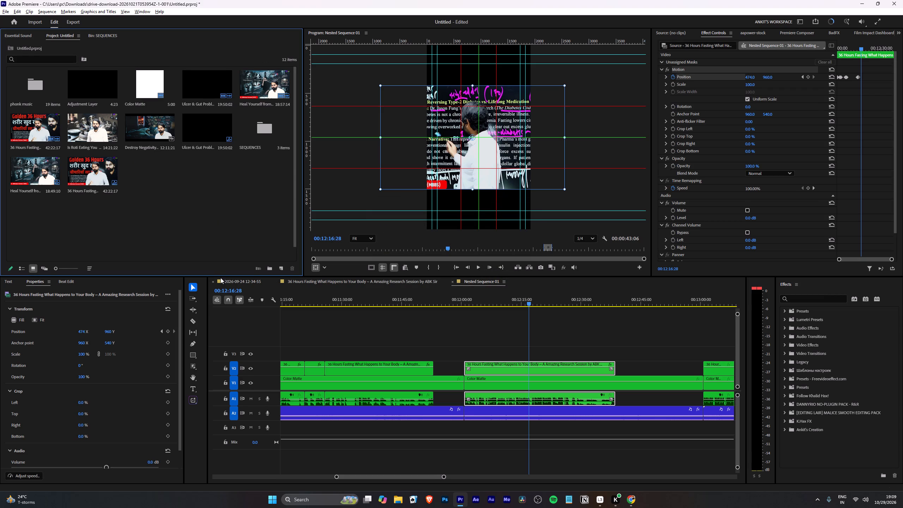
Find the frame at 00:12:18:00 where the speaker shifts again and add a holding Position keyframe to the clip there.
{"action": "scroll", "coordinate": [370, 332], "scroll_direction": "down", "scroll_amount": 5}
{"action": "key", "text": "space"}
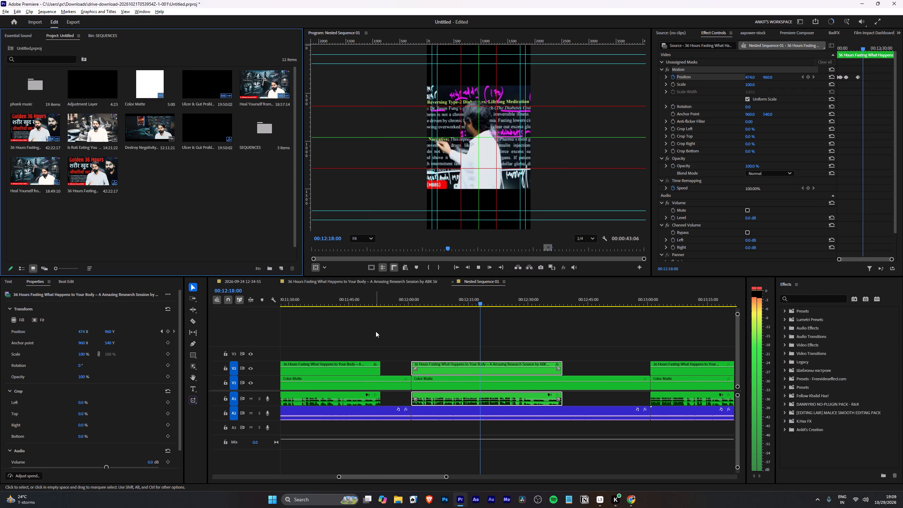
{"action": "key", "text": "space"}
{"action": "key", "text": "Left"}
{"action": "key", "text": "Left"}
{"action": "key", "text": "Left"}
{"action": "key", "text": "Left"}
{"action": "key", "text": "Left"}
{"action": "key", "text": "Left"}
{"action": "key", "text": "Left"}
{"action": "key", "text": "Left"}
{"action": "key", "text": "Left"}
{"action": "key", "text": "Left"}
{"action": "key", "text": "Left"}
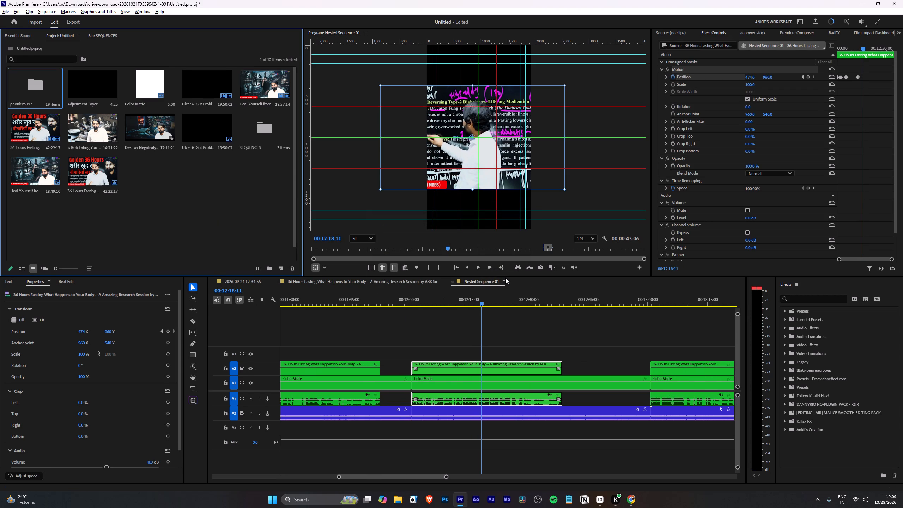
{"action": "key", "text": "Left"}
{"action": "key", "text": "Left"}
{"action": "key", "text": "Left"}
{"action": "left_click", "coordinate": [500, 323]}
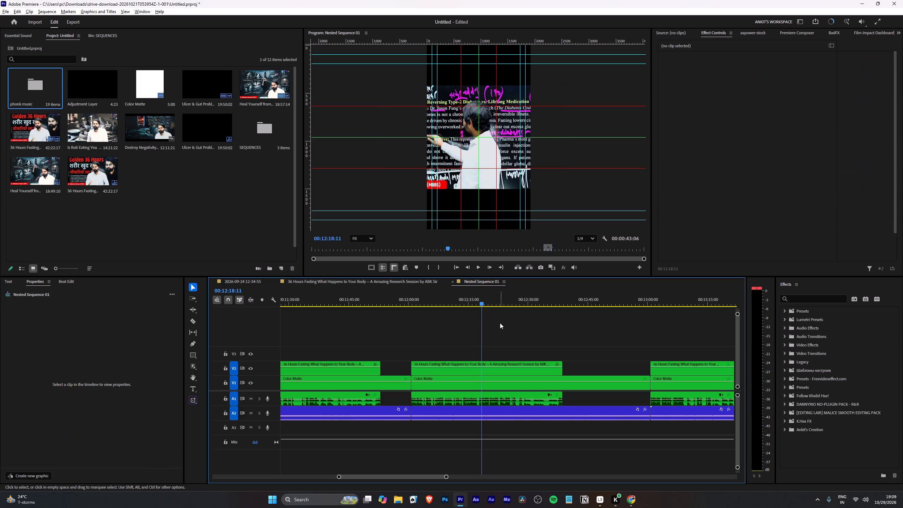
{"action": "key", "text": "Left"}
{"action": "key", "text": "Left"}
{"action": "key", "text": "Left"}
{"action": "key", "text": "Left"}
{"action": "key", "text": "Left"}
{"action": "key", "text": "Left"}
{"action": "key", "text": "Left"}
{"action": "key", "text": "Left"}
{"action": "key", "text": "Left"}
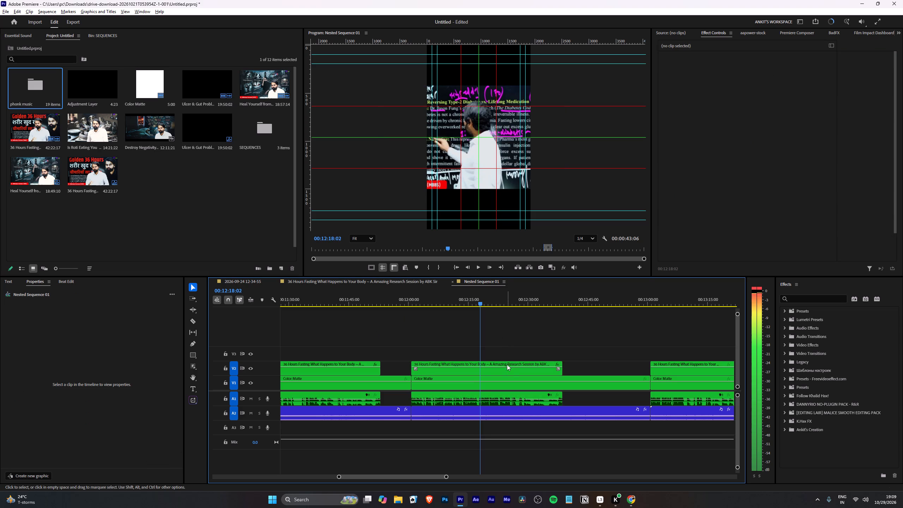
{"action": "key", "text": "Left"}
{"action": "key", "text": "Left"}
{"action": "left_click", "coordinate": [508, 368]}
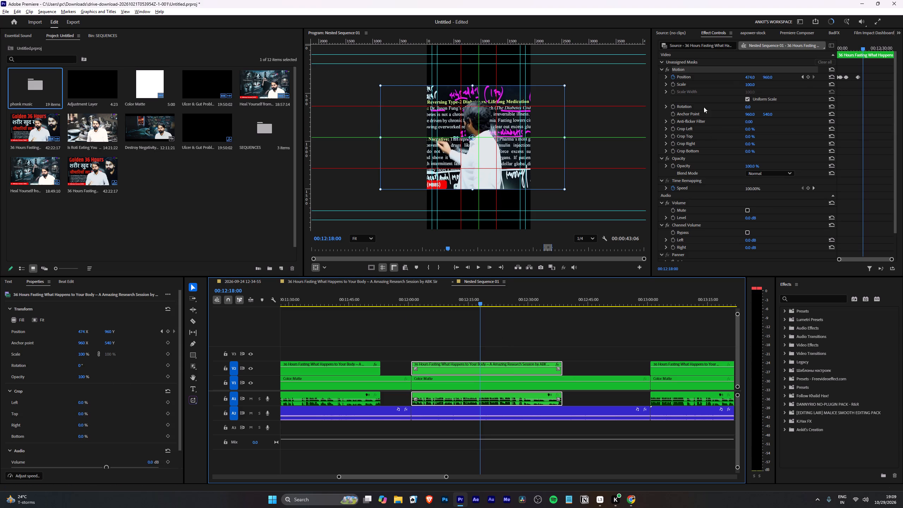
{"action": "left_click", "coordinate": [806, 77]}
Set the clip's horizontal Position to 566 at 00:12:18:18.
{"action": "key", "text": "space"}
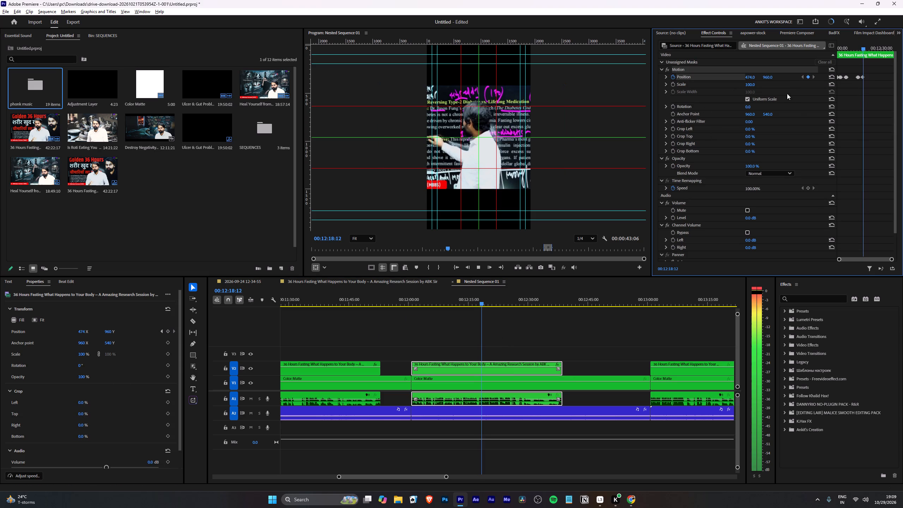
{"action": "key", "text": "space"}
{"action": "left_click_drag", "start_coordinate": [750, 77], "coordinate": [785, 89]}
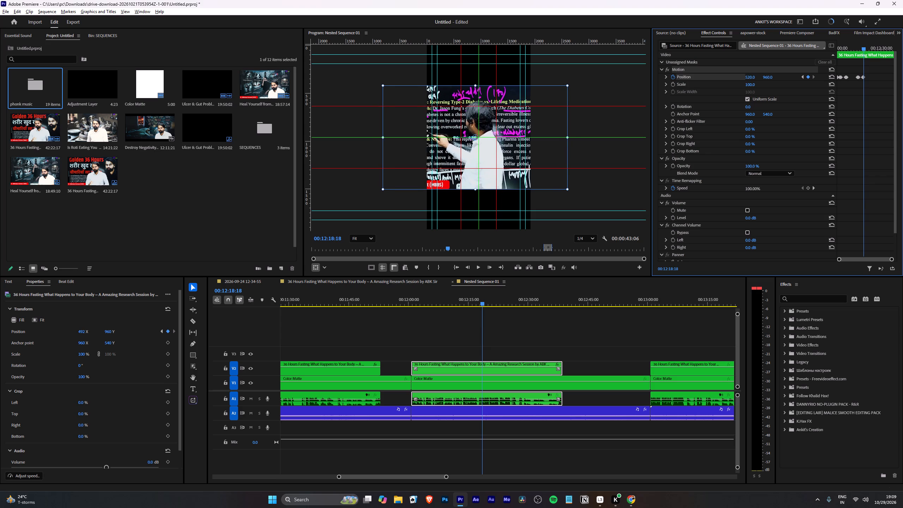
{"action": "left_click_drag", "start_coordinate": [785, 89], "coordinate": [796, 89]}
Add a holding Position keyframe at 00:12:24:17, set the horizontal Position to 190 at 00:12:25:12, and play on to check the framing.
{"action": "key", "text": "space"}
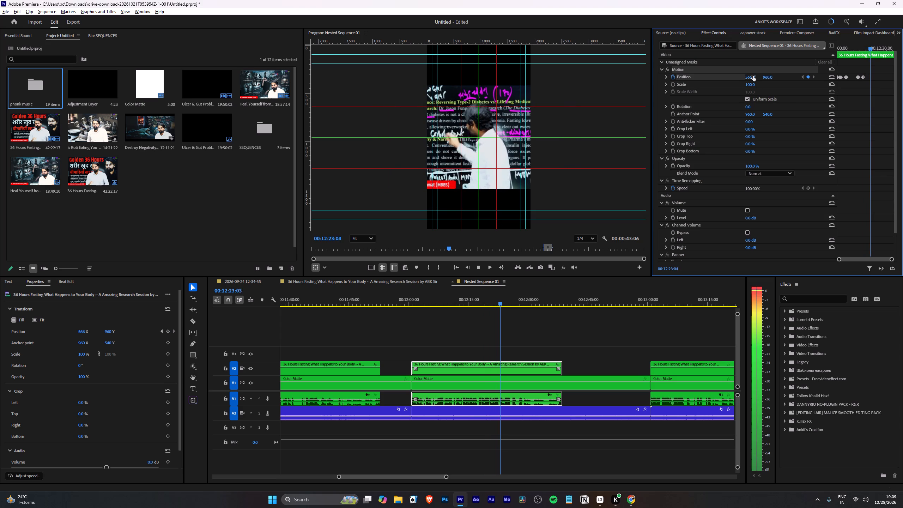
{"action": "key", "text": "space"}
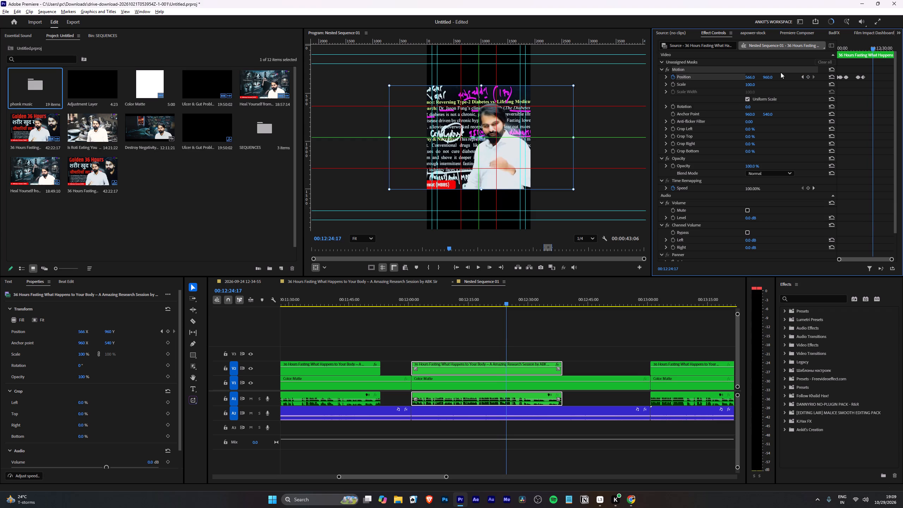
{"action": "left_click", "coordinate": [809, 78]}
{"action": "key", "text": "space"}
{"action": "key", "text": "space"}
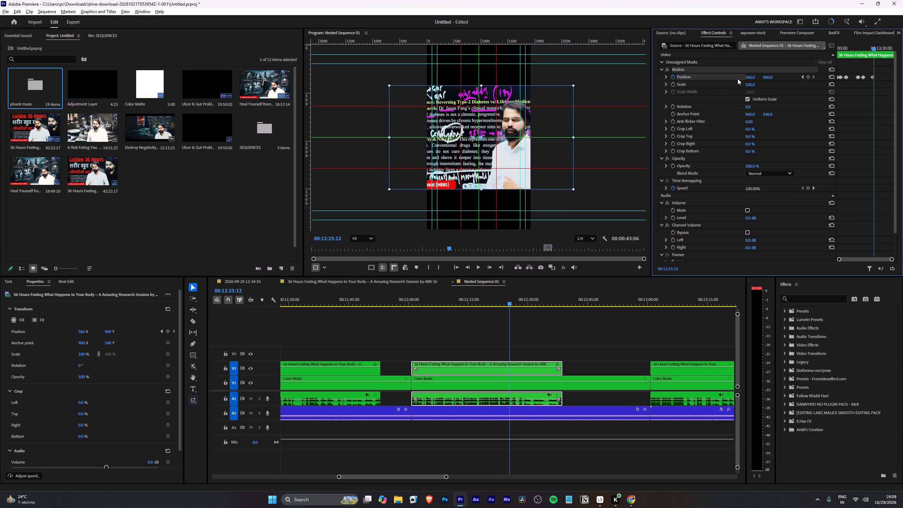
{"action": "left_click_drag", "start_coordinate": [748, 77], "coordinate": [630, 99]}
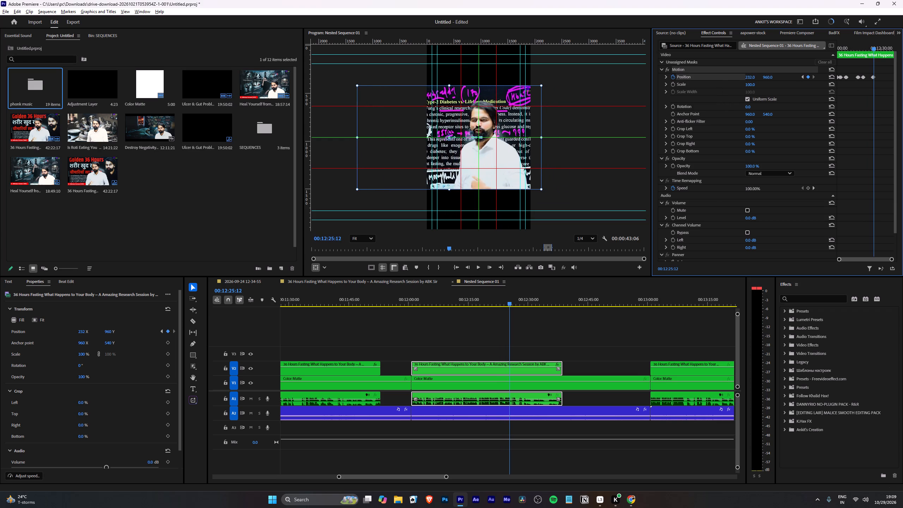
{"action": "left_click_drag", "start_coordinate": [630, 99], "coordinate": [616, 103]}
{"action": "key", "text": "space"}
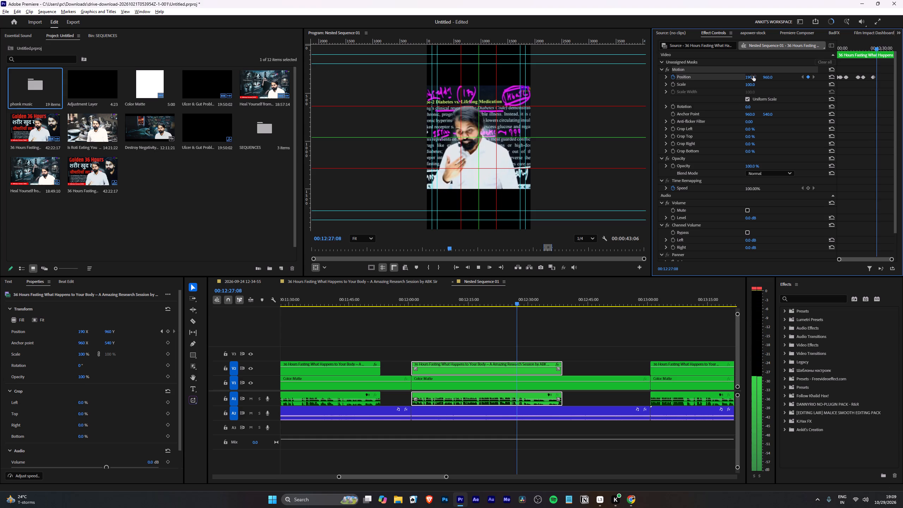
Change the horizontal Position of the keyframe at 00:12:25:12 to 210 and play on to check the clip's framing.
{"action": "key", "text": "space"}
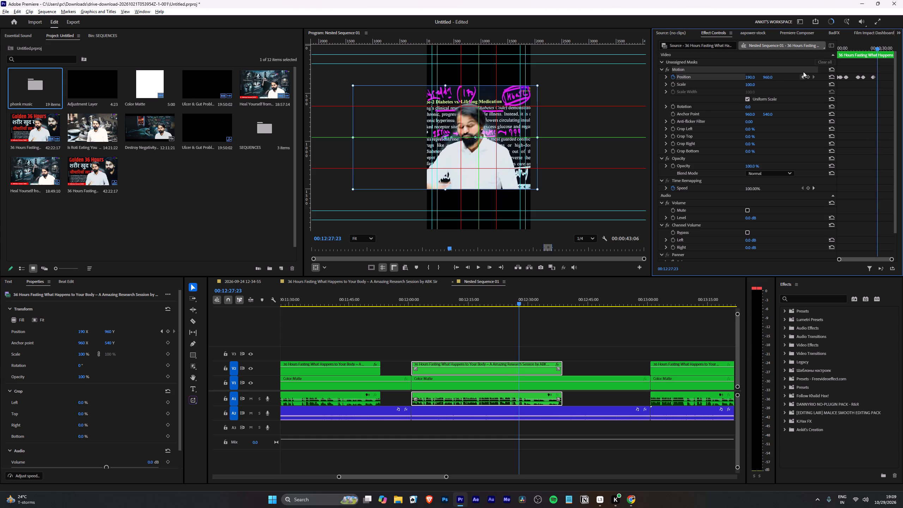
{"action": "left_click", "coordinate": [802, 77]}
{"action": "left_click_drag", "start_coordinate": [746, 76], "coordinate": [762, 82]}
{"action": "key", "text": "space"}
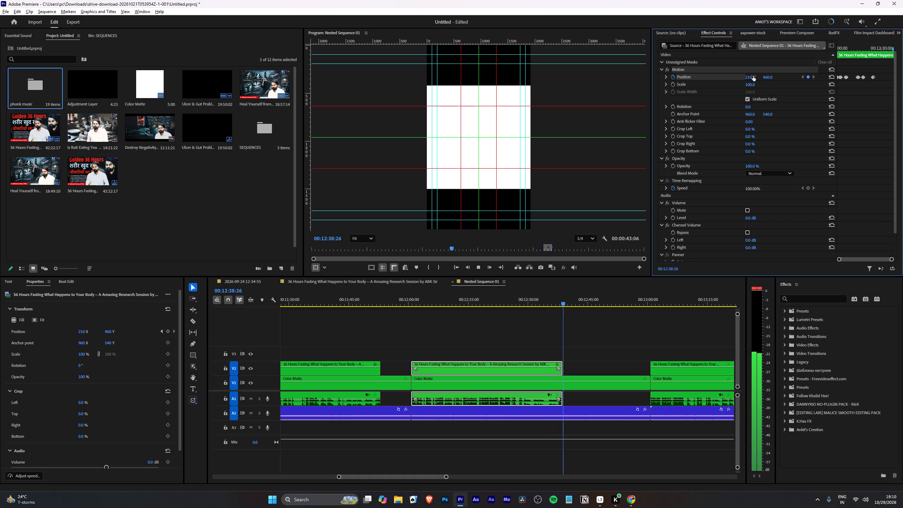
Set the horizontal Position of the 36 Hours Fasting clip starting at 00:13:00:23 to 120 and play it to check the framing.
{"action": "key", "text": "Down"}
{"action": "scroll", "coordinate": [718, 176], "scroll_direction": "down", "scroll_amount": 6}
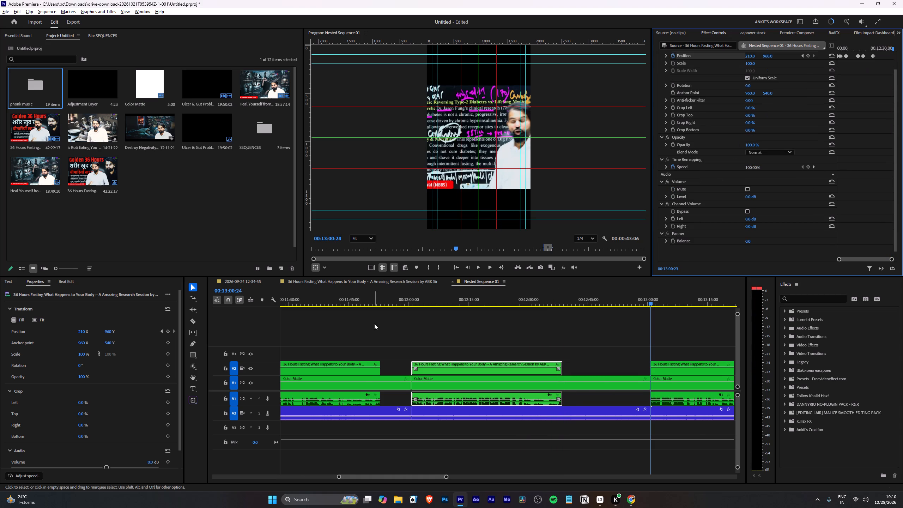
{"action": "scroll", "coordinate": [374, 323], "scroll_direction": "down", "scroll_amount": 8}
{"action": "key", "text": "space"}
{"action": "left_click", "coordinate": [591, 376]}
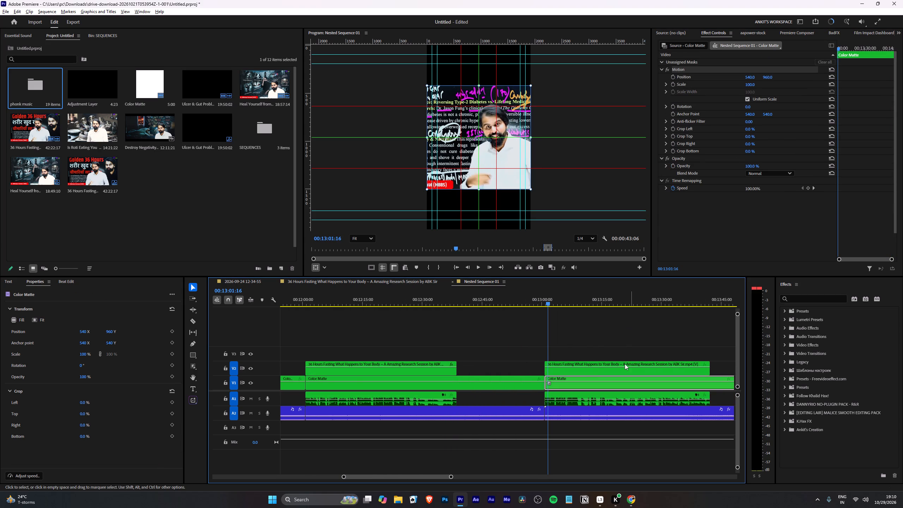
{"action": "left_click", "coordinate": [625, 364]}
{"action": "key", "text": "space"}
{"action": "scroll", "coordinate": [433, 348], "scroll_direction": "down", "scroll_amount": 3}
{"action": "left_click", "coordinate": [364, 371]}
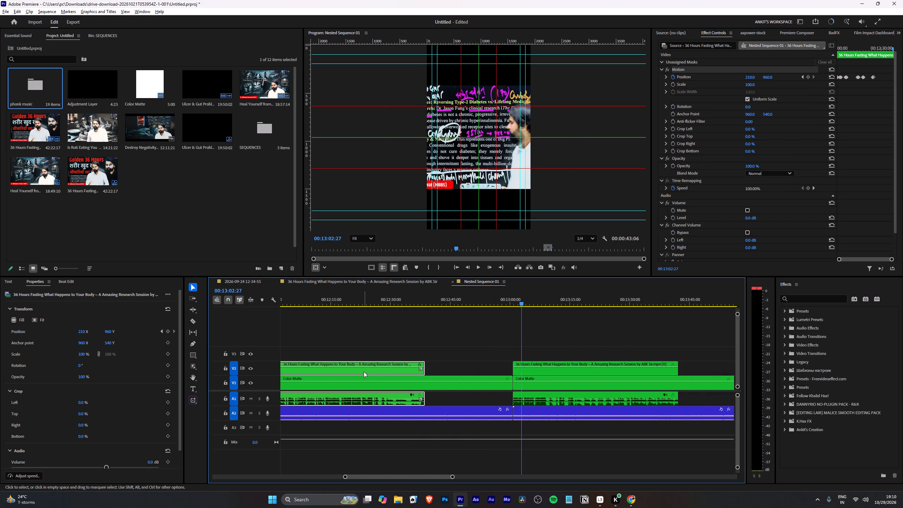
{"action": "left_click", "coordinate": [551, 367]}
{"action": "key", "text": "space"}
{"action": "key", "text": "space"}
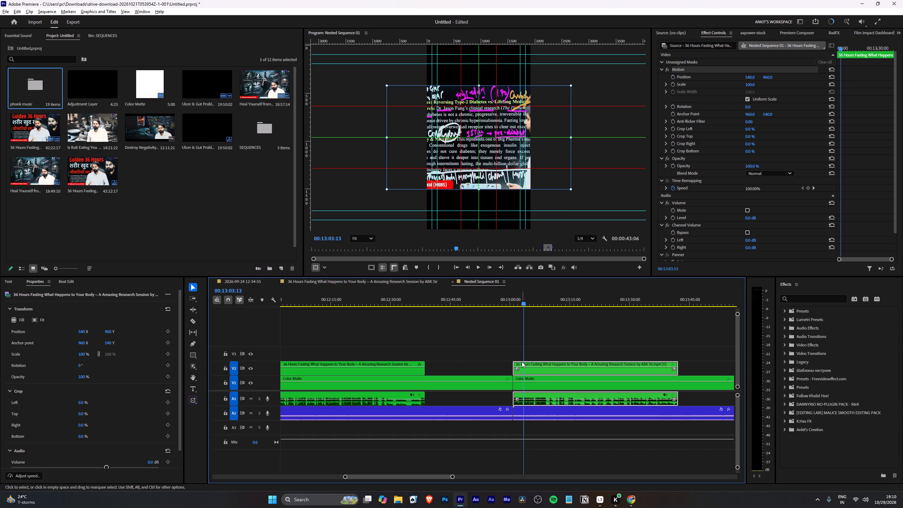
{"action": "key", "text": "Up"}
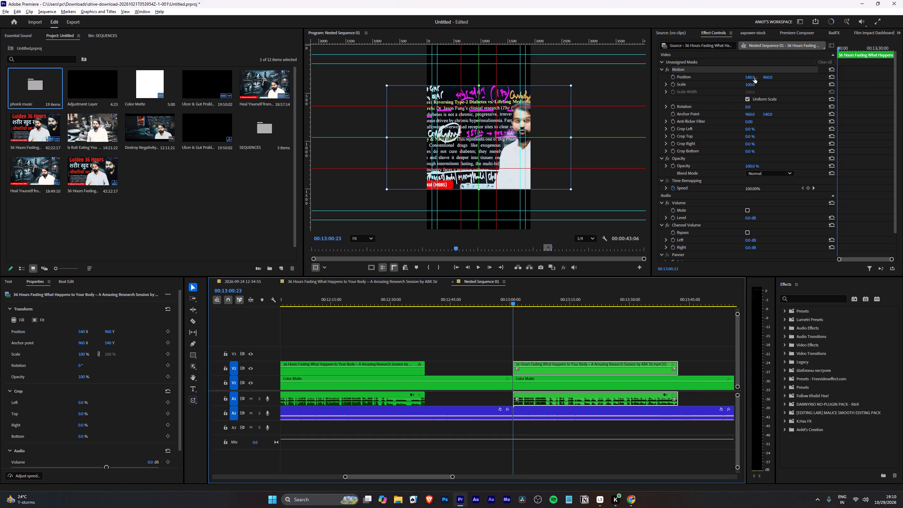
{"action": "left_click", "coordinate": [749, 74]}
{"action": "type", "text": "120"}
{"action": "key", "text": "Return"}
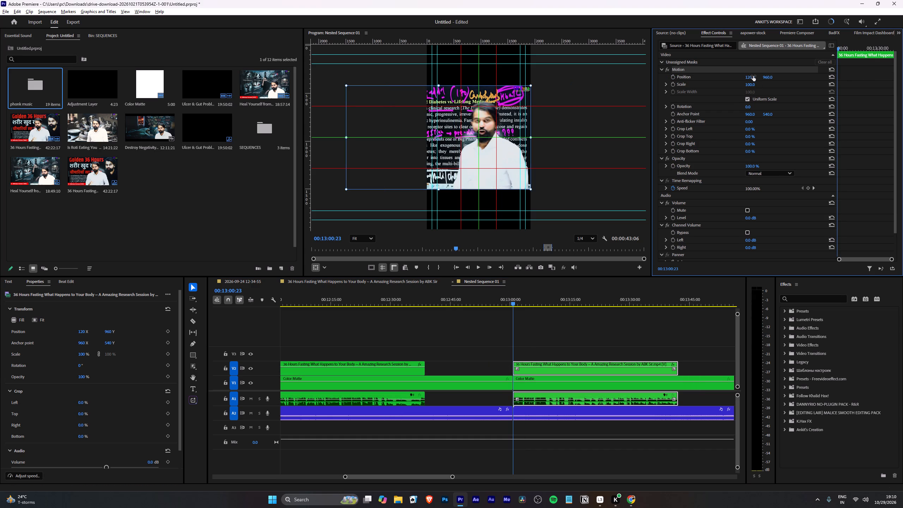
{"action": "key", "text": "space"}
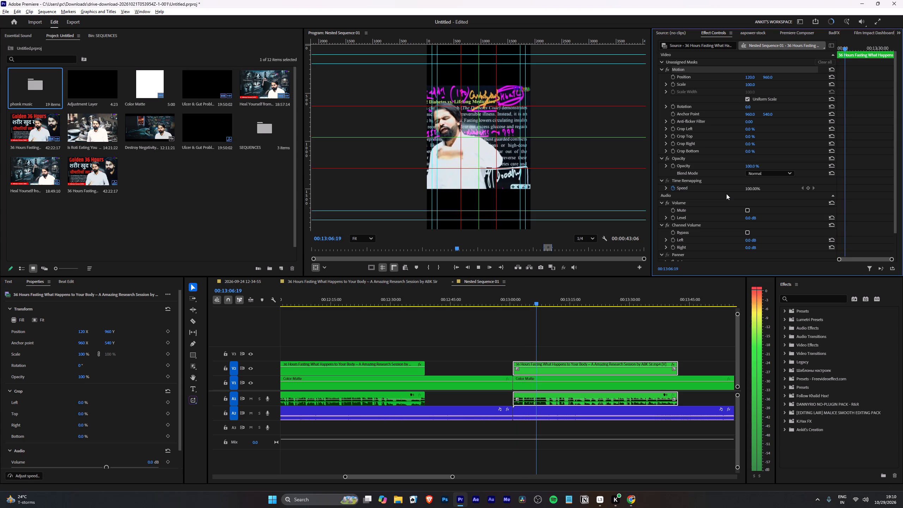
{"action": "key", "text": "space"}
Examine the speaker's framing at 00:13:06:21 in the enlarged program monitor and restore the normal layout at Fit zoom.
{"action": "key", "text": "grave"}
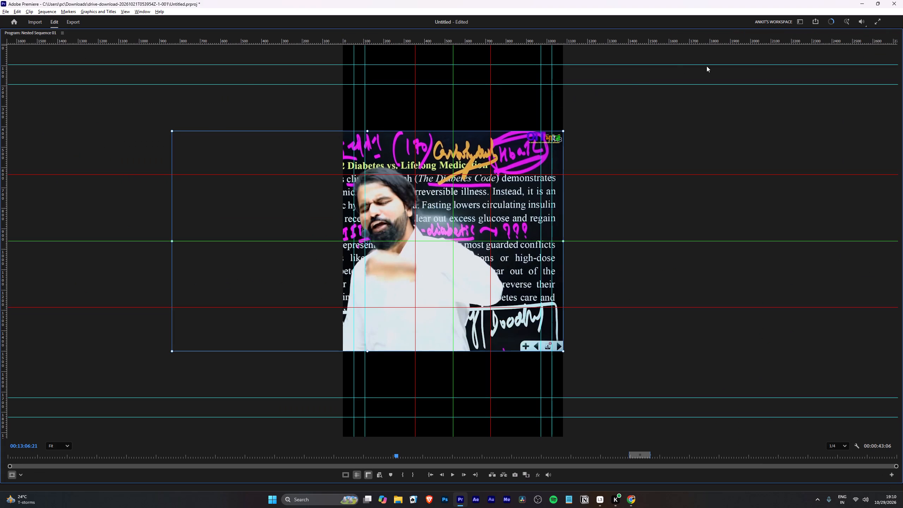
{"action": "double_click", "coordinate": [276, 193]}
{"action": "double_click", "coordinate": [399, 200]}
{"action": "scroll", "coordinate": [399, 200], "scroll_direction": "down", "scroll_amount": 20}
{"action": "scroll", "coordinate": [399, 200], "scroll_direction": "down", "scroll_amount": 5}
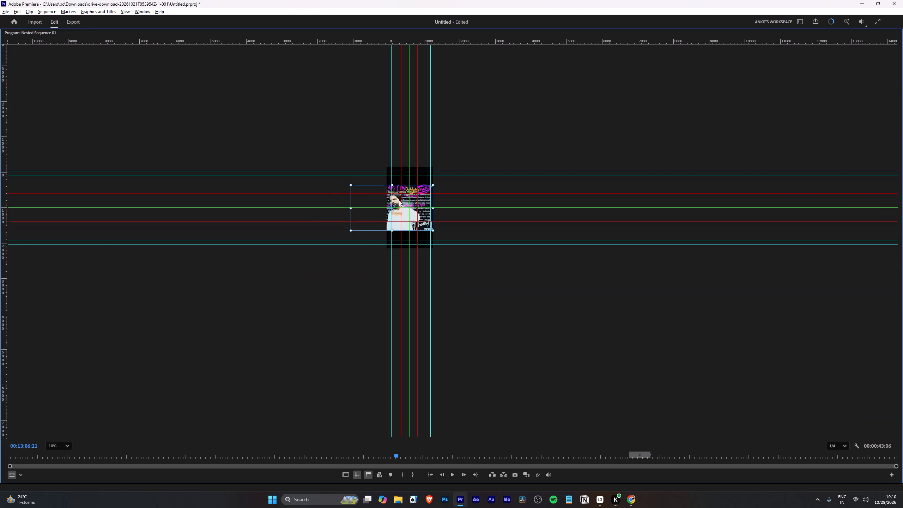
{"action": "scroll", "coordinate": [399, 200], "scroll_direction": "down", "scroll_amount": 11}
{"action": "scroll", "coordinate": [399, 200], "scroll_direction": "up", "scroll_amount": 4}
{"action": "scroll", "coordinate": [399, 200], "scroll_direction": "down", "scroll_amount": 4}
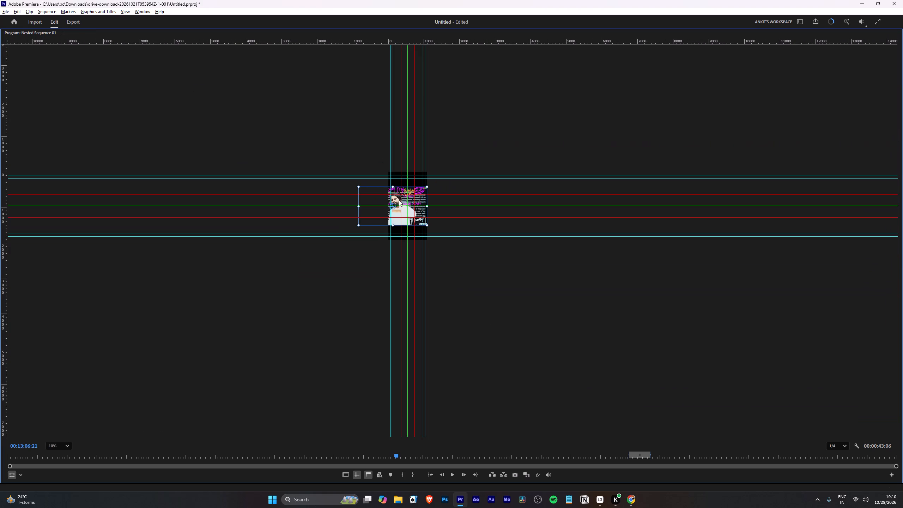
{"action": "key", "text": "1"}
{"action": "key", "text": "Escape"}
{"action": "key", "text": "grave"}
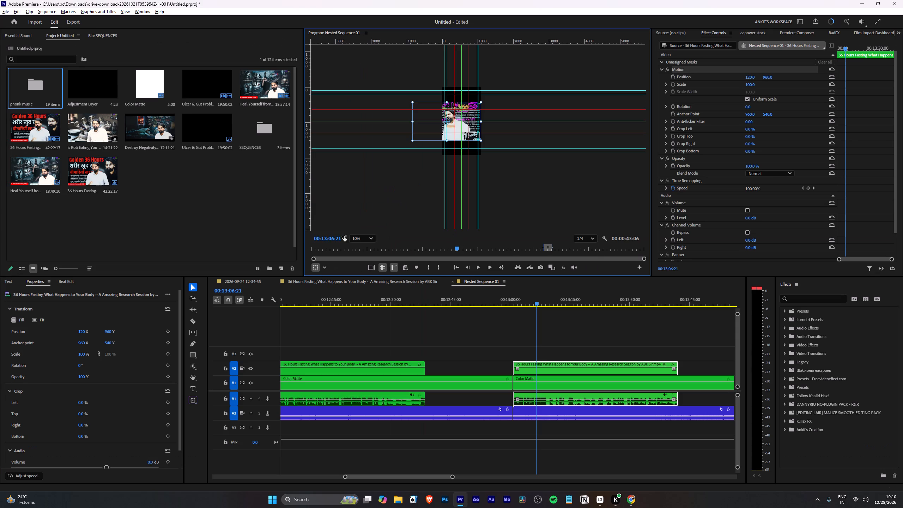
{"action": "left_click", "coordinate": [359, 241]}
{"action": "left_click", "coordinate": [361, 253]}
Set the clip's horizontal Position to 298 at 00:13:08:11 and replay from near the clip's start to check the framing.
{"action": "key", "text": "space"}
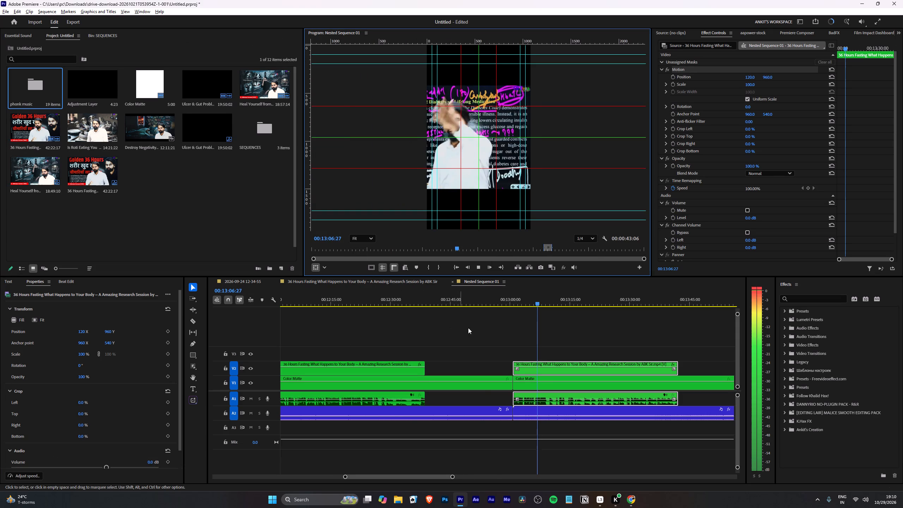
{"action": "scroll", "coordinate": [481, 332], "scroll_direction": "down", "scroll_amount": 8}
{"action": "key", "text": "space"}
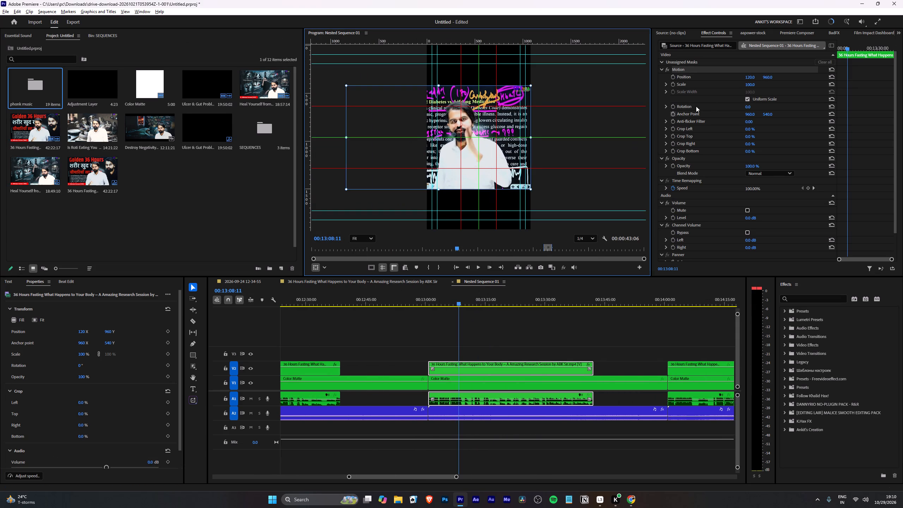
{"action": "left_click_drag", "start_coordinate": [750, 79], "coordinate": [805, 62]}
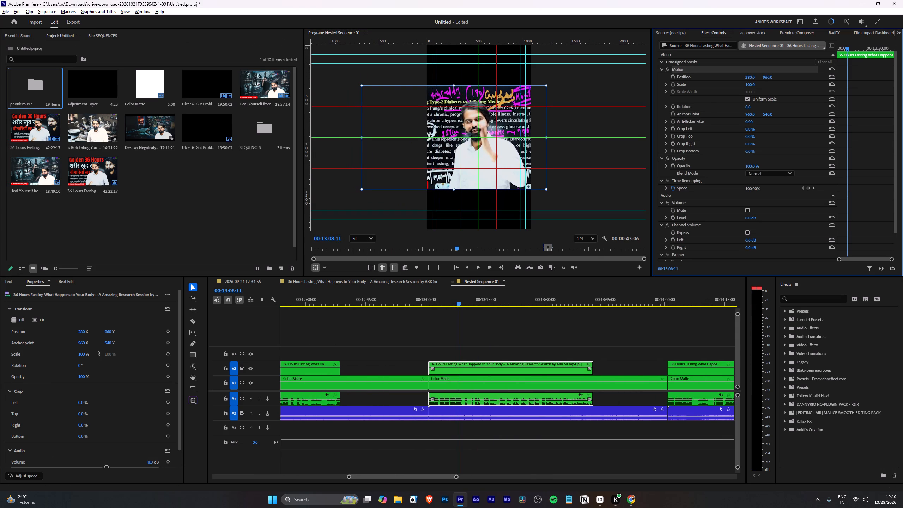
{"action": "left_click_drag", "start_coordinate": [805, 62], "coordinate": [812, 60]}
{"action": "left_click_drag", "start_coordinate": [448, 302], "coordinate": [432, 307]}
{"action": "key", "text": "space"}
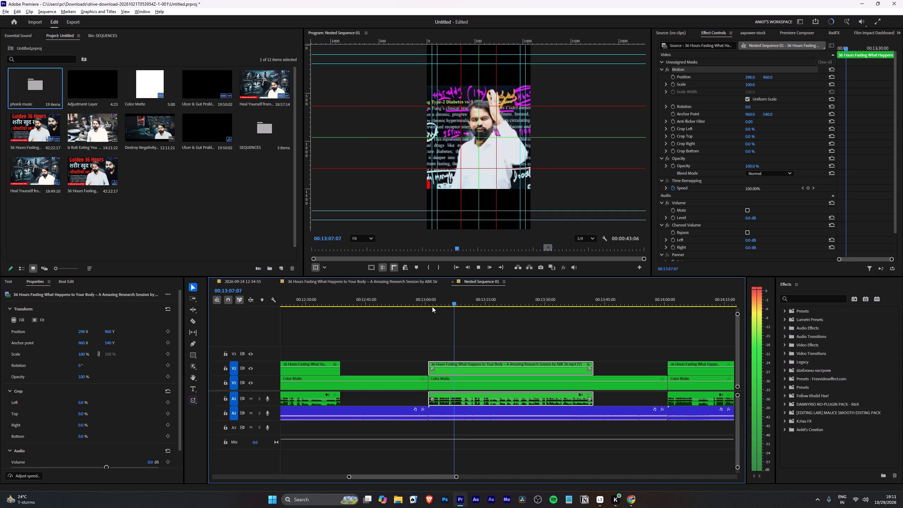
Enable Position keyframing on the clip at 00:13:02:22, and set its horizontal Position to 120 at 00:13:03:13.
{"action": "left_click", "coordinate": [429, 302]}
{"action": "key", "text": "space"}
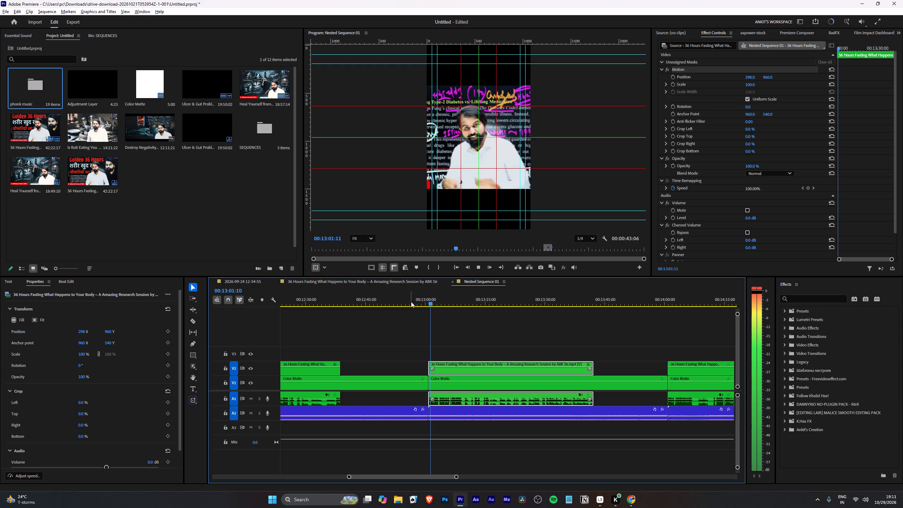
{"action": "key", "text": "space"}
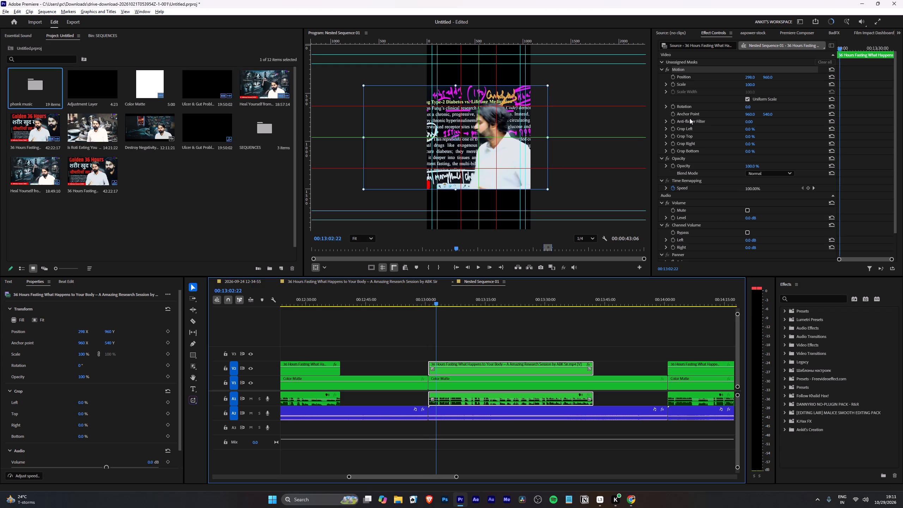
{"action": "left_click", "coordinate": [674, 77]}
{"action": "key", "text": "space"}
{"action": "key", "text": "space"}
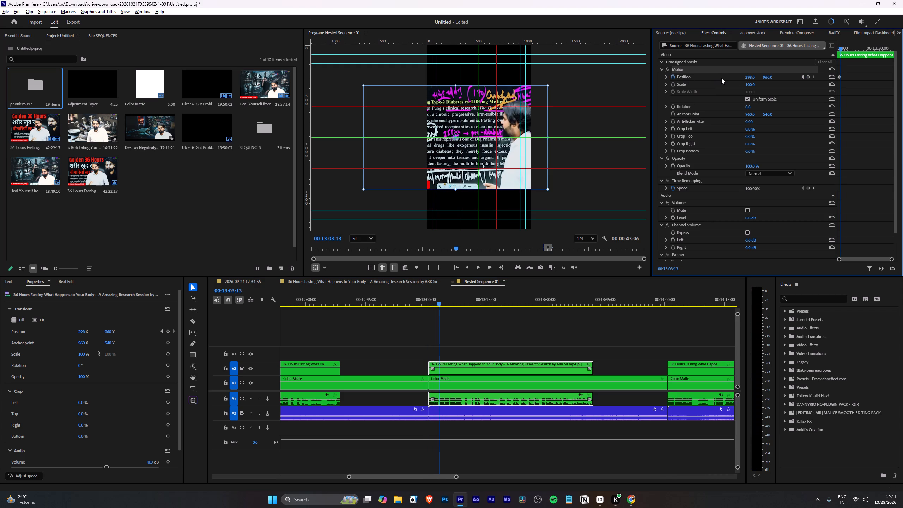
{"action": "left_click_drag", "start_coordinate": [750, 77], "coordinate": [697, 91]}
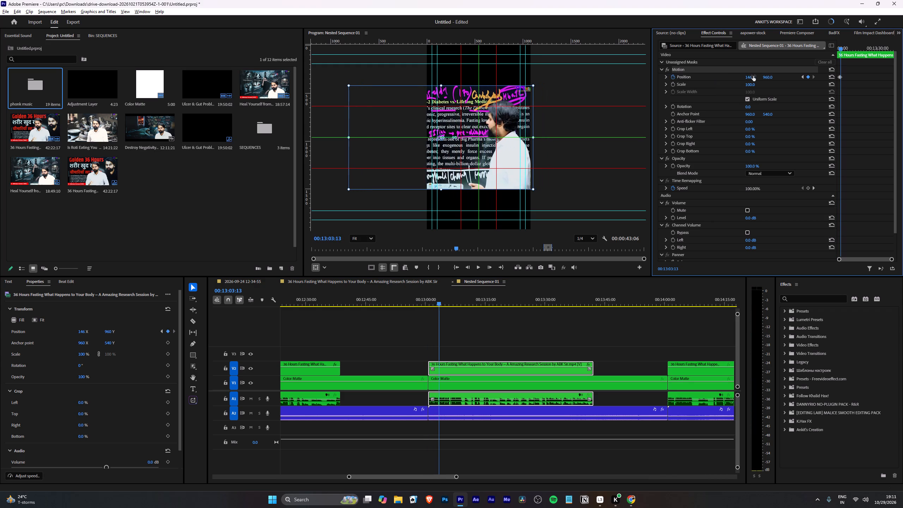
{"action": "left_click", "coordinate": [753, 76]}
{"action": "type", "text": "120"}
{"action": "key", "text": "Return"}
Add a holding Position keyframe at 00:13:05:17, set the horizontal Position to 398 at 00:13:06:14, and play on to check the framing.
{"action": "key", "text": "space"}
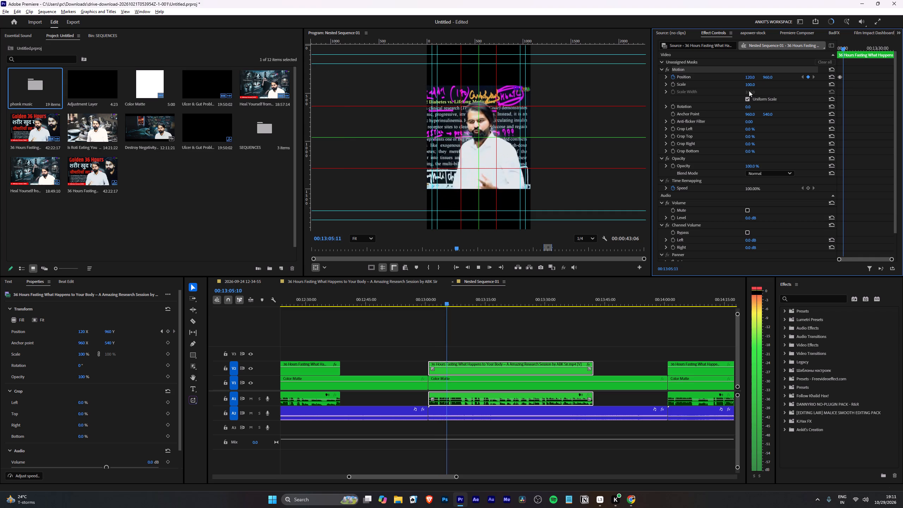
{"action": "key", "text": "space"}
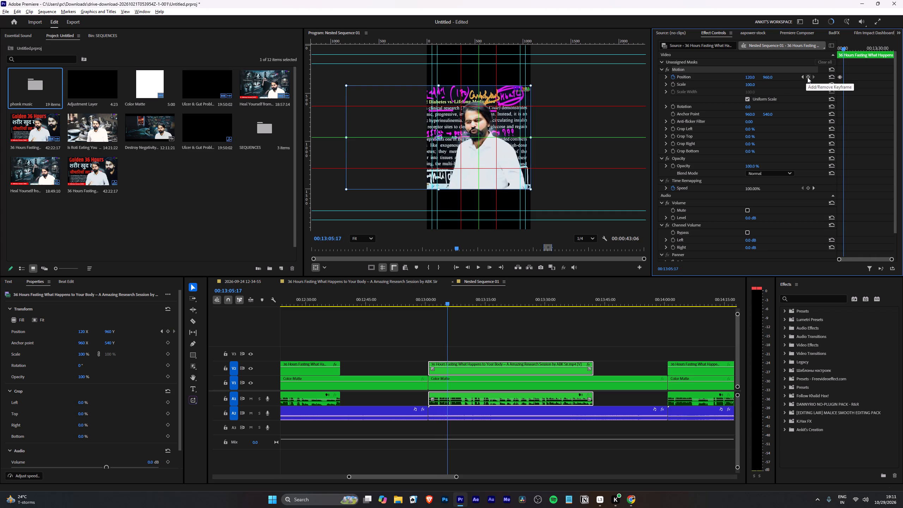
{"action": "left_click", "coordinate": [807, 77]}
{"action": "key", "text": "space"}
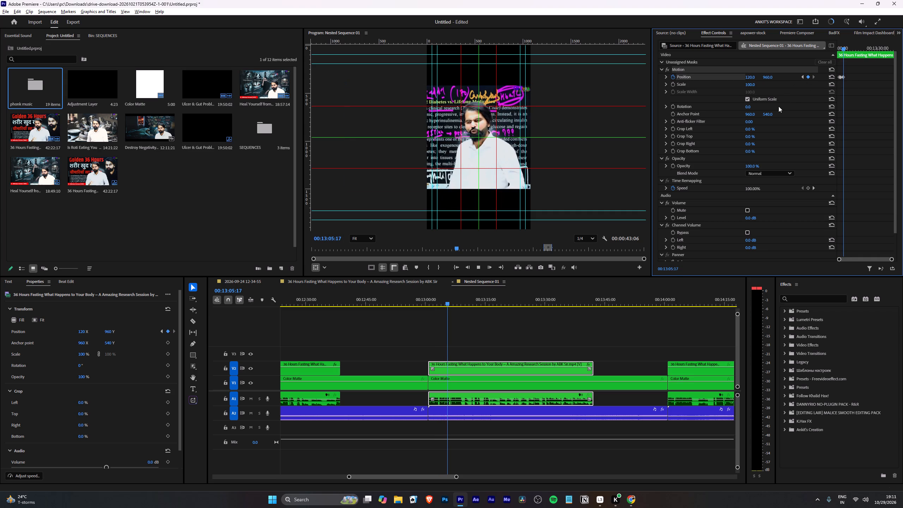
{"action": "key", "text": "space"}
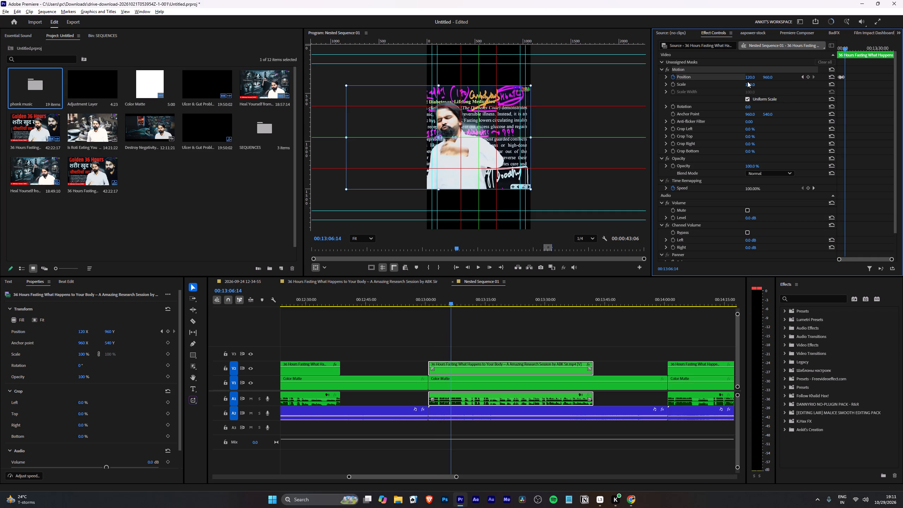
{"action": "left_click_drag", "start_coordinate": [748, 77], "coordinate": [845, 58]}
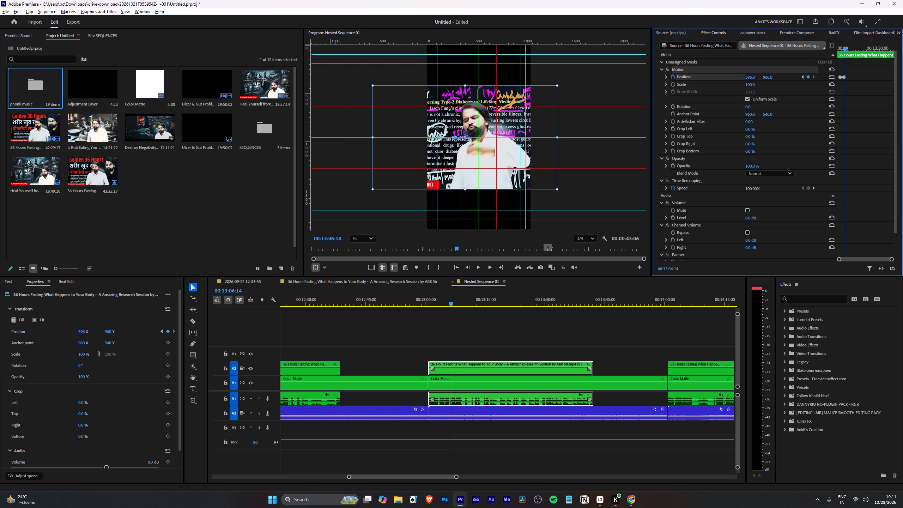
{"action": "left_click_drag", "start_coordinate": [845, 58], "coordinate": [846, 58]}
{"action": "key", "text": "space"}
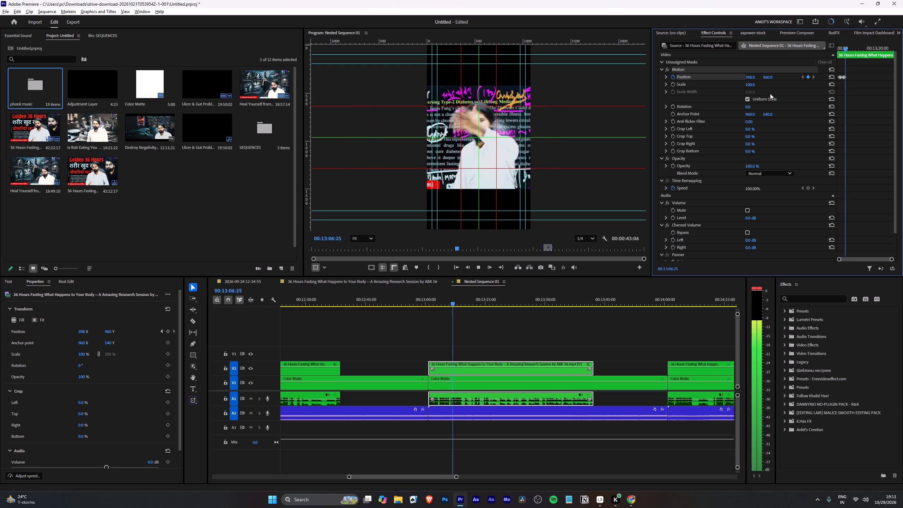
{"action": "key", "text": "space"}
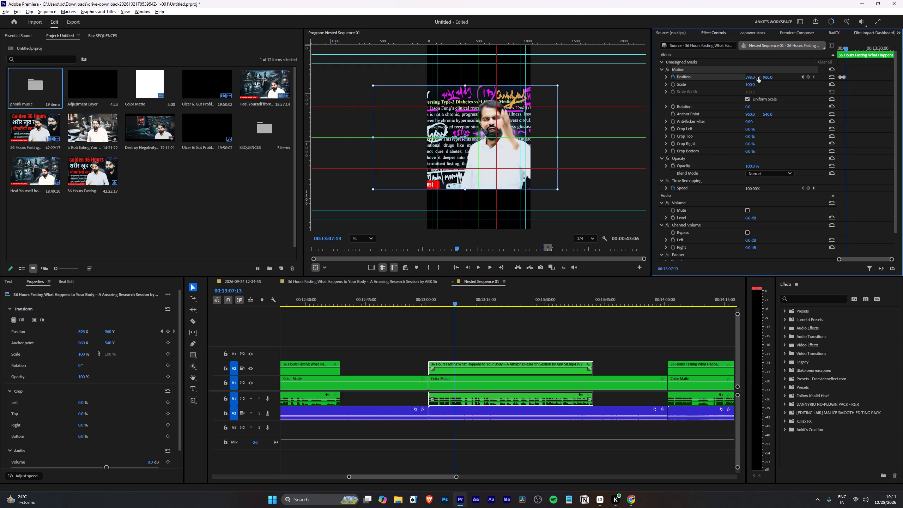
Change the horizontal Position of the keyframe at 00:13:06:14 to 282 and play the clip on to check the framing.
{"action": "left_click", "coordinate": [801, 77]}
{"action": "left_click_drag", "start_coordinate": [748, 78], "coordinate": [708, 84]}
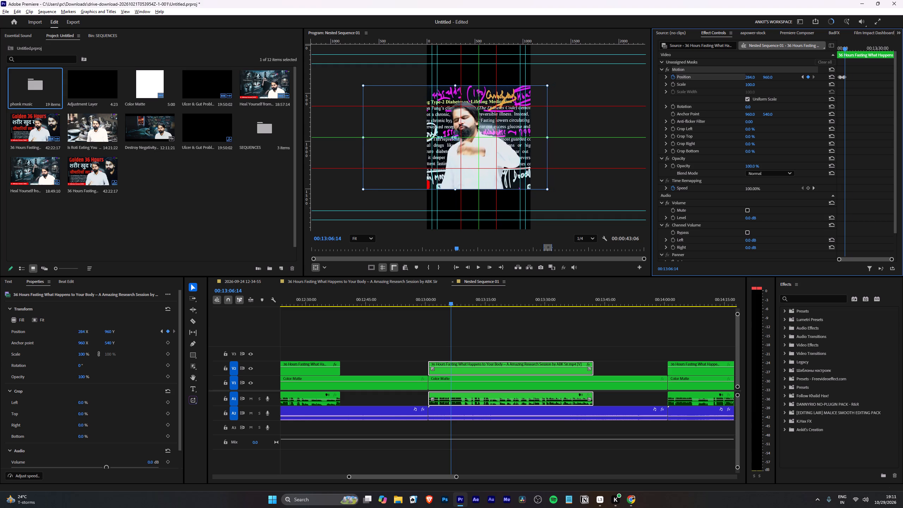
{"action": "left_click_drag", "start_coordinate": [708, 84], "coordinate": [707, 84]}
{"action": "key", "text": "space"}
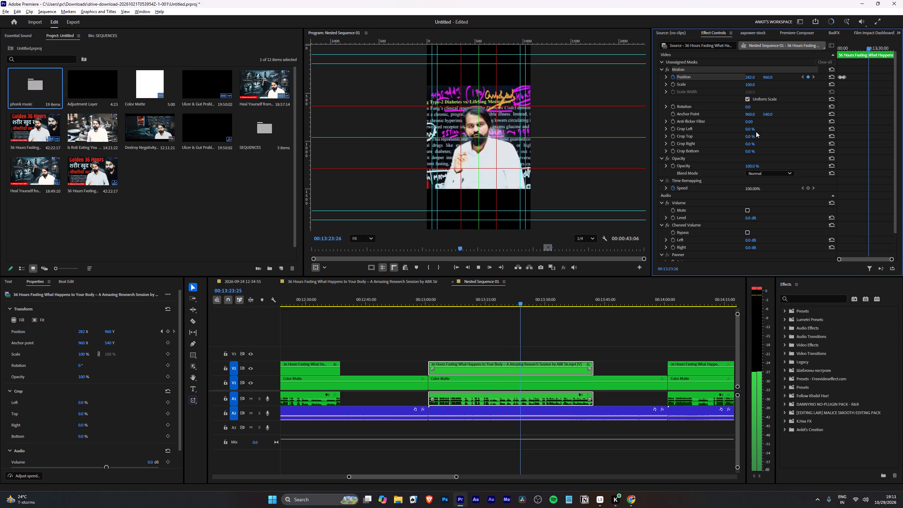
{"action": "key", "text": "space"}
Switch to Chrome, search Google for kitoflue, open the results for the corrected term keto flu, and return to Premiere Pro.
{"action": "left_click", "coordinate": [629, 499]}
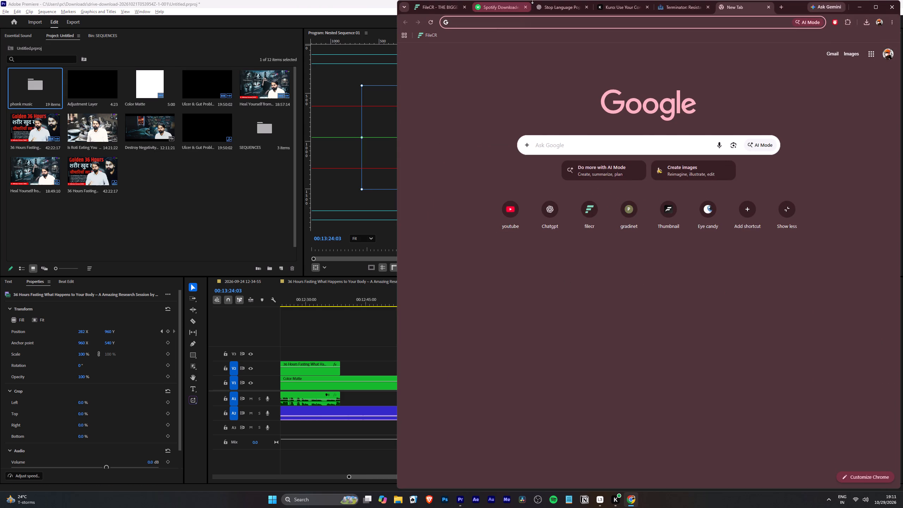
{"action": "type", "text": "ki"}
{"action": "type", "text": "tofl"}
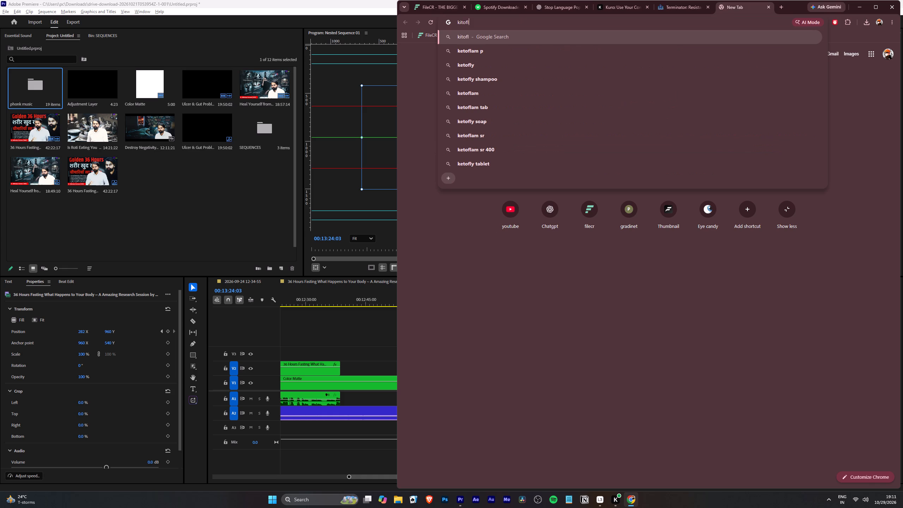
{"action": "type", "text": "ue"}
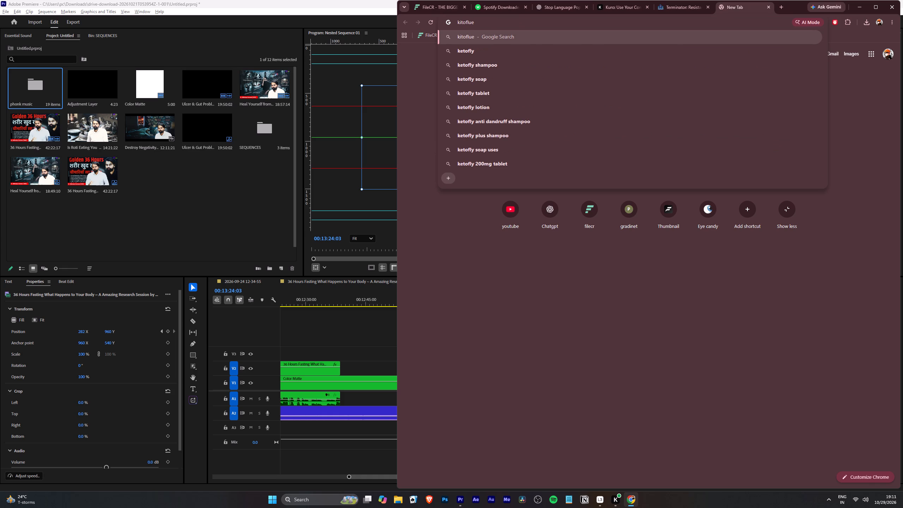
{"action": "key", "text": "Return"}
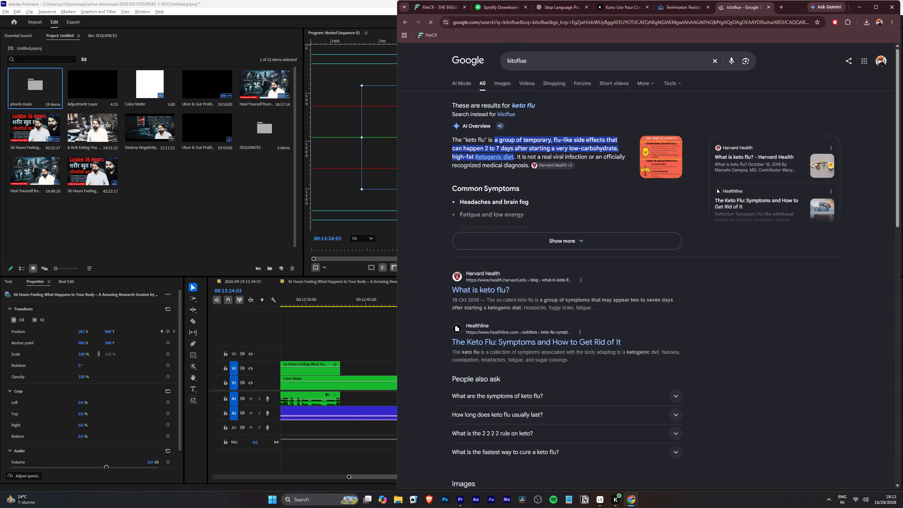
{"action": "left_click", "coordinate": [532, 104]}
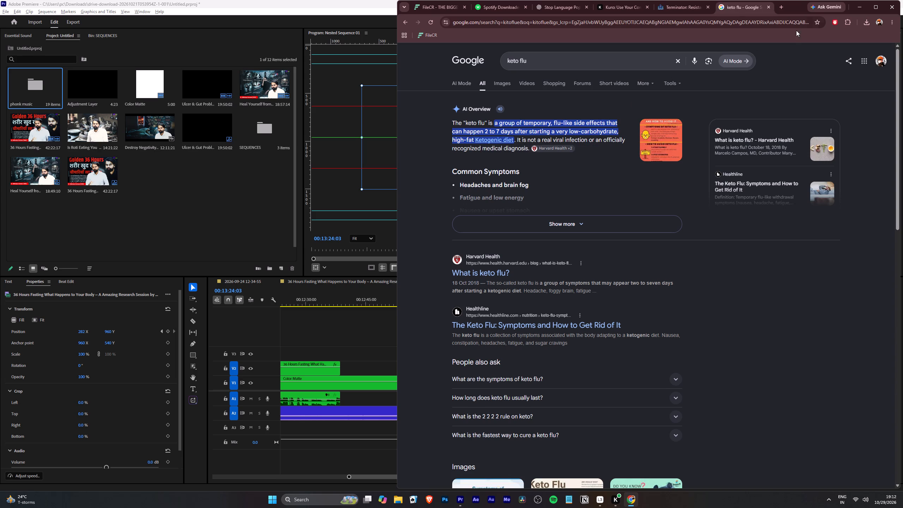
{"action": "left_click", "coordinate": [860, 9]}
Play the current clip on from 00:13:24:03 to its end to check the speaker's framing.
{"action": "key", "text": "space"}
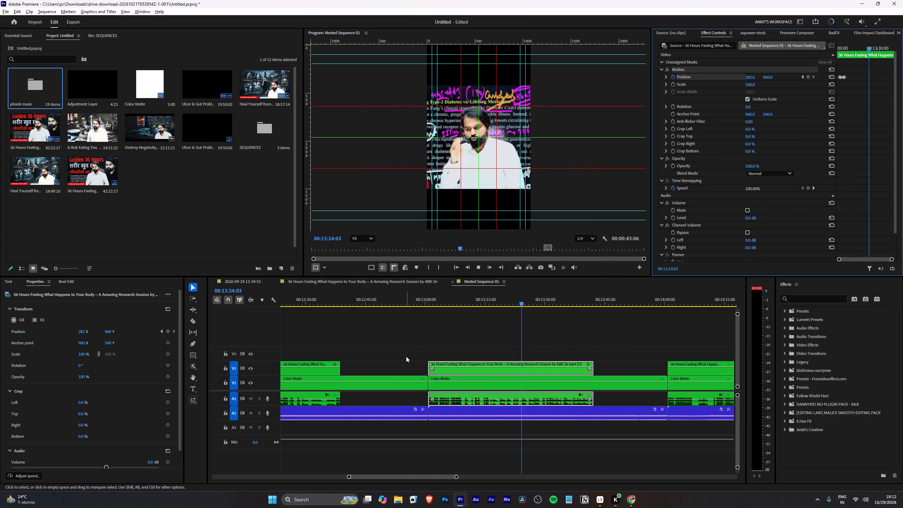
{"action": "scroll", "coordinate": [457, 370], "scroll_direction": "down", "scroll_amount": 4}
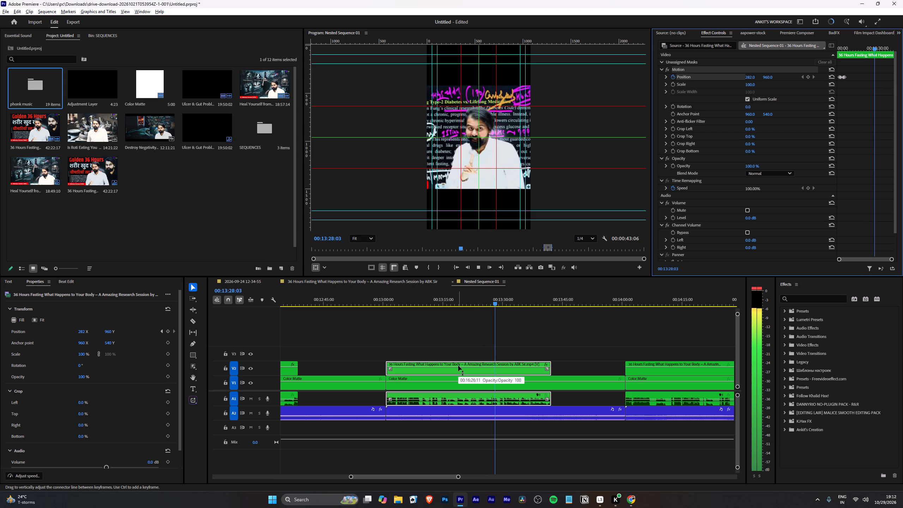
{"action": "scroll", "coordinate": [458, 365], "scroll_direction": "down", "scroll_amount": 3}
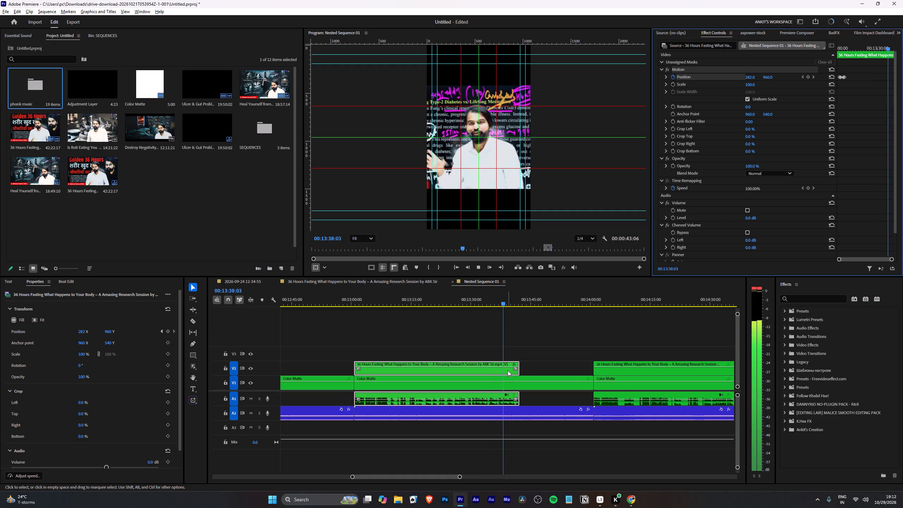
{"action": "scroll", "coordinate": [508, 370], "scroll_direction": "up", "scroll_amount": 4, "text": "alt"}
{"action": "scroll", "coordinate": [508, 370], "scroll_direction": "down", "scroll_amount": 5}
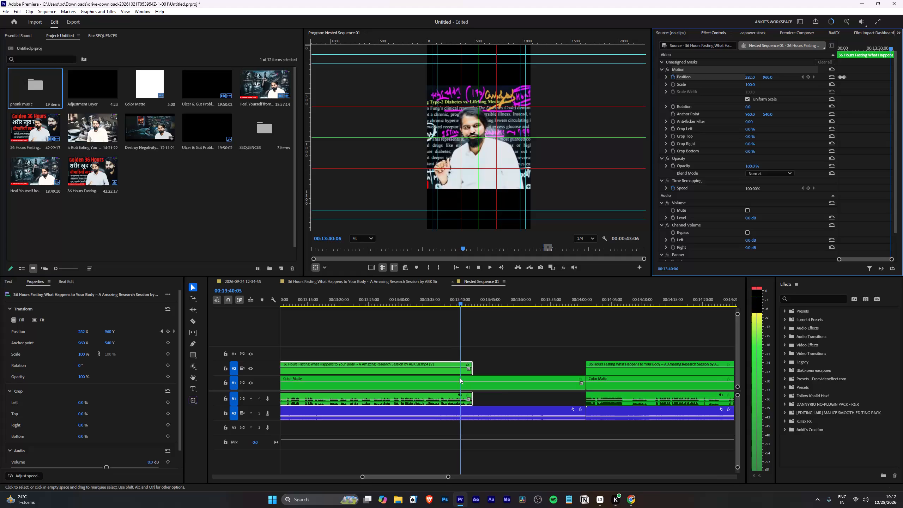
{"action": "scroll", "coordinate": [460, 377], "scroll_direction": "down", "scroll_amount": 5}
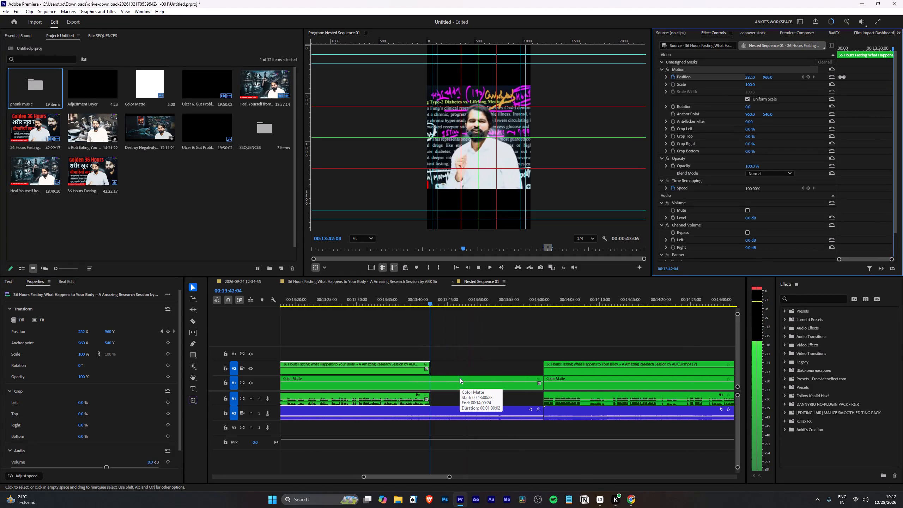
{"action": "scroll", "coordinate": [307, 394], "scroll_direction": "down", "scroll_amount": 4, "text": "alt"}
Set the horizontal Position of the clip starting around 00:14:00 to 120 and play on to 00:14:06:00 to check the framing.
{"action": "key", "text": "Down"}
{"action": "key", "text": "space"}
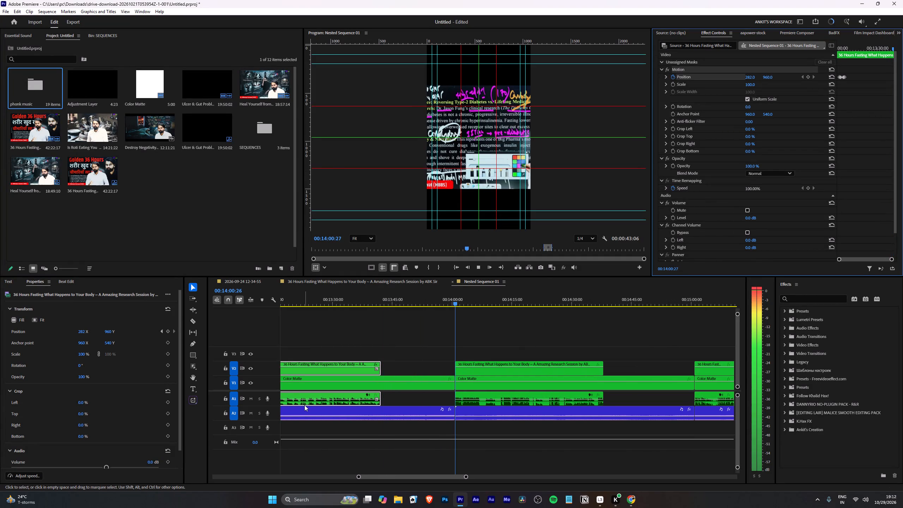
{"action": "key", "text": "space"}
{"action": "left_click", "coordinate": [515, 371]}
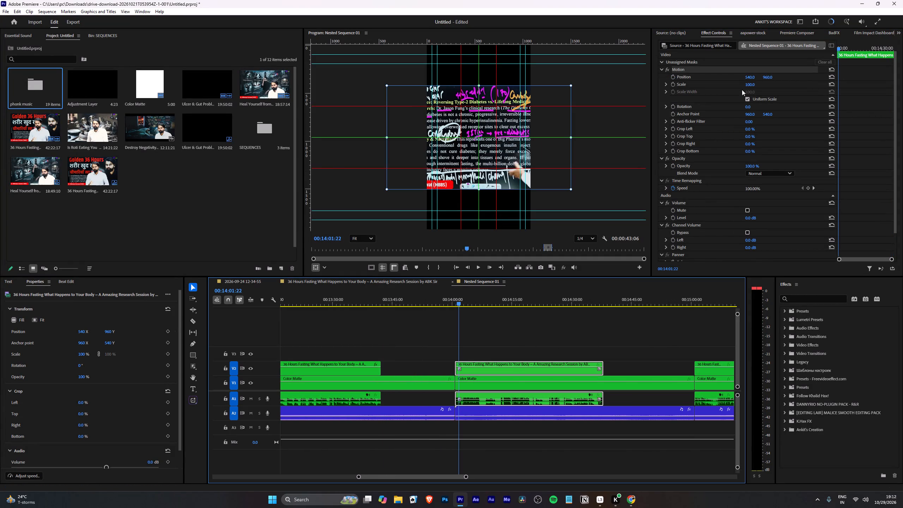
{"action": "left_click", "coordinate": [747, 81]}
{"action": "left_click", "coordinate": [745, 78]}
{"action": "type", "text": "120"}
{"action": "key", "text": "Return"}
{"action": "key", "text": "space"}
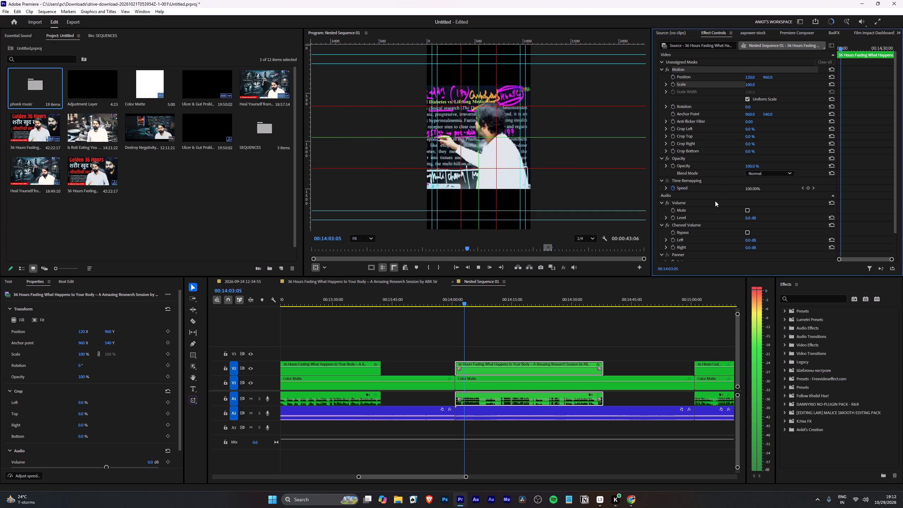
{"action": "key", "text": "space"}
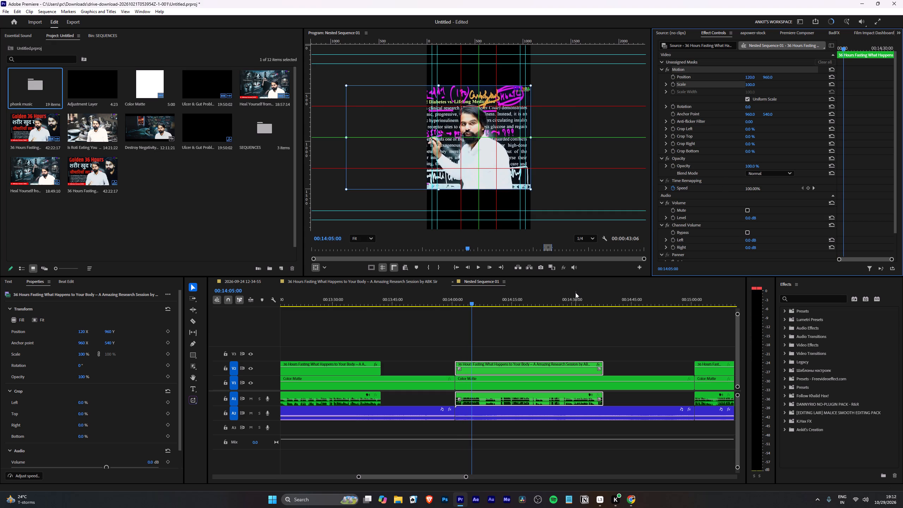
{"action": "key", "text": "space"}
{"action": "key", "text": "space"}
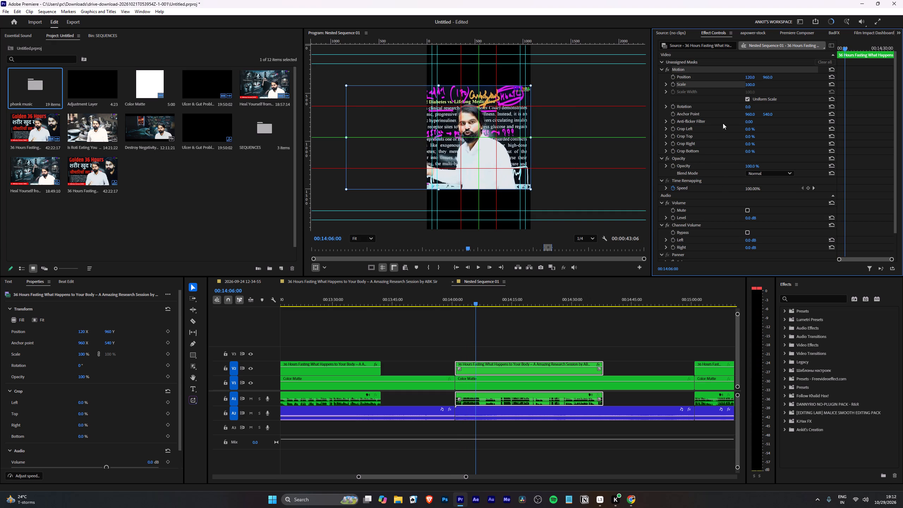
Enable Position keyframing on the clip at 00:14:03:28, and set its horizontal Position to 192 at 00:14:04:20.
{"action": "key", "text": "Left"}
{"action": "key", "text": "Left"}
{"action": "key", "text": "Left"}
{"action": "key", "text": "Left"}
{"action": "key", "text": "Left"}
{"action": "key", "text": "Left"}
{"action": "key", "text": "Left"}
{"action": "key", "text": "Left"}
{"action": "key", "text": "Left"}
{"action": "key", "text": "Left"}
{"action": "key", "text": "Left"}
{"action": "key", "text": "Left"}
{"action": "key", "text": "Left"}
{"action": "key", "text": "Left"}
{"action": "key", "text": "Left"}
{"action": "key", "text": "Left"}
{"action": "key", "text": "Left"}
{"action": "key", "text": "Left"}
{"action": "key", "text": "Left"}
{"action": "key", "text": "Left"}
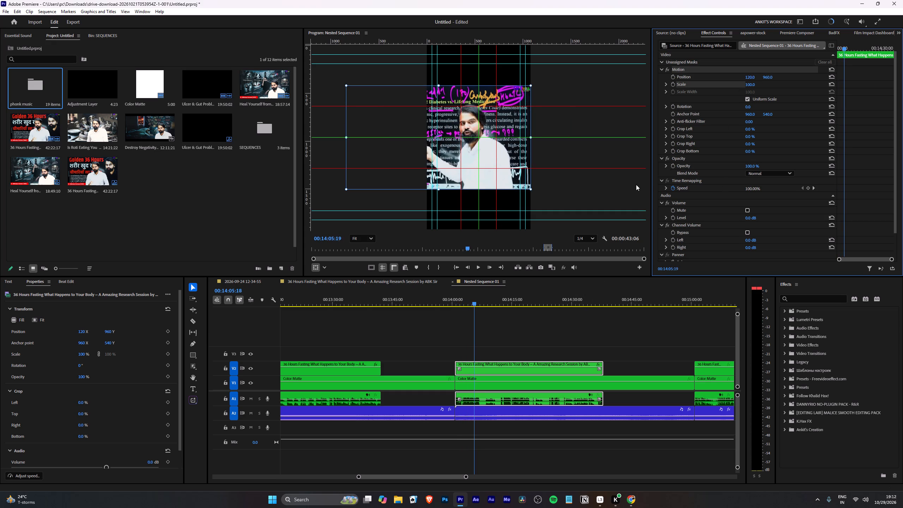
{"action": "key", "text": "Left"}
{"action": "key", "text": "Left"}
{"action": "key", "text": "Left"}
{"action": "key", "text": "Left"}
{"action": "key", "text": "Left"}
{"action": "key", "text": "Left"}
{"action": "key", "text": "Left"}
{"action": "key", "text": "Left"}
{"action": "key", "text": "Left"}
{"action": "key", "text": "Left"}
{"action": "key", "text": "Left"}
{"action": "key", "text": "Left"}
{"action": "key", "text": "Left"}
{"action": "key", "text": "Left"}
{"action": "key", "text": "Left"}
{"action": "key", "text": "Left"}
{"action": "key", "text": "Left"}
{"action": "key", "text": "Left"}
{"action": "key", "text": "Left"}
{"action": "key", "text": "Left"}
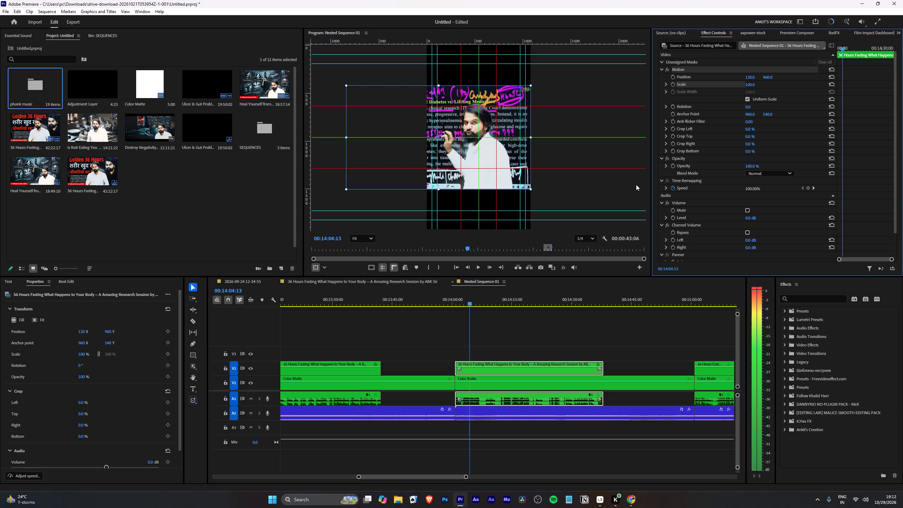
{"action": "key", "text": "Left"}
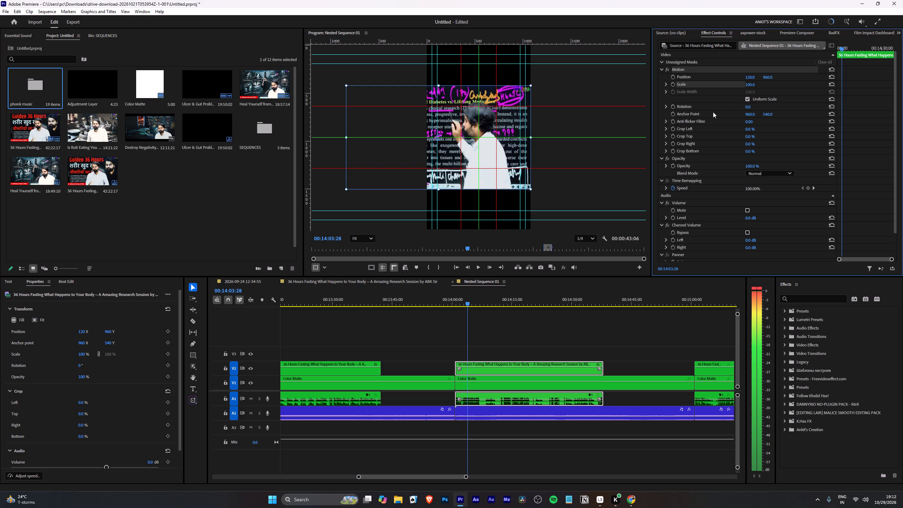
{"action": "left_click", "coordinate": [672, 74]}
{"action": "key", "text": "space"}
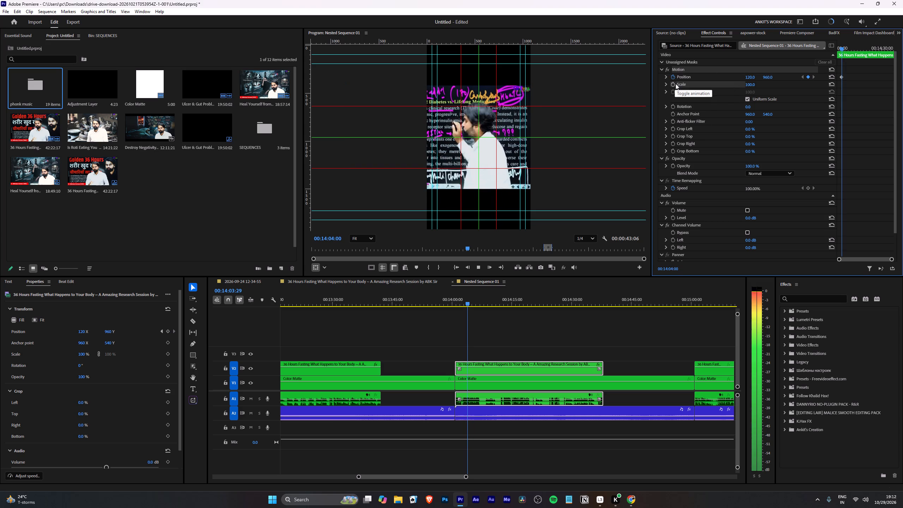
{"action": "key", "text": "space"}
{"action": "left_click_drag", "start_coordinate": [755, 77], "coordinate": [769, 79]}
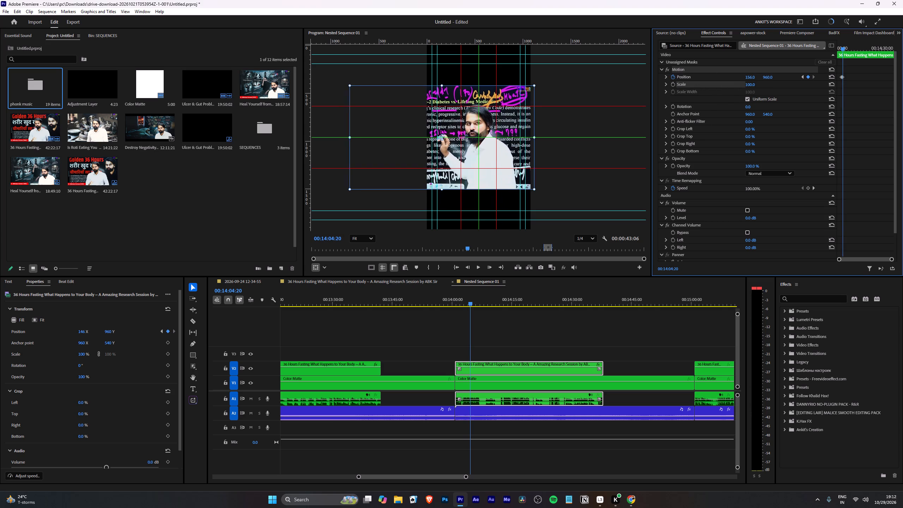
{"action": "left_click_drag", "start_coordinate": [769, 79], "coordinate": [781, 79]}
Add a holding Position keyframe at 00:14:06:19, and set the horizontal Position to 278 at 00:14:07:11.
{"action": "key", "text": "space"}
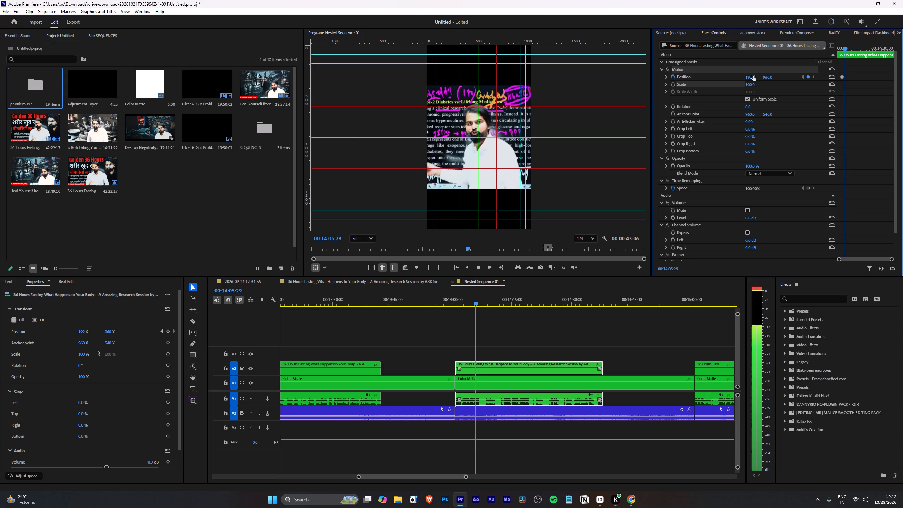
{"action": "key", "text": "space"}
{"action": "left_click", "coordinate": [808, 77]}
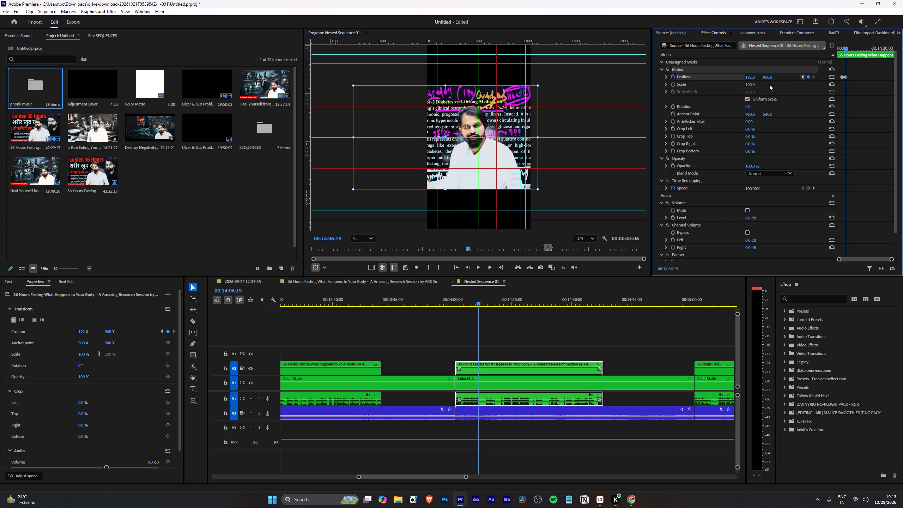
{"action": "key", "text": "space"}
{"action": "key", "text": "space"}
{"action": "left_click_drag", "start_coordinate": [748, 77], "coordinate": [783, 86]}
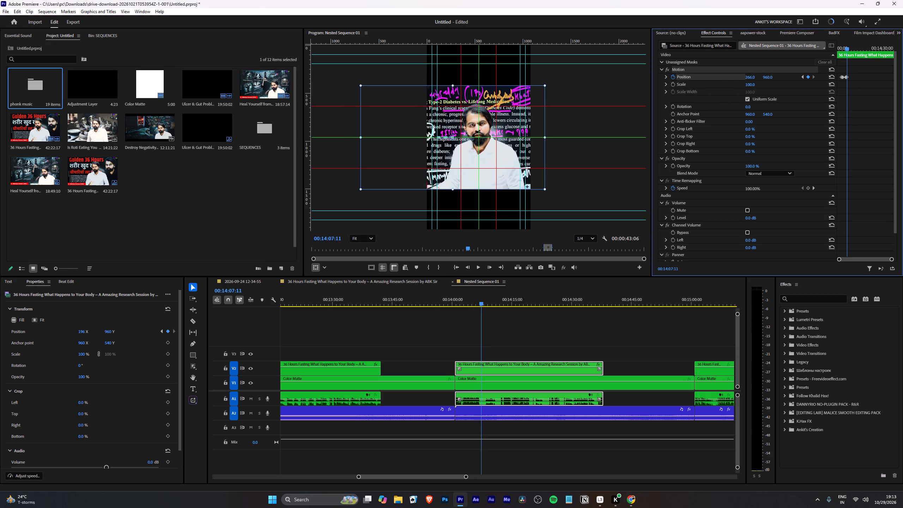
{"action": "left_click_drag", "start_coordinate": [783, 86], "coordinate": [786, 86]}
Play on to 00:14:13:27, add a holding Position keyframe there, and set the horizontal Position to 92 at 00:14:14:29.
{"action": "key", "text": "space"}
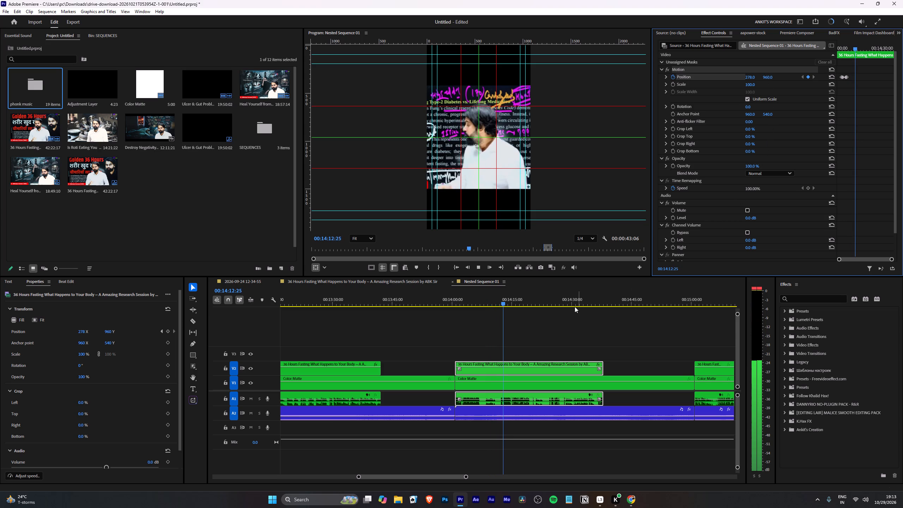
{"action": "key", "text": "space"}
{"action": "key", "text": "space"}
{"action": "key", "text": "space"}
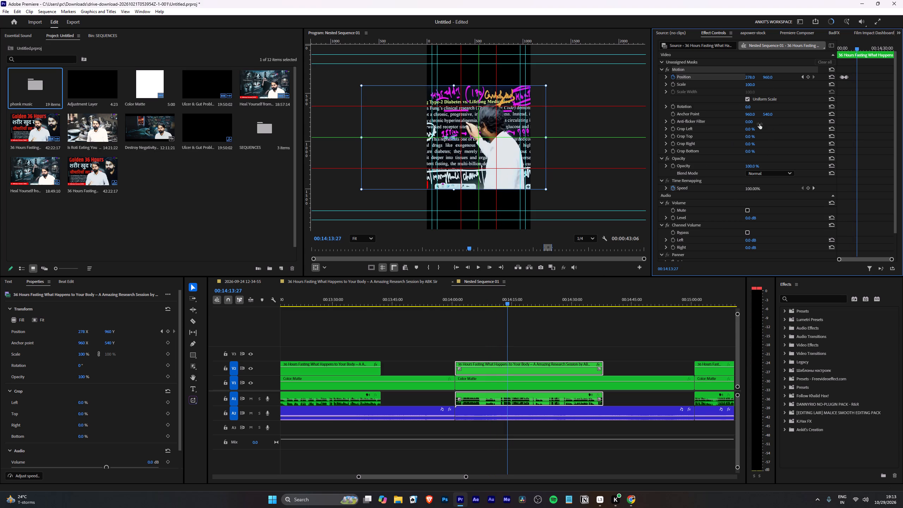
{"action": "left_click", "coordinate": [807, 76]}
{"action": "key", "text": "space"}
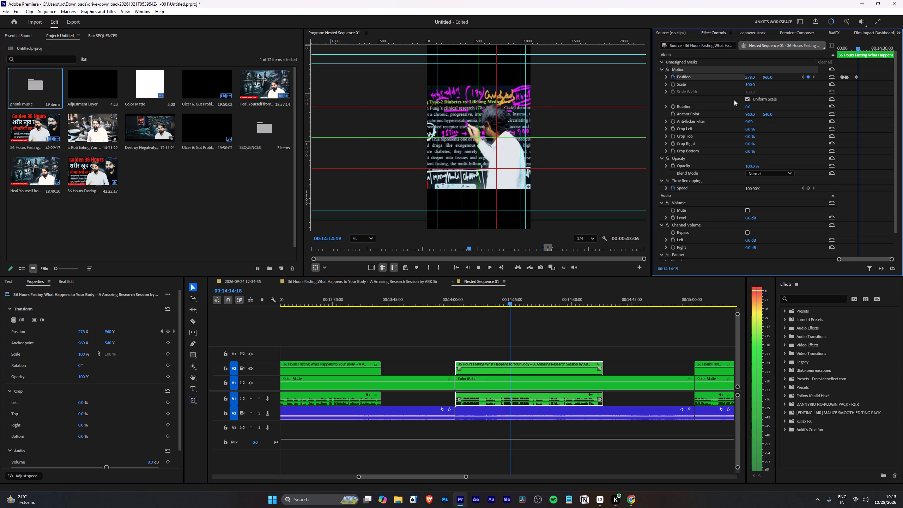
{"action": "key", "text": "space"}
{"action": "left_click_drag", "start_coordinate": [749, 74], "coordinate": [701, 95]}
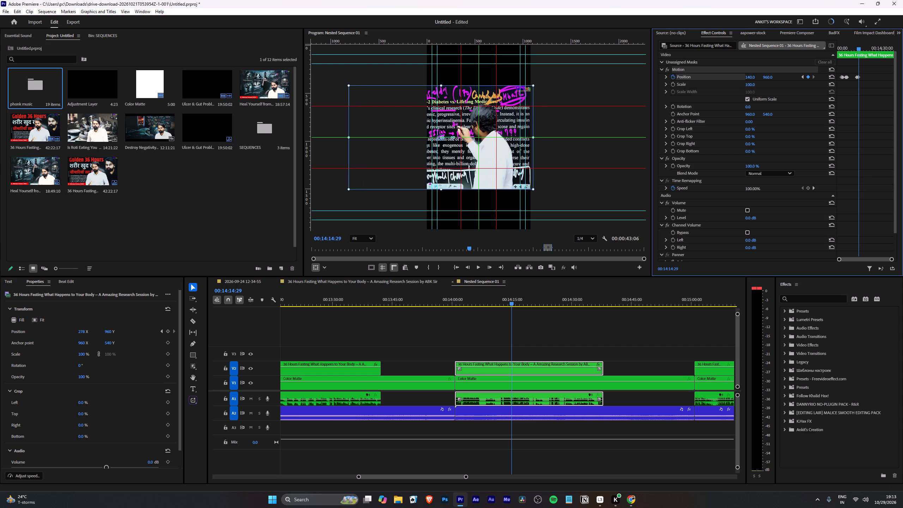
{"action": "left_click_drag", "start_coordinate": [701, 95], "coordinate": [684, 99]}
Change the horizontal Position of the keyframe at 00:14:14:29 to 120 and play the clip on to check the framing.
{"action": "key", "text": "space"}
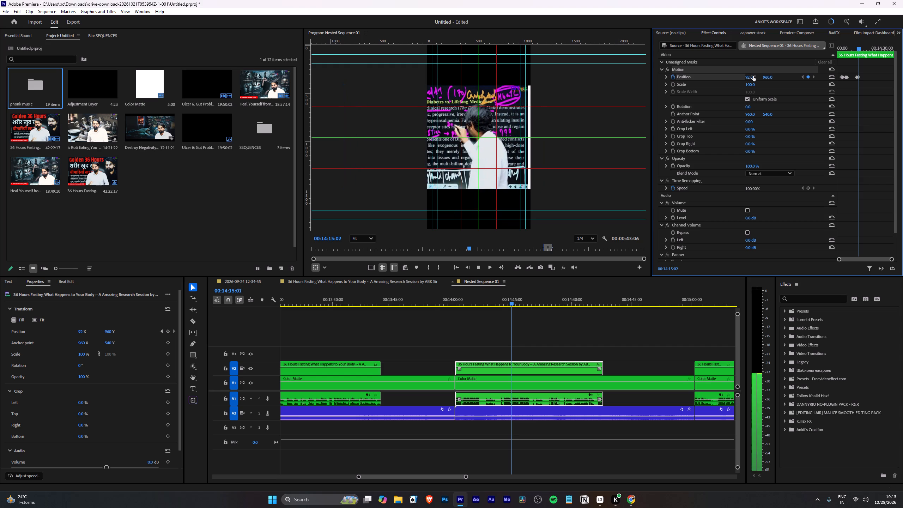
{"action": "key", "text": "space"}
{"action": "left_click", "coordinate": [803, 75]}
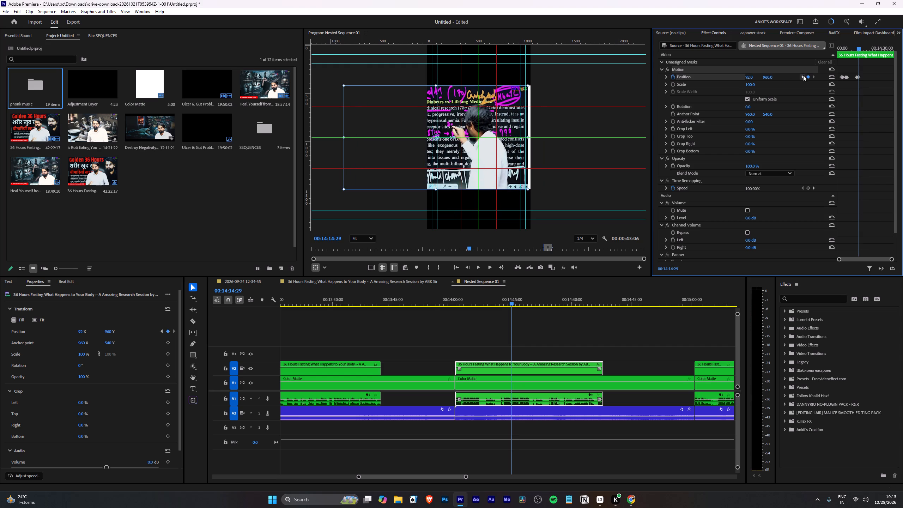
{"action": "left_click", "coordinate": [749, 77]}
{"action": "type", "text": "1320"}
{"action": "key", "text": "BackSpace"}
{"action": "key", "text": "BackSpace"}
{"action": "key", "text": "BackSpace"}
{"action": "type", "text": "20"}
{"action": "key", "text": "Return"}
{"action": "key", "text": "space"}
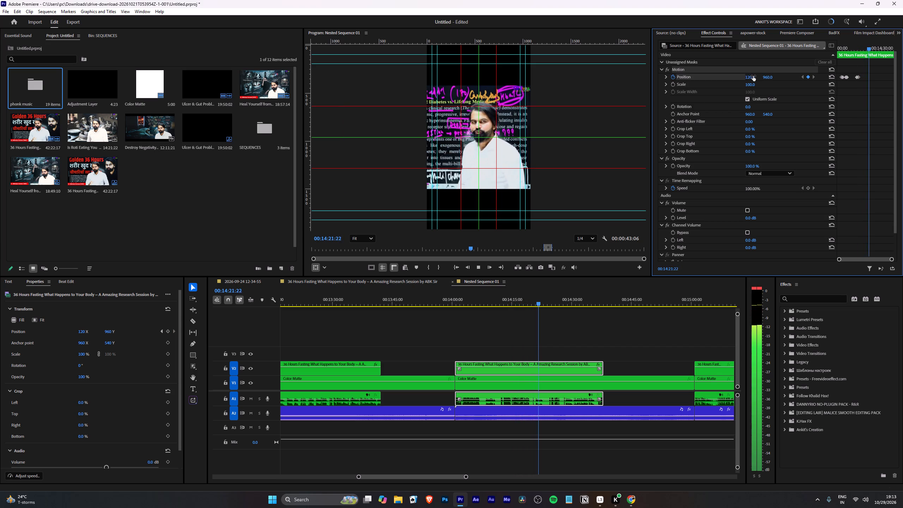
{"action": "scroll", "coordinate": [525, 352], "scroll_direction": "down", "scroll_amount": 2, "text": "alt"}
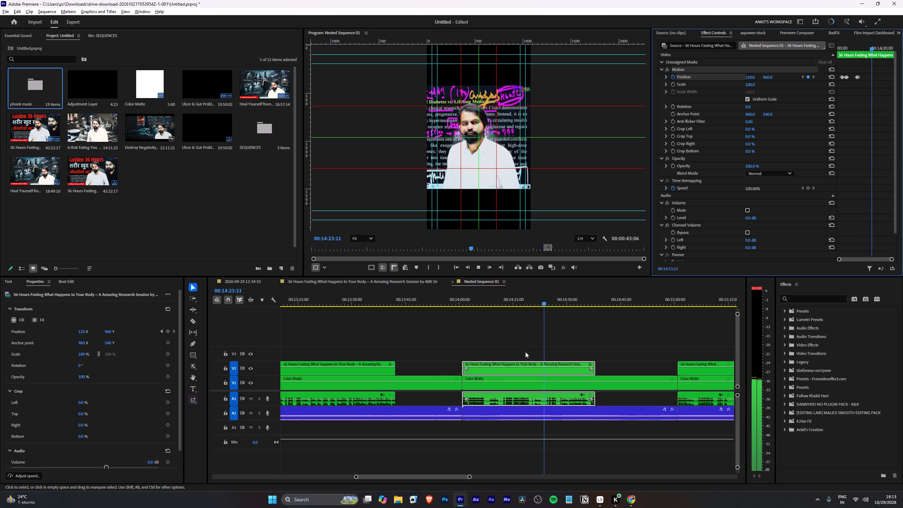
{"action": "scroll", "coordinate": [525, 352], "scroll_direction": "down", "scroll_amount": 20, "text": "alt"}
{"action": "scroll", "coordinate": [525, 352], "scroll_direction": "down", "scroll_amount": 3, "text": "alt"}
{"action": "scroll", "coordinate": [486, 366], "scroll_direction": "down", "scroll_amount": 5, "text": "alt"}
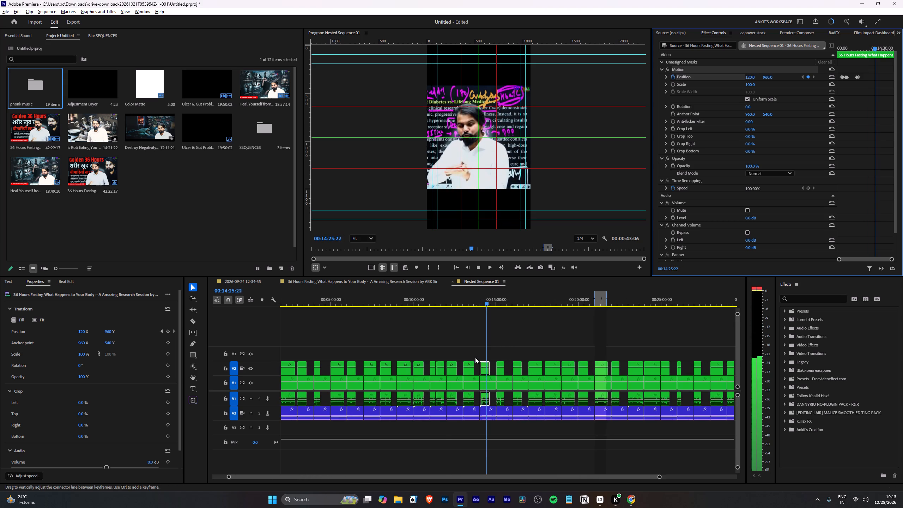
{"action": "scroll", "coordinate": [474, 357], "scroll_direction": "down", "scroll_amount": 4, "text": "alt"}
{"action": "scroll", "coordinate": [441, 357], "scroll_direction": "up", "scroll_amount": 9, "text": "alt"}
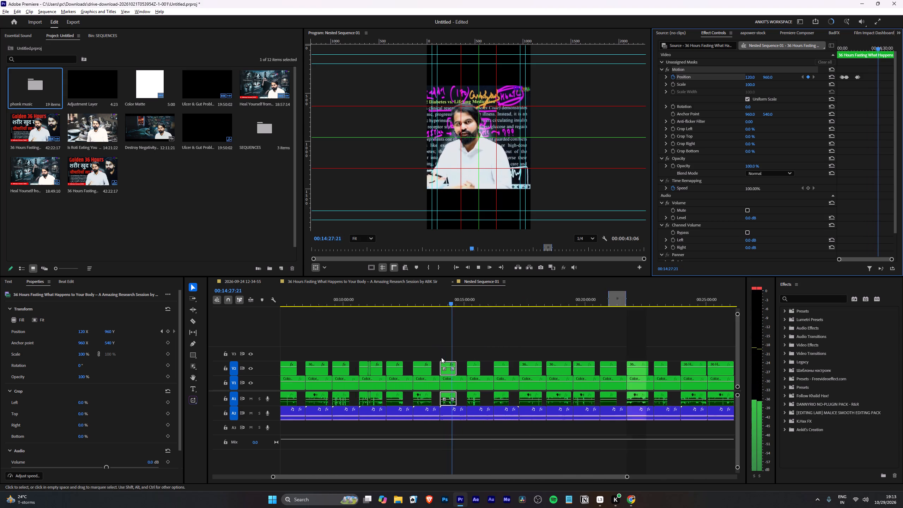
{"action": "scroll", "coordinate": [441, 357], "scroll_direction": "up", "scroll_amount": 10, "text": "alt"}
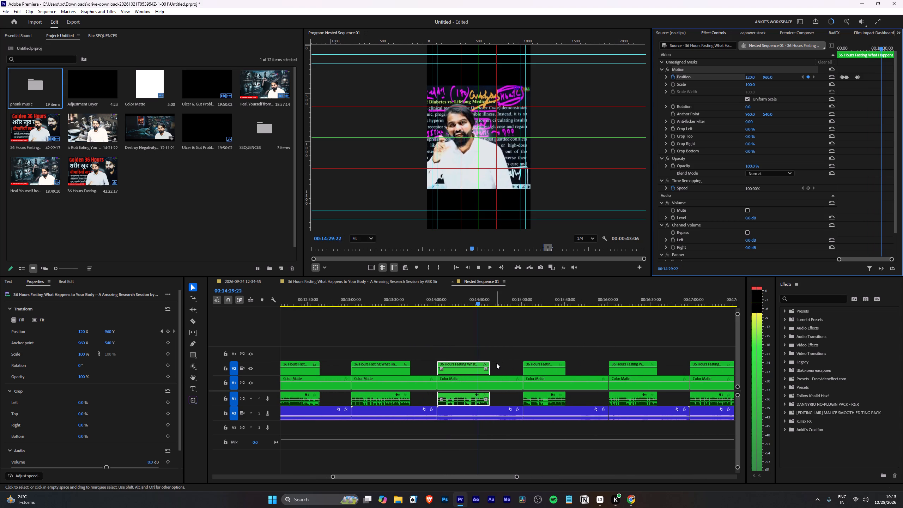
Replay the clip from about 00:14:18 and add a holding Position keyframe at 00:14:22:13.
{"action": "left_click", "coordinate": [463, 300]}
{"action": "key", "text": "space"}
{"action": "scroll", "coordinate": [462, 335], "scroll_direction": "up", "scroll_amount": 7, "text": "alt"}
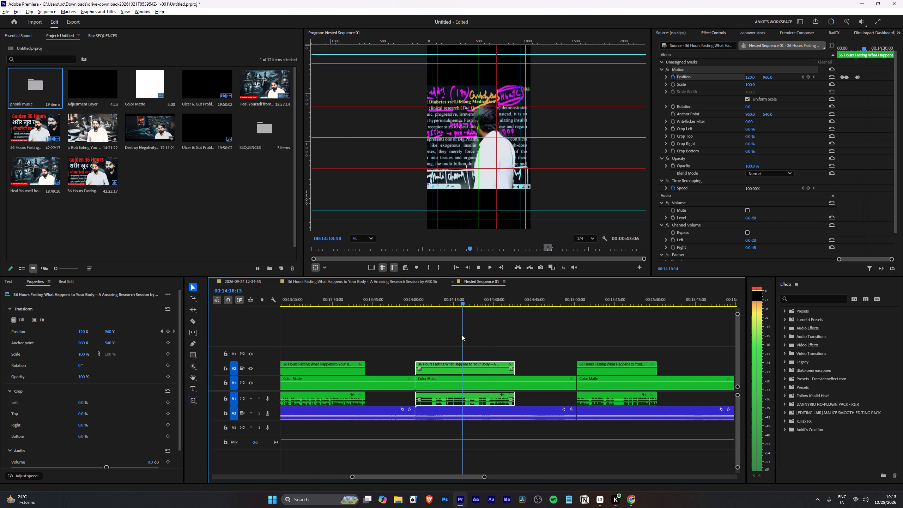
{"action": "scroll", "coordinate": [462, 335], "scroll_direction": "up", "scroll_amount": 1, "text": "alt"}
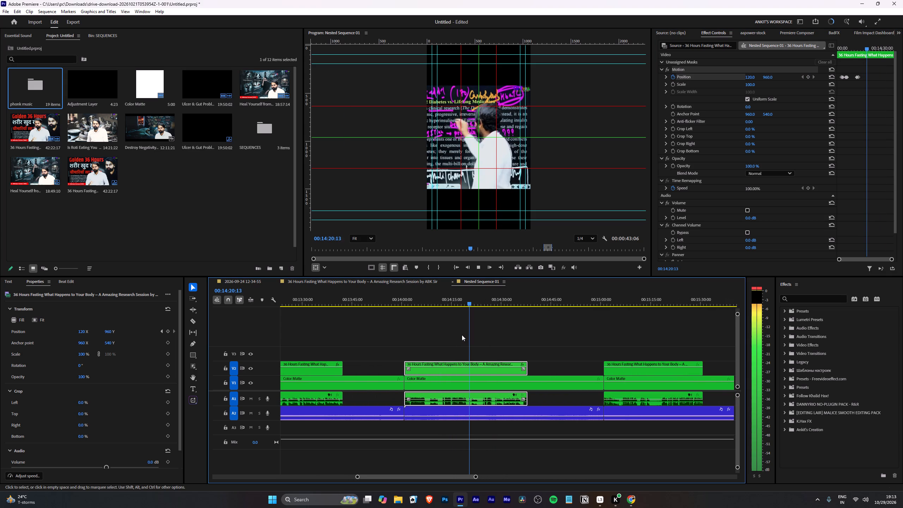
{"action": "key", "text": "space"}
{"action": "key", "text": "space"}
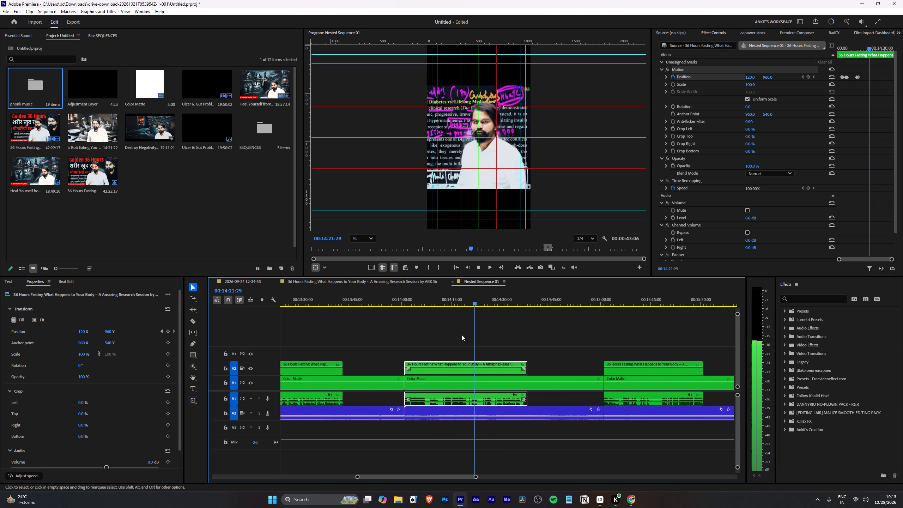
{"action": "key", "text": "space"}
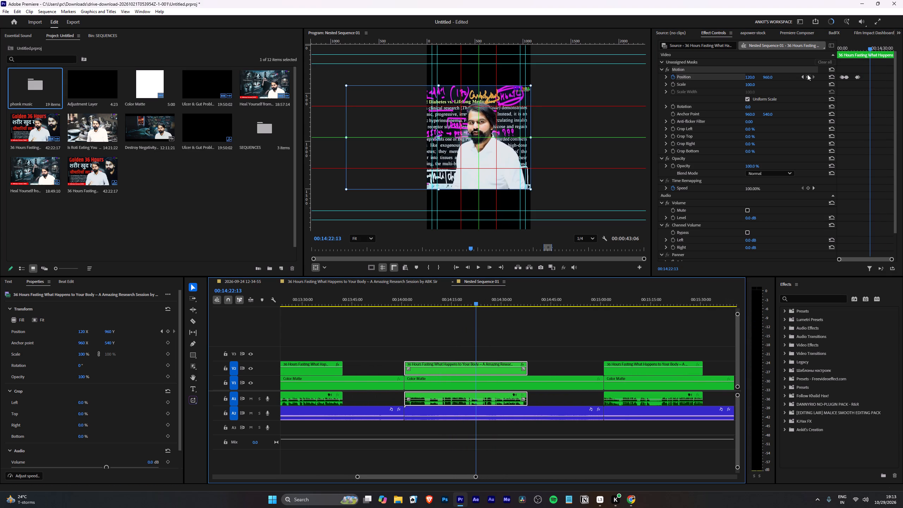
{"action": "left_click", "coordinate": [807, 74]}
Set the horizontal Position to 248 at 00:14:23:12 and play on to the end of the clip.
{"action": "key", "text": "space"}
{"action": "key", "text": "space"}
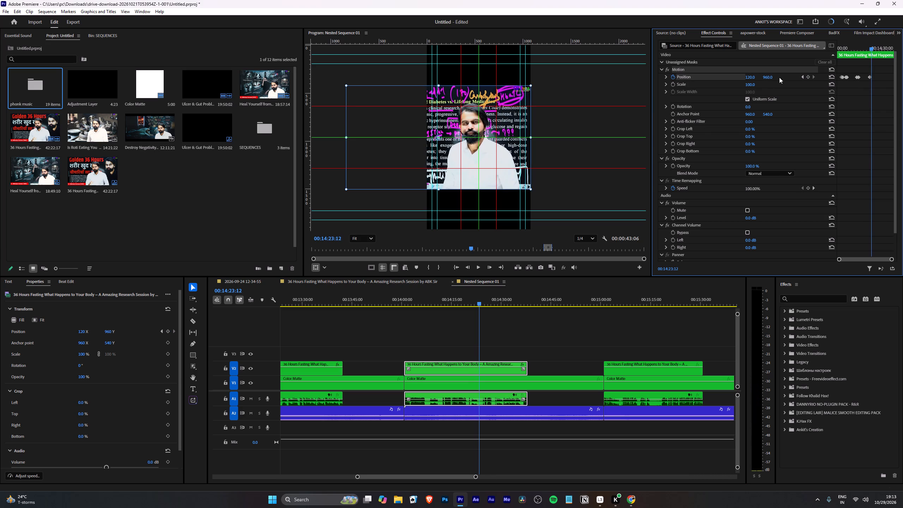
{"action": "left_click_drag", "start_coordinate": [750, 77], "coordinate": [795, 72]}
{"action": "key", "text": "space"}
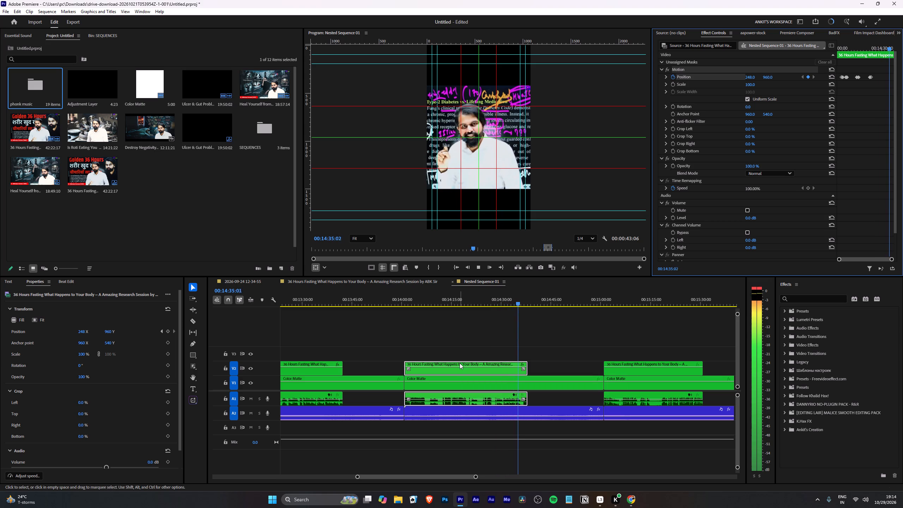
{"action": "scroll", "coordinate": [419, 403], "scroll_direction": "down", "scroll_amount": 4}
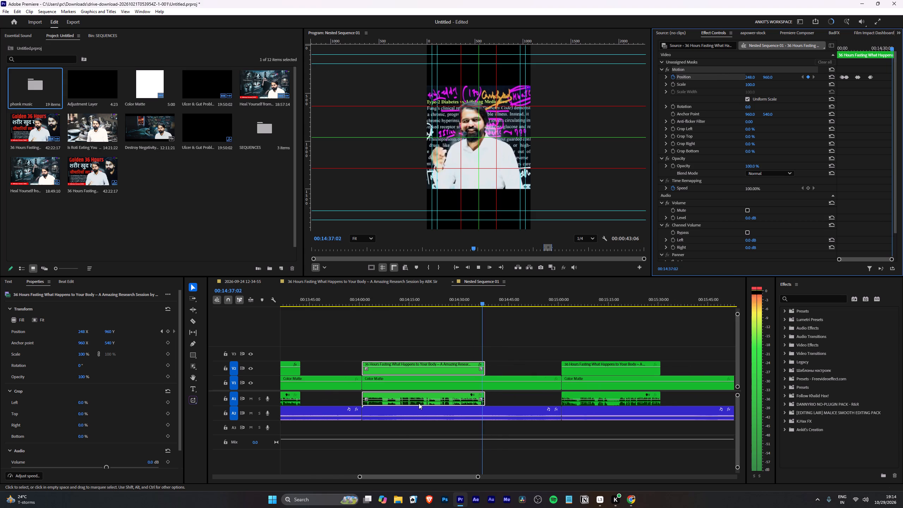
{"action": "scroll", "coordinate": [419, 403], "scroll_direction": "down", "scroll_amount": 3}
{"action": "key", "text": "space"}
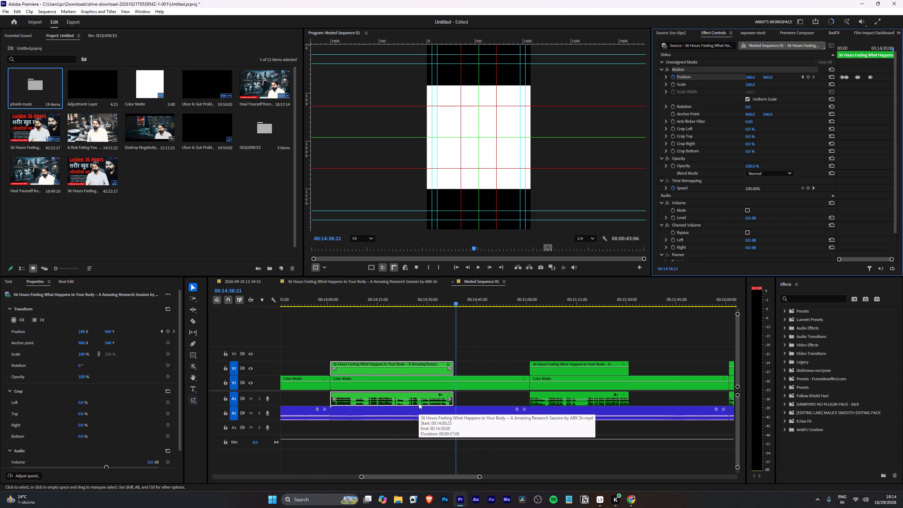
Go to the next 36 Hours Fasting clip, set its horizontal Position to 120, and play briefly to check the framing.
{"action": "key", "text": "Down"}
{"action": "key", "text": "space"}
{"action": "scroll", "coordinate": [419, 403], "scroll_direction": "down", "scroll_amount": 5}
{"action": "key", "text": "space"}
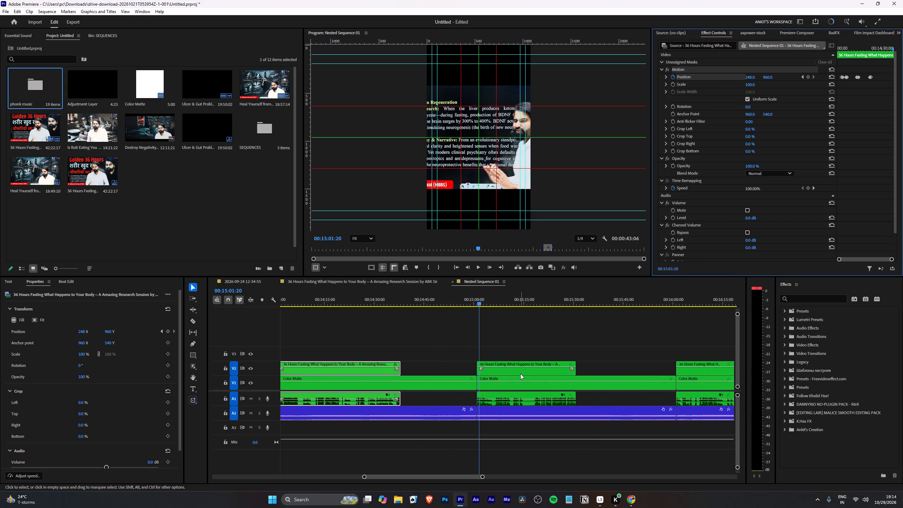
{"action": "left_click", "coordinate": [520, 374]}
{"action": "left_click", "coordinate": [754, 77]}
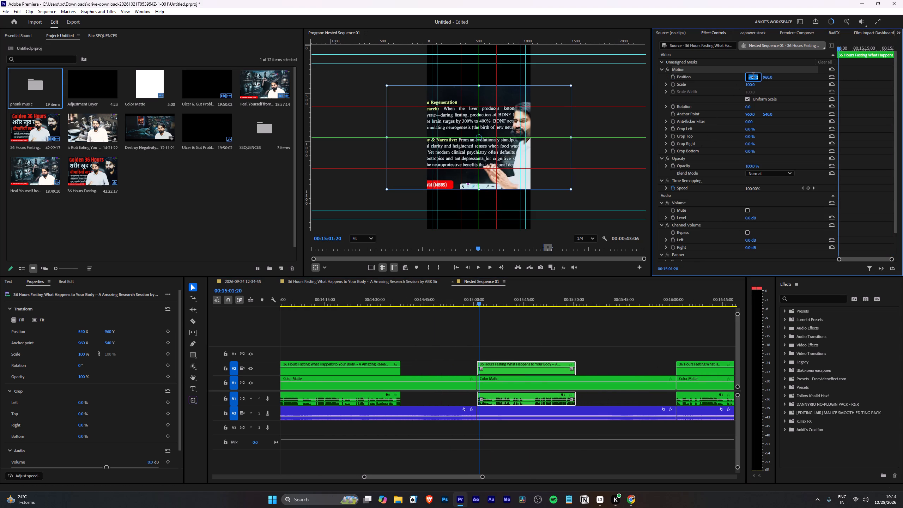
{"action": "type", "text": "120"}
{"action": "key", "text": "Return"}
{"action": "key", "text": "space"}
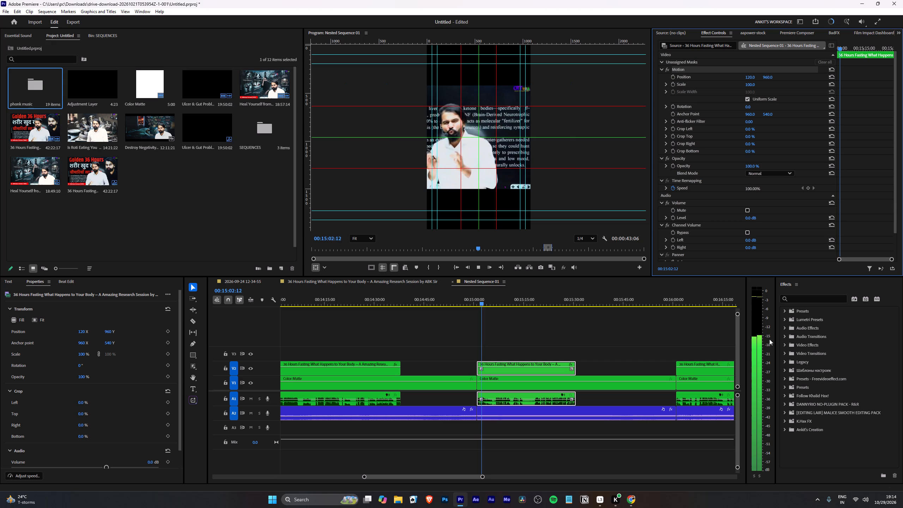
{"action": "key", "text": "space"}
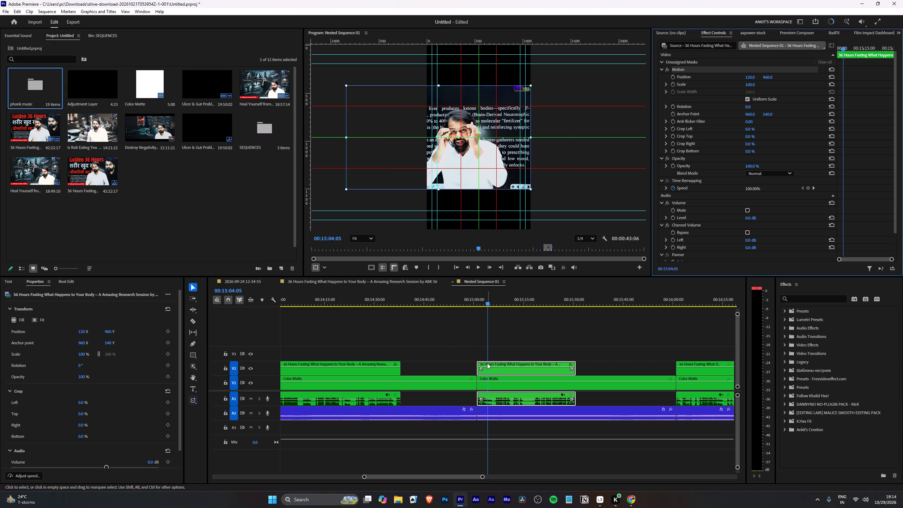
Enable Position keyframing at the clip's start, 00:15:00:27, and set the horizontal Position to 300 at 00:15:02:01.
{"action": "key", "text": "Up"}
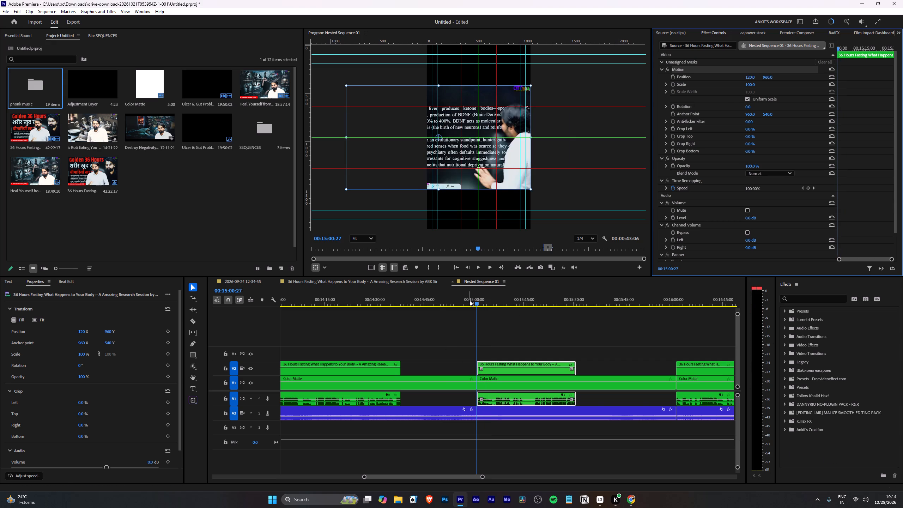
{"action": "left_click", "coordinate": [672, 77]}
{"action": "key", "text": "space"}
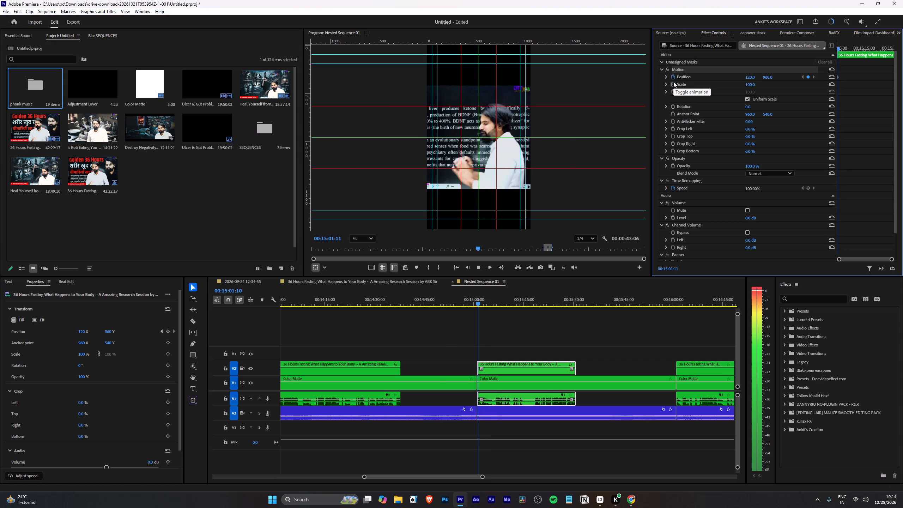
{"action": "key", "text": "space"}
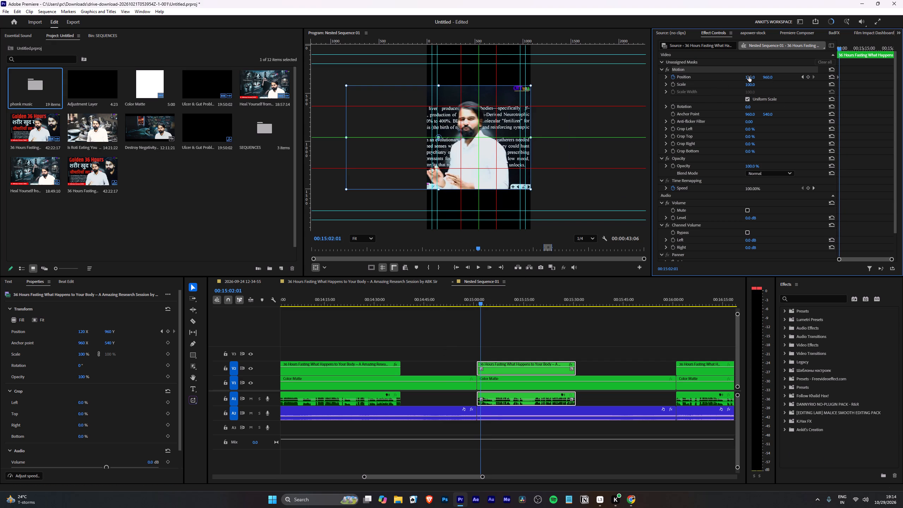
{"action": "left_click_drag", "start_coordinate": [749, 77], "coordinate": [824, 84]}
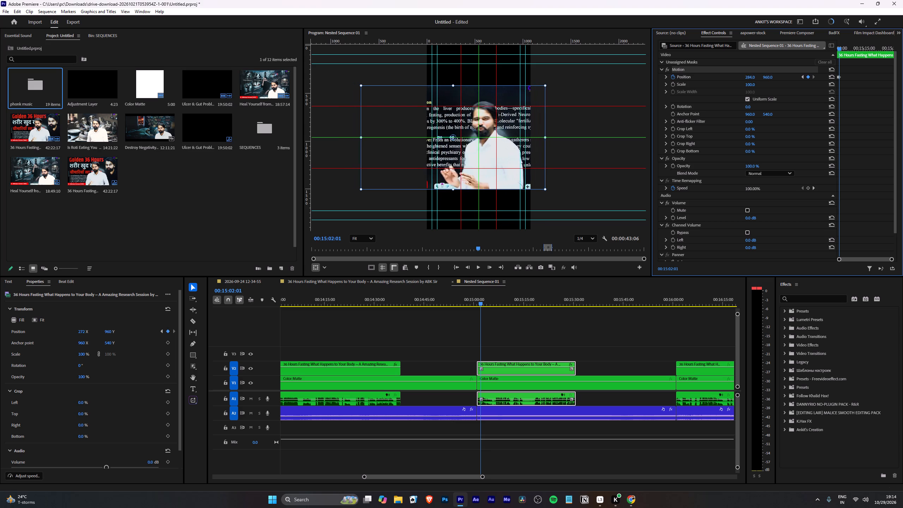
{"action": "left_click_drag", "start_coordinate": [824, 84], "coordinate": [829, 83]}
{"action": "key", "text": "space"}
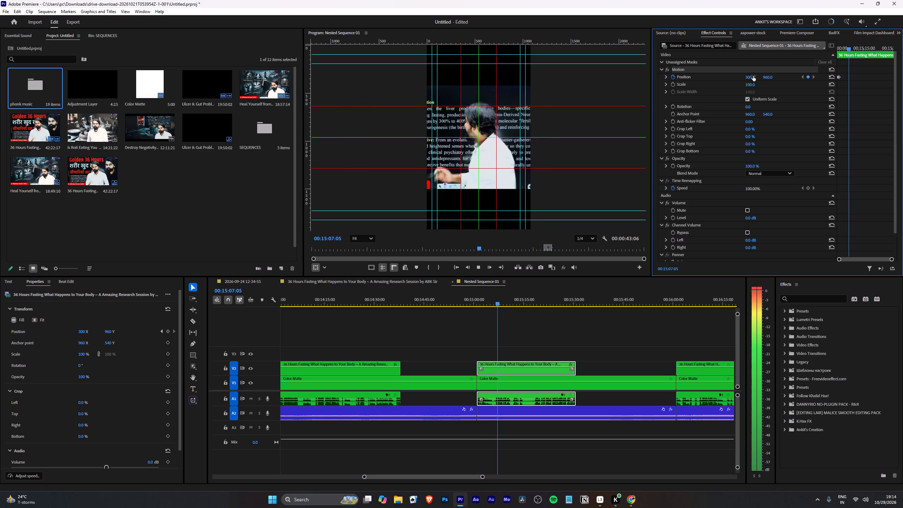
Play on to about 00:15:20 and add a holding Position keyframe just before the speaker moves.
{"action": "key", "text": "space"}
{"action": "key", "text": "space"}
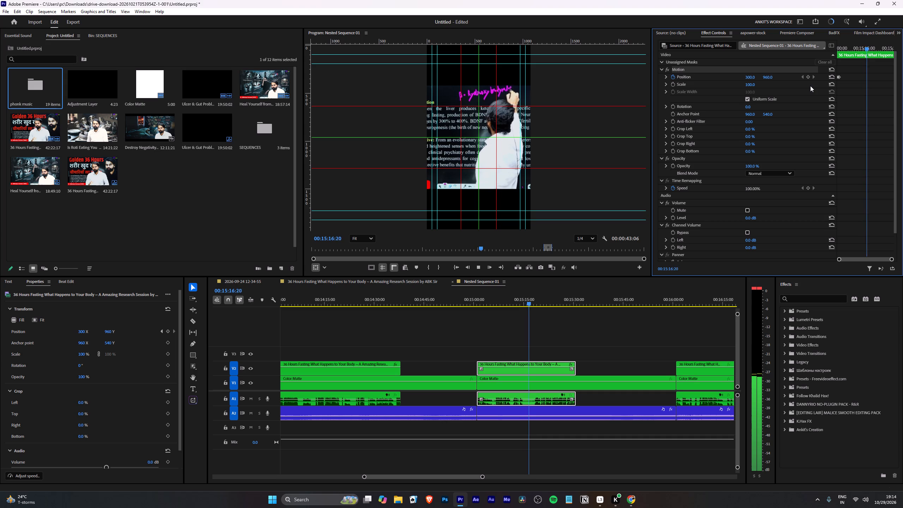
{"action": "key", "text": "space"}
{"action": "key", "text": "space"}
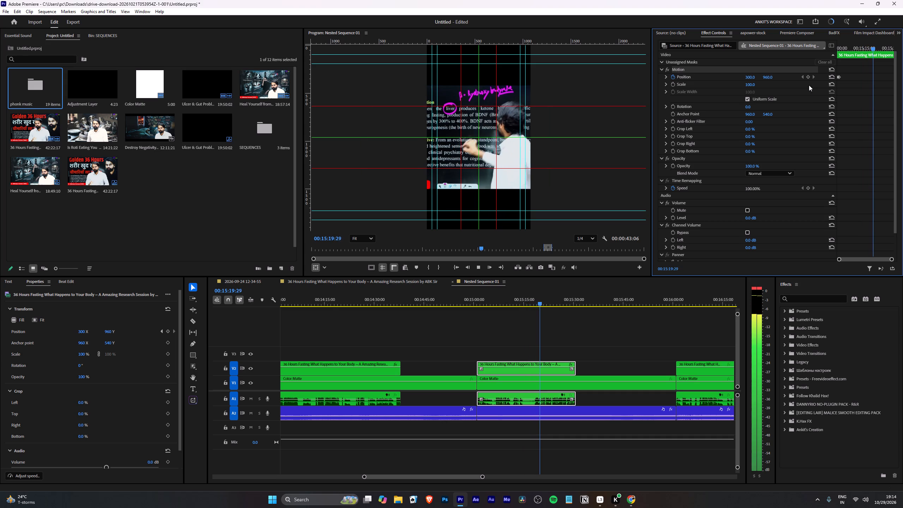
{"action": "key", "text": "space"}
{"action": "key", "text": "Left"}
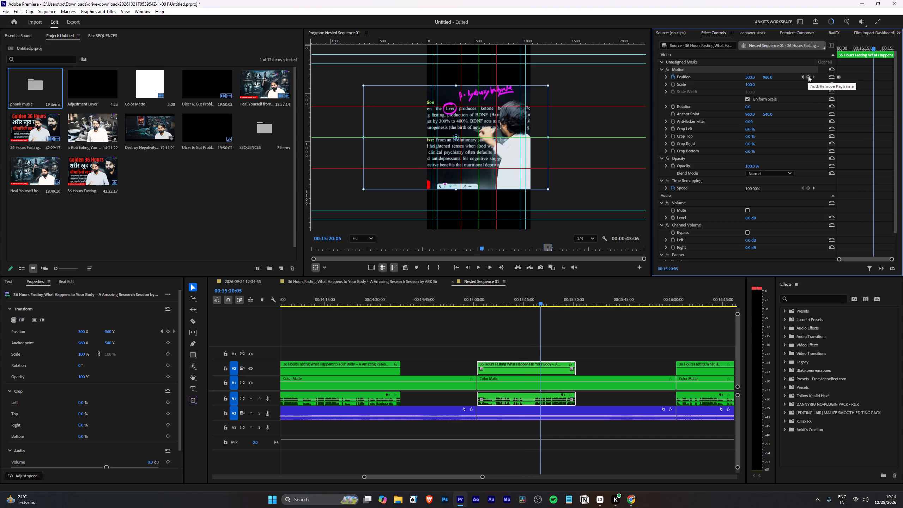
{"action": "key", "text": "Left"}
{"action": "key", "text": "Left"}
{"action": "key", "text": "Left"}
{"action": "key", "text": "Left"}
{"action": "left_click", "coordinate": [808, 76]}
Set the horizontal Position to 120 at 00:15:20:22 and play the clip on.
{"action": "key", "text": "space"}
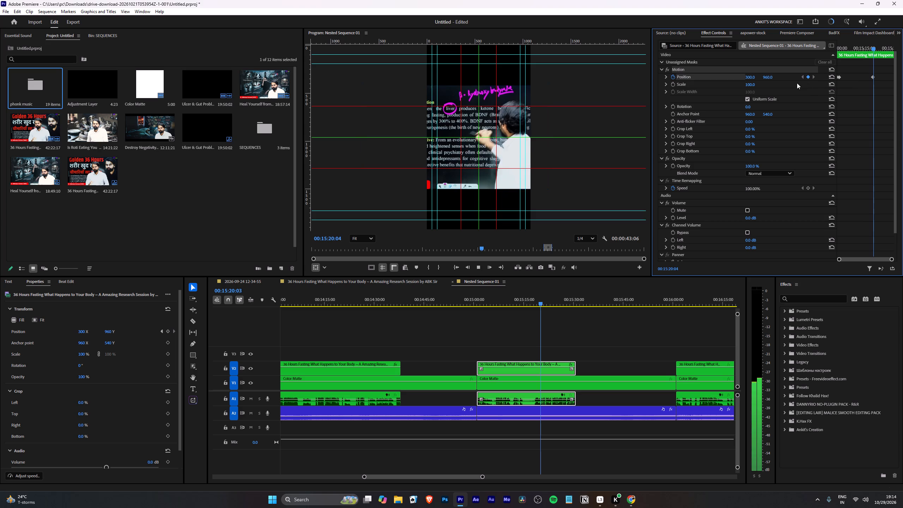
{"action": "key", "text": "space"}
{"action": "left_click_drag", "start_coordinate": [752, 77], "coordinate": [695, 91]}
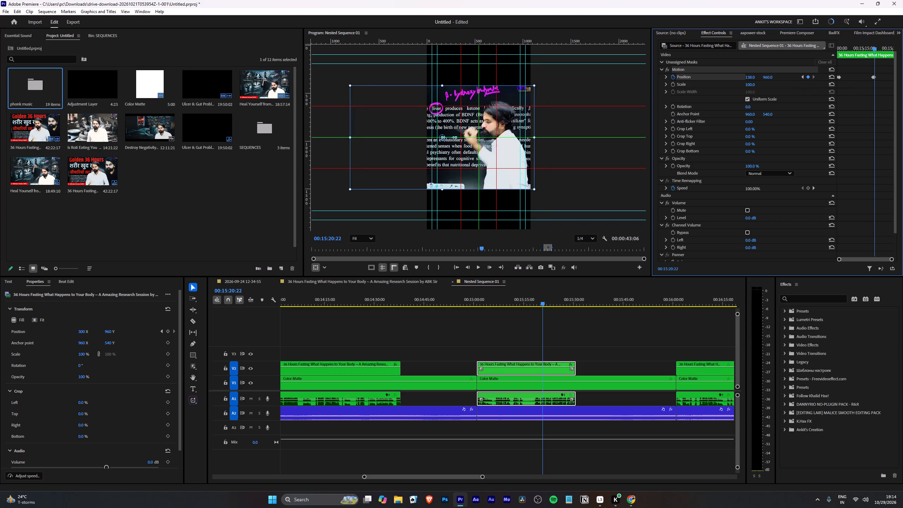
{"action": "left_click_drag", "start_coordinate": [695, 91], "coordinate": [666, 98]}
{"action": "left_click", "coordinate": [753, 76]}
{"action": "type", "text": "120"}
{"action": "key", "text": "Return"}
{"action": "key", "text": "space"}
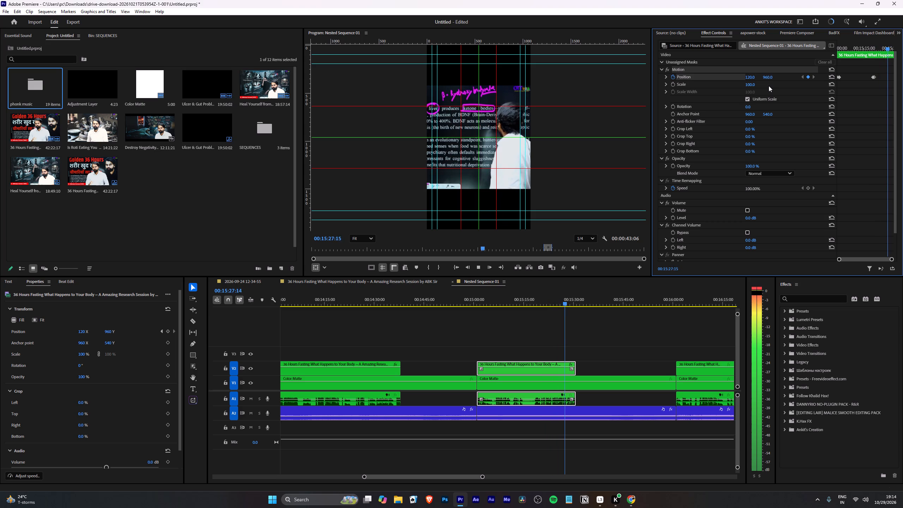
Add a holding Position keyframe at 00:15:28:29, and set the horizontal Position to 776 at 00:15:29:24.
{"action": "key", "text": "space"}
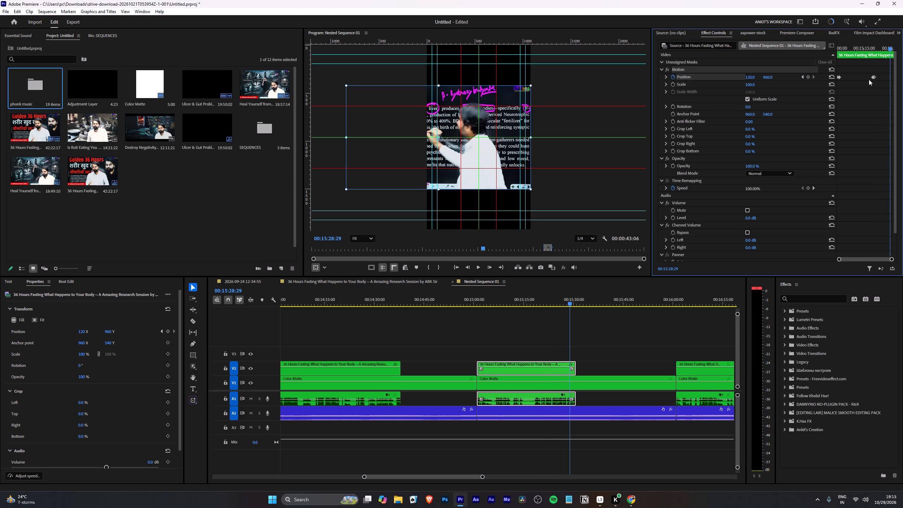
{"action": "left_click", "coordinate": [809, 76]}
{"action": "key", "text": "space"}
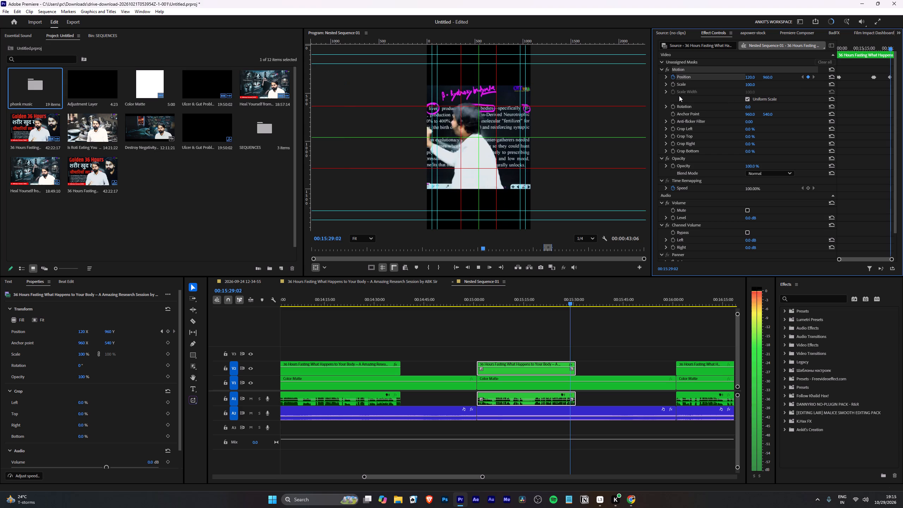
{"action": "key", "text": "space"}
{"action": "left_click_drag", "start_coordinate": [749, 77], "coordinate": [791, 86]}
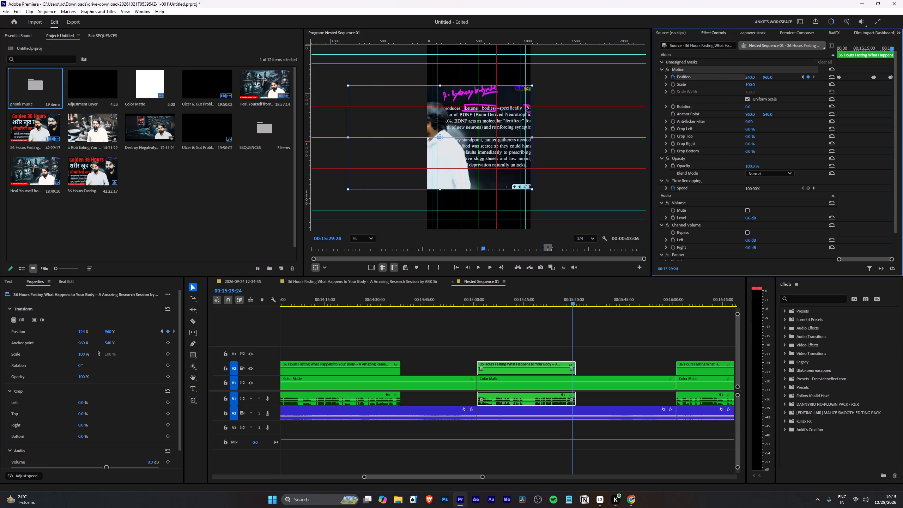
{"action": "left_click_drag", "start_coordinate": [791, 86], "coordinate": [772, 76]}
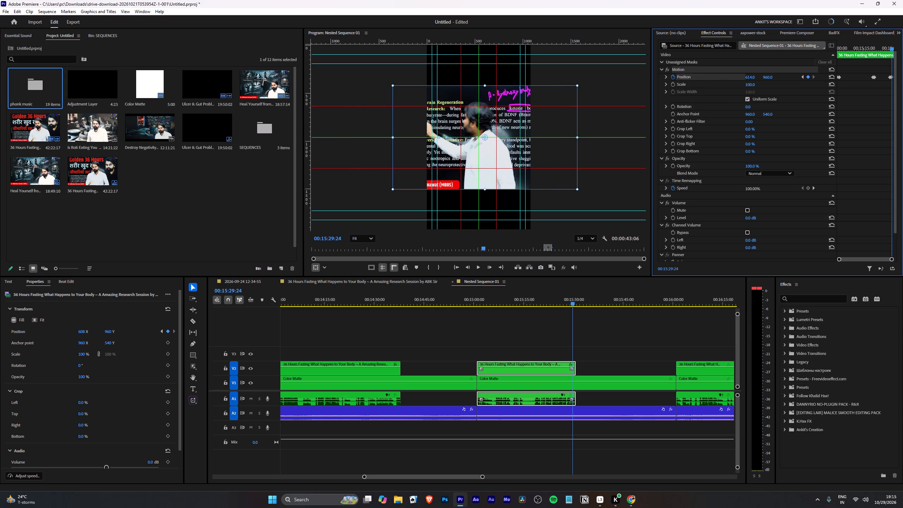
{"action": "left_click_drag", "start_coordinate": [772, 76], "coordinate": [805, 69]}
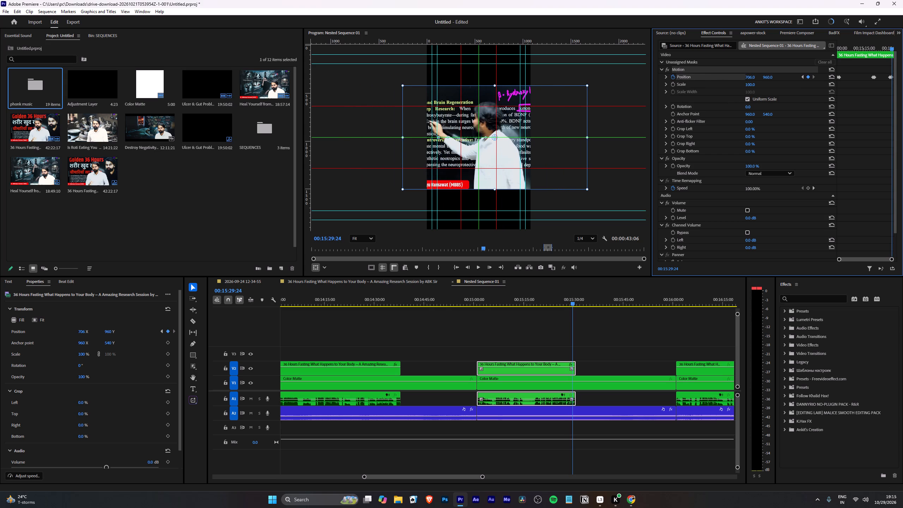
{"action": "left_click_drag", "start_coordinate": [805, 69], "coordinate": [834, 59]}
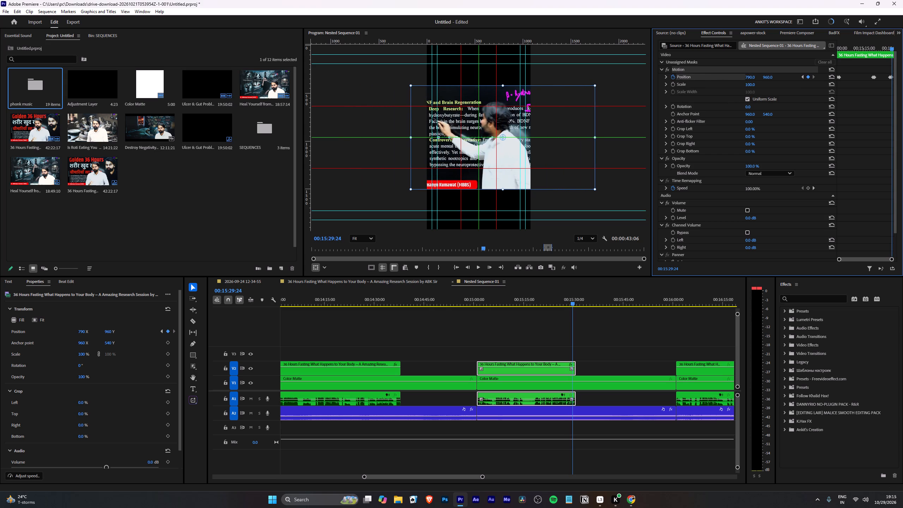
{"action": "left_click_drag", "start_coordinate": [834, 59], "coordinate": [829, 59]}
{"action": "key", "text": "space"}
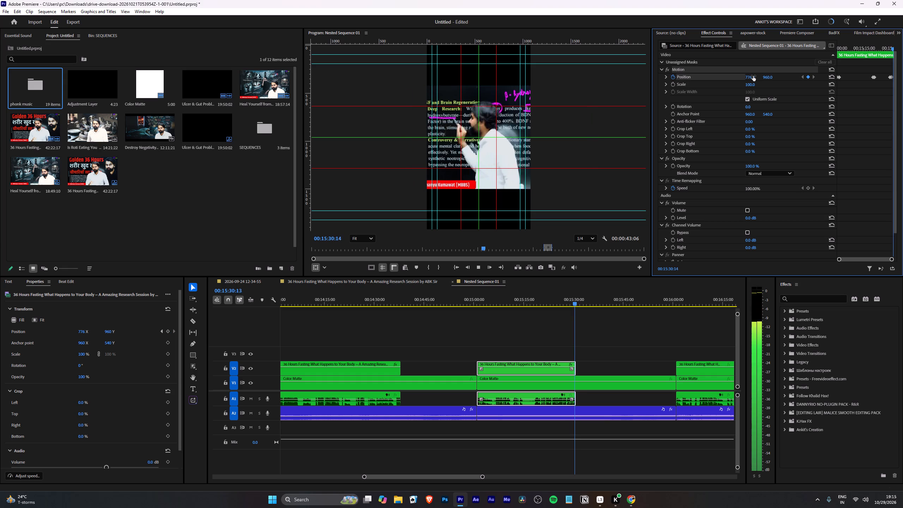
{"action": "key", "text": "space"}
Go to the start of the next 36 Hours Fasting clip and play on to 00:16:02:11.
{"action": "scroll", "coordinate": [581, 339], "scroll_direction": "down", "scroll_amount": 5}
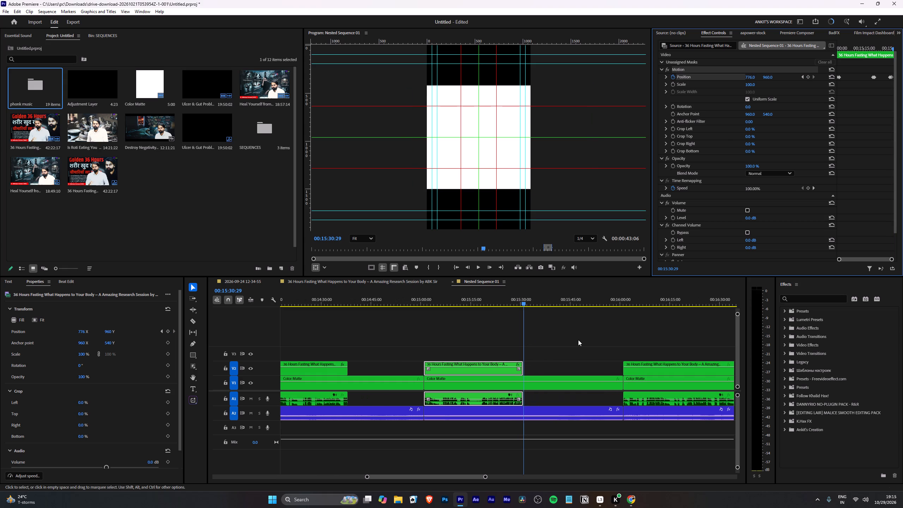
{"action": "key", "text": "Down"}
{"action": "key", "text": "space"}
{"action": "scroll", "coordinate": [581, 334], "scroll_direction": "down", "scroll_amount": 15}
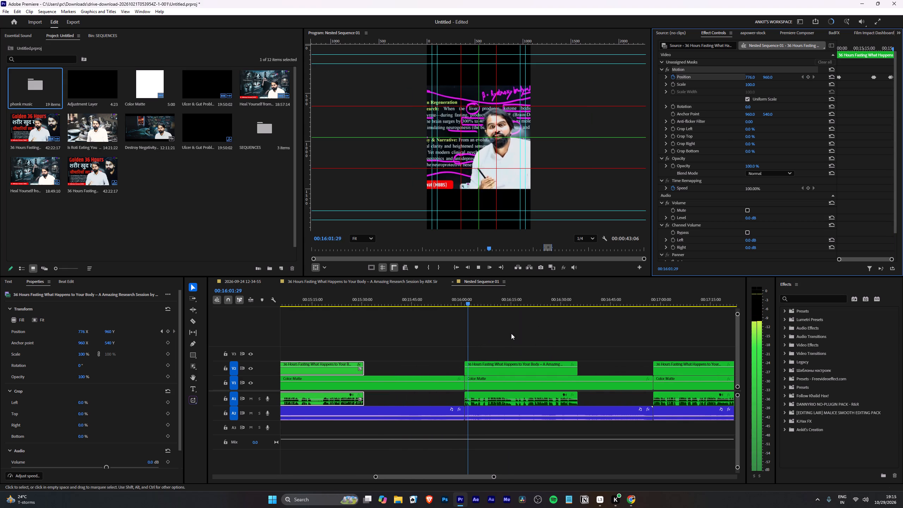
{"action": "key", "text": "space"}
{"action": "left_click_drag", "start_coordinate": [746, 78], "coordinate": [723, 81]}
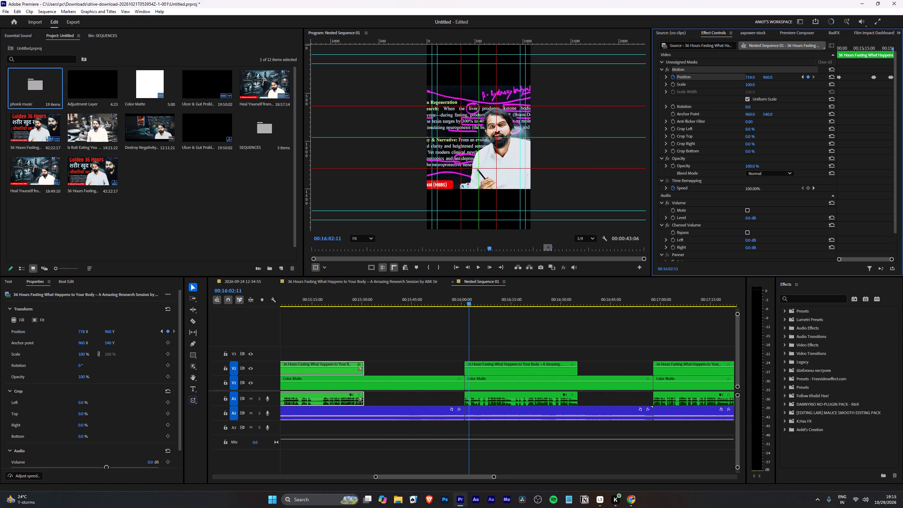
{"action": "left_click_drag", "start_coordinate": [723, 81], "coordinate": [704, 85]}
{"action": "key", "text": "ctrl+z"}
Select the 36 Hours Fasting clip starting at 00:16:00:29, set its horizontal Position to 316, and play on to 00:16:11:01.
{"action": "left_click", "coordinate": [519, 370]}
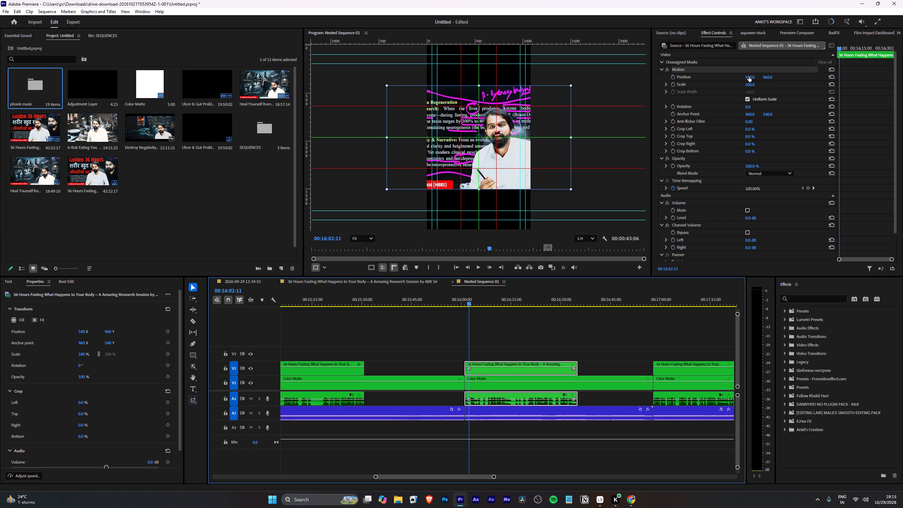
{"action": "left_click_drag", "start_coordinate": [749, 77], "coordinate": [673, 95]}
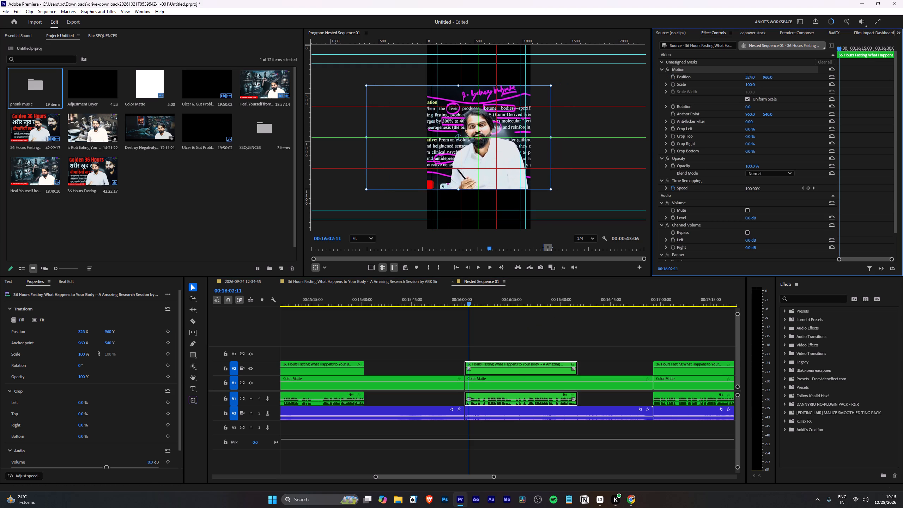
{"action": "left_click_drag", "start_coordinate": [673, 95], "coordinate": [670, 96]}
{"action": "key", "text": "space"}
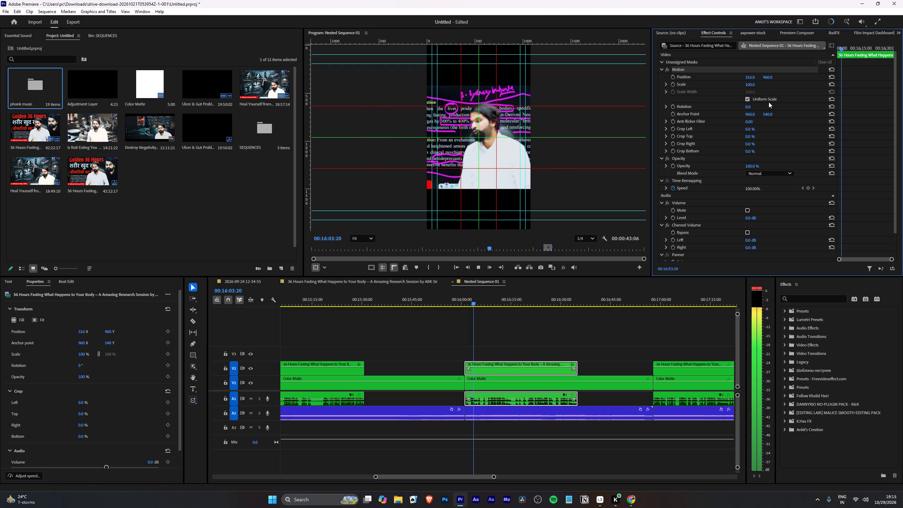
{"action": "key", "text": "space"}
{"action": "key", "text": "space"}
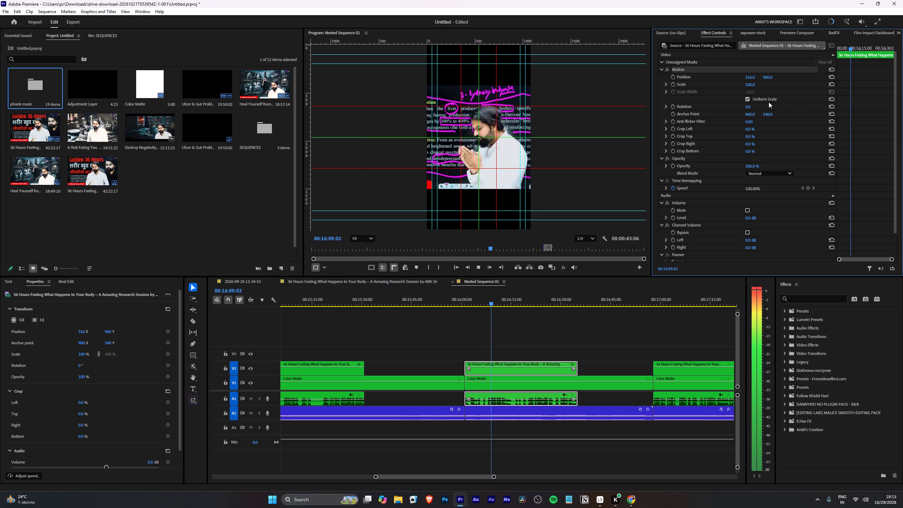
{"action": "key", "text": "space"}
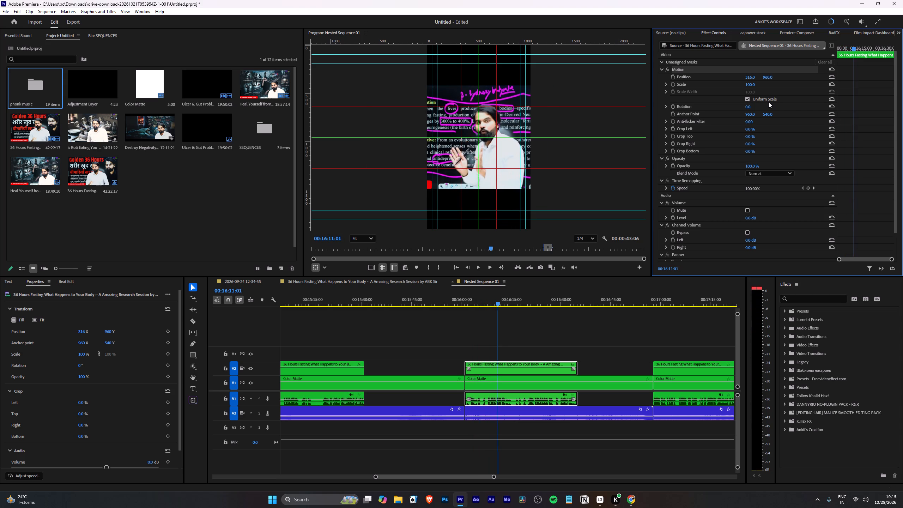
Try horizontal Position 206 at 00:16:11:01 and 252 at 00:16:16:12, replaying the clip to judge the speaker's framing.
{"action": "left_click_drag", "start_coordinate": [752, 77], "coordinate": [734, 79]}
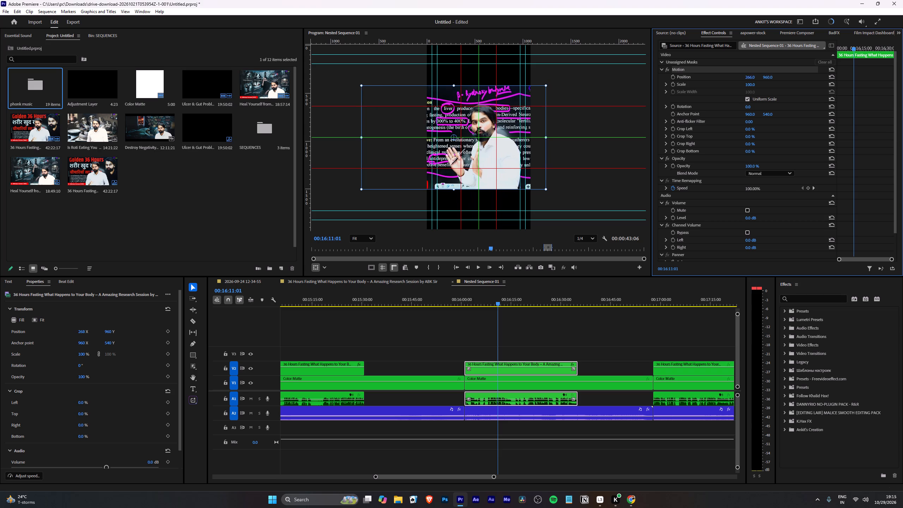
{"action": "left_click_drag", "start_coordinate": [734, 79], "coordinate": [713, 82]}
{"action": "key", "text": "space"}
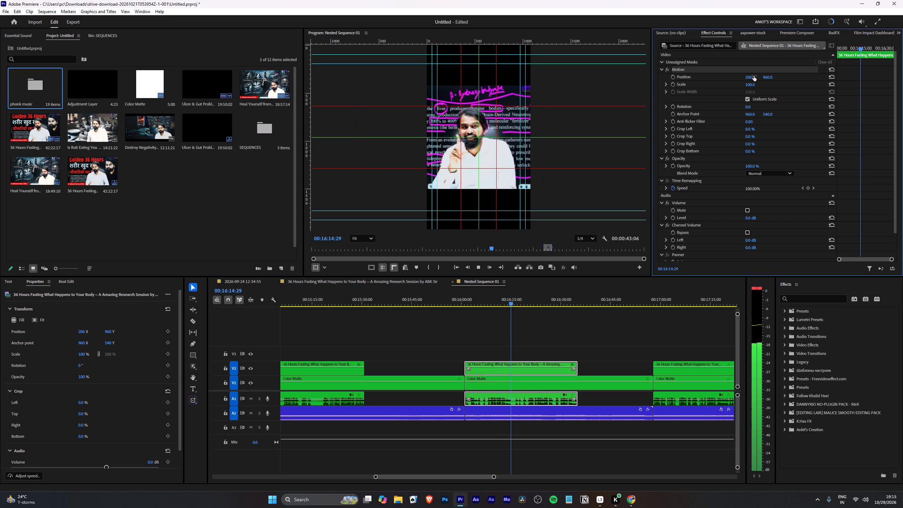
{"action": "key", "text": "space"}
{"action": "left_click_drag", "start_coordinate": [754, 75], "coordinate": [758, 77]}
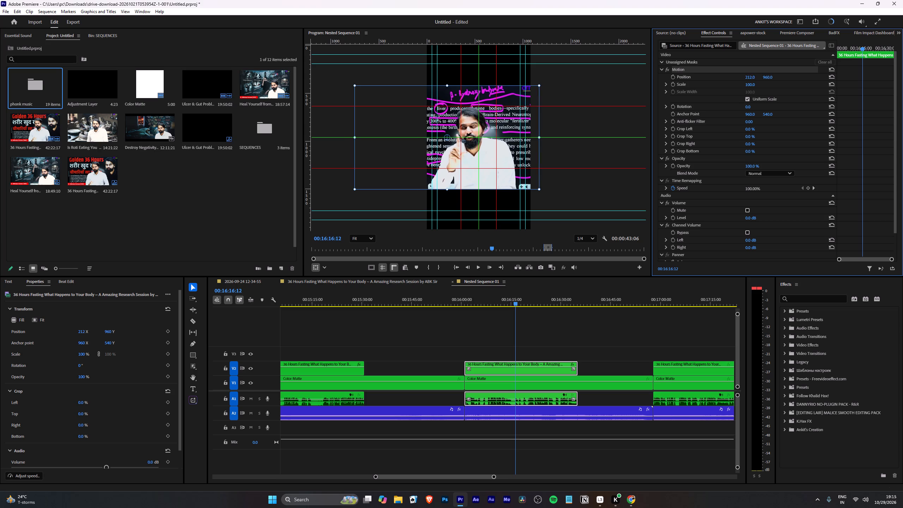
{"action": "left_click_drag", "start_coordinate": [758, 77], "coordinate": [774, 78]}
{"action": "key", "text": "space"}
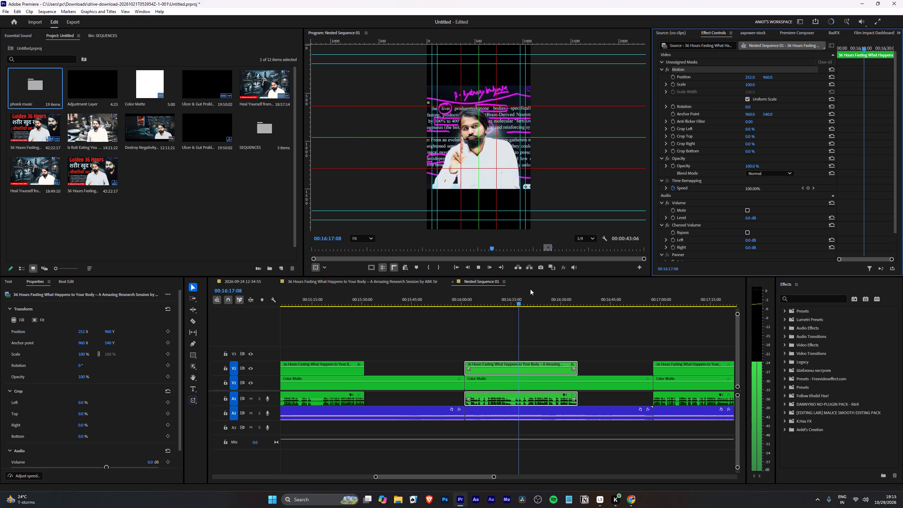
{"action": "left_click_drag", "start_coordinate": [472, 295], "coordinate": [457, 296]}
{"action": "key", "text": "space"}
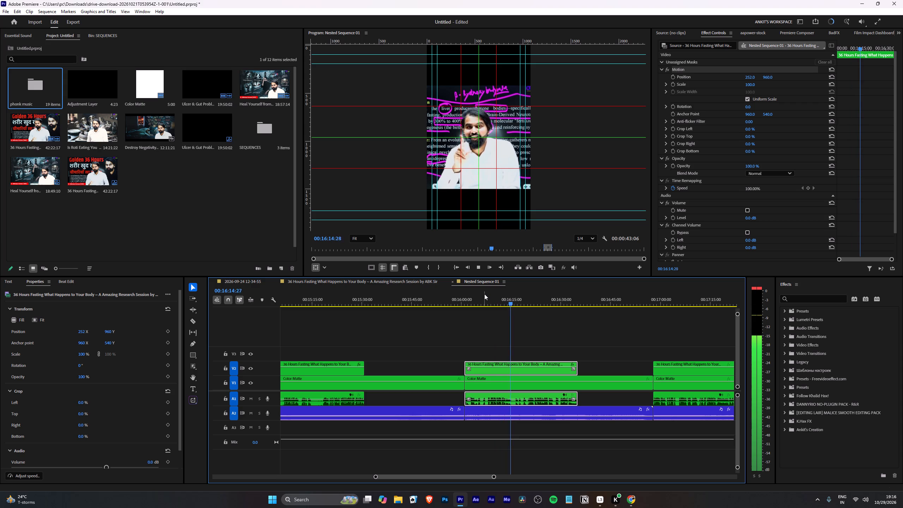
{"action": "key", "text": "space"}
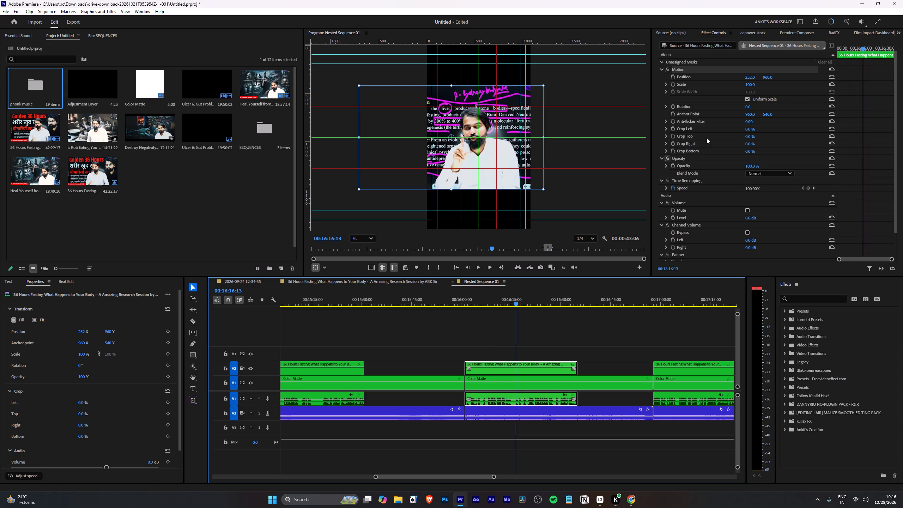
Set the clip's horizontal Position to 280 and play it through to its end.
{"action": "left_click_drag", "start_coordinate": [754, 79], "coordinate": [764, 73]}
{"action": "key", "text": "space"}
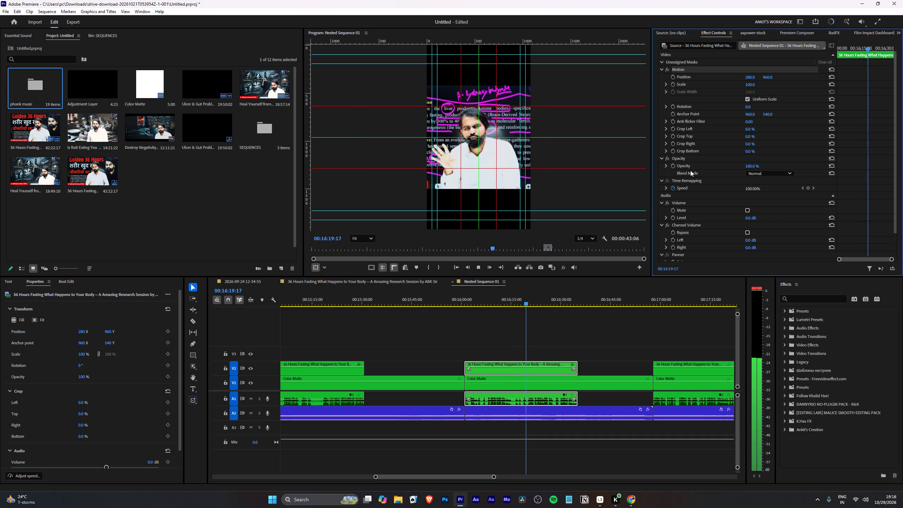
{"action": "scroll", "coordinate": [553, 323], "scroll_direction": "down", "scroll_amount": 2}
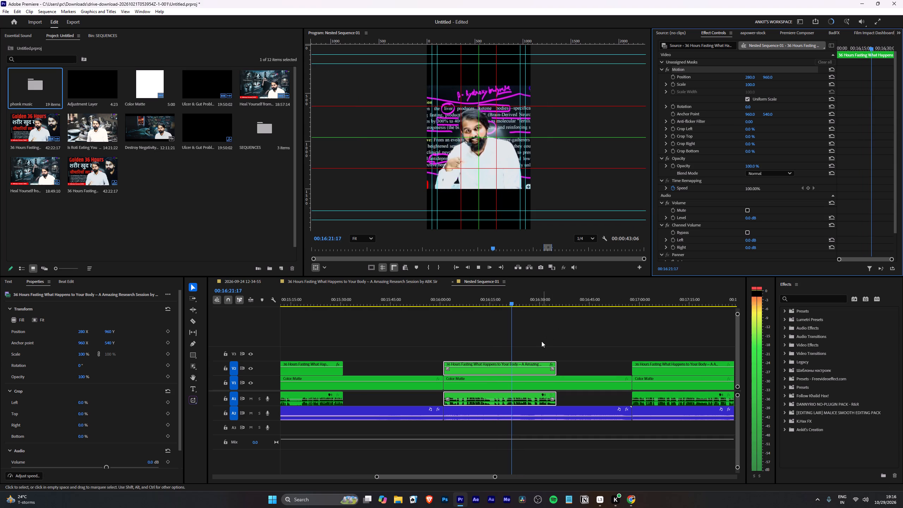
{"action": "scroll", "coordinate": [541, 342], "scroll_direction": "down", "scroll_amount": 4}
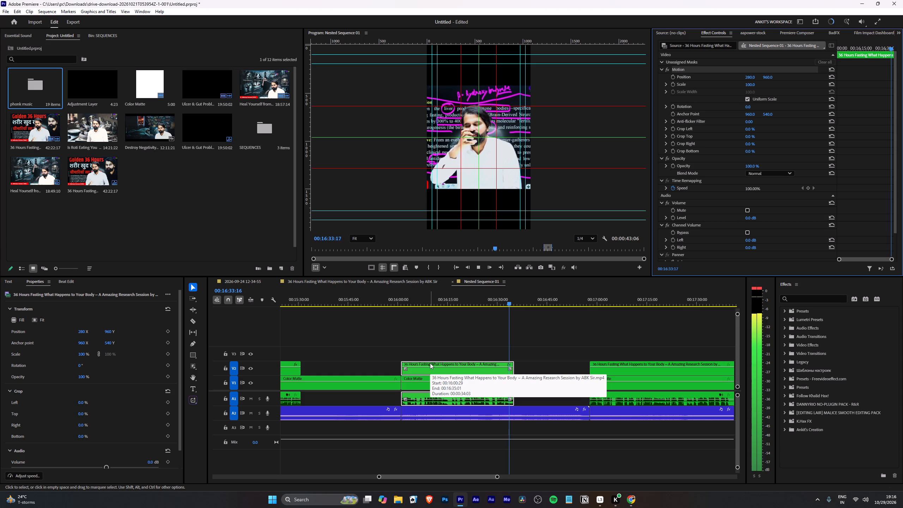
{"action": "scroll", "coordinate": [430, 363], "scroll_direction": "down", "scroll_amount": 5}
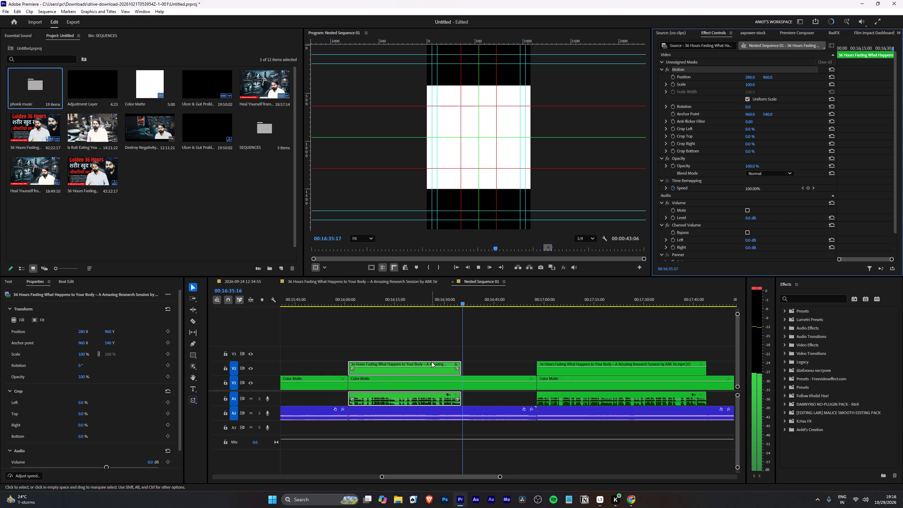
Go to the start of the following 36 Hours Fasting clip near 00:16:58 and set its horizontal Position to 120.
{"action": "key", "text": "Right"}
{"action": "key", "text": "Down"}
{"action": "scroll", "coordinate": [456, 357], "scroll_direction": "down", "scroll_amount": 6}
{"action": "key", "text": "space"}
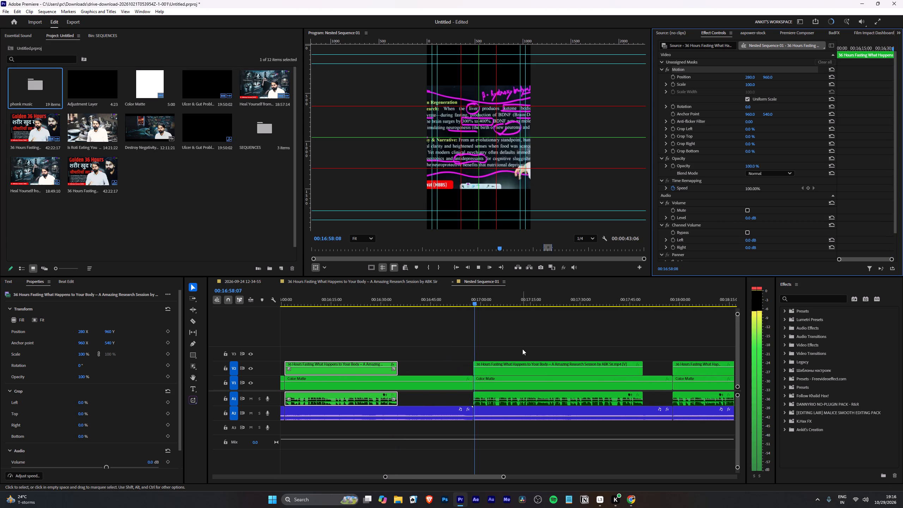
{"action": "scroll", "coordinate": [522, 349], "scroll_direction": "down", "scroll_amount": 3}
{"action": "key", "text": "space"}
{"action": "left_click", "coordinate": [520, 368]}
{"action": "left_click", "coordinate": [747, 79]}
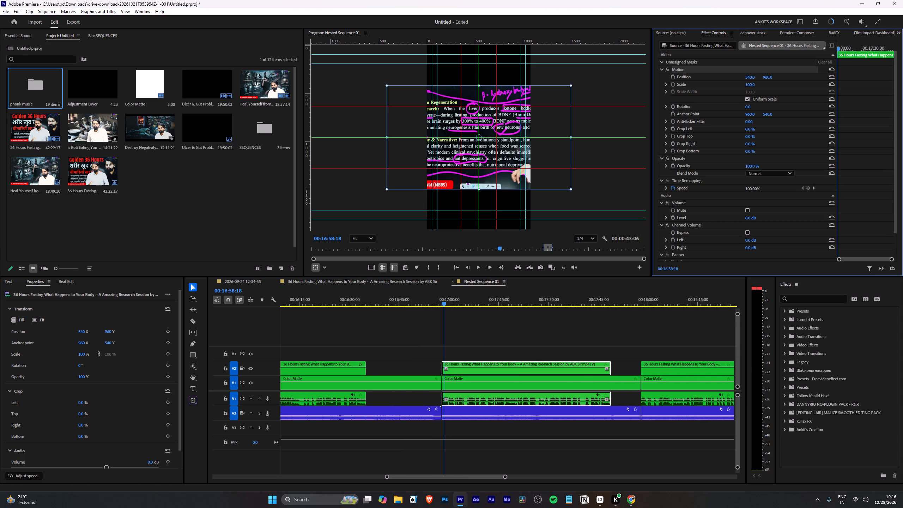
{"action": "type", "text": "120"}
{"action": "key", "text": "Return"}
Start Position keyframing at 00:16:59:25, set the horizontal Position to 360 at 00:17:00:13, and play on to 00:17:01:14.
{"action": "key", "text": "space"}
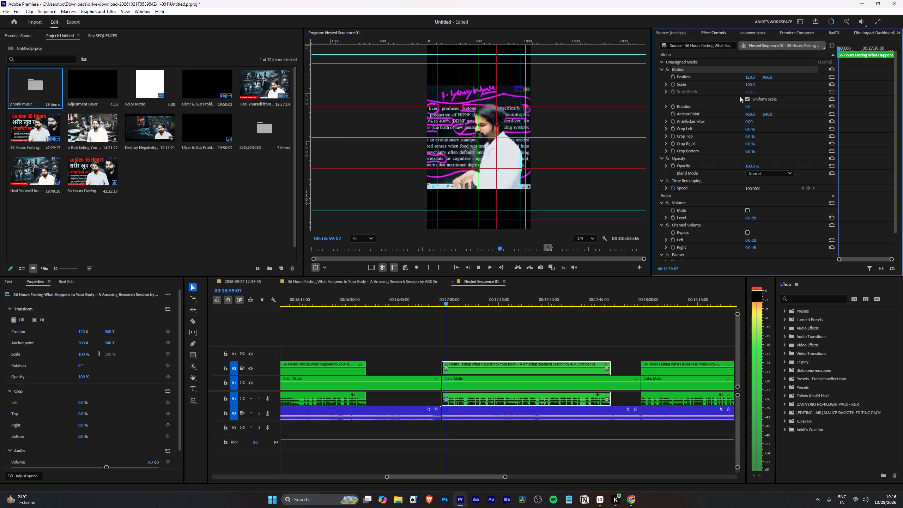
{"action": "key", "text": "space"}
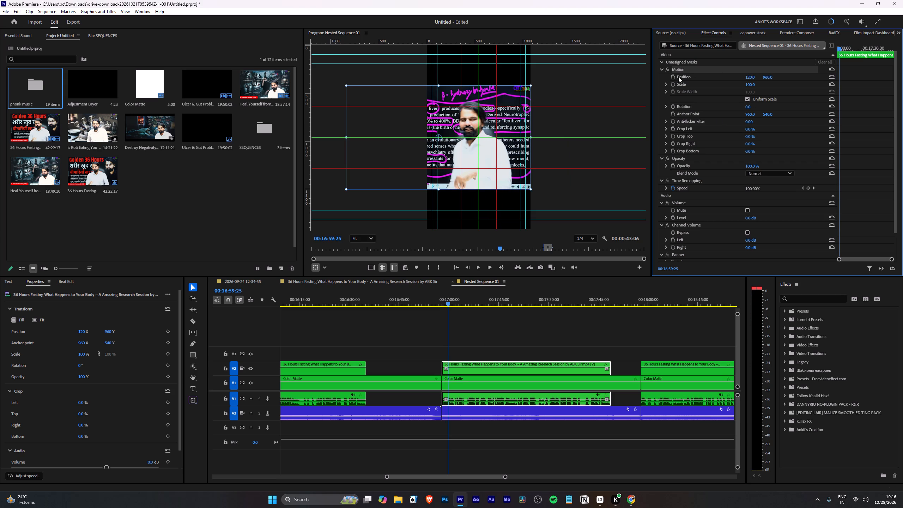
{"action": "left_click", "coordinate": [673, 77]}
{"action": "key", "text": "space"}
{"action": "key", "text": "space"}
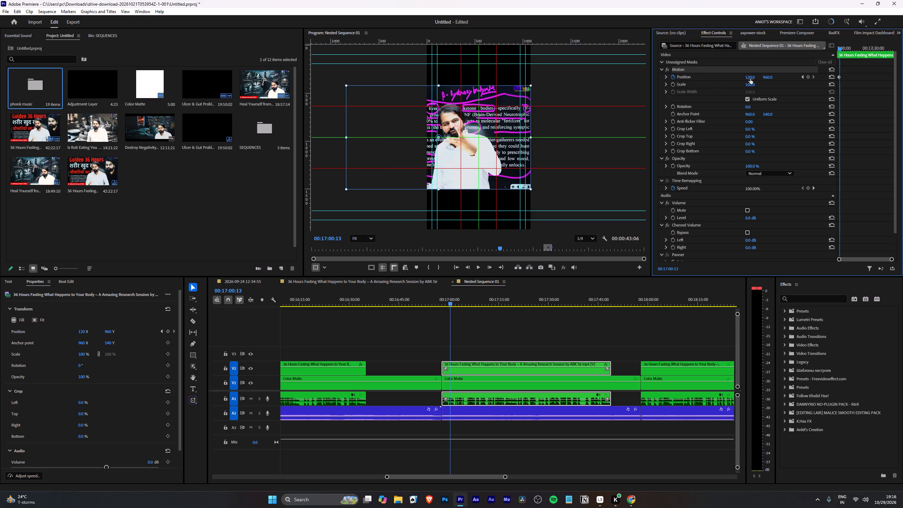
{"action": "left_click_drag", "start_coordinate": [752, 77], "coordinate": [839, 92]}
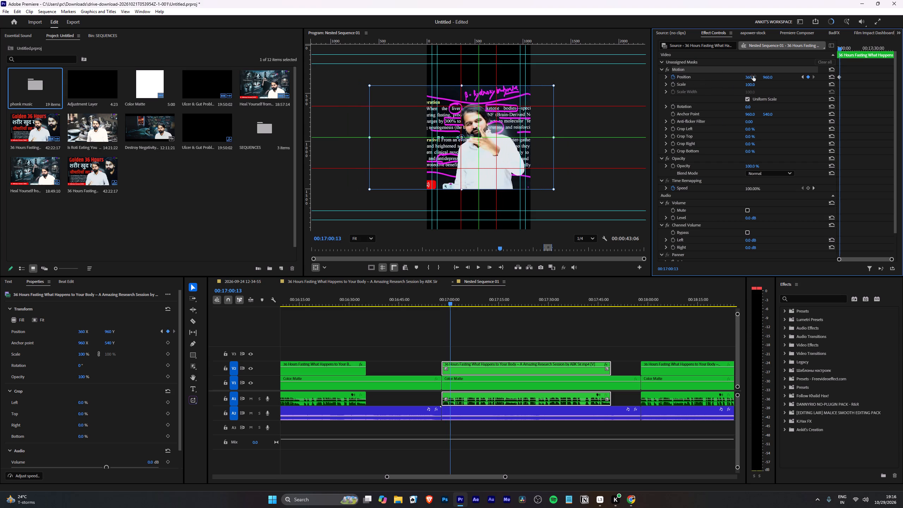
{"action": "key", "text": "space"}
{"action": "key", "text": "space"}
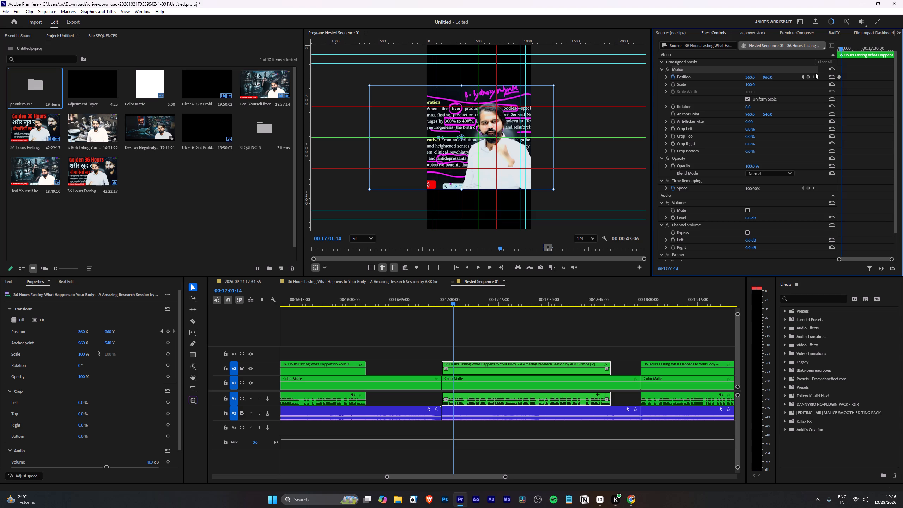
Return to the Position keyframe at 00:17:00:13 and set its horizontal value to 280.
{"action": "left_click", "coordinate": [804, 74]}
{"action": "left_click_drag", "start_coordinate": [752, 78], "coordinate": [751, 78]}
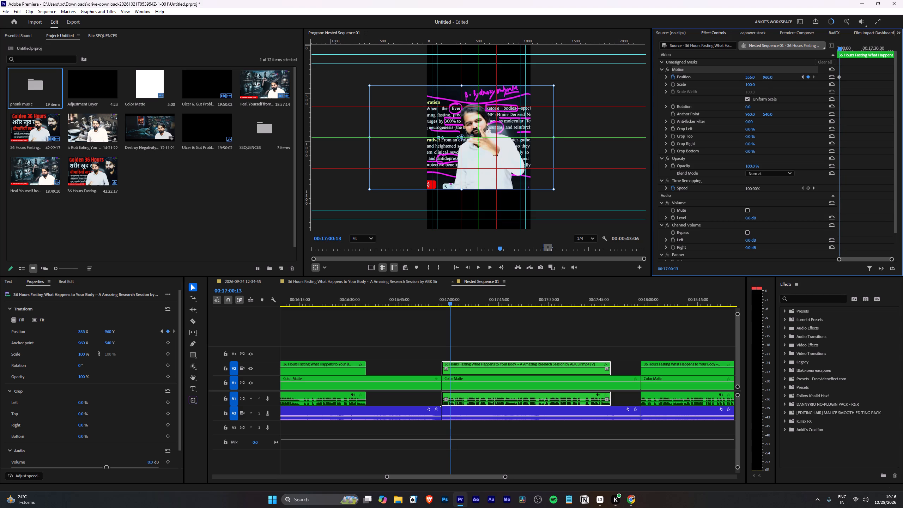
{"action": "left_click_drag", "start_coordinate": [751, 78], "coordinate": [727, 78]}
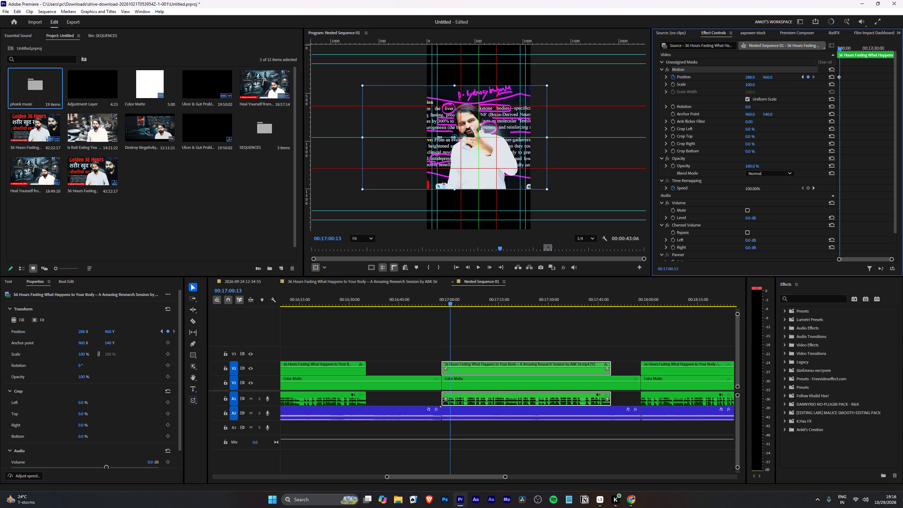
{"action": "left_click_drag", "start_coordinate": [727, 78], "coordinate": [723, 77]}
Play on and add a holding Position keyframe at 00:17:13:20, and set the horizontal Position to 120 at 00:17:14:11.
{"action": "key", "text": "space"}
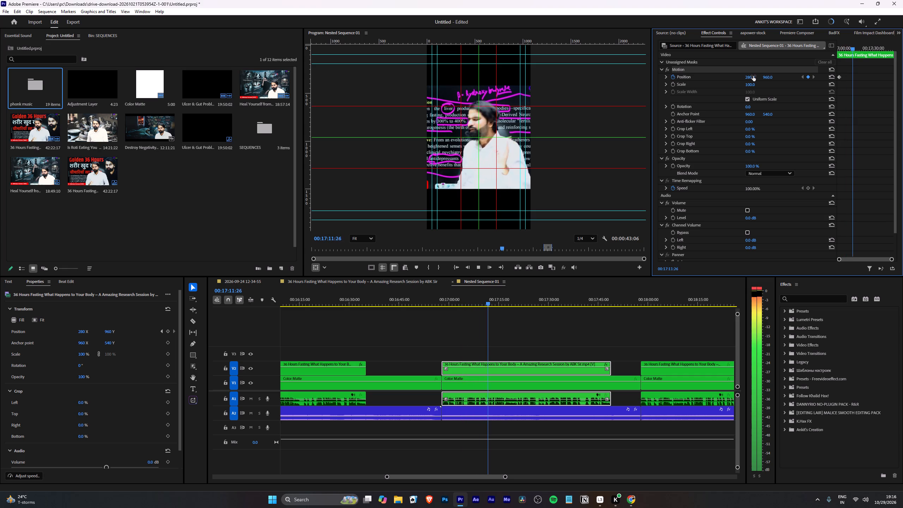
{"action": "key", "text": "space"}
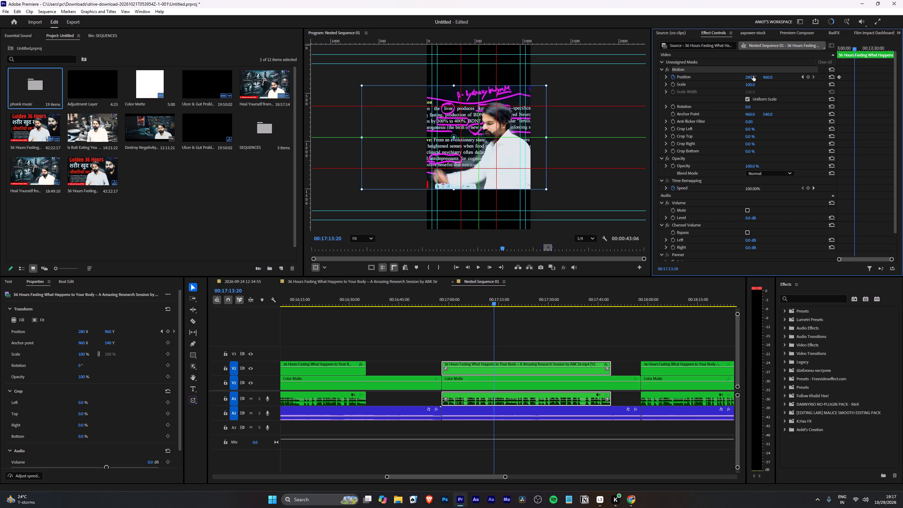
{"action": "left_click", "coordinate": [810, 78]}
{"action": "key", "text": "space"}
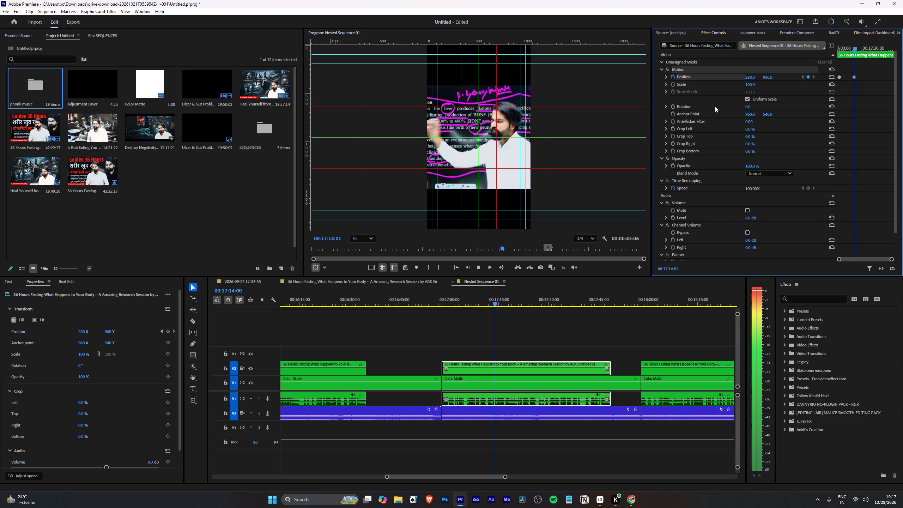
{"action": "key", "text": "space"}
{"action": "key", "text": "space"}
{"action": "key", "text": "space"}
{"action": "left_click_drag", "start_coordinate": [750, 76], "coordinate": [743, 77]}
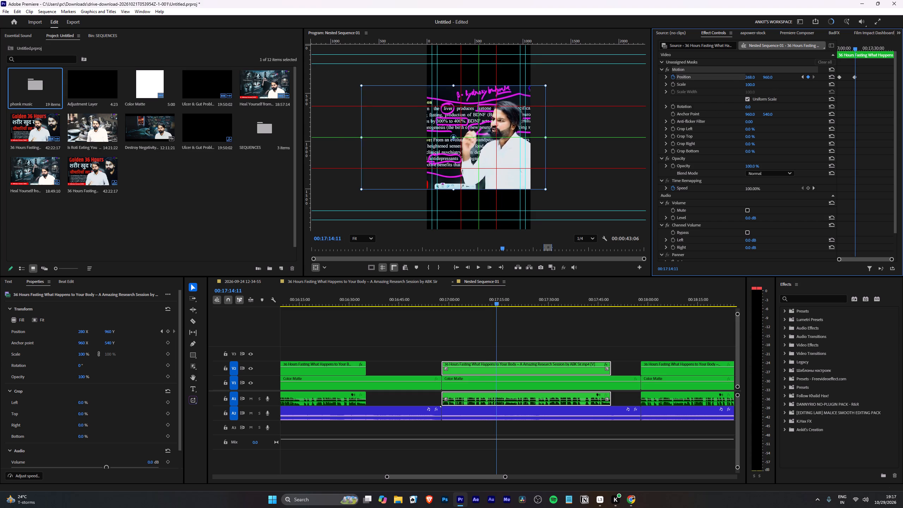
{"action": "left_click_drag", "start_coordinate": [743, 77], "coordinate": [683, 89]}
{"action": "left_click", "coordinate": [753, 76]}
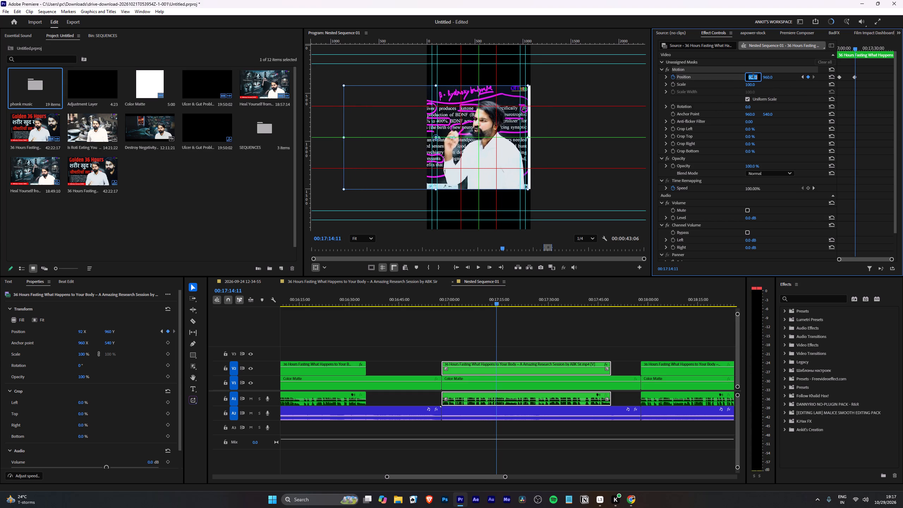
{"action": "type", "text": "120"}
{"action": "key", "text": "Return"}
Add a holding Position keyframe at 00:17:16:06, set the horizontal Position to 290 at 00:17:17:01, and play on to 00:17:19:03.
{"action": "key", "text": "space"}
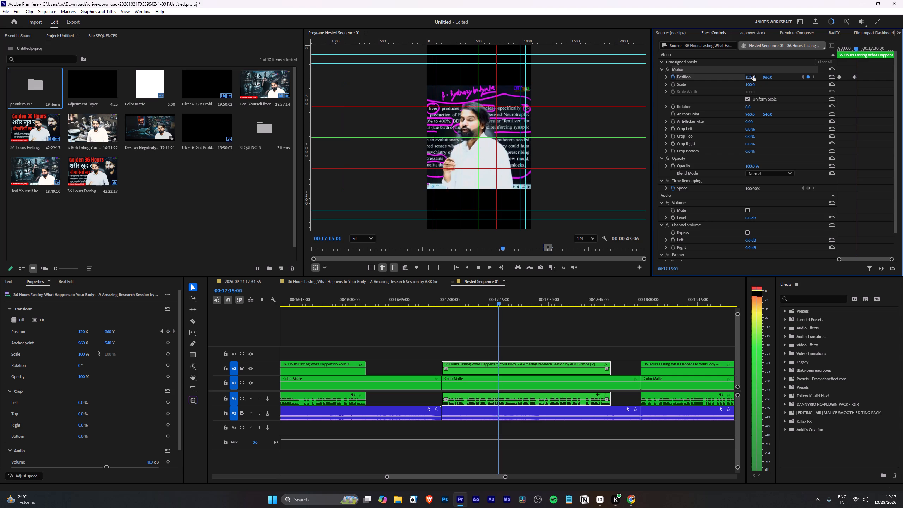
{"action": "key", "text": "space"}
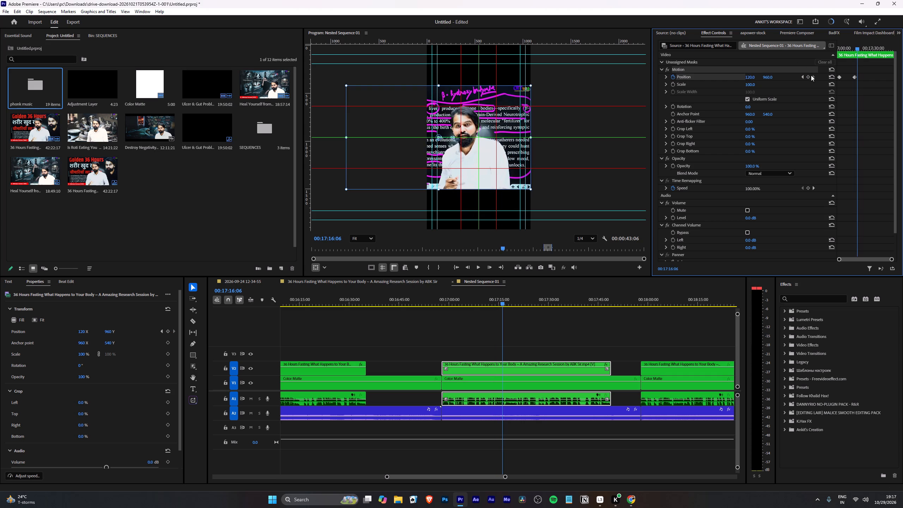
{"action": "left_click", "coordinate": [808, 76]}
{"action": "key", "text": "space"}
{"action": "key", "text": "space"}
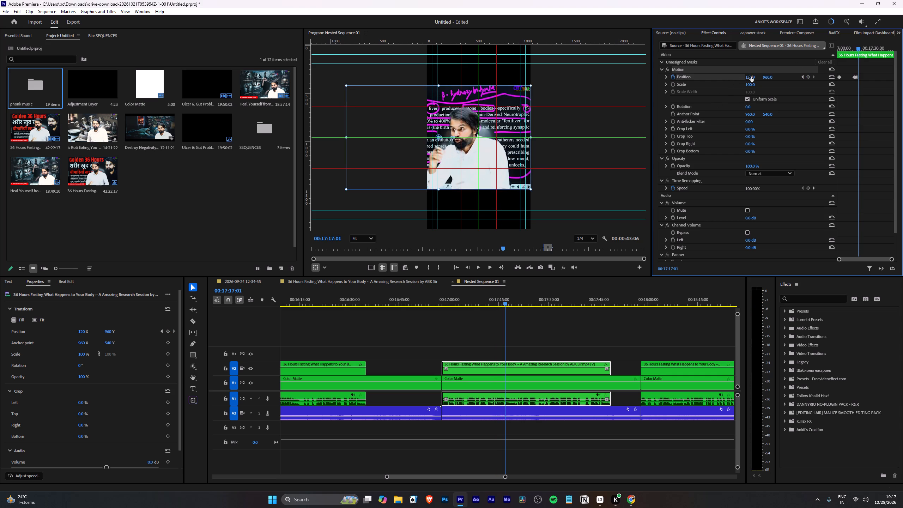
{"action": "left_click_drag", "start_coordinate": [751, 77], "coordinate": [812, 72]}
{"action": "key", "text": "space"}
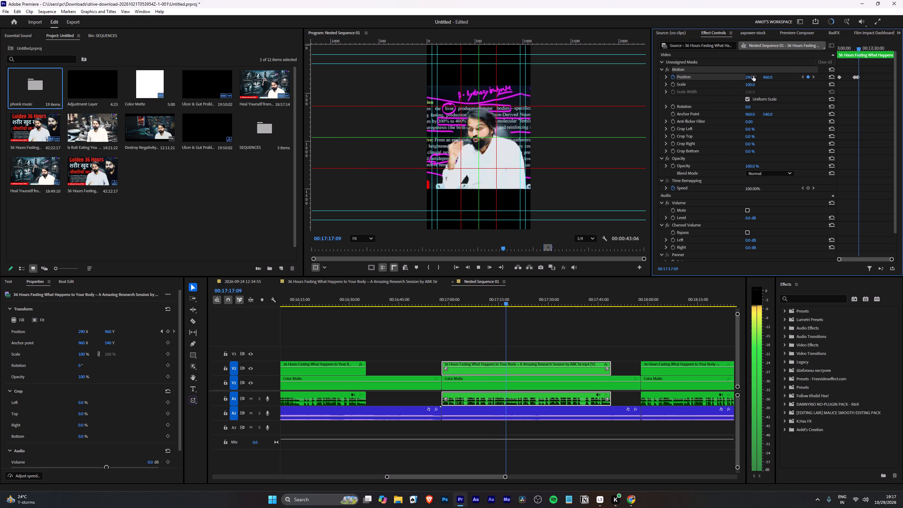
{"action": "key", "text": "space"}
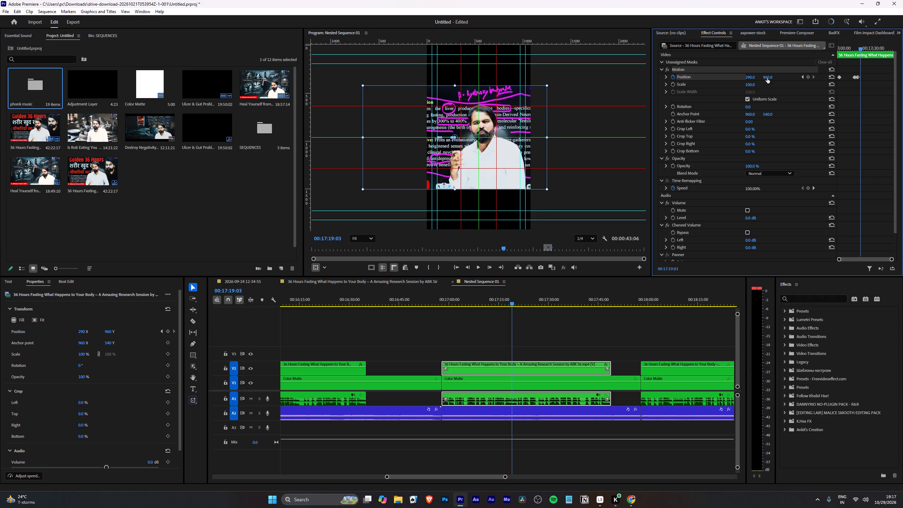
Return to the Position keyframe at 00:17:17:01 and set its horizontal value to 250.
{"action": "left_click", "coordinate": [801, 75]}
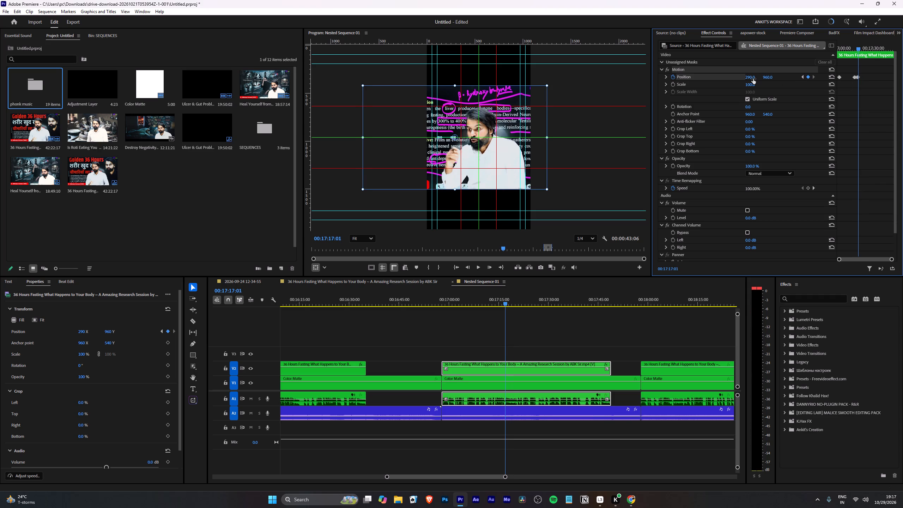
{"action": "left_click_drag", "start_coordinate": [753, 79], "coordinate": [739, 78]}
Play on and add a holding Position keyframe around 00:17:21:20, and set the horizontal Position to 350 at 00:17:22:23.
{"action": "key", "text": "space"}
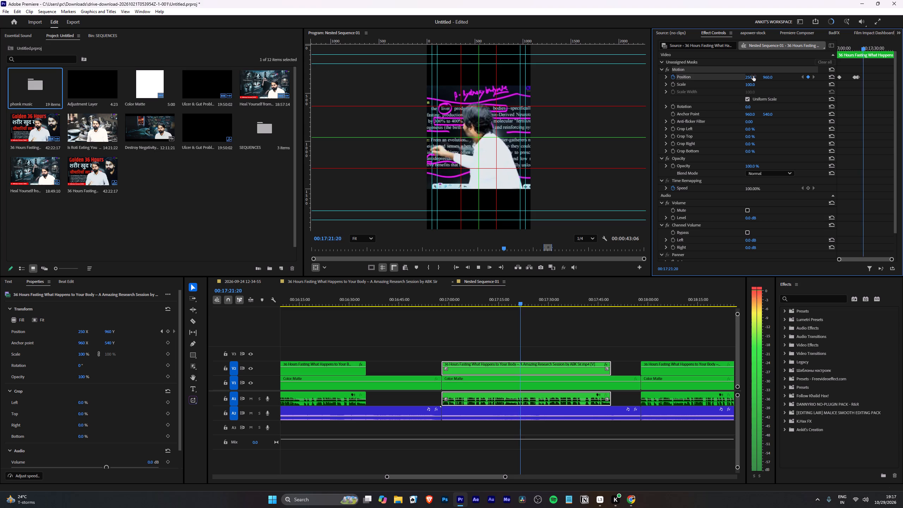
{"action": "key", "text": "space"}
{"action": "left_click", "coordinate": [808, 77]}
{"action": "key", "text": "space"}
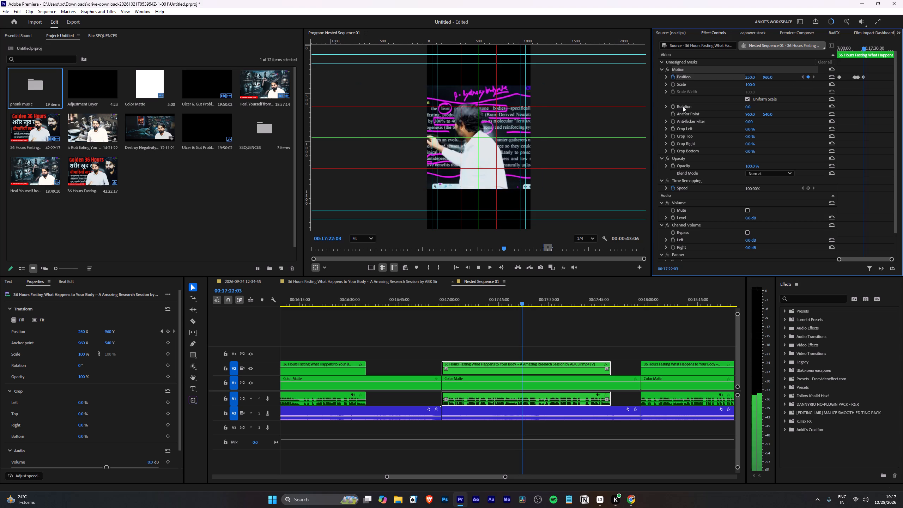
{"action": "key", "text": "space"}
{"action": "left_click_drag", "start_coordinate": [751, 76], "coordinate": [778, 76]}
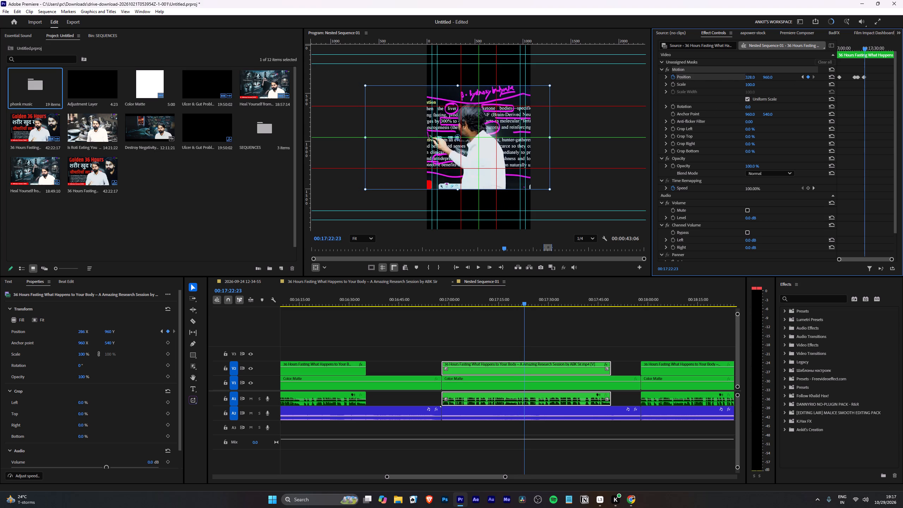
{"action": "left_click_drag", "start_coordinate": [778, 76], "coordinate": [786, 76]}
Play on to 00:17:24:19 and go back frame by frame to examine where the shot changes layout.
{"action": "key", "text": "space"}
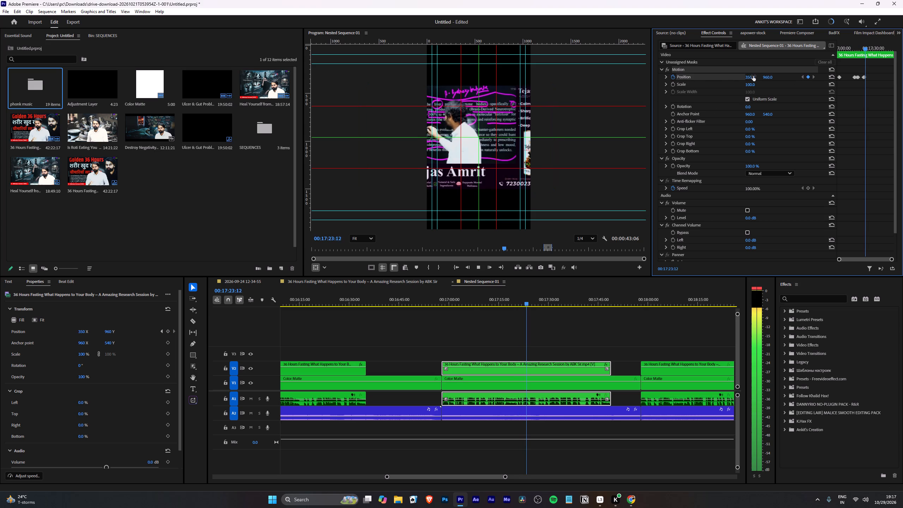
{"action": "key", "text": "space"}
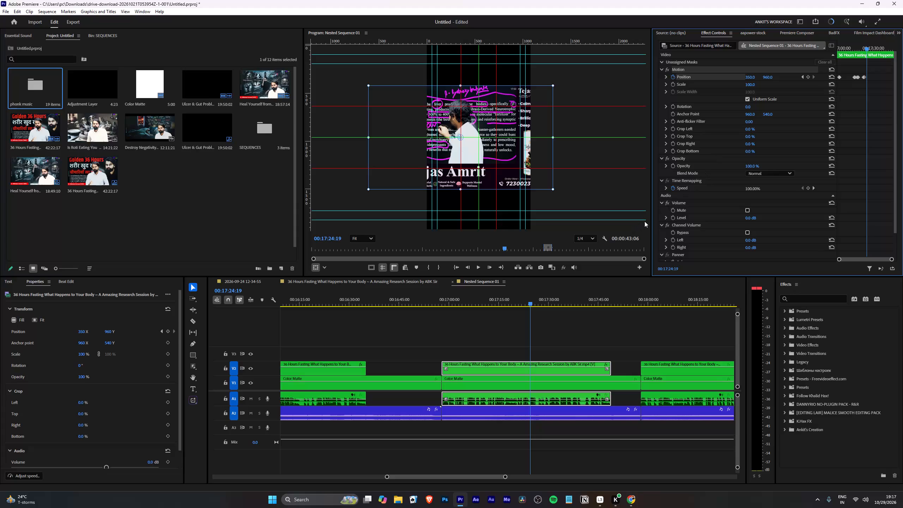
{"action": "key", "text": "Left"}
{"action": "key", "text": "Left"}
{"action": "key", "text": "Left"}
{"action": "key", "text": "Left"}
{"action": "key", "text": "Left"}
{"action": "key", "text": "Left"}
{"action": "key", "text": "Left"}
{"action": "key", "text": "Left"}
{"action": "key", "text": "Left"}
{"action": "key", "text": "Left"}
{"action": "key", "text": "Left"}
{"action": "key", "text": "Left"}
{"action": "key", "text": "Left"}
{"action": "key", "text": "Left"}
{"action": "key", "text": "Left"}
{"action": "key", "text": "Left"}
{"action": "key", "text": "Left"}
{"action": "key", "text": "Left"}
{"action": "key", "text": "Left"}
{"action": "key", "text": "Left"}
{"action": "key", "text": "Left"}
{"action": "key", "text": "Left"}
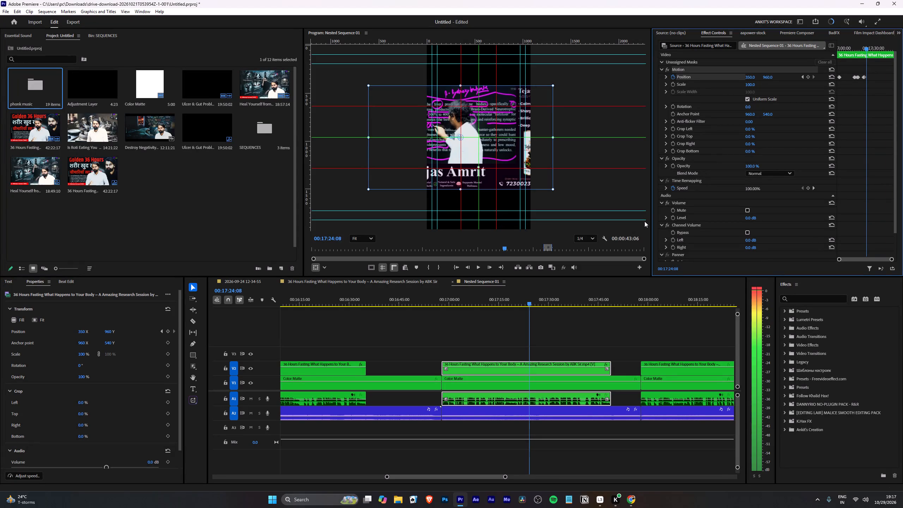
{"action": "key", "text": "Left"}
{"action": "key", "text": "Left"}
{"action": "key", "text": "Left"}
{"action": "key", "text": "Left"}
{"action": "key", "text": "Left"}
{"action": "key", "text": "Left"}
{"action": "key", "text": "Left"}
{"action": "key", "text": "Left"}
{"action": "key", "text": "Left"}
{"action": "key", "text": "Left"}
{"action": "key", "text": "Left"}
{"action": "key", "text": "Left"}
{"action": "key", "text": "Left"}
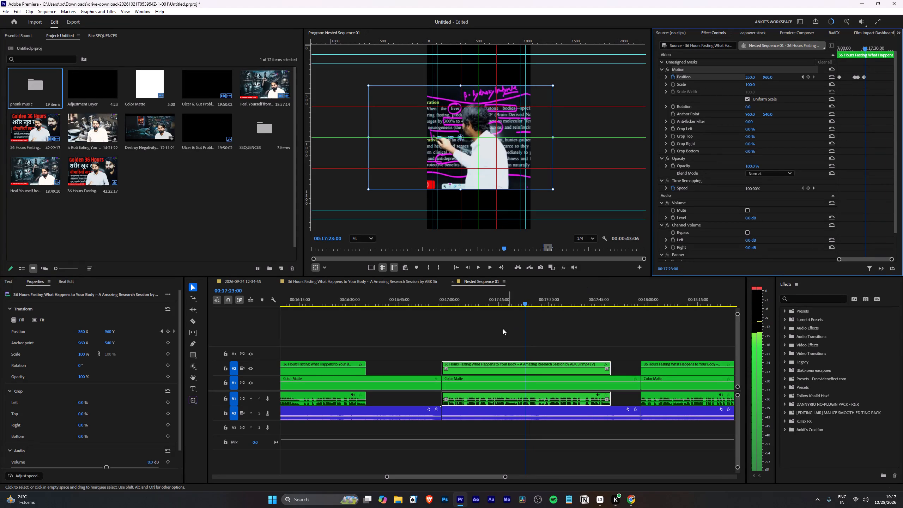
Replay the passage, locate the layout change at 00:17:23:09, and split the 36 Hours Fasting clip there.
{"action": "left_click", "coordinate": [507, 304]}
{"action": "key", "text": "space"}
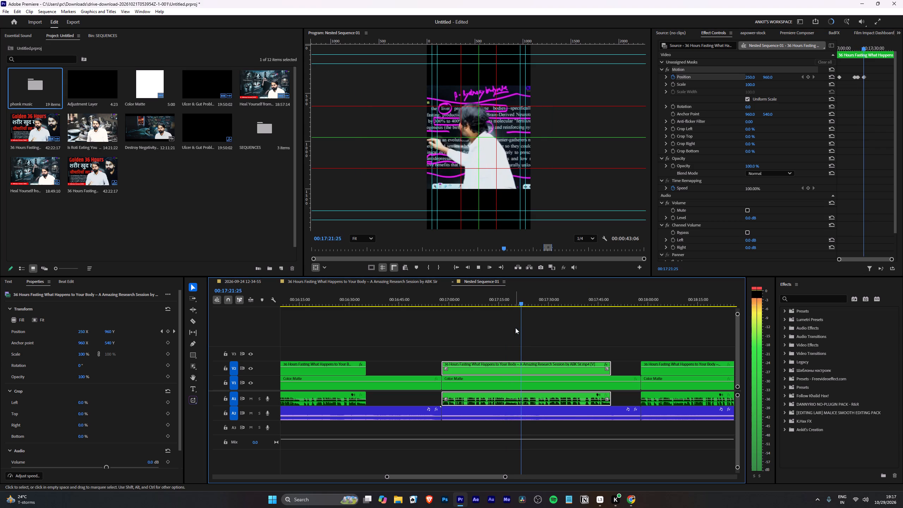
{"action": "key", "text": "space"}
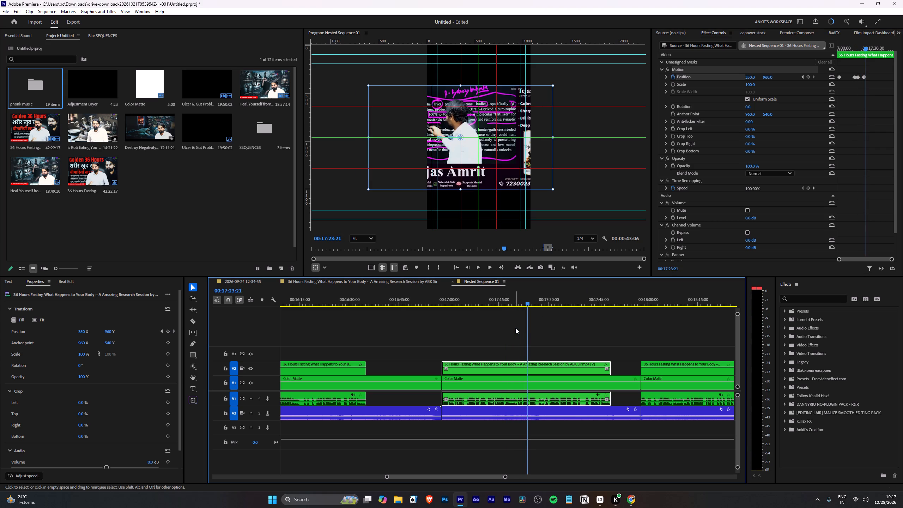
{"action": "key", "text": "Left"}
{"action": "key", "text": "Left"}
{"action": "key", "text": "Left"}
{"action": "key", "text": "Left"}
{"action": "key", "text": "Left"}
{"action": "key", "text": "Left"}
{"action": "key", "text": "Left"}
{"action": "key", "text": "Left"}
{"action": "key", "text": "Left"}
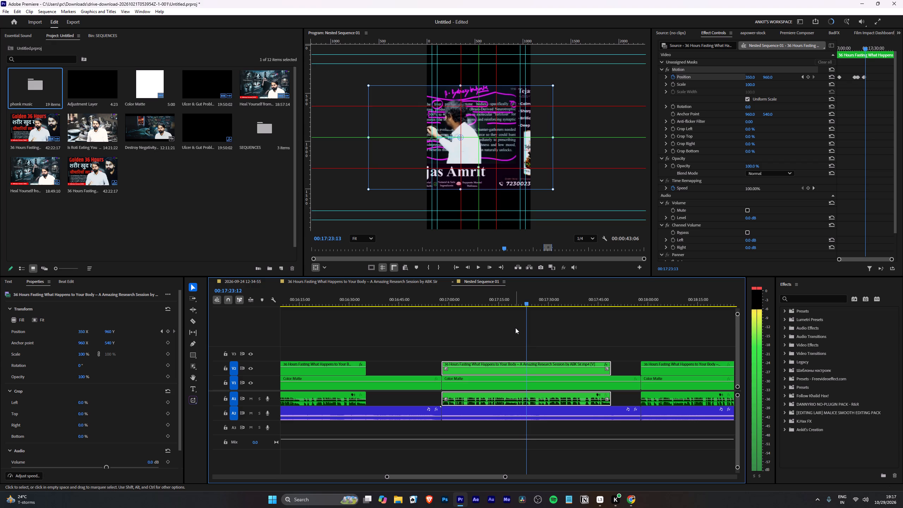
{"action": "key", "text": "Left"}
{"action": "key", "text": "Left"}
{"action": "key", "text": "Left"}
{"action": "key", "text": "Left"}
{"action": "key", "text": "Left"}
{"action": "key", "text": "Right"}
{"action": "key", "text": "Right"}
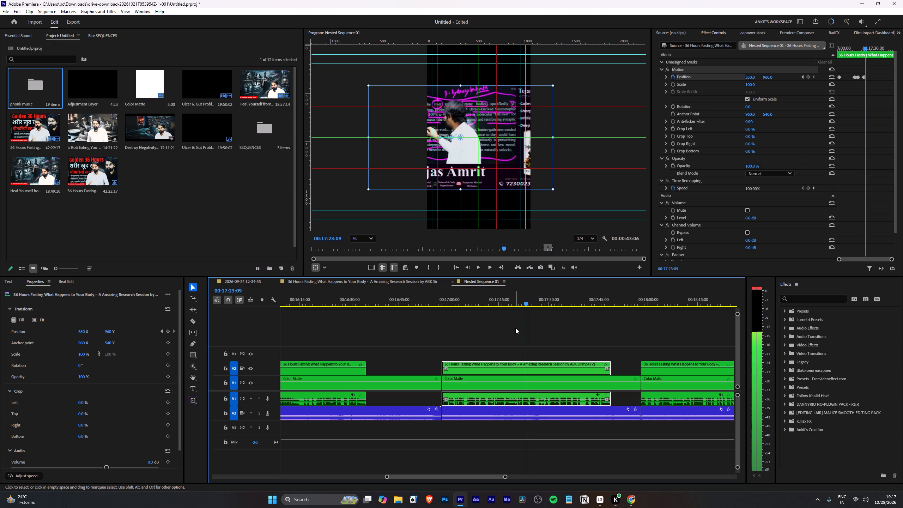
{"action": "key", "text": "Left"}
{"action": "key", "text": "Right"}
{"action": "type", "text": "w"}
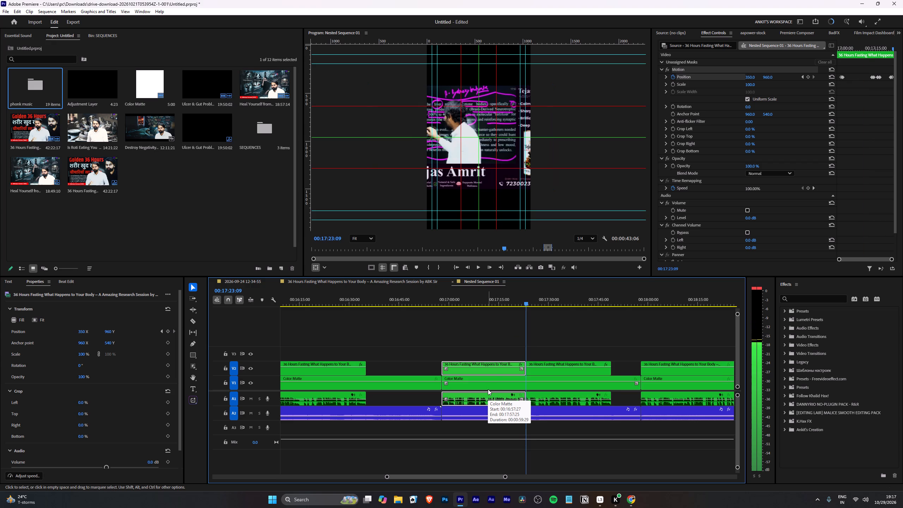
Play on to the next layout change and split the following 36 Hours Fasting clip at 00:17:28:09.
{"action": "key", "text": "space"}
{"action": "key", "text": "space"}
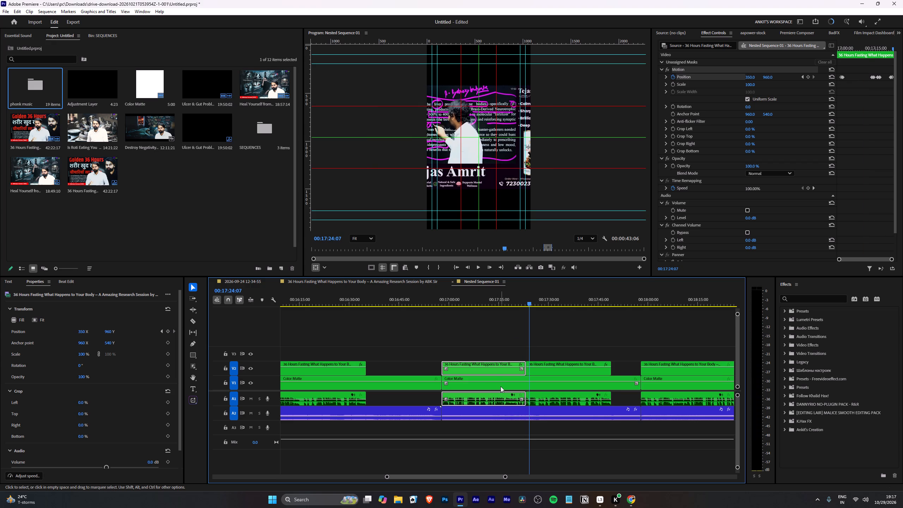
{"action": "key", "text": "space"}
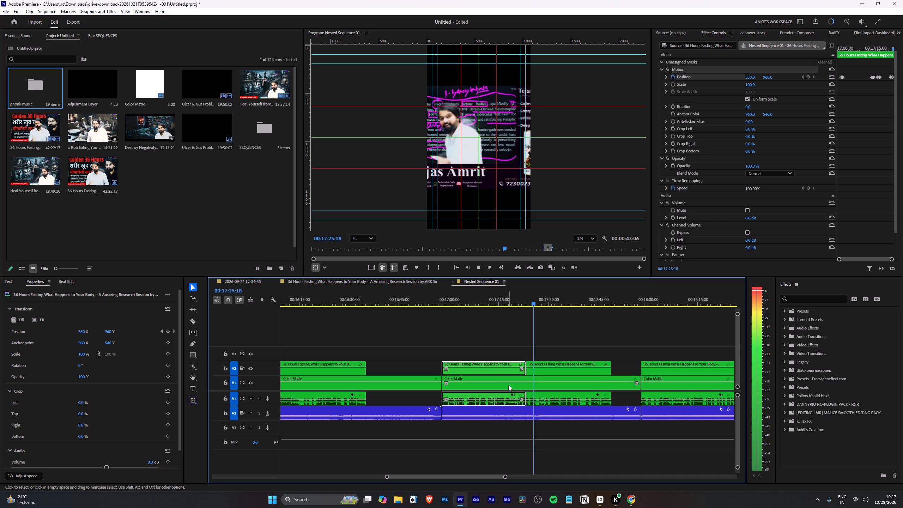
{"action": "key", "text": "space"}
{"action": "key", "text": "space"}
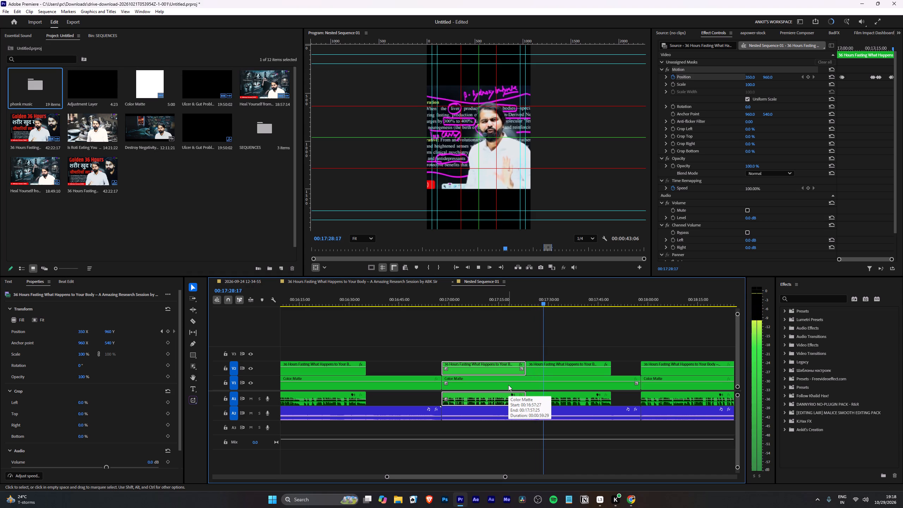
{"action": "key", "text": "space"}
{"action": "key", "text": "Left"}
{"action": "key", "text": "Left"}
{"action": "key", "text": "Left"}
{"action": "key", "text": "Left"}
{"action": "key", "text": "Left"}
{"action": "key", "text": "Left"}
{"action": "key", "text": "Left"}
{"action": "key", "text": "Left"}
{"action": "key", "text": "Left"}
{"action": "key", "text": "Left"}
{"action": "key", "text": "Left"}
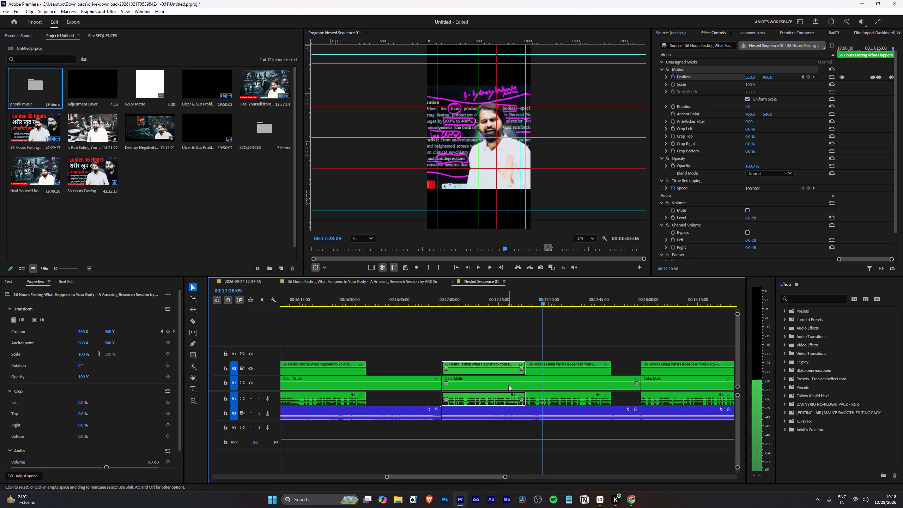
{"action": "key", "text": "Left"}
{"action": "key", "text": "Left"}
{"action": "key", "text": "Right"}
{"action": "key", "text": "Right"}
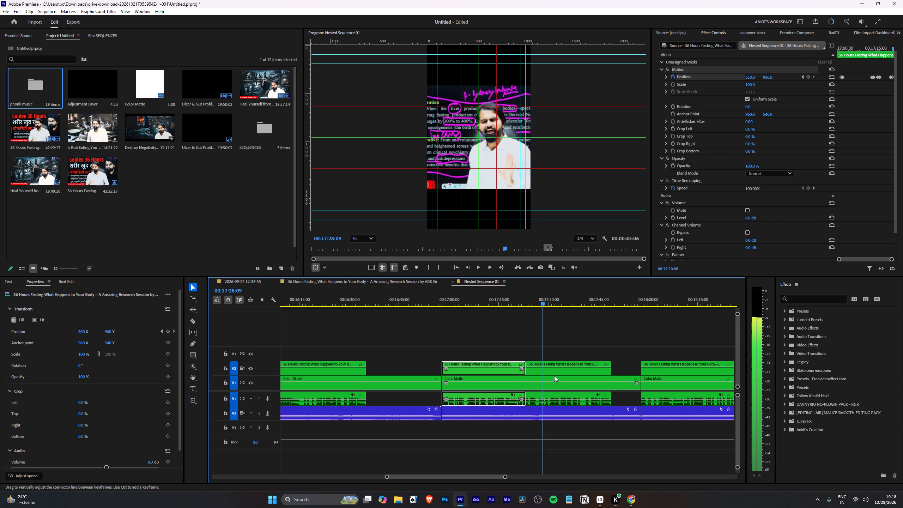
{"action": "left_click", "coordinate": [551, 371]}
{"action": "key", "text": "w"}
Remove the Position keyframes from the short clip between the two cuts, set its horizontal Position to 508, and play it back.
{"action": "left_click_drag", "start_coordinate": [542, 297], "coordinate": [533, 298]}
{"action": "key", "text": "space"}
{"action": "key", "text": "space"}
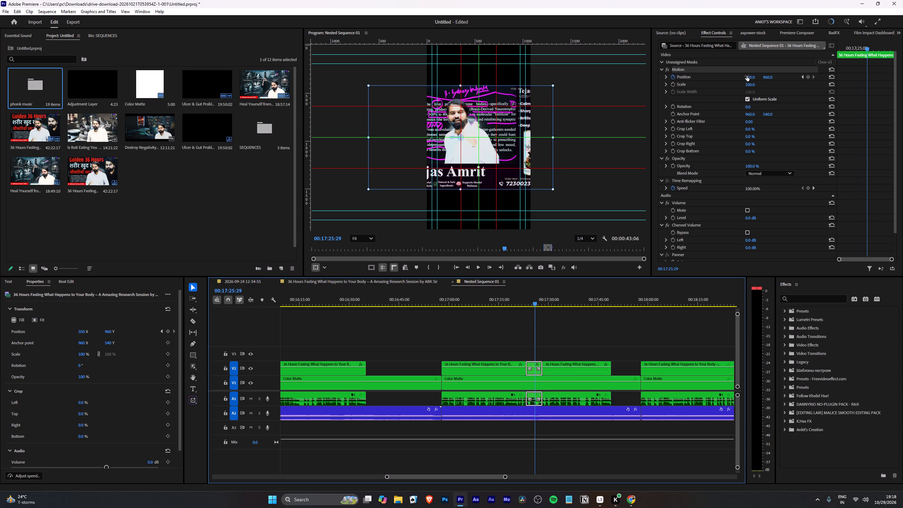
{"action": "left_click_drag", "start_coordinate": [747, 76], "coordinate": [794, 80]}
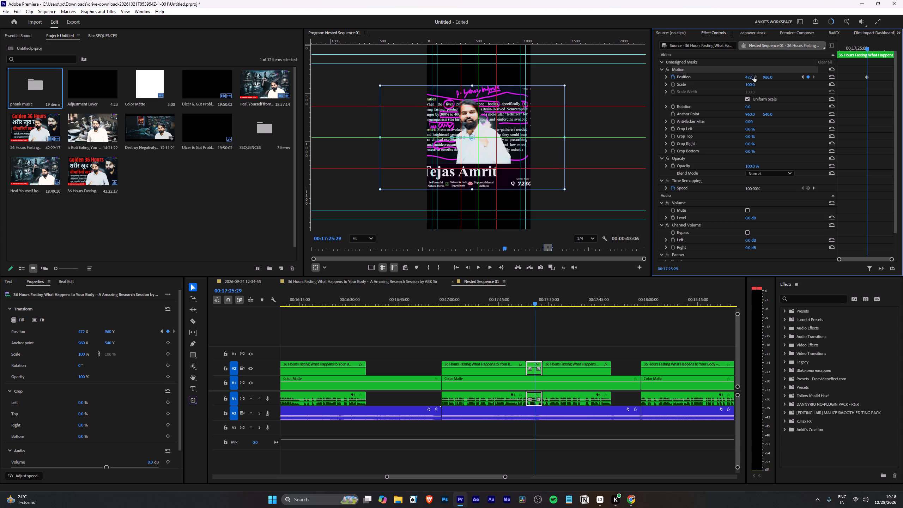
{"action": "key", "text": "ctrl+z"}
{"action": "left_click", "coordinate": [671, 79]}
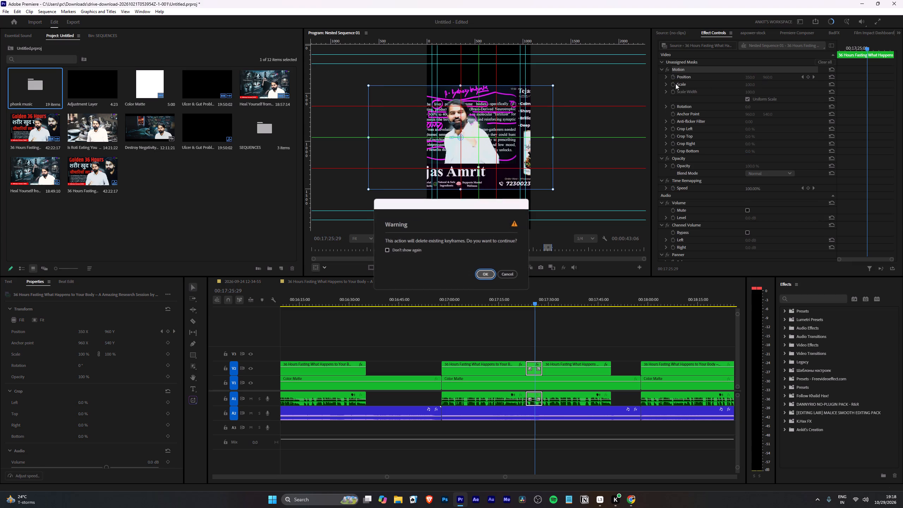
{"action": "left_click", "coordinate": [486, 278]}
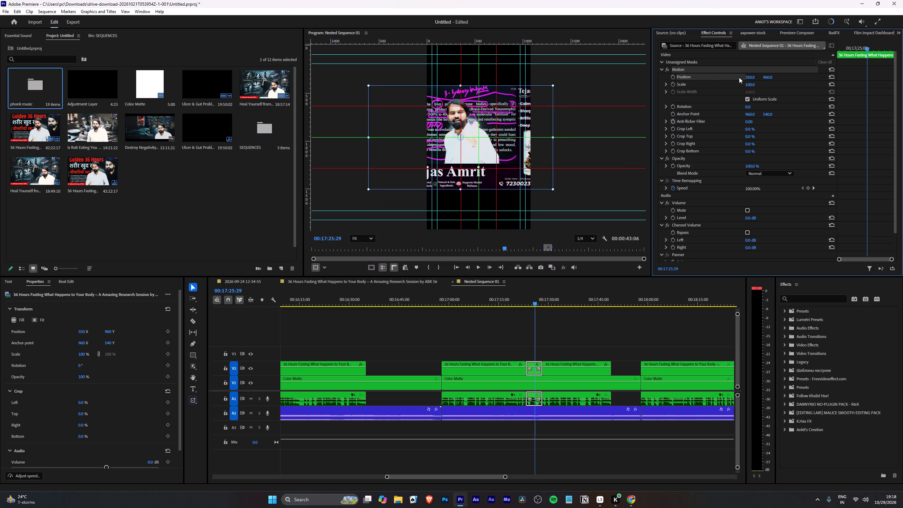
{"action": "left_click_drag", "start_coordinate": [754, 78], "coordinate": [805, 80]}
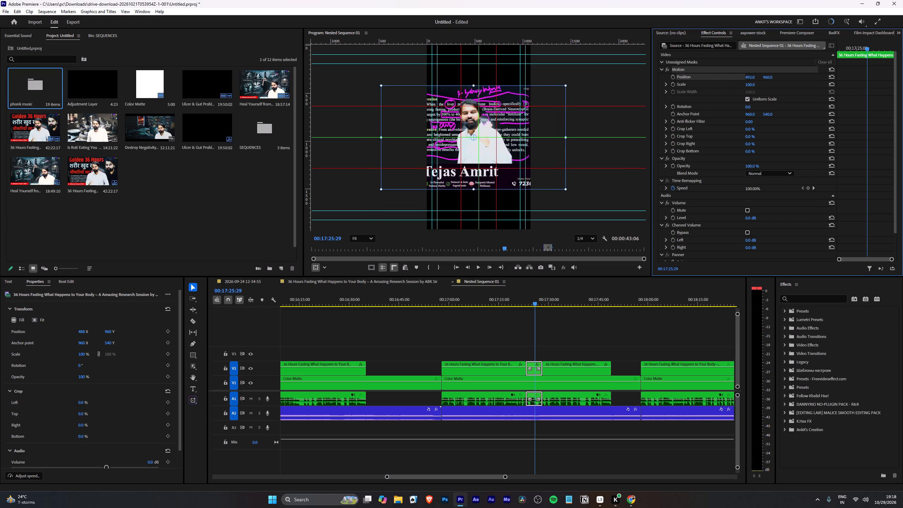
{"action": "left_click_drag", "start_coordinate": [805, 80], "coordinate": [815, 86]}
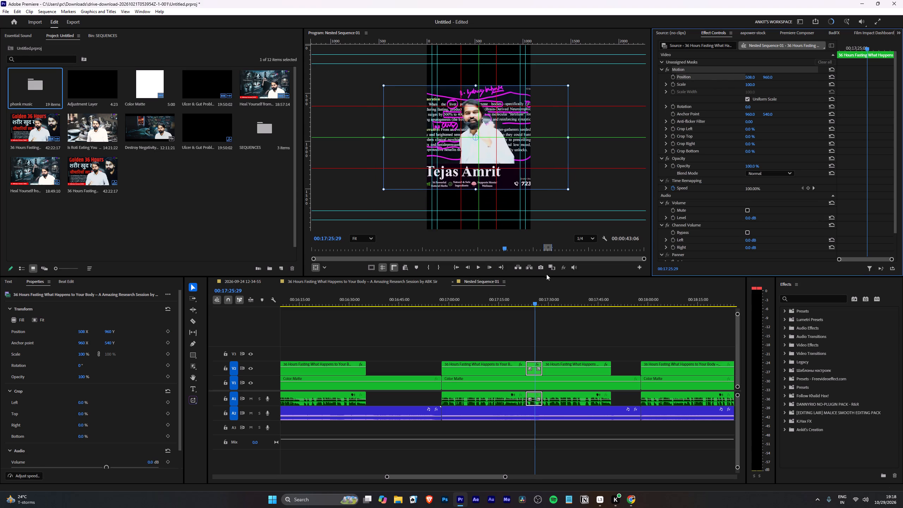
{"action": "key", "text": "Up"}
{"action": "key", "text": "space"}
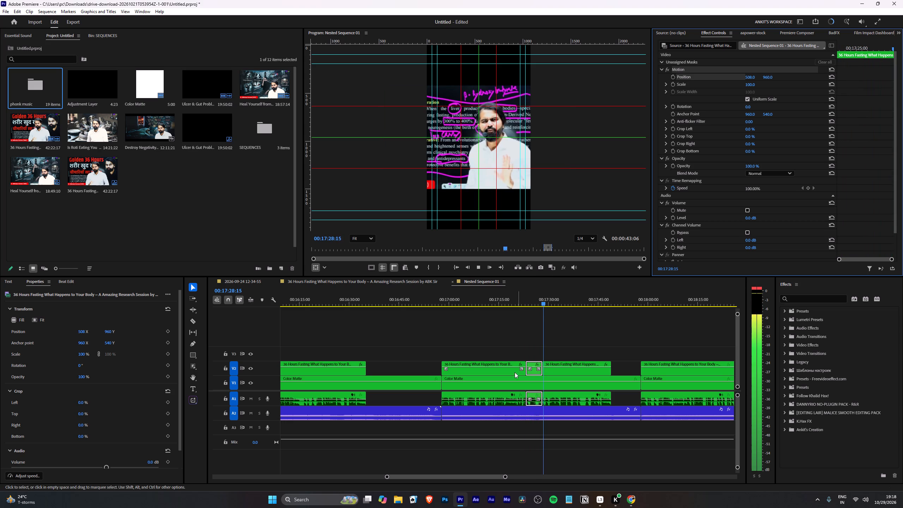
{"action": "key", "text": "space"}
Remove the Position keyframes from the clip starting at 00:17:28:09 and set its horizontal Position to 216.
{"action": "left_click", "coordinate": [554, 363]}
{"action": "key", "text": "Up"}
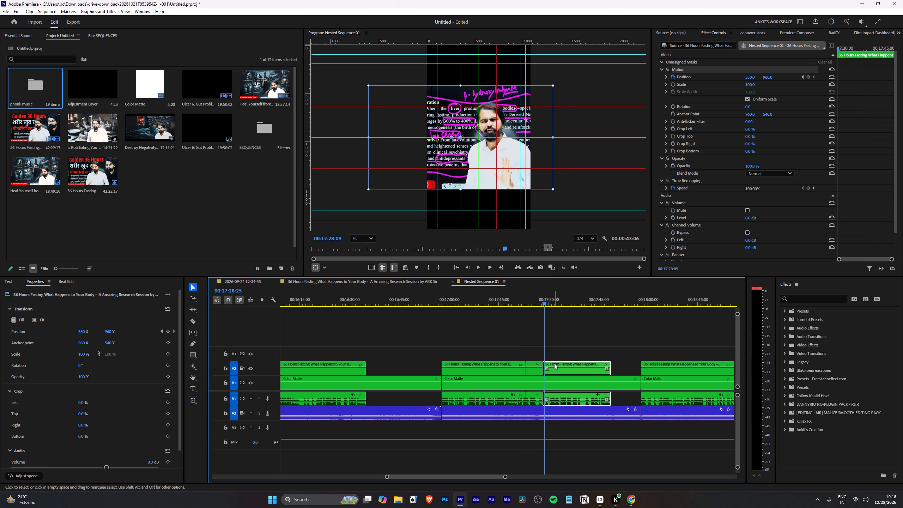
{"action": "left_click", "coordinate": [672, 76]}
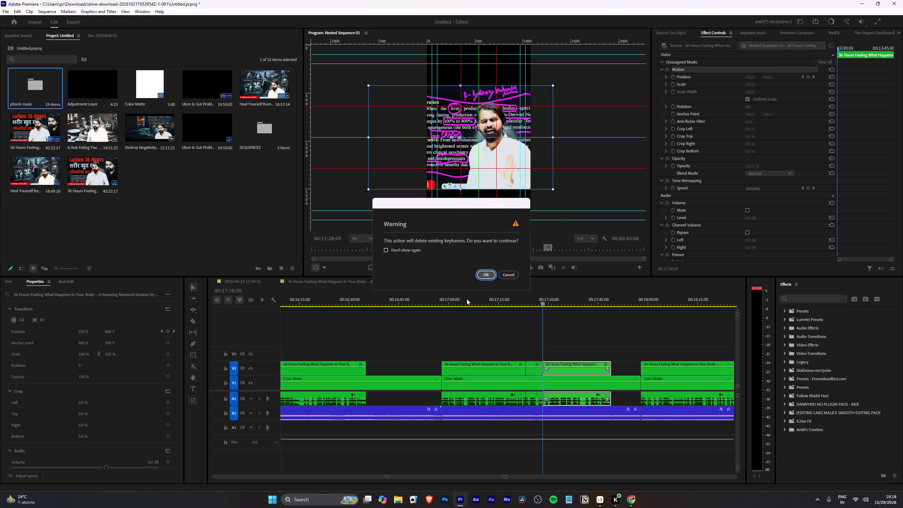
{"action": "left_click", "coordinate": [484, 276]}
{"action": "left_click_drag", "start_coordinate": [750, 77], "coordinate": [739, 78]}
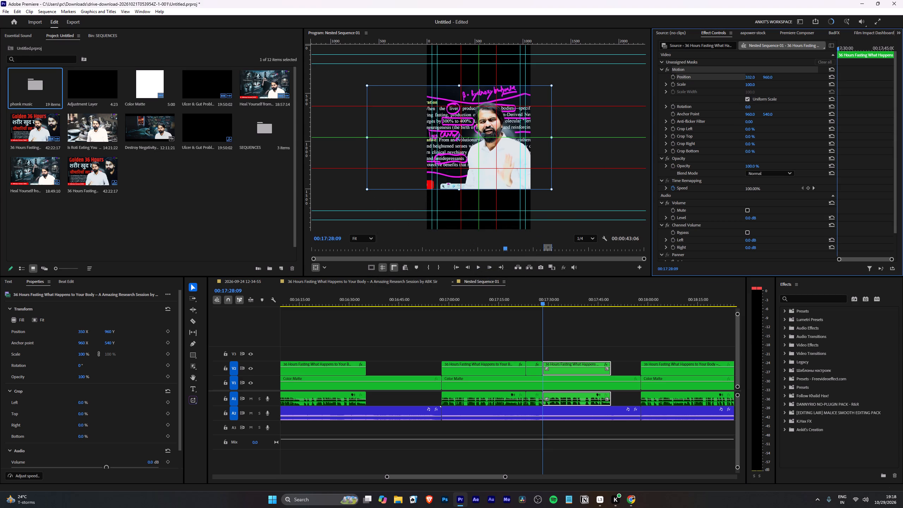
{"action": "left_click_drag", "start_coordinate": [739, 78], "coordinate": [700, 89]}
Play the clip from 00:17:28:09 through to its end to check the speaker's framing.
{"action": "key", "text": "space"}
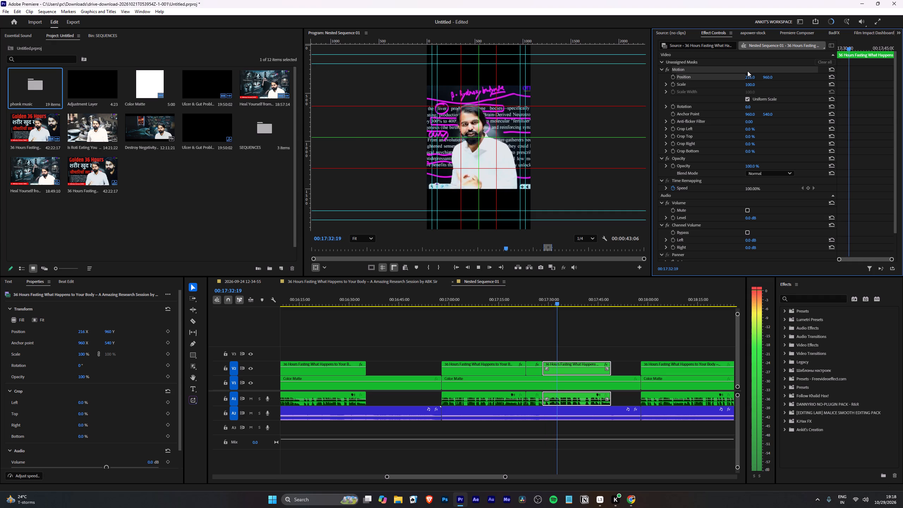
{"action": "key", "text": "space"}
{"action": "key", "text": "space"}
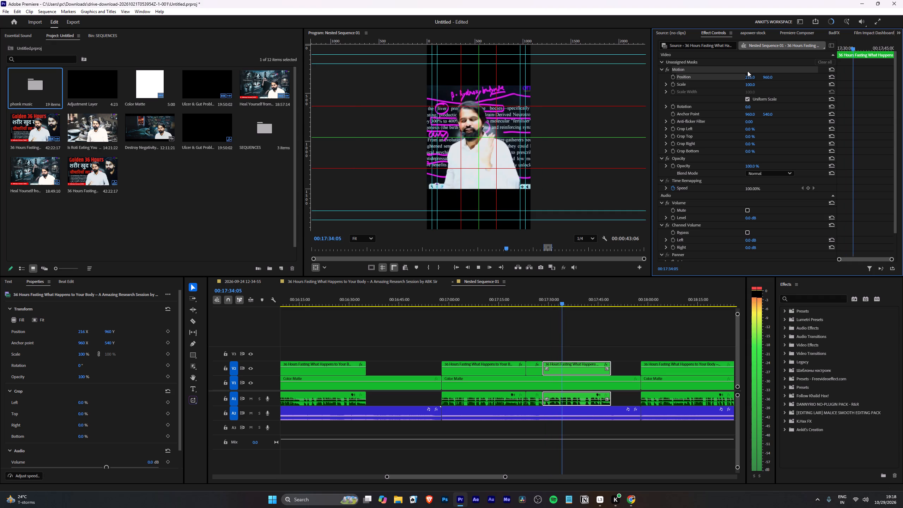
{"action": "key", "text": "space"}
{"action": "key", "text": "space"}
{"action": "key", "text": "space"}
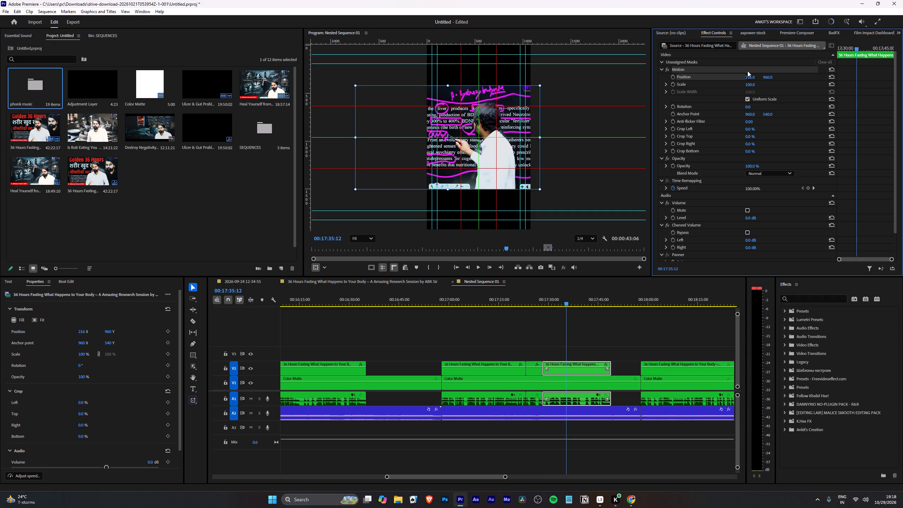
{"action": "key", "text": "space"}
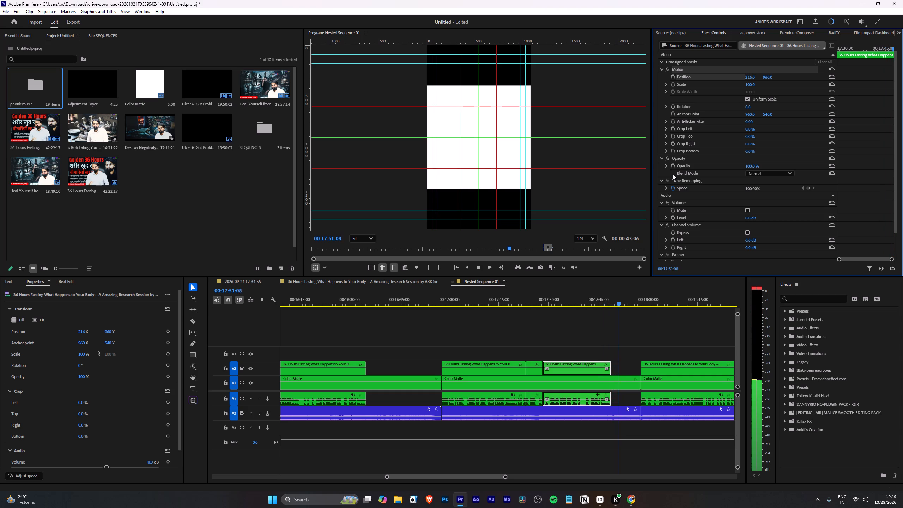
Go to the next 36 Hours Fasting clip at about 00:17:57:26, preview its opening, and select it.
{"action": "key", "text": "Down"}
{"action": "scroll", "coordinate": [560, 334], "scroll_direction": "down", "scroll_amount": 12}
{"action": "key", "text": "space"}
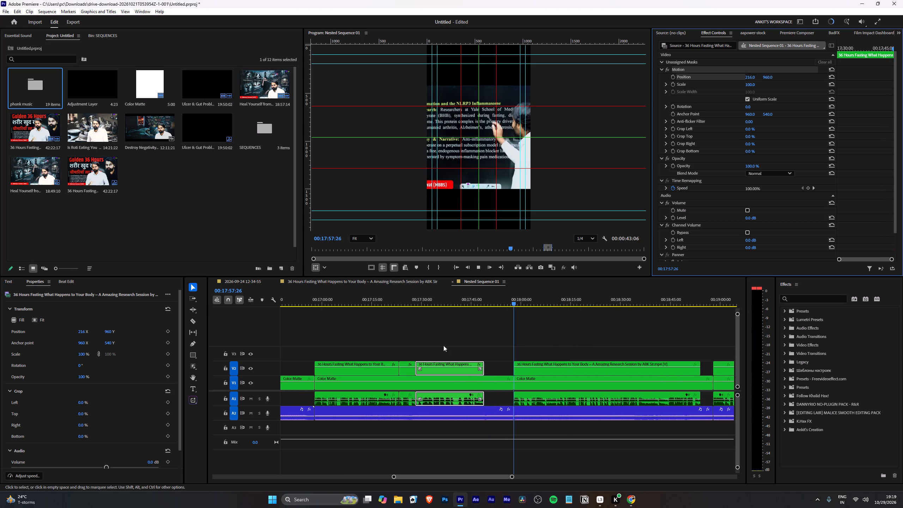
{"action": "key", "text": "space"}
{"action": "left_click", "coordinate": [520, 368]}
{"action": "left_click", "coordinate": [625, 366]}
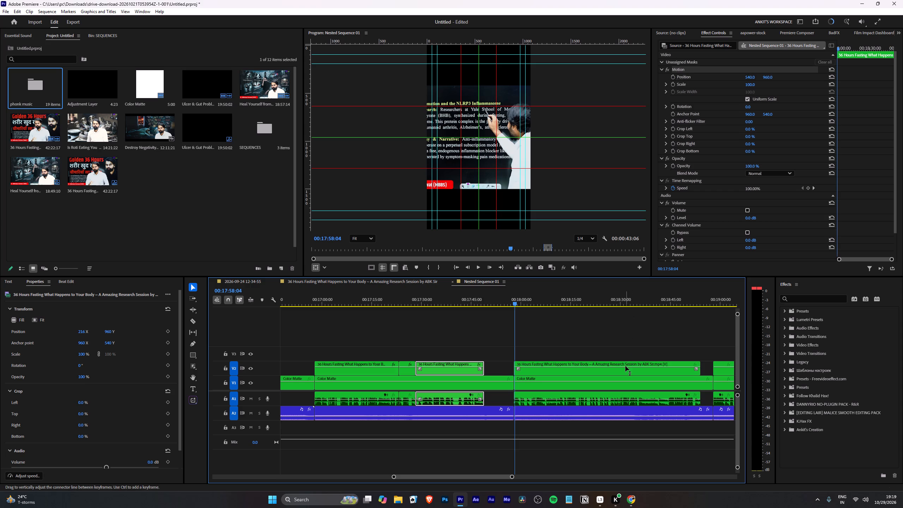
Adjust the system sound volume to roughly two-thirds.
{"action": "left_click", "coordinate": [856, 501]}
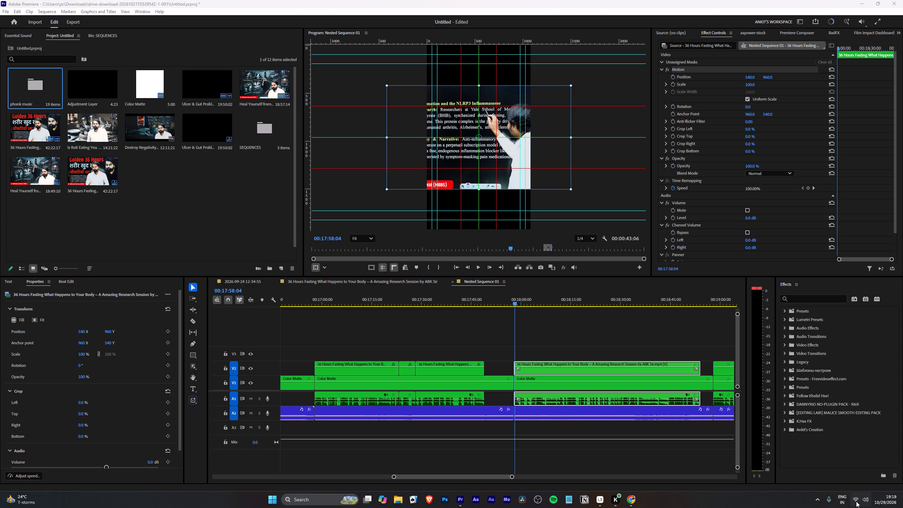
{"action": "left_click", "coordinate": [848, 455]}
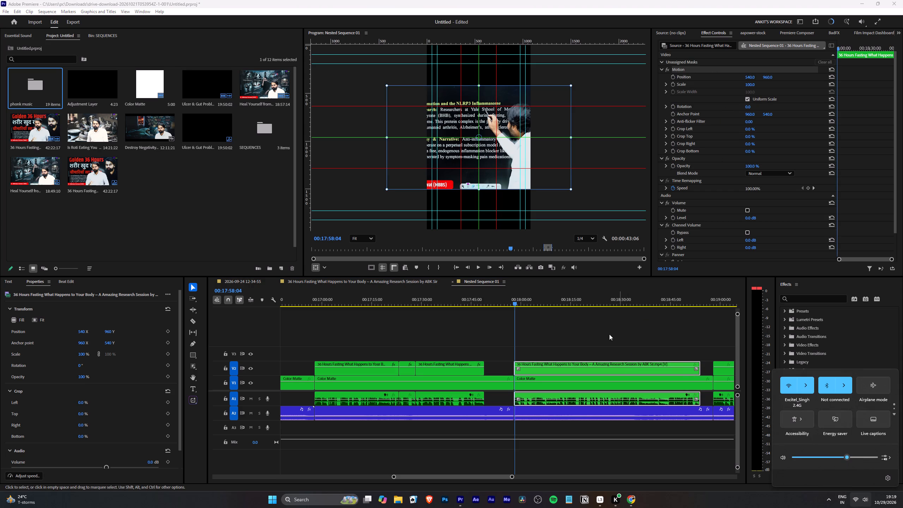
Set the selected clip's horizontal Position to 120 and play its opening to about 00:18:04:19.
{"action": "left_click", "coordinate": [745, 77]}
{"action": "left_click", "coordinate": [747, 77]}
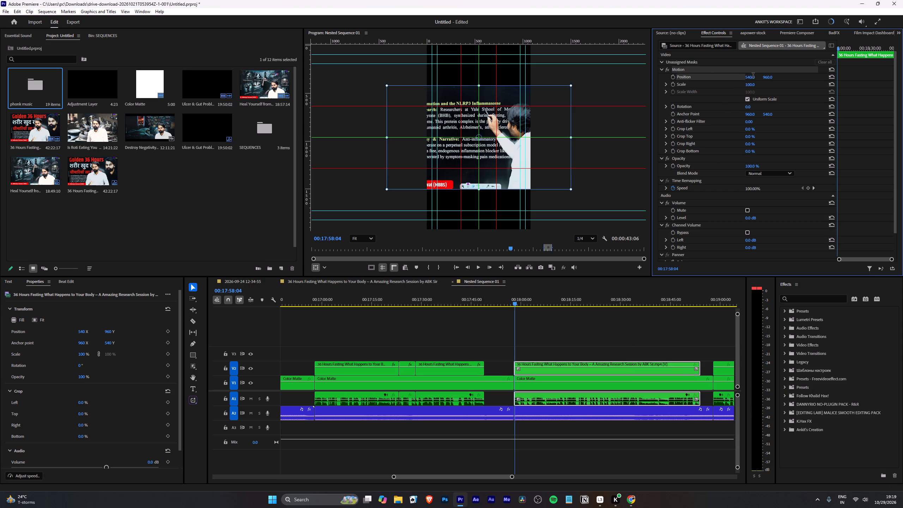
{"action": "type", "text": "120"}
{"action": "key", "text": "Return"}
{"action": "key", "text": "space"}
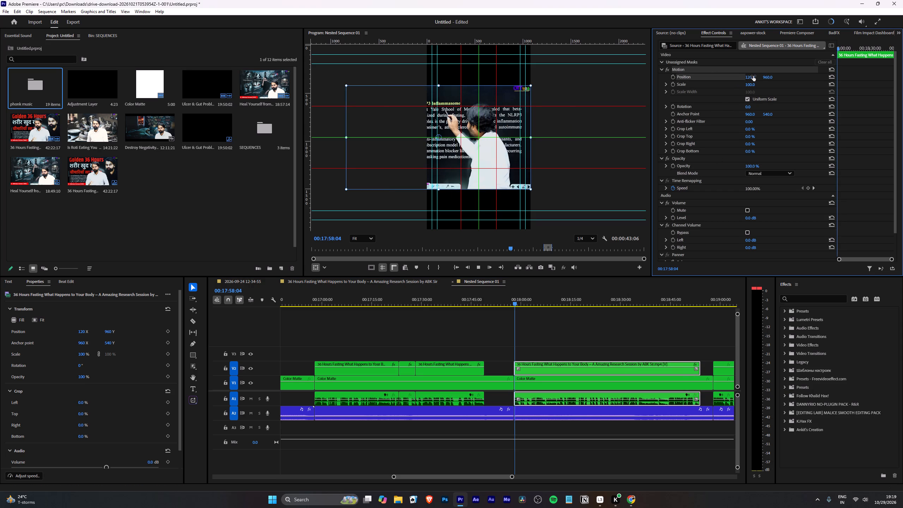
{"action": "scroll", "coordinate": [502, 338], "scroll_direction": "down", "scroll_amount": 4}
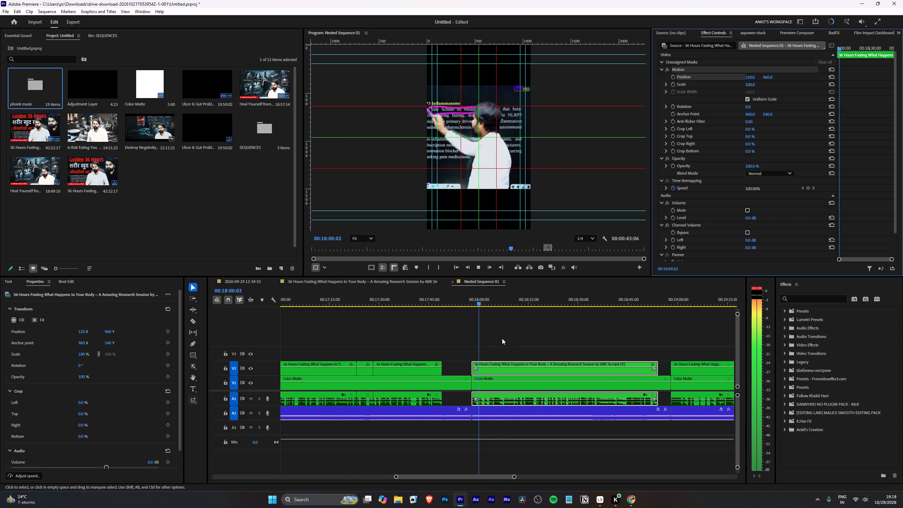
{"action": "key", "text": "space"}
{"action": "key", "text": "space"}
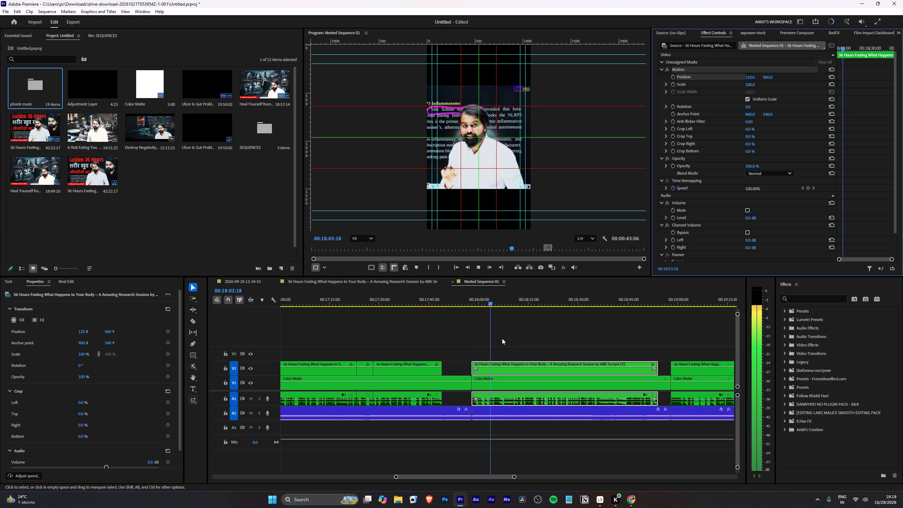
{"action": "key", "text": "space"}
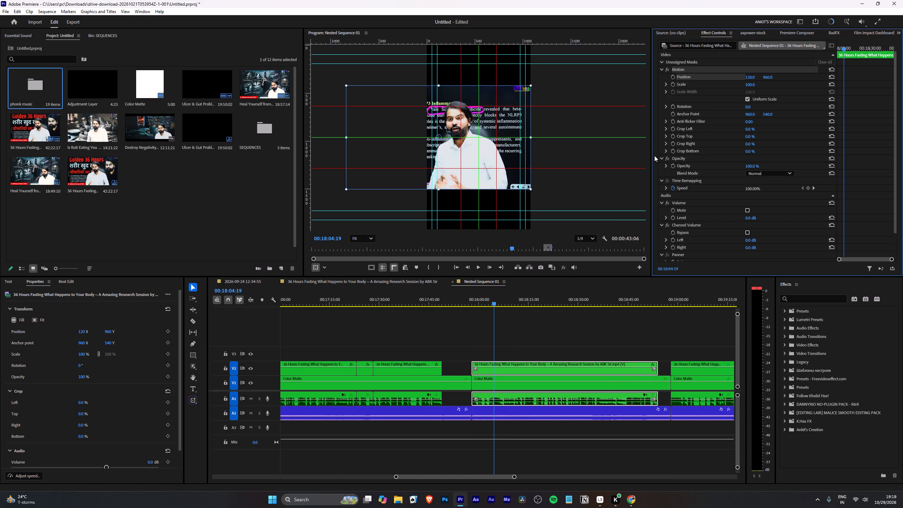
Step back to 00:18:04:02 and start Position keyframing there for the selected clip.
{"action": "key", "text": "Left"}
{"action": "key", "text": "Left"}
{"action": "key", "text": "Left"}
{"action": "key", "text": "Left"}
{"action": "key", "text": "Left"}
{"action": "key", "text": "Left"}
{"action": "key", "text": "Left"}
{"action": "key", "text": "Left"}
{"action": "key", "text": "Left"}
{"action": "key", "text": "Left"}
{"action": "key", "text": "Left"}
{"action": "key", "text": "Left"}
{"action": "key", "text": "Left"}
{"action": "key", "text": "Left"}
{"action": "key", "text": "Left"}
{"action": "key", "text": "Left"}
{"action": "key", "text": "Left"}
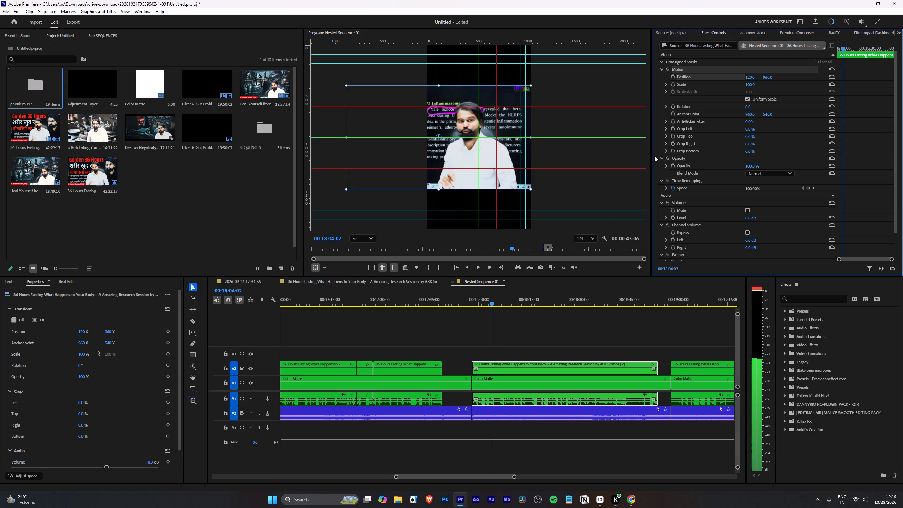
{"action": "left_click", "coordinate": [673, 78]}
Set the clip's horizontal Position to 304 at 00:18:04:23.
{"action": "key", "text": "space"}
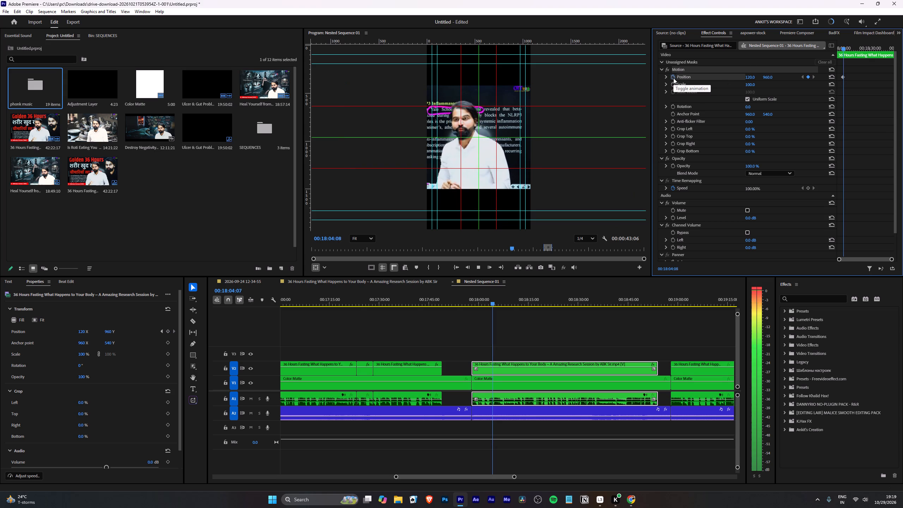
{"action": "key", "text": "space"}
{"action": "left_click_drag", "start_coordinate": [747, 78], "coordinate": [799, 76]}
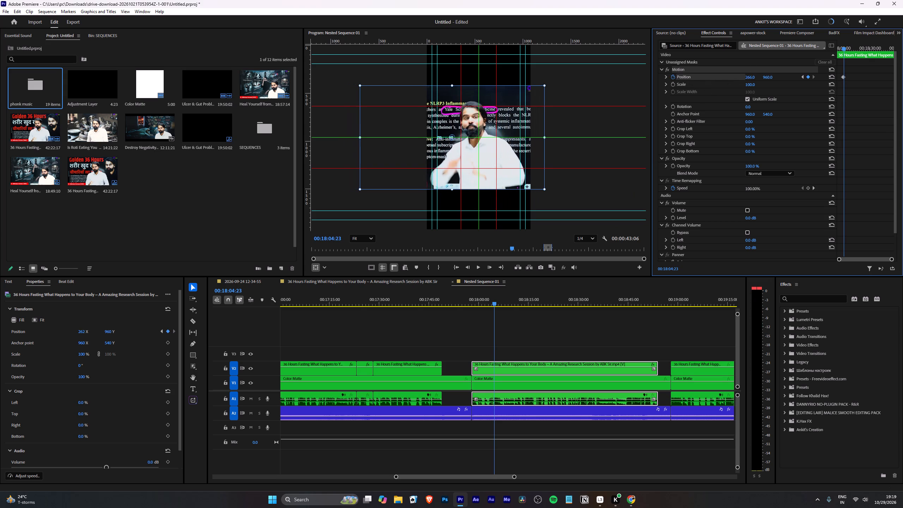
{"action": "left_click_drag", "start_coordinate": [799, 76], "coordinate": [812, 74]}
Add a holding Position keyframe at about 00:18:12 and set the horizontal Position to 120 at 00:18:13:09.
{"action": "key", "text": "space"}
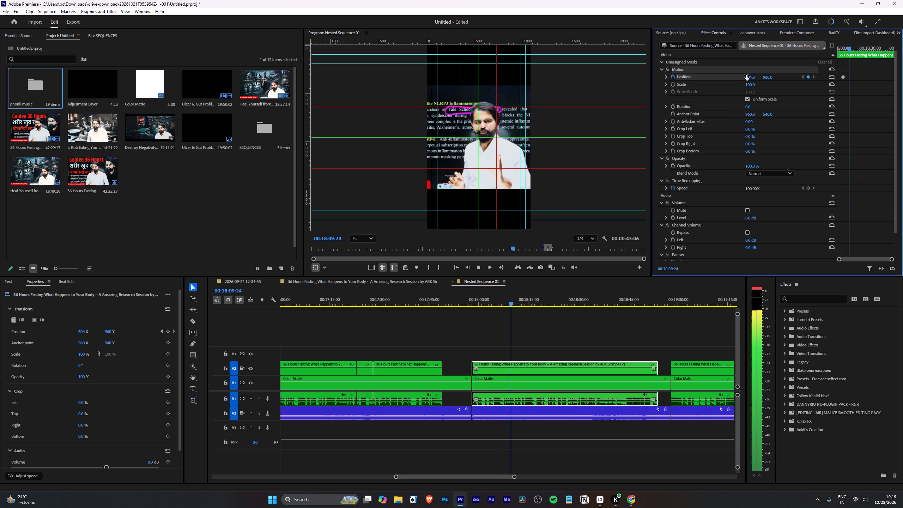
{"action": "key", "text": "space"}
{"action": "left_click", "coordinate": [806, 77]}
{"action": "key", "text": "space"}
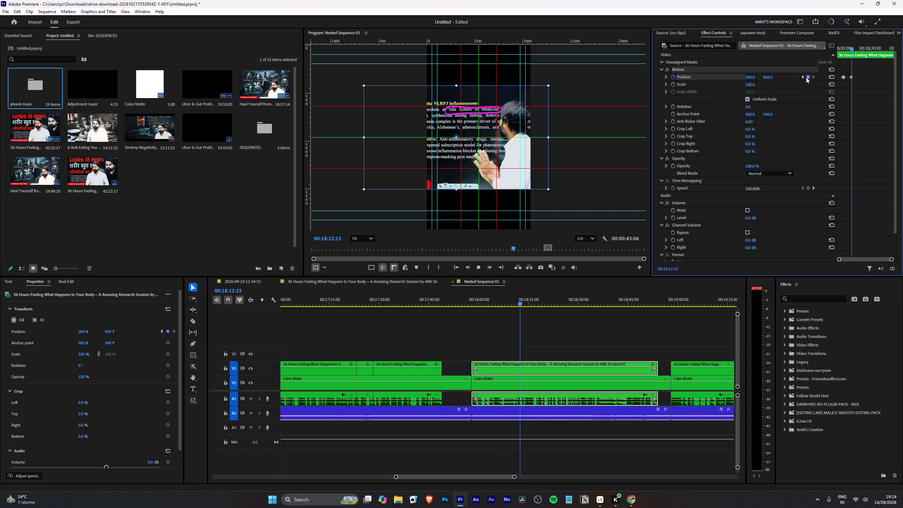
{"action": "key", "text": "space"}
{"action": "left_click", "coordinate": [747, 74]}
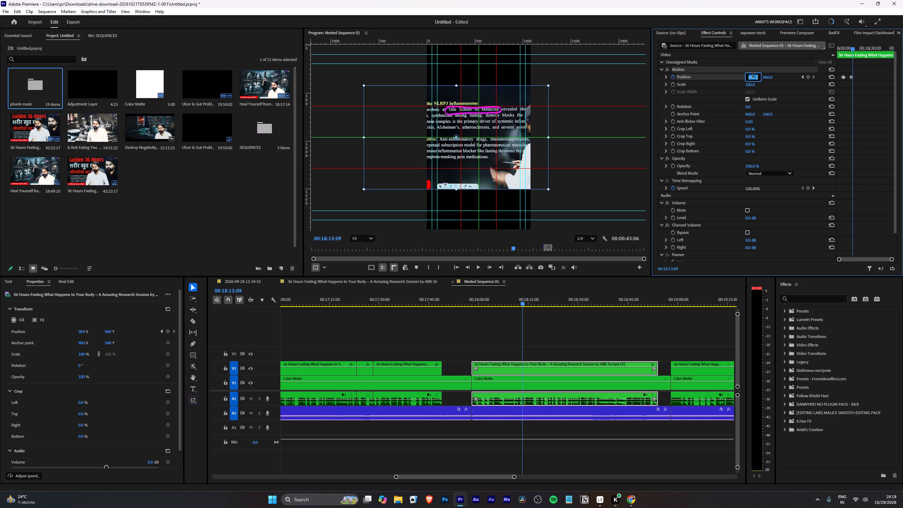
{"action": "type", "text": "120"}
{"action": "key", "text": "Return"}
Add a Position keyframe at 00:18:15:08, set the horizontal Position to 960 at 00:18:16:00, and preview the move.
{"action": "key", "text": "space"}
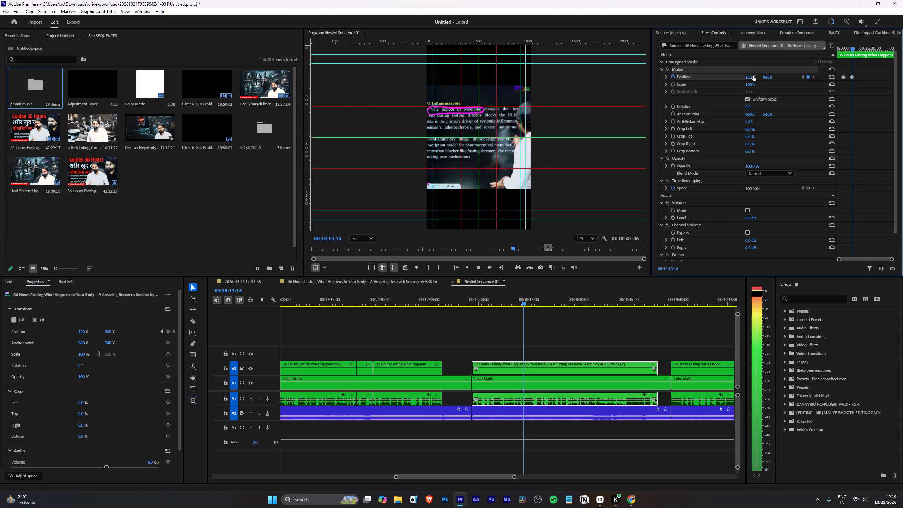
{"action": "key", "text": "space"}
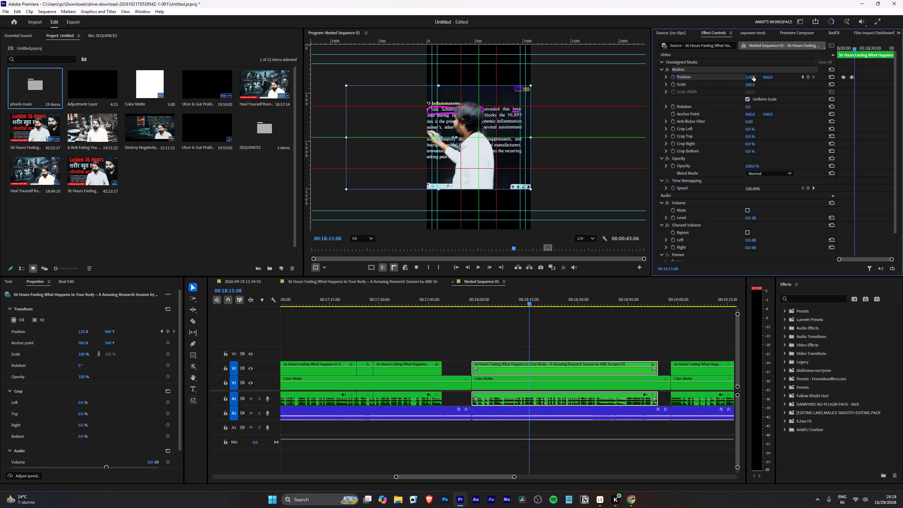
{"action": "left_click", "coordinate": [807, 76]}
{"action": "key", "text": "space"}
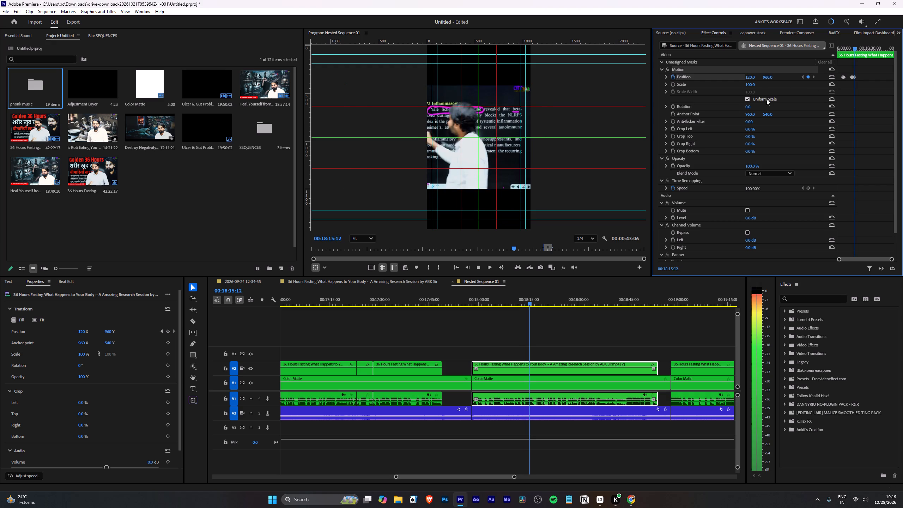
{"action": "key", "text": "space"}
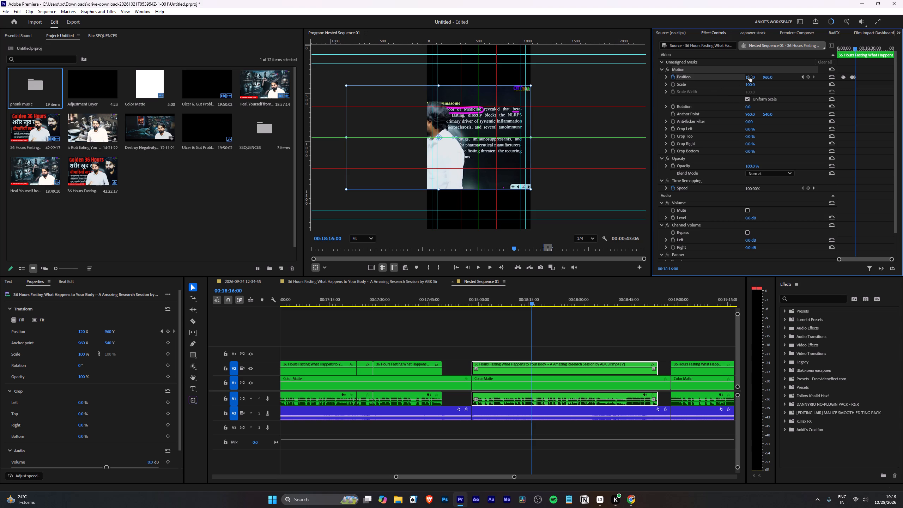
{"action": "left_click_drag", "start_coordinate": [750, 77], "coordinate": [771, 79]}
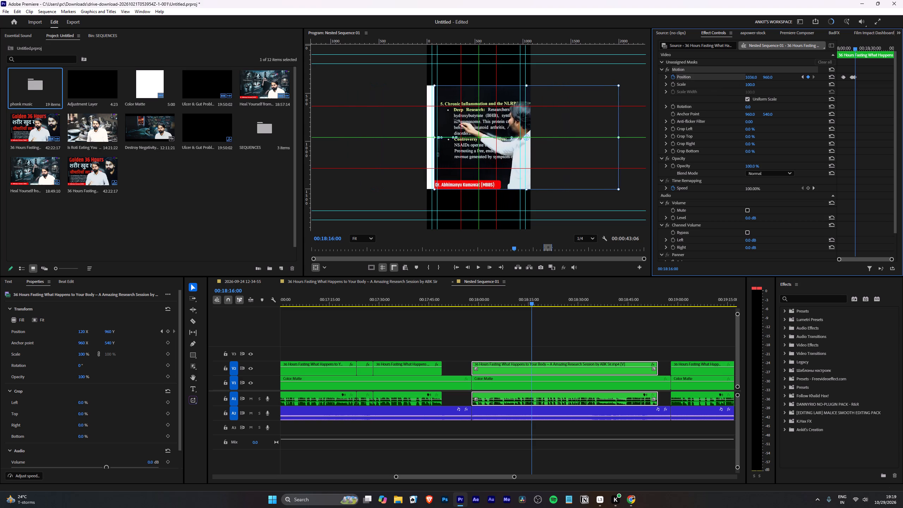
{"action": "left_click_drag", "start_coordinate": [771, 79], "coordinate": [769, 79]}
{"action": "left_click", "coordinate": [752, 75]}
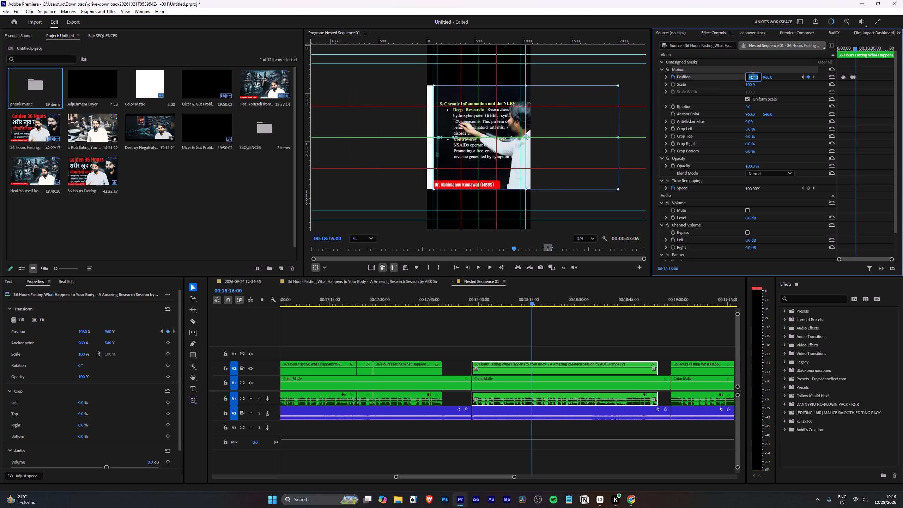
{"action": "type", "text": "960"}
{"action": "key", "text": "Return"}
{"action": "key", "text": "space"}
{"action": "key", "text": "space"}
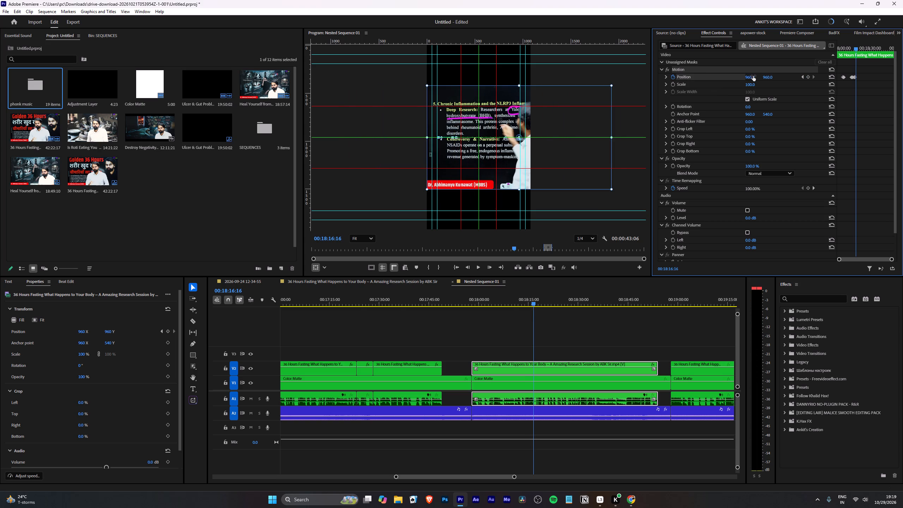
Return to the Position keyframe at 00:18:16:00 and set its horizontal value to 776.
{"action": "left_click", "coordinate": [802, 77]}
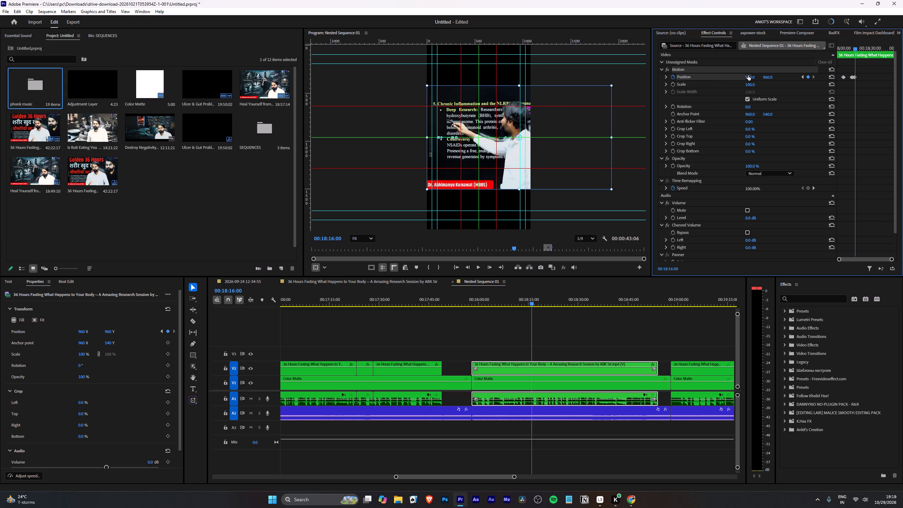
{"action": "left_click_drag", "start_coordinate": [748, 75], "coordinate": [687, 93]}
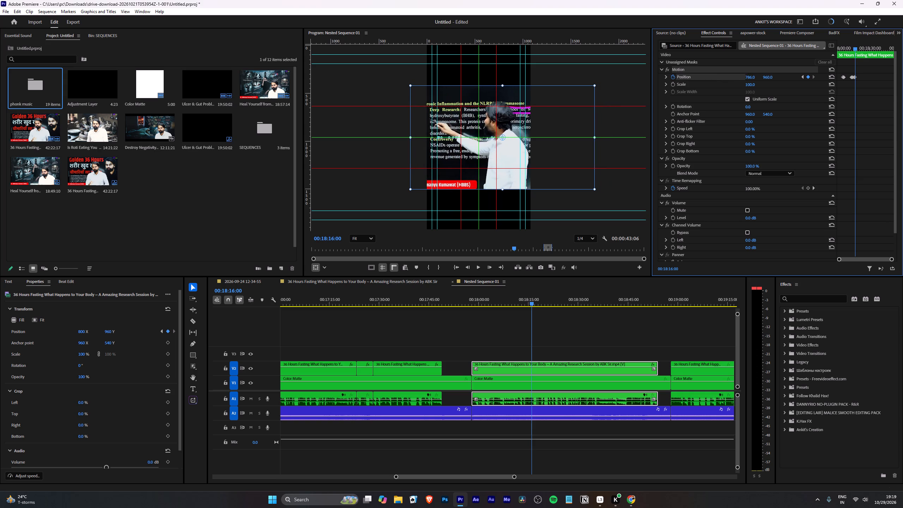
{"action": "left_click_drag", "start_coordinate": [687, 93], "coordinate": [683, 93]}
Add a holding Position keyframe at 00:18:16:26 and set the horizontal Position to 120 at 00:18:17:18.
{"action": "key", "text": "space"}
{"action": "key", "text": "space"}
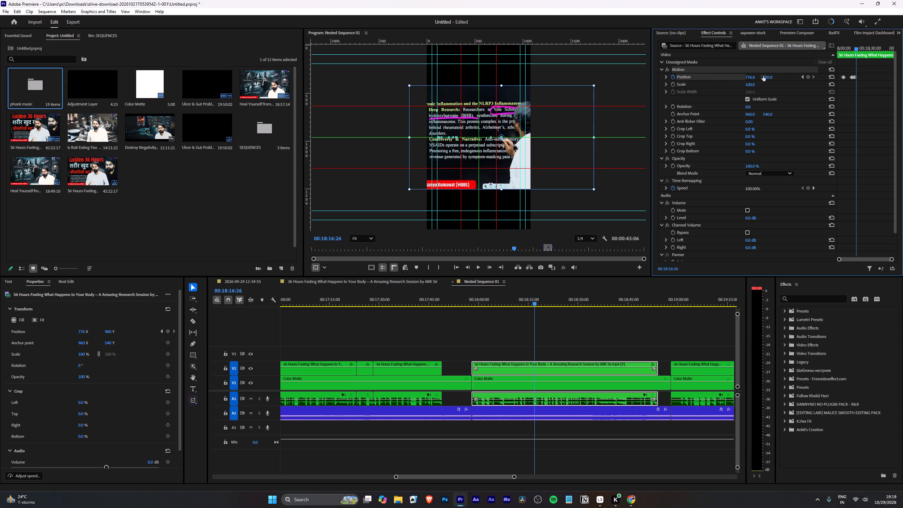
{"action": "left_click", "coordinate": [807, 78]}
{"action": "key", "text": "space"}
{"action": "key", "text": "space"}
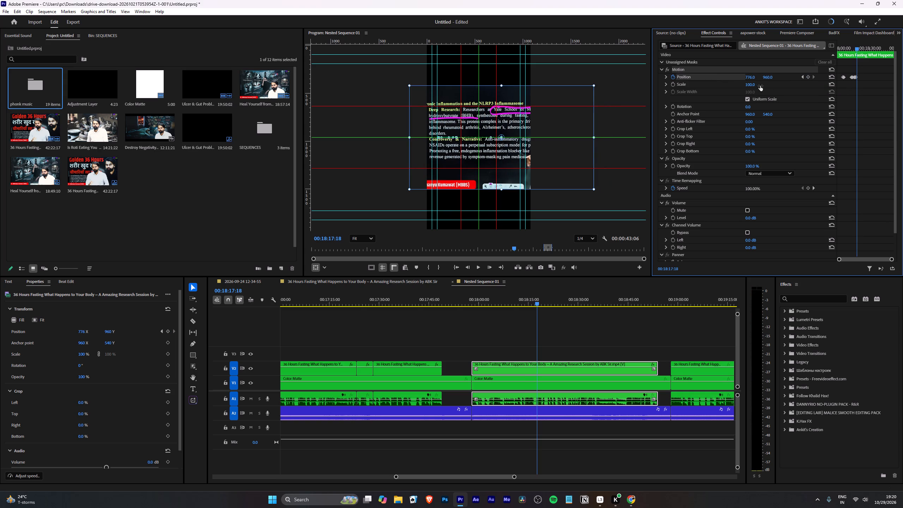
{"action": "left_click", "coordinate": [749, 79]}
{"action": "type", "text": "120"}
{"action": "key", "text": "Return"}
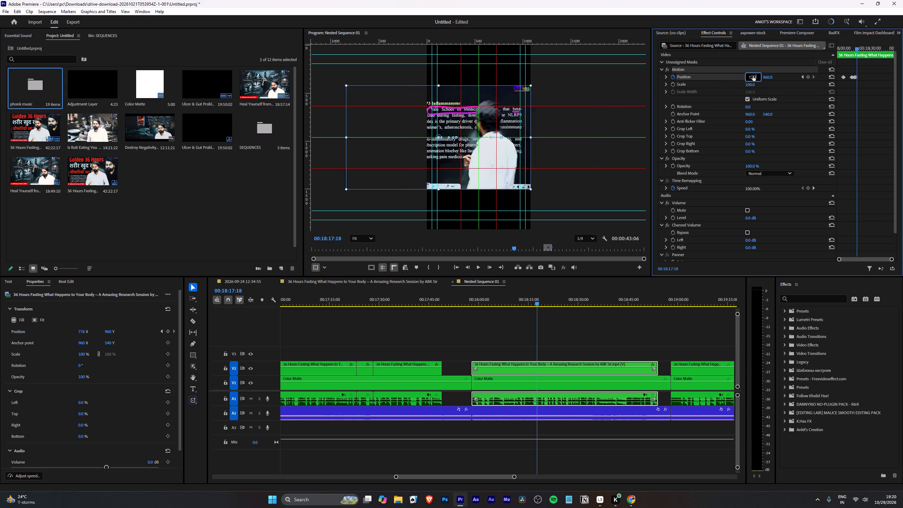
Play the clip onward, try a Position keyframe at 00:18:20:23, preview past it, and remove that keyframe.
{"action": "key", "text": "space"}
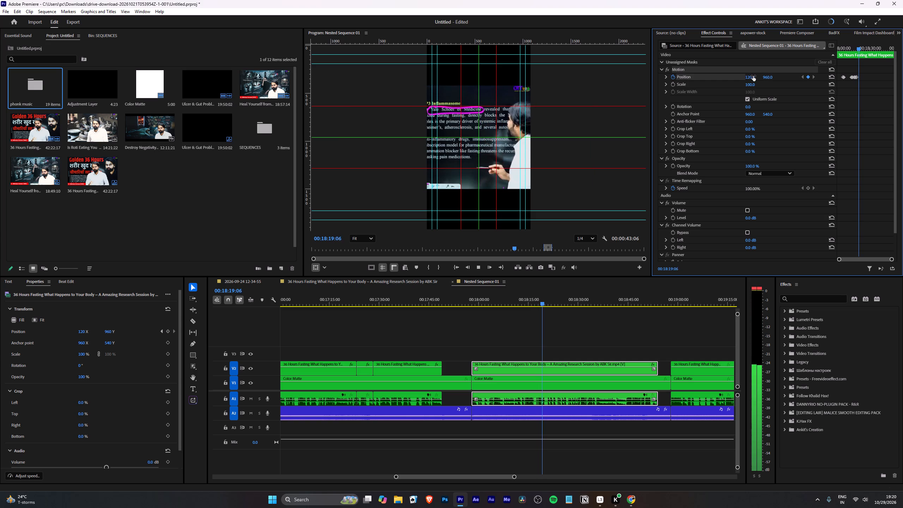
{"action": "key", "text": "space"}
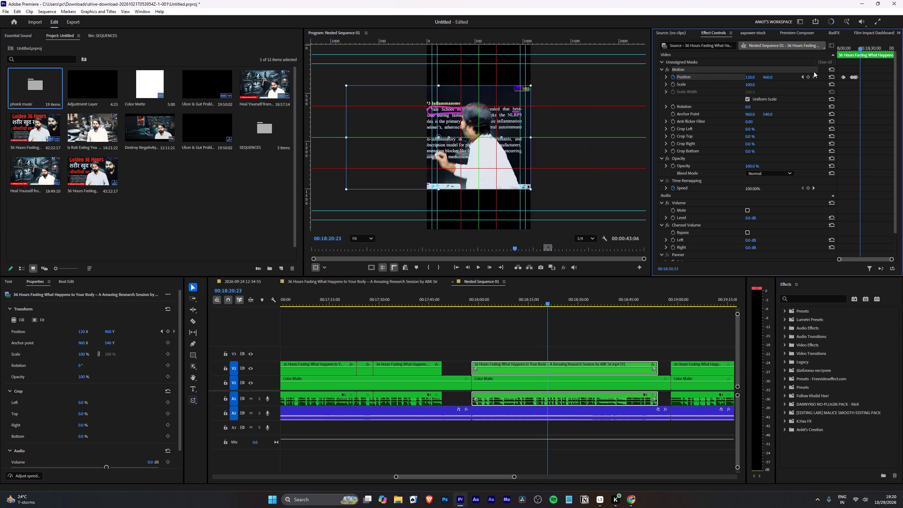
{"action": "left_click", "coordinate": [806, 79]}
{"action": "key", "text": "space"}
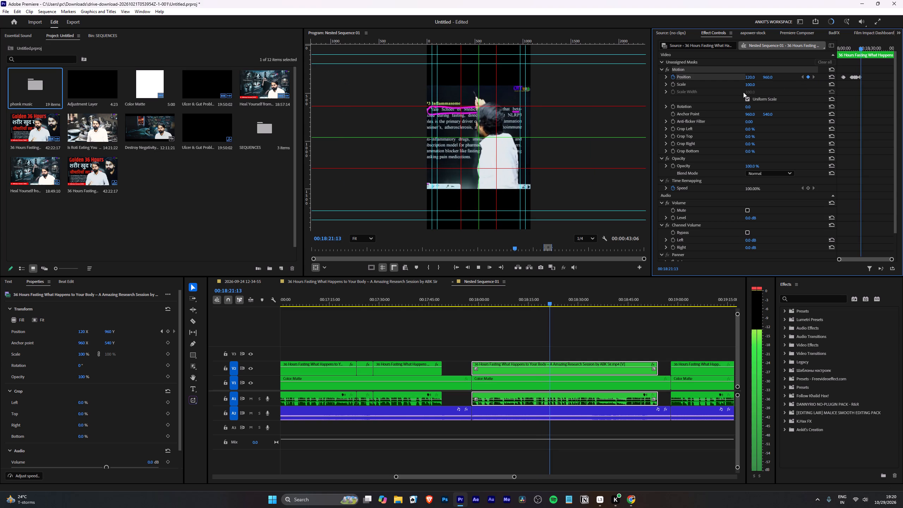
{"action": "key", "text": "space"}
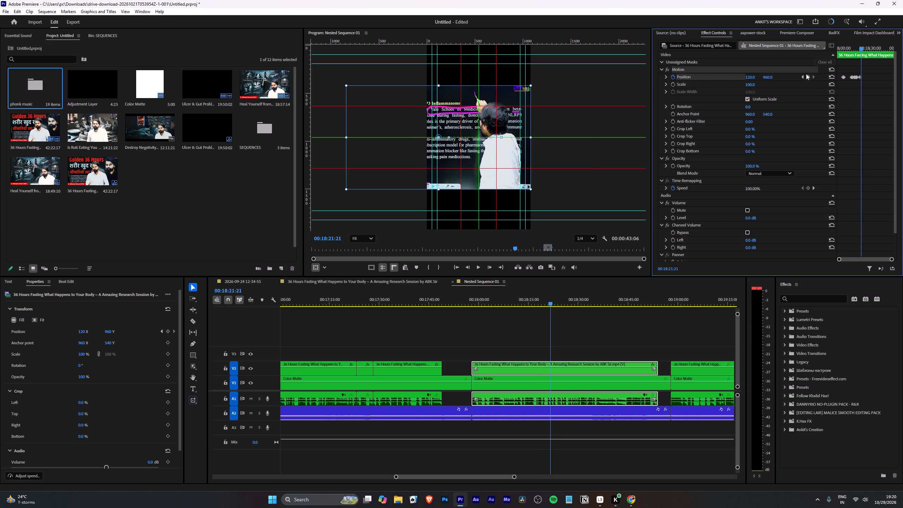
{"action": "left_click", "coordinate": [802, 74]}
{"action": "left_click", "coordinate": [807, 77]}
Play on to about 00:18:31 to check the framing, and add a Position keyframe at 00:18:31:05.
{"action": "key", "text": "space"}
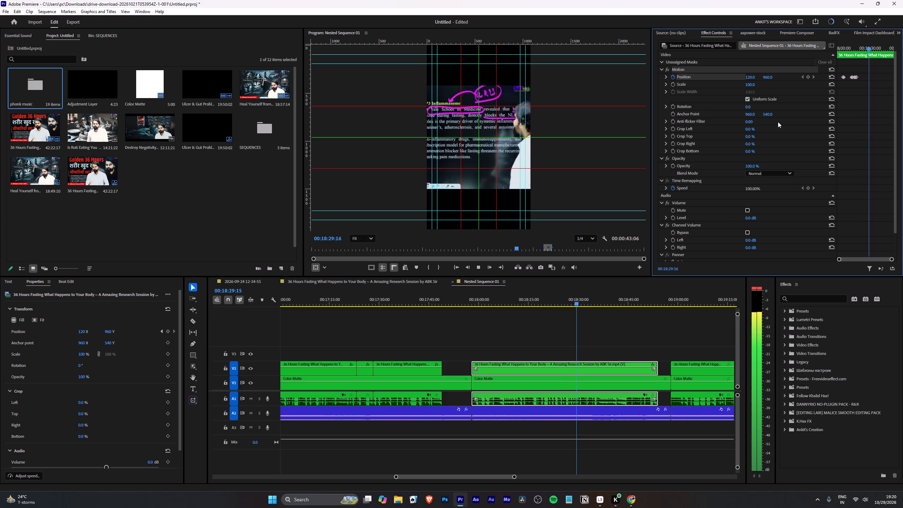
{"action": "key", "text": "space"}
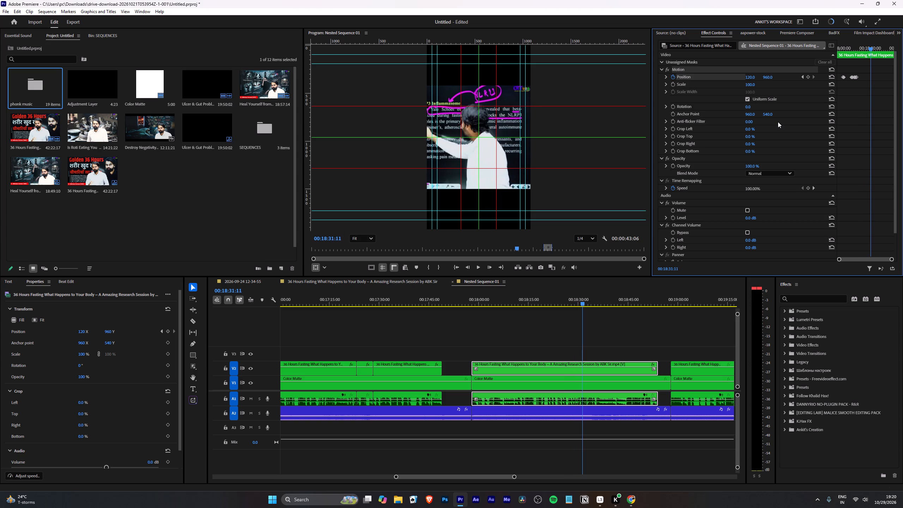
{"action": "key", "text": "Left"}
{"action": "key", "text": "Left"}
{"action": "key", "text": "Left"}
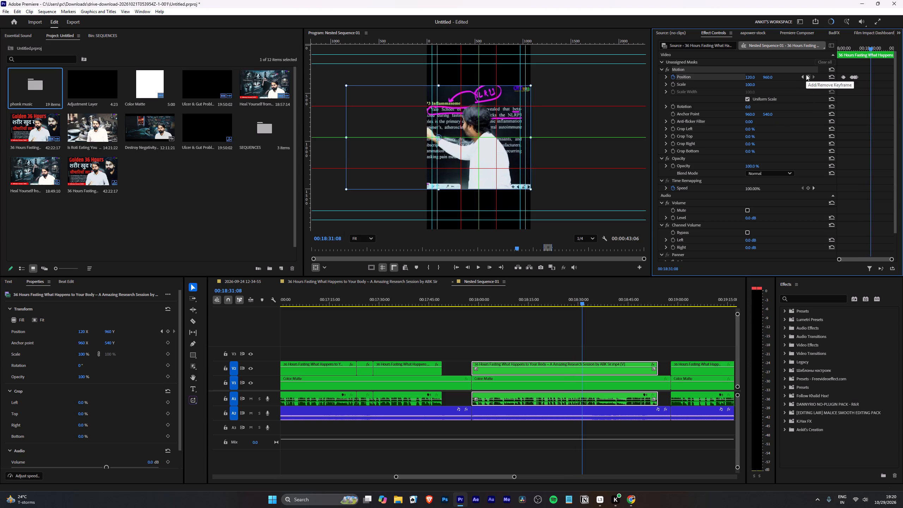
{"action": "key", "text": "Left"}
{"action": "key", "text": "Left"}
{"action": "key", "text": "Left"}
{"action": "left_click", "coordinate": [806, 74]}
Move a few frames past the latest keyframe to 00:18:31:16 and set the clip's horizontal Position to 378.
{"action": "key", "text": "space"}
{"action": "key", "text": "space"}
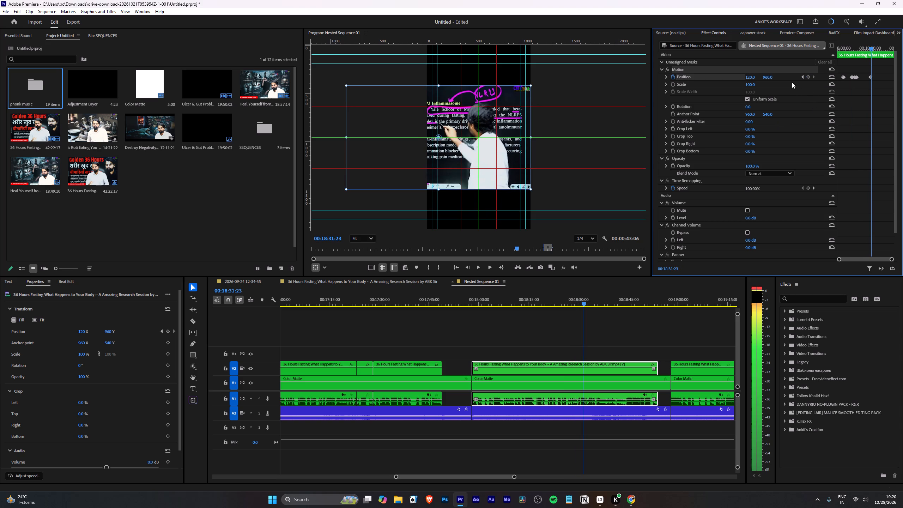
{"action": "key", "text": "Left"}
{"action": "key", "text": "Left"}
{"action": "key", "text": "Left"}
{"action": "key", "text": "Left"}
{"action": "key", "text": "Left"}
{"action": "key", "text": "Left"}
{"action": "key", "text": "Left"}
{"action": "key", "text": "Left"}
{"action": "key", "text": "Left"}
{"action": "key", "text": "Right"}
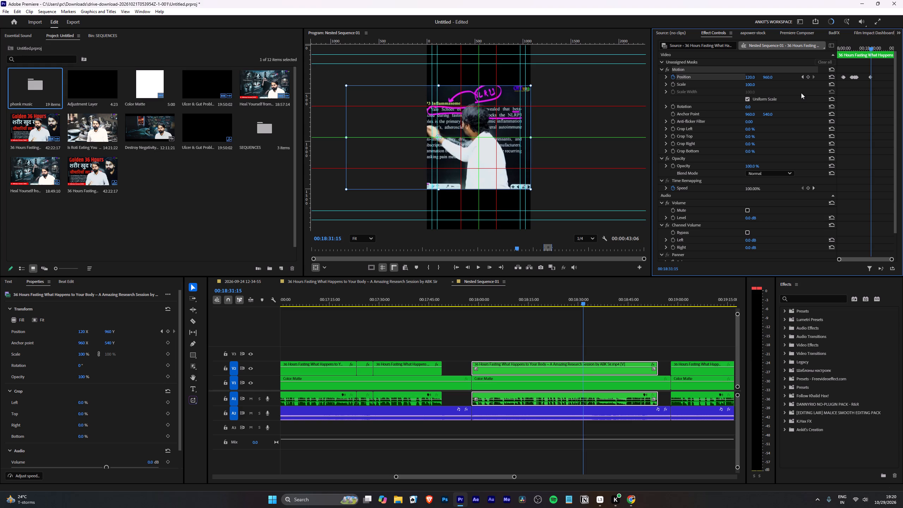
{"action": "key", "text": "Right"}
{"action": "left_click_drag", "start_coordinate": [750, 77], "coordinate": [756, 76]}
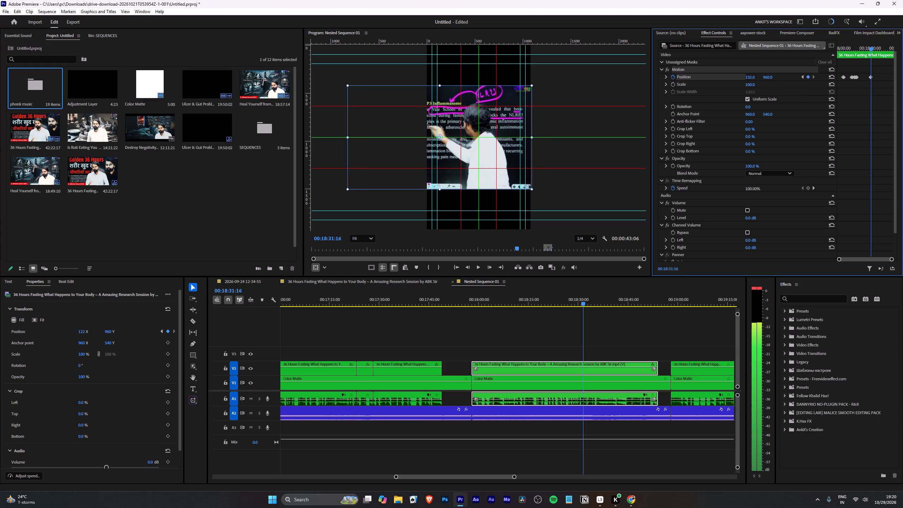
{"action": "left_click_drag", "start_coordinate": [756, 76], "coordinate": [836, 65]}
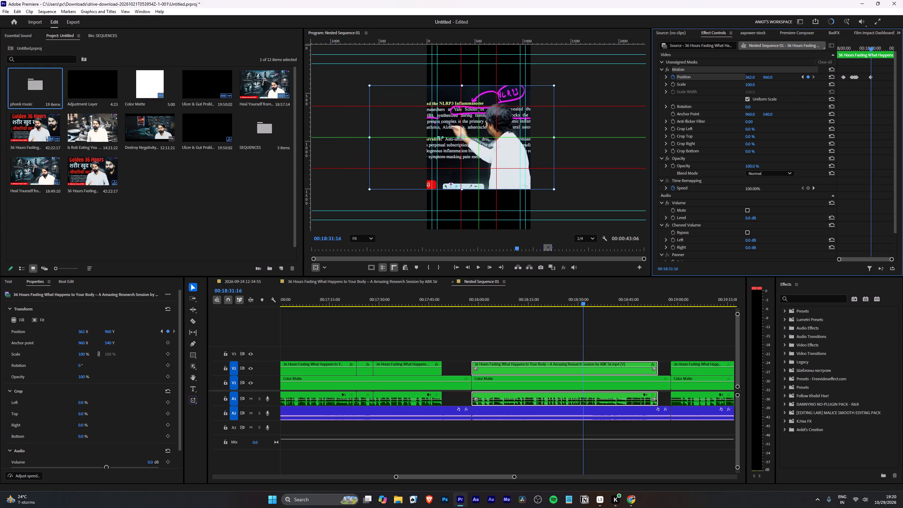
{"action": "left_click_drag", "start_coordinate": [836, 65], "coordinate": [842, 63]}
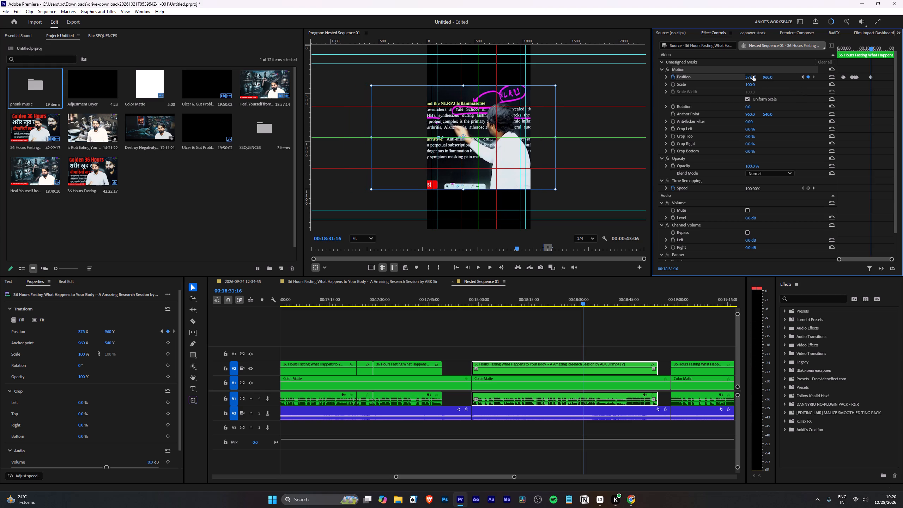
Add a holding Position keyframe at about 00:18:32:28 and set the horizontal Position to 120 at 00:18:33:13.
{"action": "key", "text": "space"}
{"action": "key", "text": "space"}
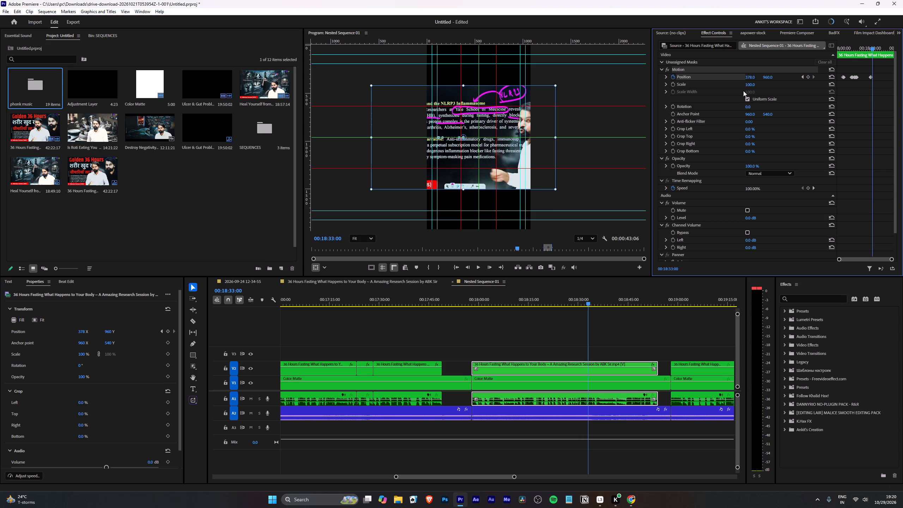
{"action": "key", "text": "Left"}
{"action": "key", "text": "Left"}
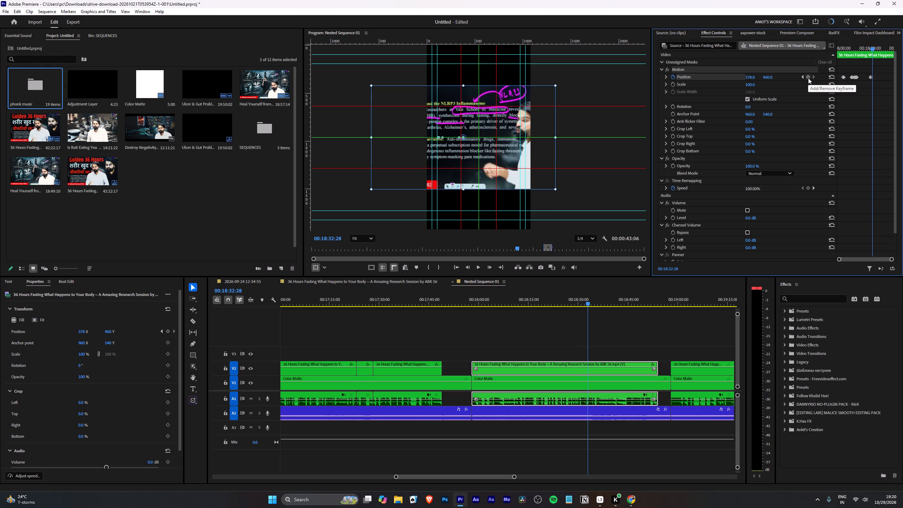
{"action": "key", "text": "Left"}
{"action": "left_click", "coordinate": [808, 78]}
{"action": "key", "text": "space"}
{"action": "key", "text": "space"}
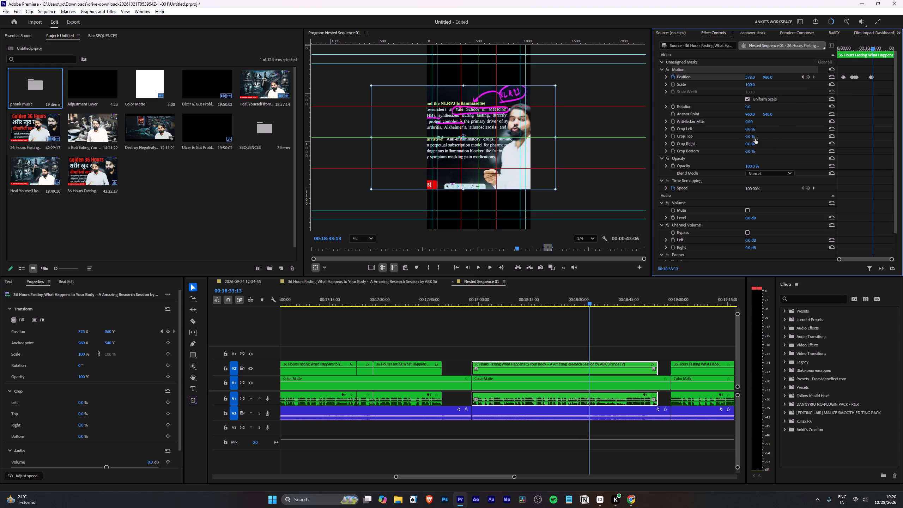
{"action": "left_click", "coordinate": [745, 78]}
{"action": "type", "text": "120"}
{"action": "key", "text": "Return"}
Preview the framing to about 00:18:37, return to the previous keyframe, and set the horizontal Position to 254 at 00:18:33:27.
{"action": "key", "text": "space"}
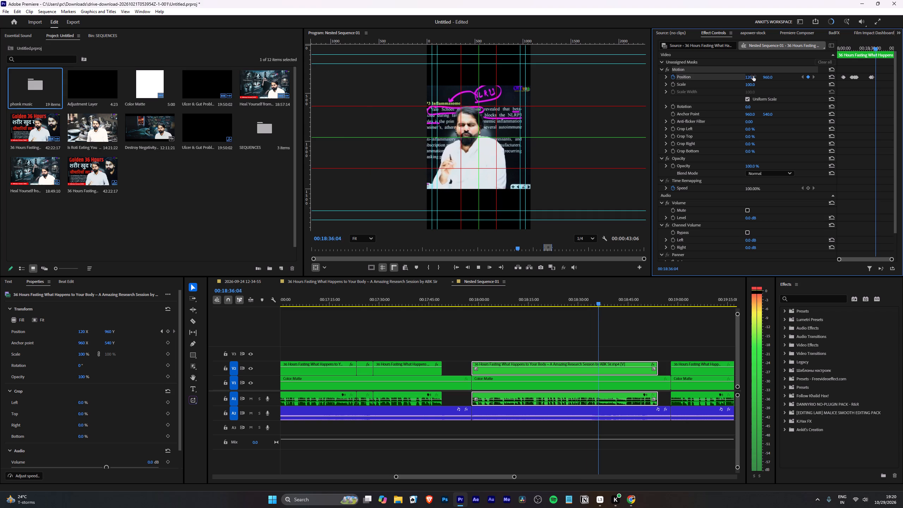
{"action": "key", "text": "space"}
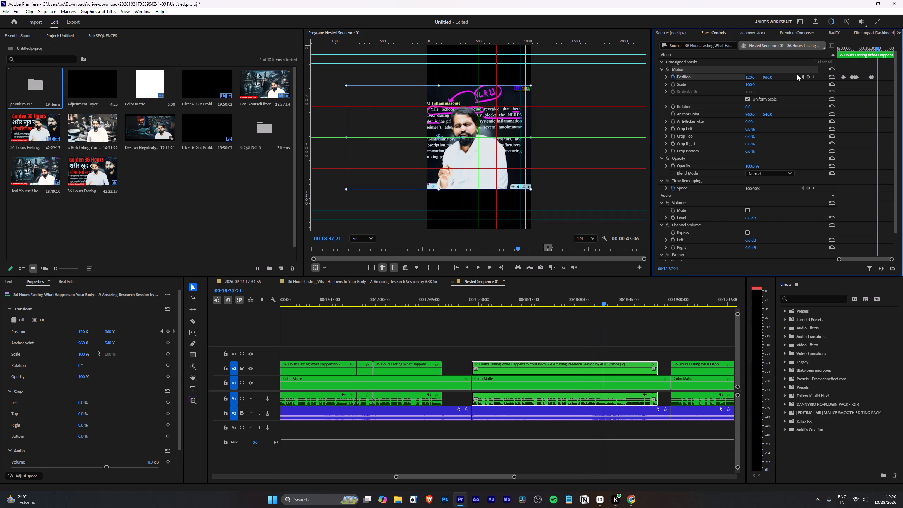
{"action": "left_click", "coordinate": [800, 74]}
{"action": "key", "text": "space"}
{"action": "key", "text": "space"}
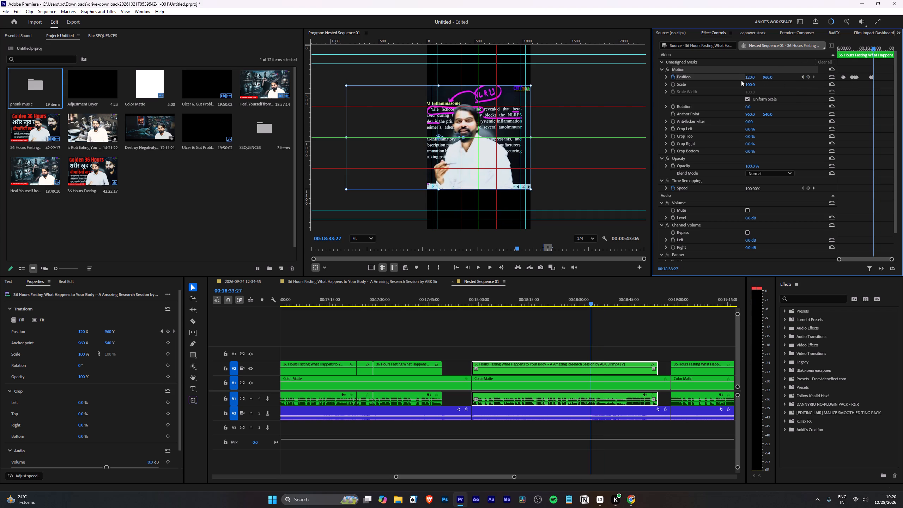
{"action": "left_click_drag", "start_coordinate": [747, 76], "coordinate": [794, 67]}
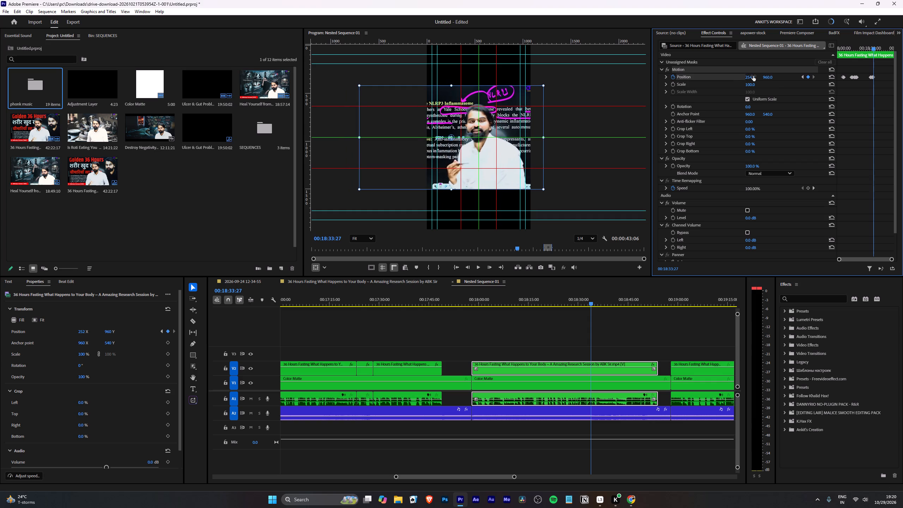
Play on to about 00:18:47 to check the framing, and add a holding Position keyframe at 00:18:47:02.
{"action": "key", "text": "space"}
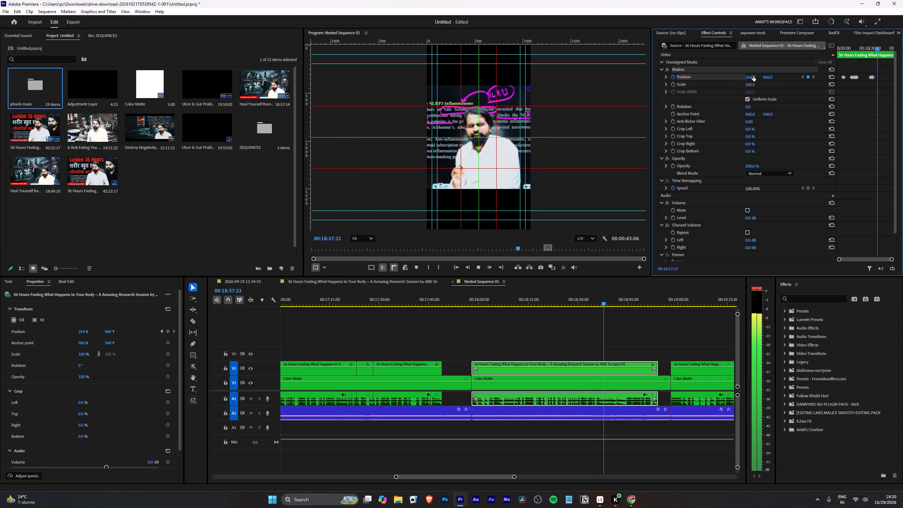
{"action": "scroll", "coordinate": [592, 328], "scroll_direction": "down", "scroll_amount": 5}
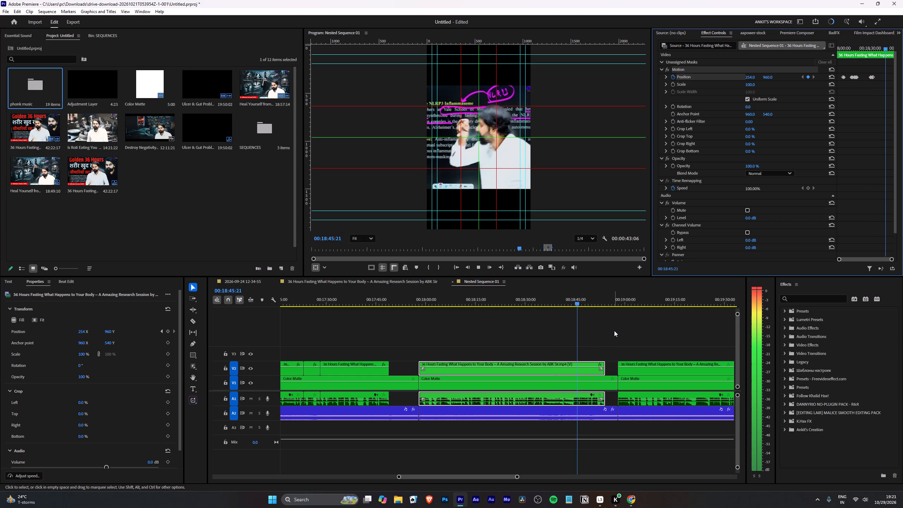
{"action": "key", "text": "space"}
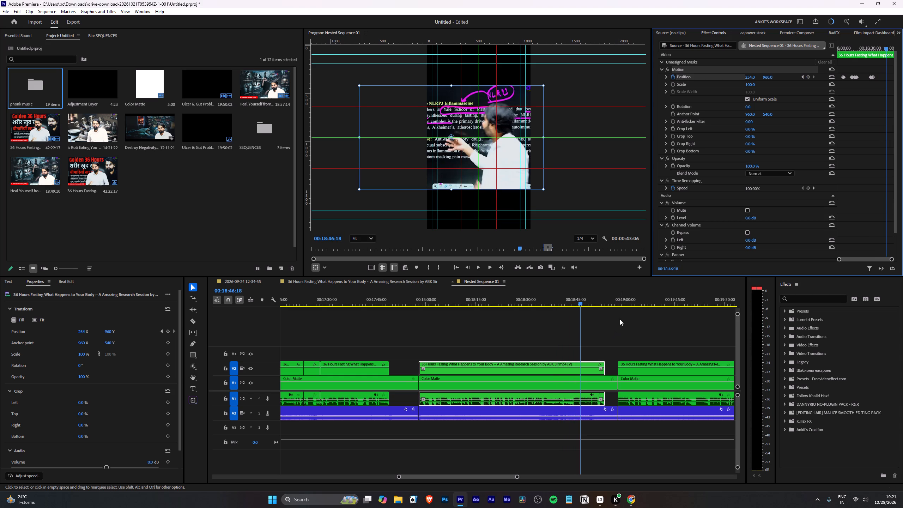
{"action": "key", "text": "space"}
{"action": "key", "text": "space"}
{"action": "key", "text": "Right"}
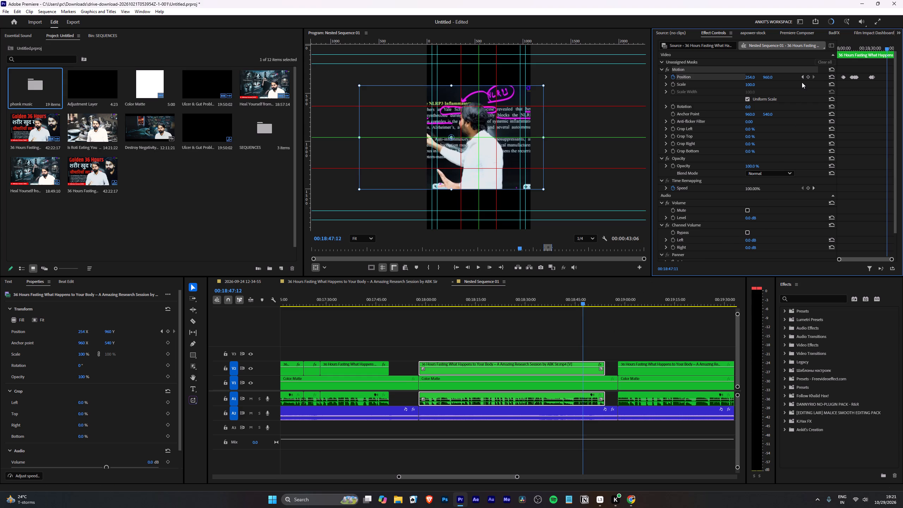
{"action": "key", "text": "Left"}
{"action": "key", "text": "Left"}
{"action": "key", "text": "Left"}
{"action": "key", "text": "Left"}
{"action": "key", "text": "Left"}
{"action": "key", "text": "Left"}
{"action": "key", "text": "Left"}
{"action": "key", "text": "Left"}
{"action": "key", "text": "Left"}
{"action": "key", "text": "Left"}
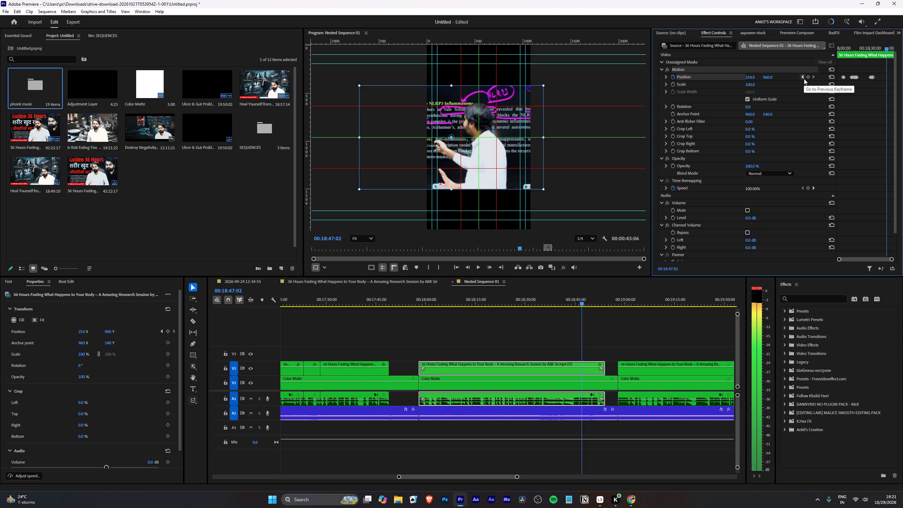
{"action": "left_click", "coordinate": [807, 76]}
Advance to 00:18:47:20 and set the horizontal Position to 620.
{"action": "key", "text": "space"}
{"action": "key", "text": "space"}
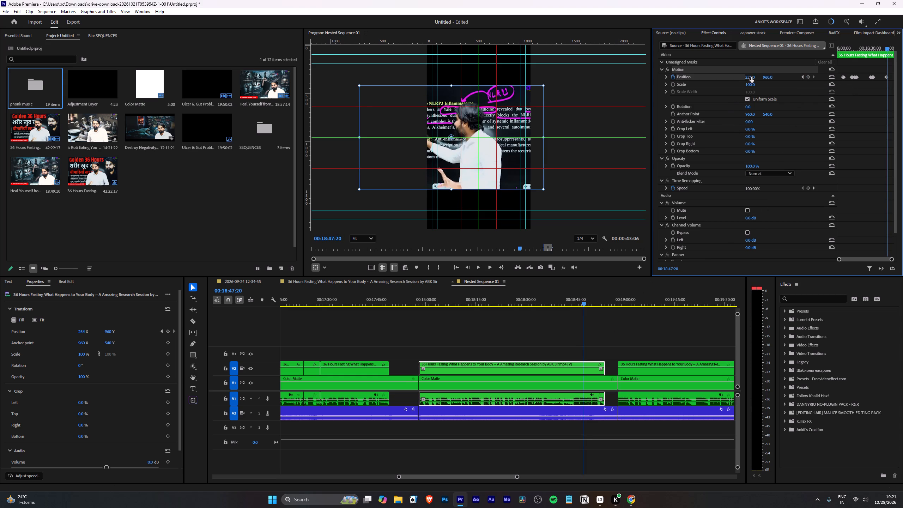
{"action": "left_click_drag", "start_coordinate": [751, 77], "coordinate": [876, 102]}
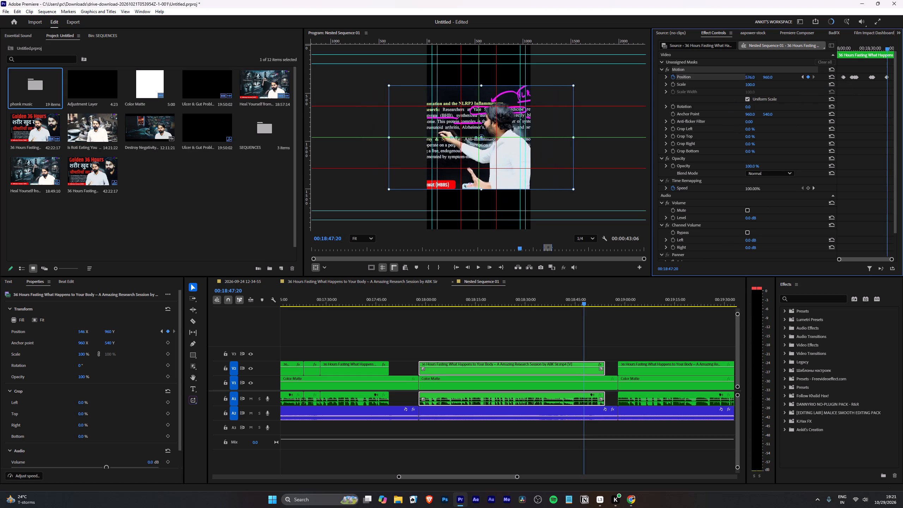
{"action": "left_click_drag", "start_coordinate": [876, 102], "coordinate": [891, 101]}
Play on to 00:18:50:16 to check the framing, and add a holding Position keyframe just before 00:18:50:00.
{"action": "key", "text": "space"}
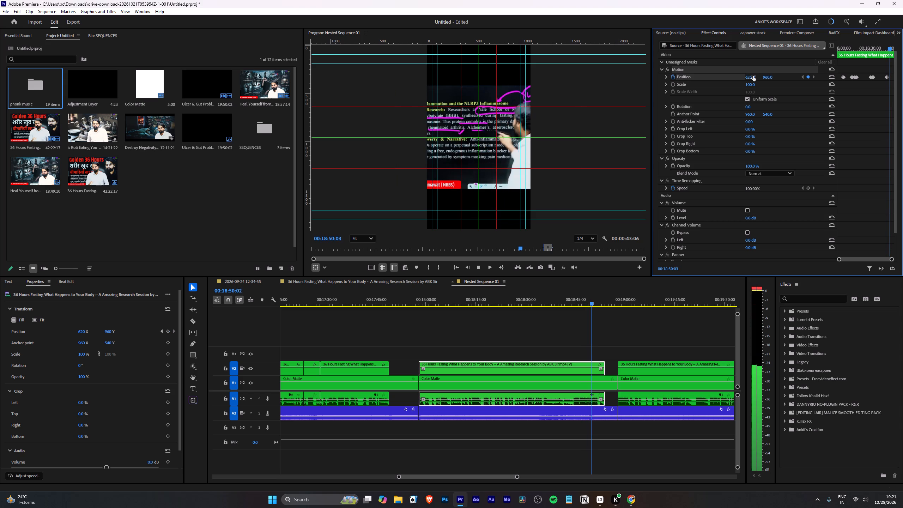
{"action": "key", "text": "space"}
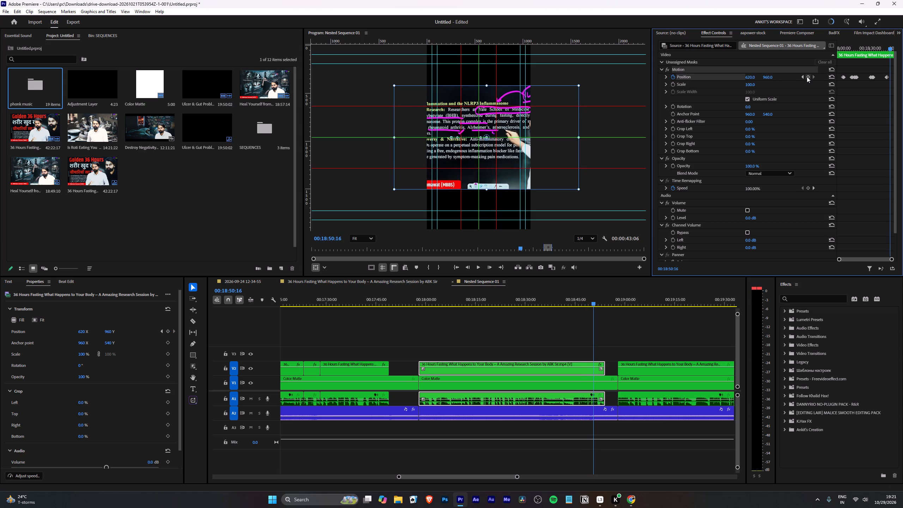
{"action": "key", "text": "Left"}
{"action": "key", "text": "Left"}
{"action": "key", "text": "Left"}
{"action": "key", "text": "Left"}
{"action": "key", "text": "Left"}
{"action": "key", "text": "Left"}
{"action": "key", "text": "Left"}
{"action": "key", "text": "Left"}
{"action": "key", "text": "Left"}
{"action": "key", "text": "Left"}
{"action": "key", "text": "Left"}
{"action": "key", "text": "Left"}
{"action": "key", "text": "Left"}
{"action": "key", "text": "Left"}
{"action": "key", "text": "Left"}
{"action": "key", "text": "Left"}
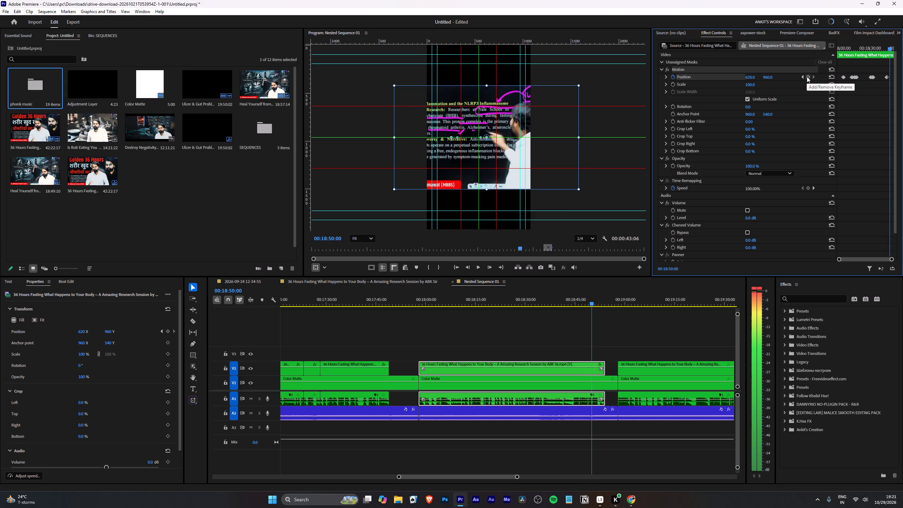
{"action": "key", "text": "Left"}
{"action": "left_click", "coordinate": [807, 77]}
Advance to 00:18:50:16 and set the horizontal Position to 120.
{"action": "key", "text": "space"}
{"action": "key", "text": "space"}
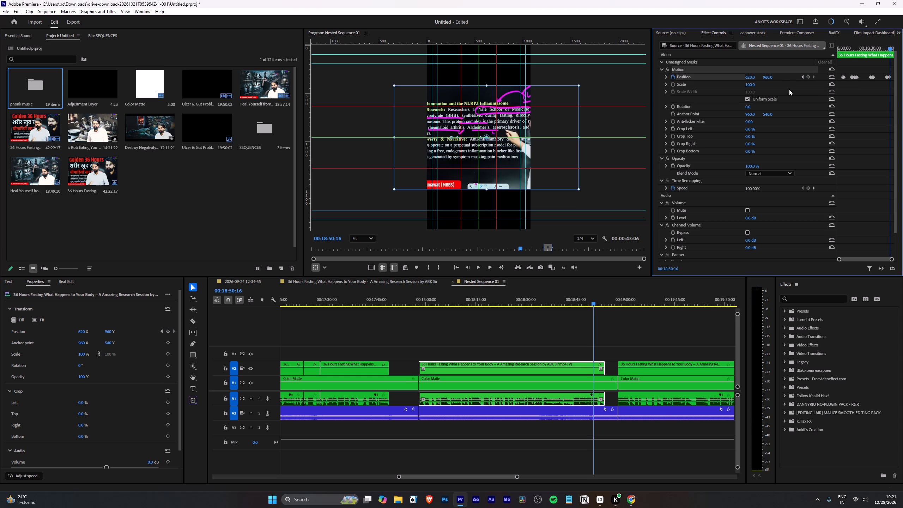
{"action": "left_click_drag", "start_coordinate": [750, 76], "coordinate": [626, 121]}
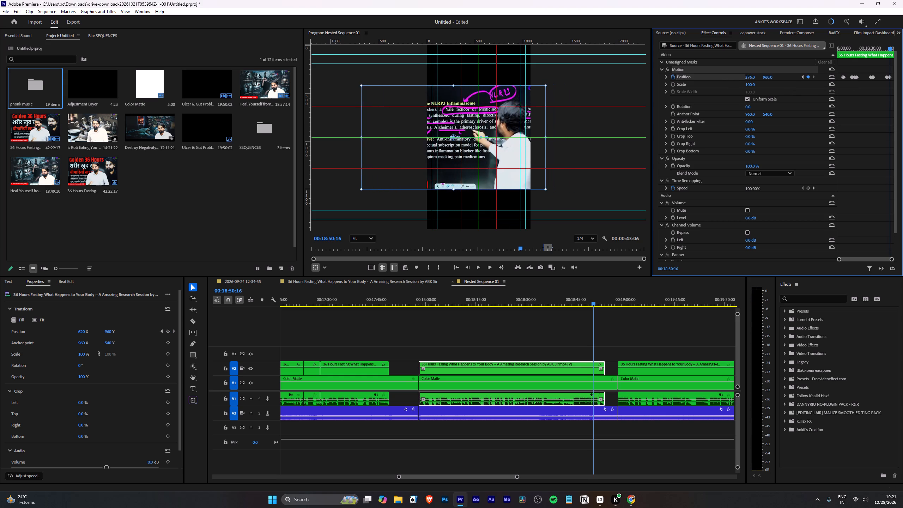
{"action": "left_click_drag", "start_coordinate": [626, 121], "coordinate": [584, 139]}
{"action": "left_click", "coordinate": [753, 76]}
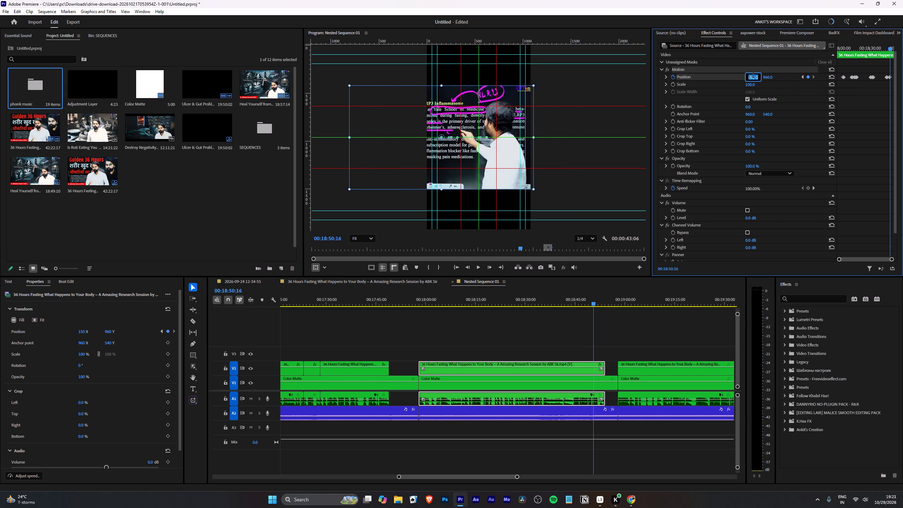
{"action": "type", "text": "120"}
{"action": "key", "text": "Return"}
Preview the end of the clip, jump to the next clip at 00:18:57:27, and check its framing up to about 00:19:02:28.
{"action": "key", "text": "space"}
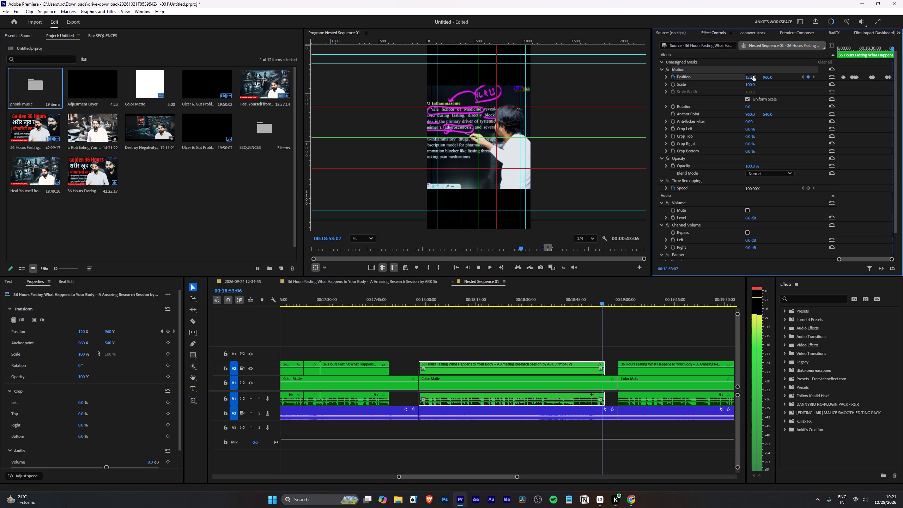
{"action": "scroll", "coordinate": [673, 299], "scroll_direction": "down", "scroll_amount": 7}
{"action": "key", "text": "Down"}
{"action": "scroll", "coordinate": [479, 362], "scroll_direction": "down", "scroll_amount": 6}
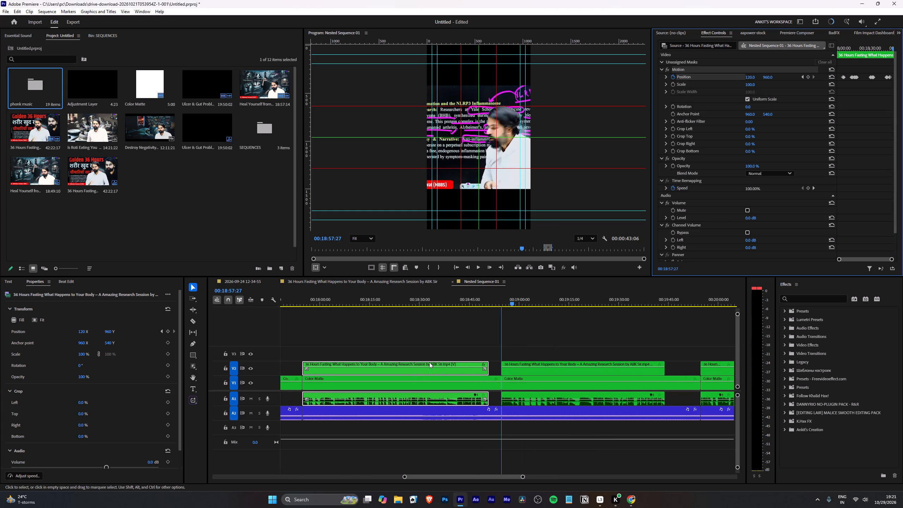
{"action": "scroll", "coordinate": [429, 362], "scroll_direction": "down", "scroll_amount": 2}
{"action": "scroll", "coordinate": [422, 351], "scroll_direction": "down", "scroll_amount": 20}
{"action": "scroll", "coordinate": [422, 351], "scroll_direction": "down", "scroll_amount": 1}
{"action": "scroll", "coordinate": [419, 355], "scroll_direction": "down", "scroll_amount": 5, "text": "alt"}
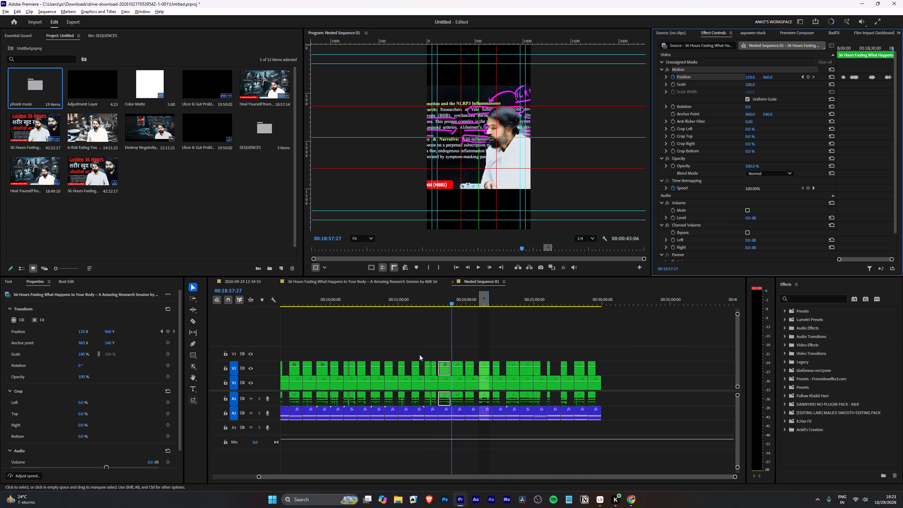
{"action": "scroll", "coordinate": [462, 346], "scroll_direction": "up", "scroll_amount": 14, "text": "alt"}
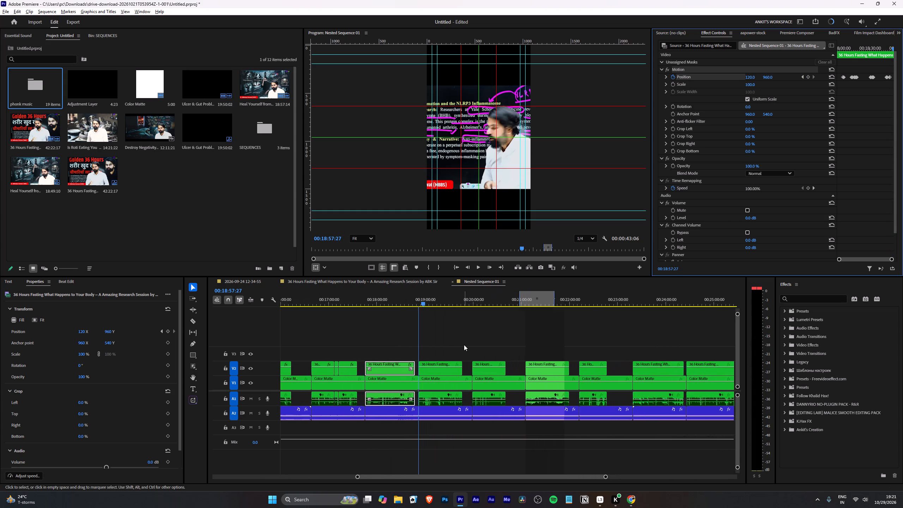
{"action": "scroll", "coordinate": [464, 345], "scroll_direction": "up", "scroll_amount": 6, "text": "alt"}
{"action": "key", "text": "space"}
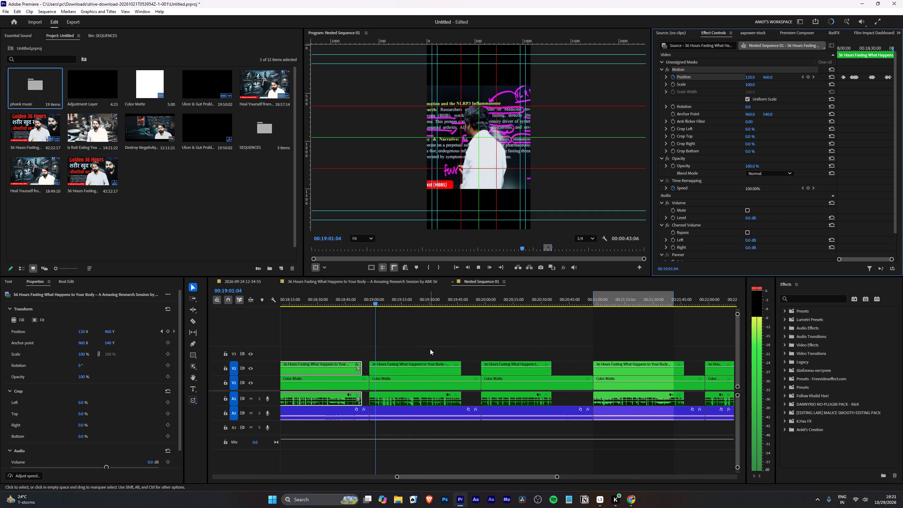
{"action": "key", "text": "space"}
{"action": "key", "text": "space"}
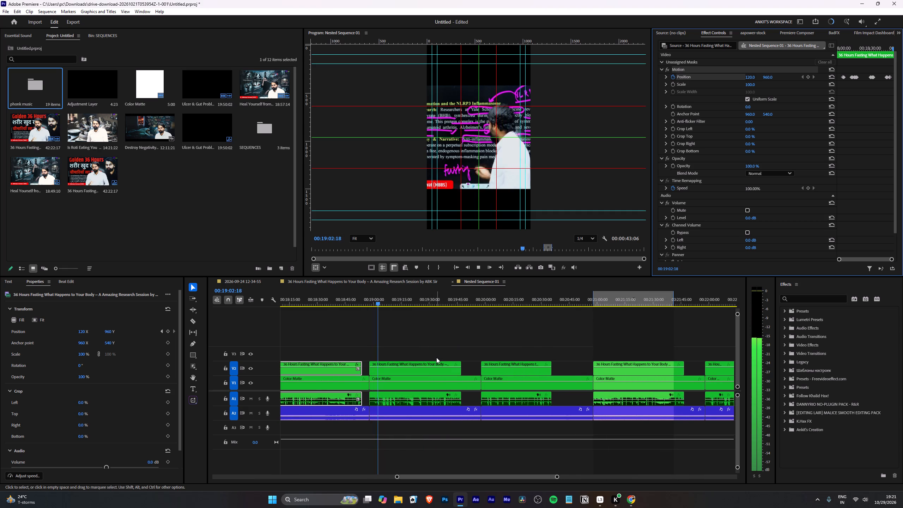
{"action": "key", "text": "space"}
Select the clip starting at 00:18:57:27 and start Position keyframing just before 00:19:02:25.
{"action": "left_click", "coordinate": [438, 372]}
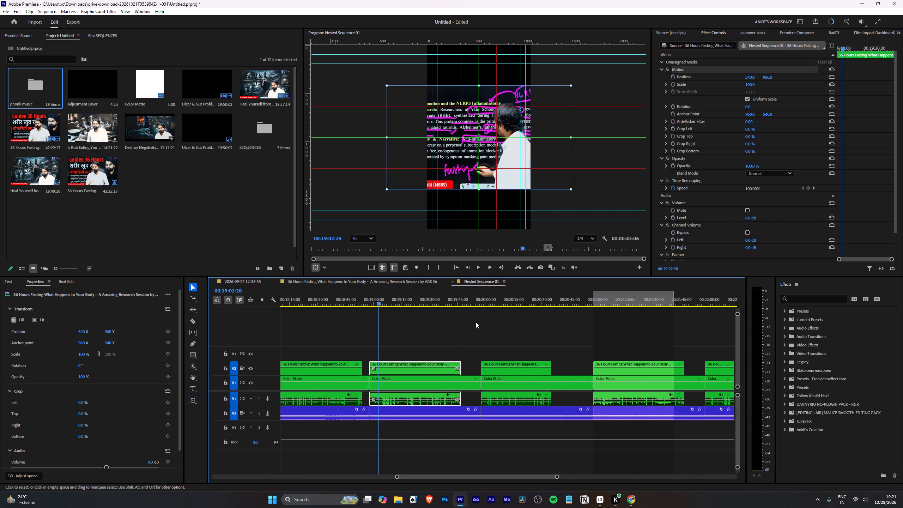
{"action": "key", "text": "Left"}
{"action": "key", "text": "Left"}
{"action": "key", "text": "Left"}
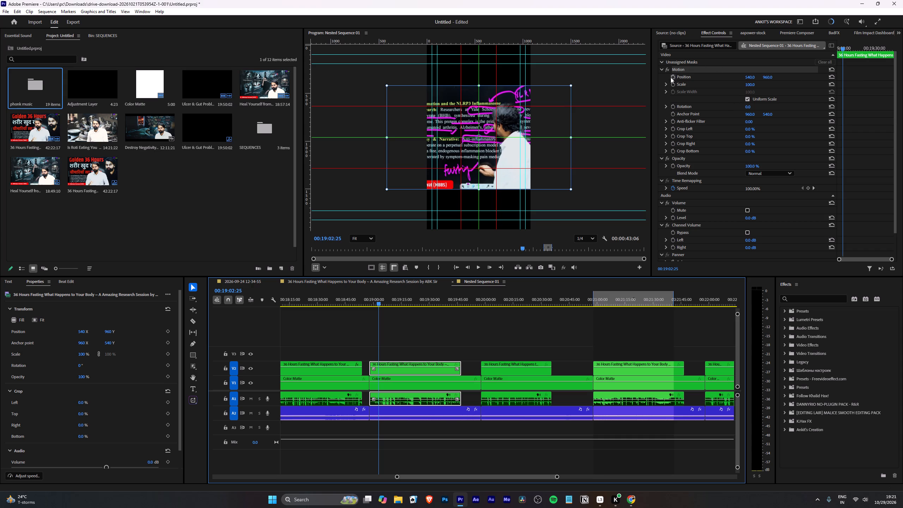
{"action": "key", "text": "Left"}
{"action": "left_click", "coordinate": [671, 77]}
Advance to 00:19:03:20 and set the clip's horizontal Position to 368.
{"action": "key", "text": "space"}
{"action": "key", "text": "space"}
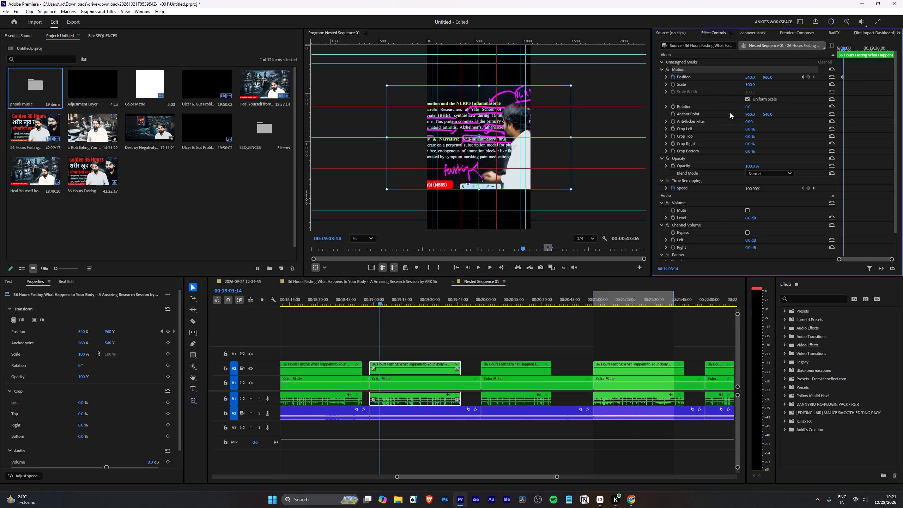
{"action": "key", "text": "space"}
{"action": "key", "text": "space"}
{"action": "left_click_drag", "start_coordinate": [752, 74], "coordinate": [711, 91]}
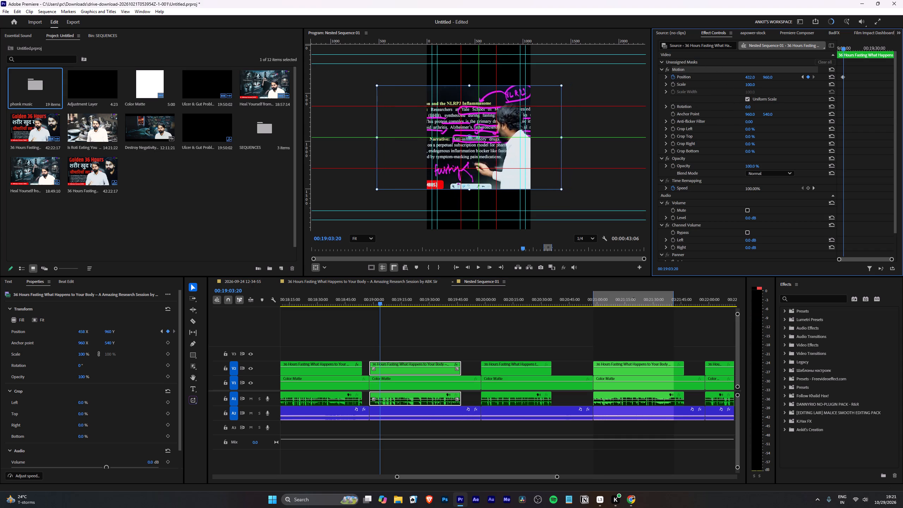
{"action": "left_click_drag", "start_coordinate": [711, 91], "coordinate": [692, 105]}
Preview the framing up to about 00:19:12, and return to the Position keyframe at 00:19:03:20.
{"action": "key", "text": "space"}
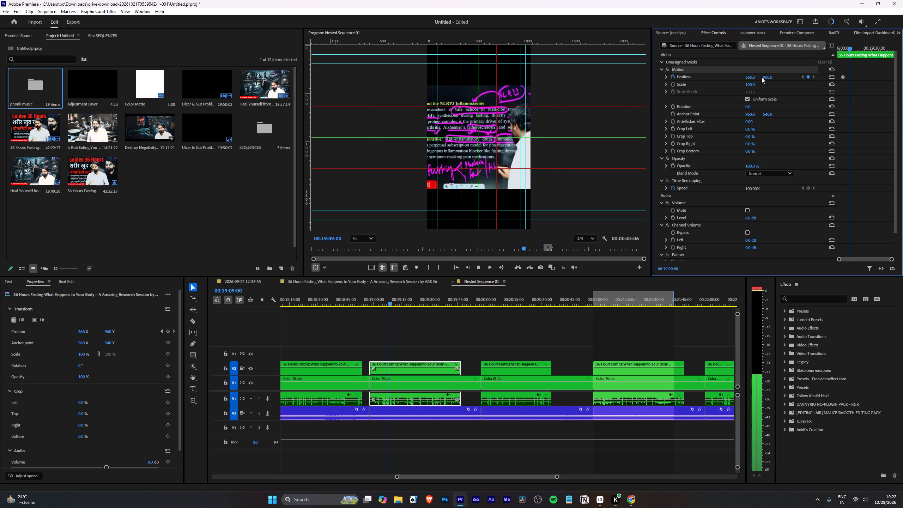
{"action": "key", "text": "space"}
{"action": "key", "text": "space"}
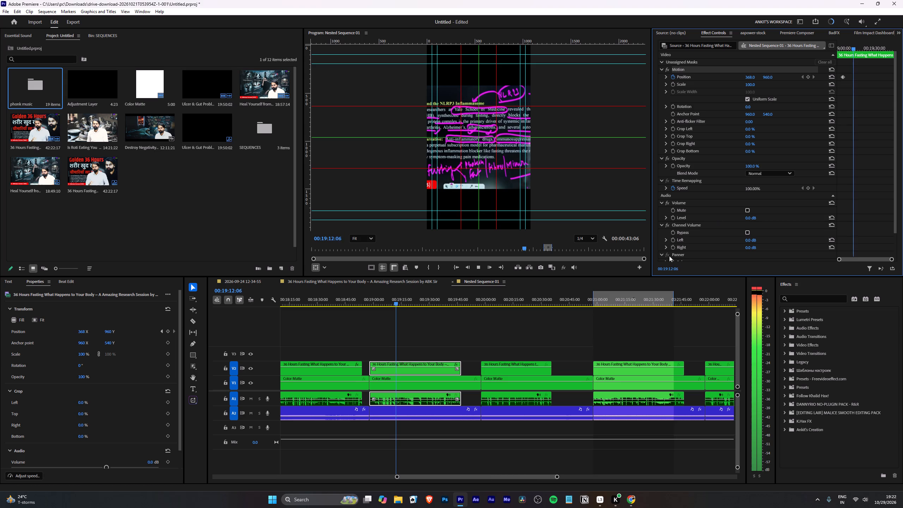
{"action": "key", "text": "space"}
{"action": "left_click", "coordinate": [800, 75]}
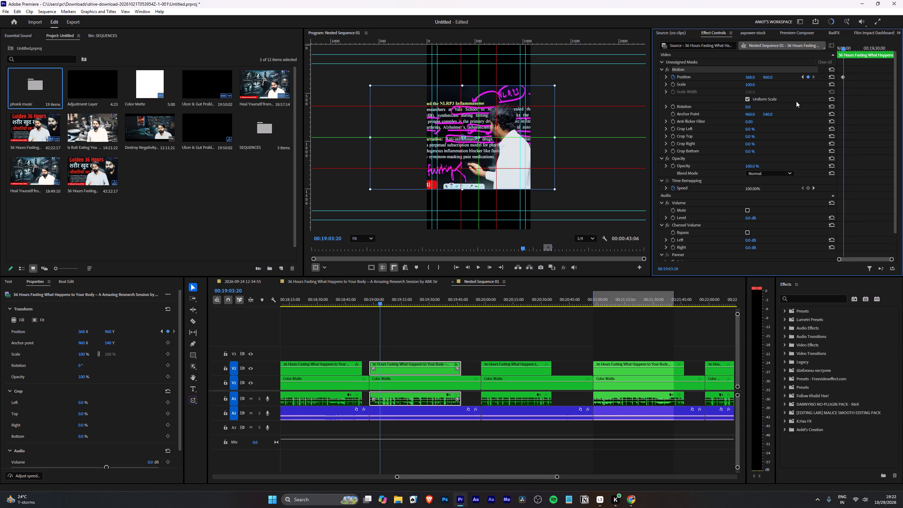
Advance to 00:19:04:27 and set the horizontal Position to 120.
{"action": "key", "text": "space"}
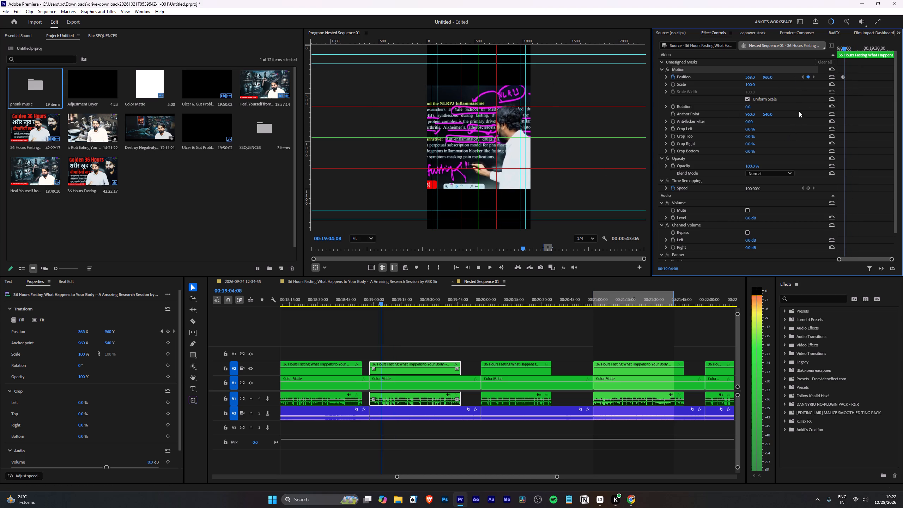
{"action": "key", "text": "space"}
{"action": "left_click_drag", "start_coordinate": [750, 78], "coordinate": [688, 93]}
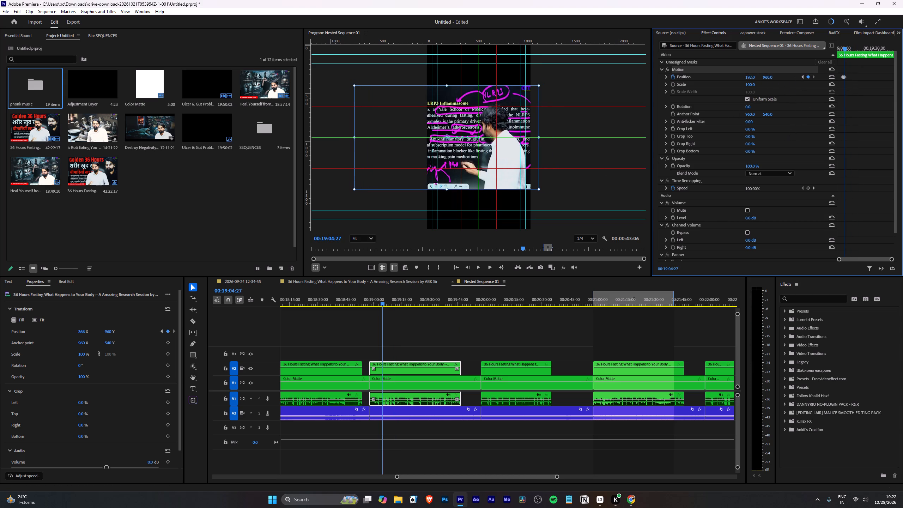
{"action": "left_click_drag", "start_coordinate": [688, 93], "coordinate": [652, 103]}
{"action": "left_click", "coordinate": [753, 76]}
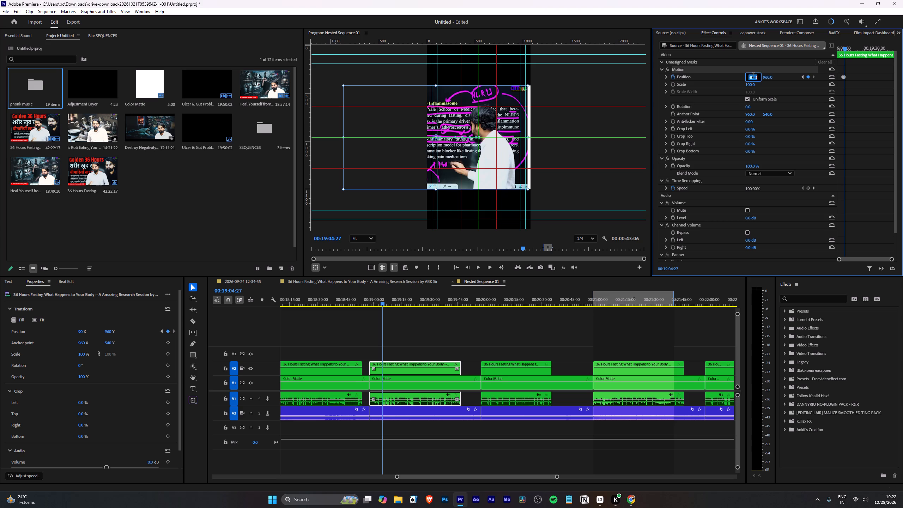
{"action": "type", "text": "120"}
{"action": "key", "text": "Return"}
Play on to 00:19:15:11 to check the framing, and add a holding Position keyframe there.
{"action": "key", "text": "space"}
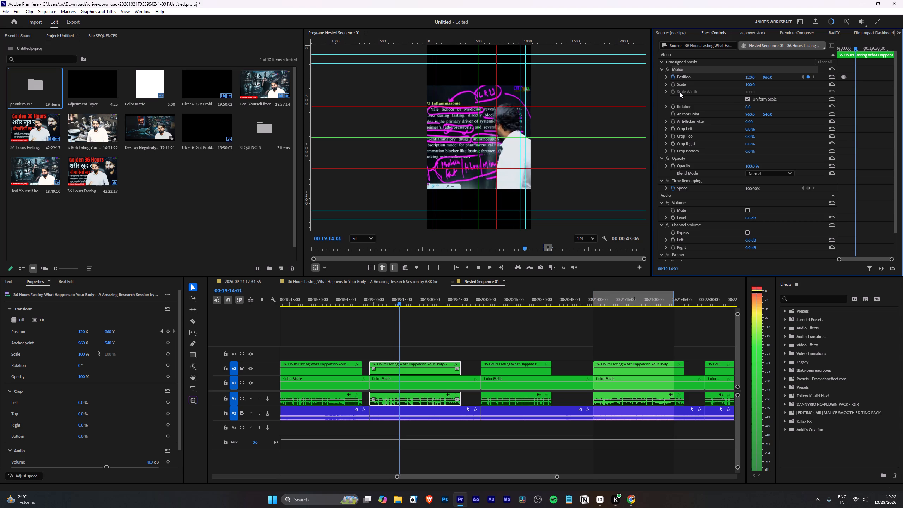
{"action": "key", "text": "space"}
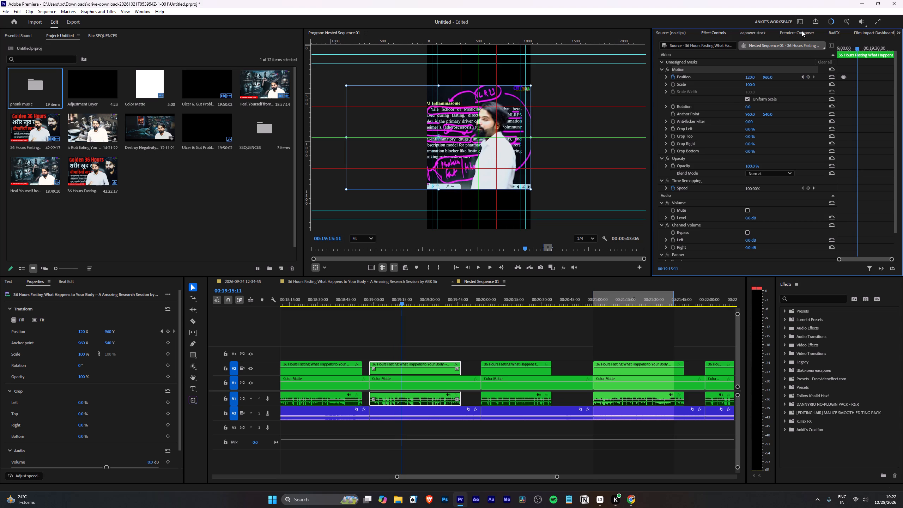
{"action": "left_click", "coordinate": [807, 74]}
Advance to 00:19:16:10, keyframe a new horizontal Position, preview the framing, and refine the value to 334.
{"action": "key", "text": "space"}
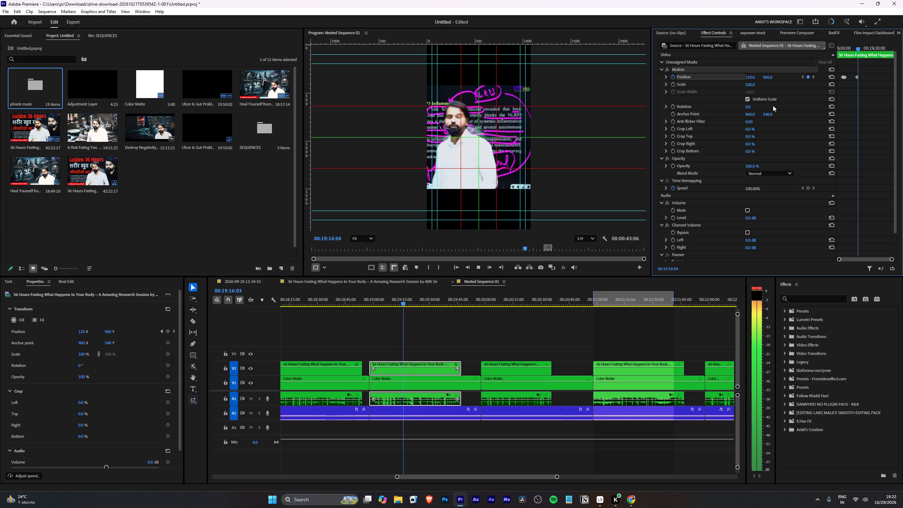
{"action": "key", "text": "space"}
{"action": "left_click_drag", "start_coordinate": [750, 76], "coordinate": [824, 91]}
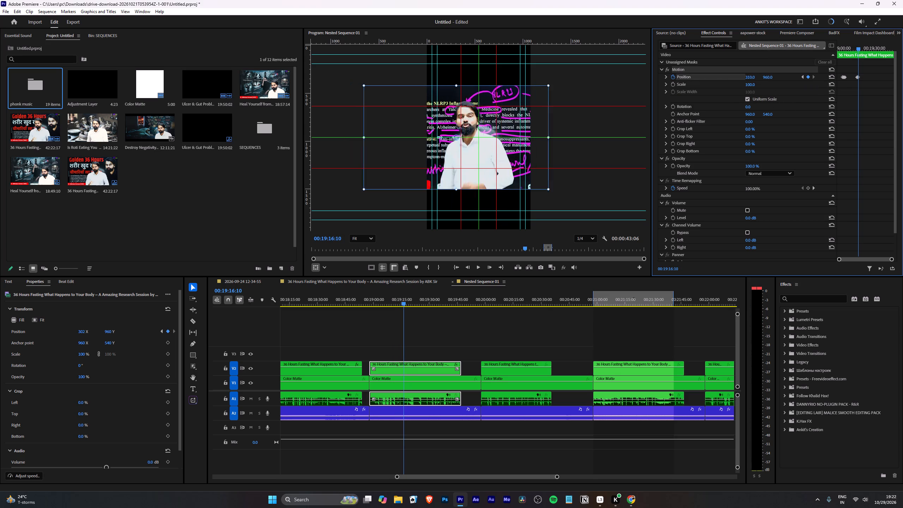
{"action": "left_click_drag", "start_coordinate": [824, 91], "coordinate": [850, 86]}
{"action": "key", "text": "space"}
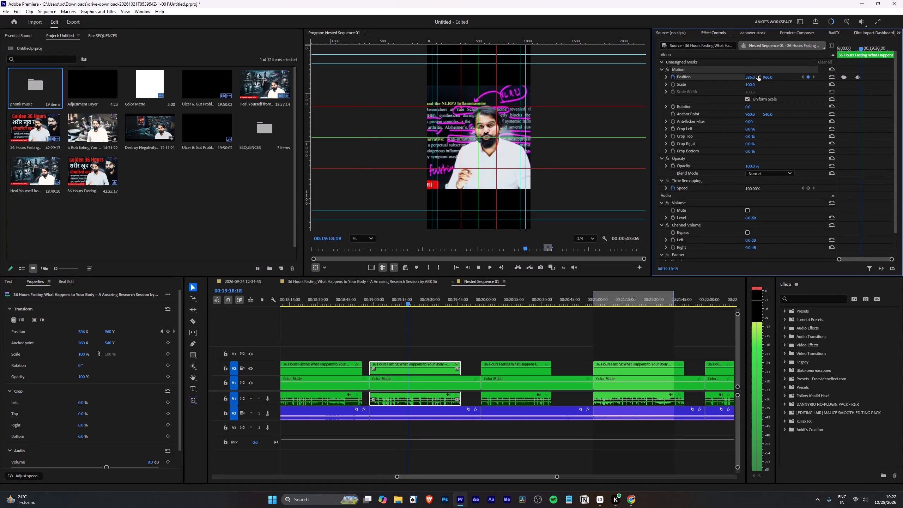
{"action": "key", "text": "space"}
{"action": "left_click", "coordinate": [801, 74]}
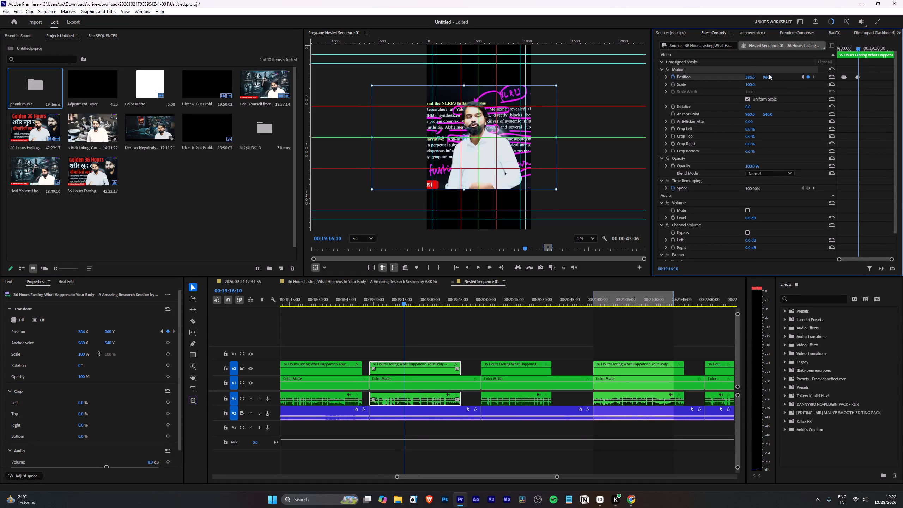
{"action": "left_click_drag", "start_coordinate": [753, 79], "coordinate": [741, 81]}
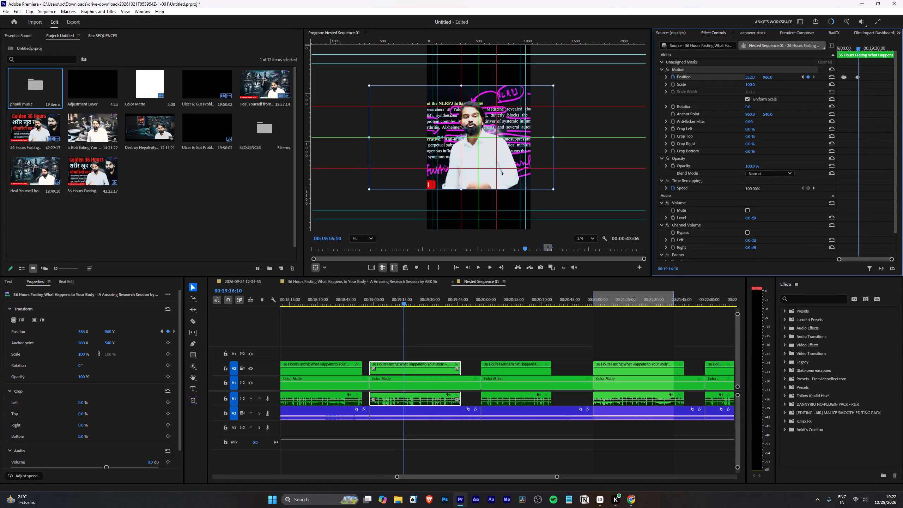
{"action": "left_click_drag", "start_coordinate": [741, 81], "coordinate": [735, 83]}
Play on to 00:19:26:11 to check the framing, and add a holding Position keyframe there.
{"action": "key", "text": "space"}
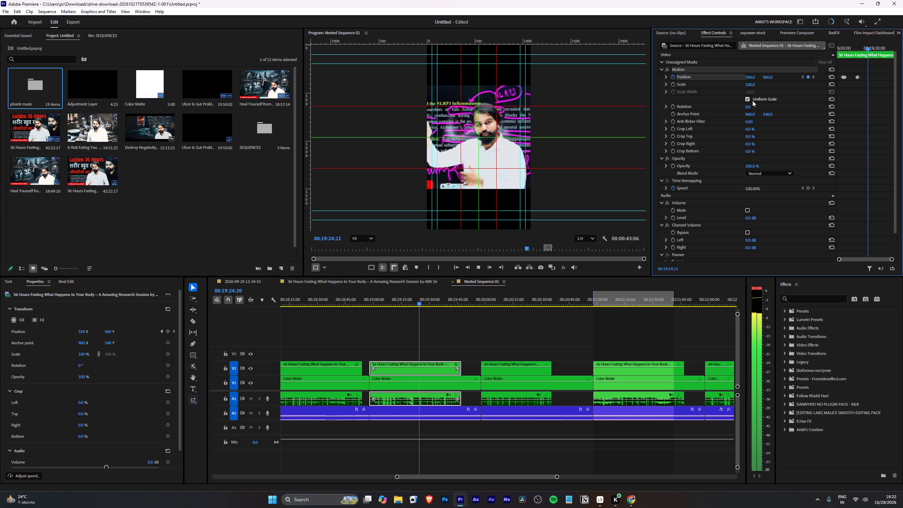
{"action": "key", "text": "space"}
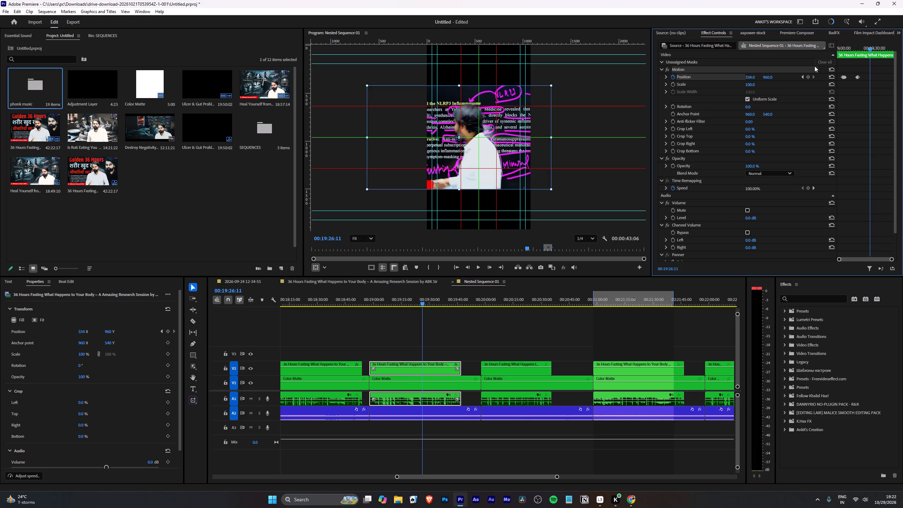
{"action": "left_click", "coordinate": [807, 77]}
Advance to 00:19:26:27, keyframe a new horizontal Position, and refine the value to 828 to frame the speaker.
{"action": "key", "text": "space"}
{"action": "key", "text": "space"}
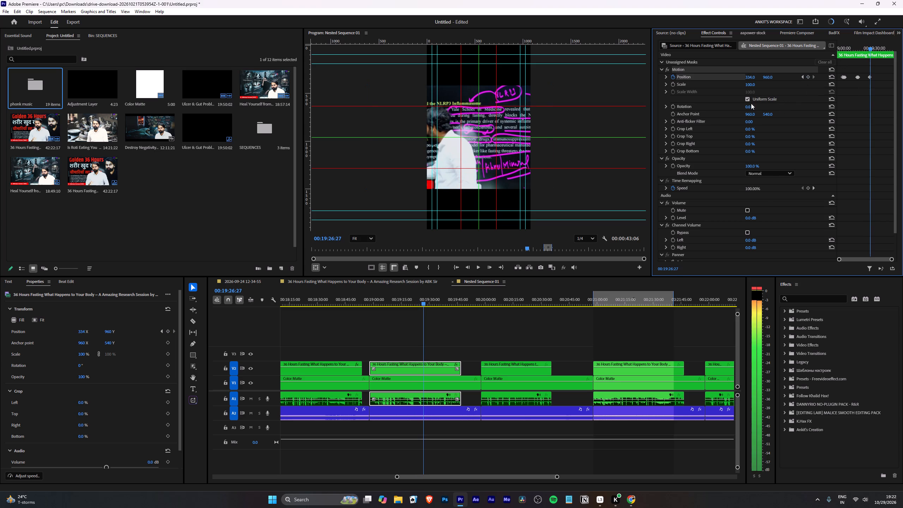
{"action": "left_click_drag", "start_coordinate": [750, 77], "coordinate": [902, 110]}
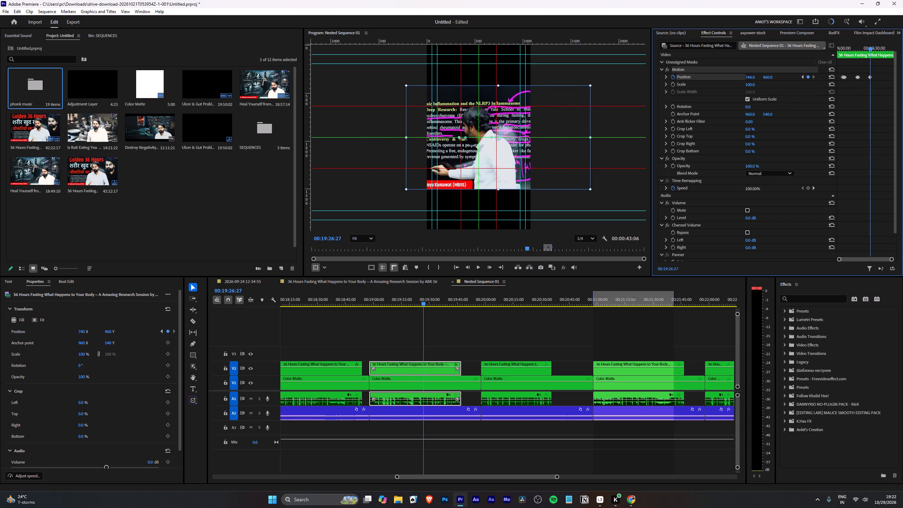
{"action": "left_click_drag", "start_coordinate": [902, 110], "coordinate": [754, 82]}
{"action": "key", "text": "space"}
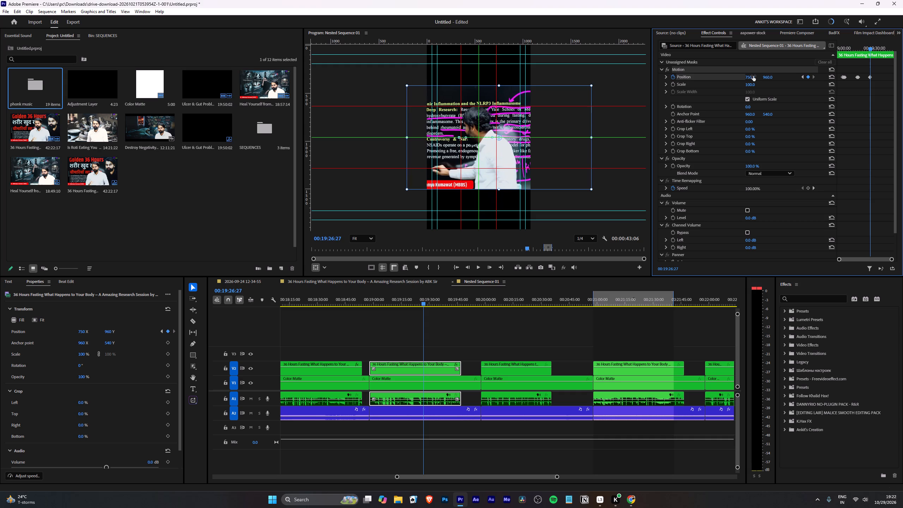
{"action": "key", "text": "space"}
{"action": "left_click", "coordinate": [802, 77]}
{"action": "left_click_drag", "start_coordinate": [752, 79], "coordinate": [776, 78]}
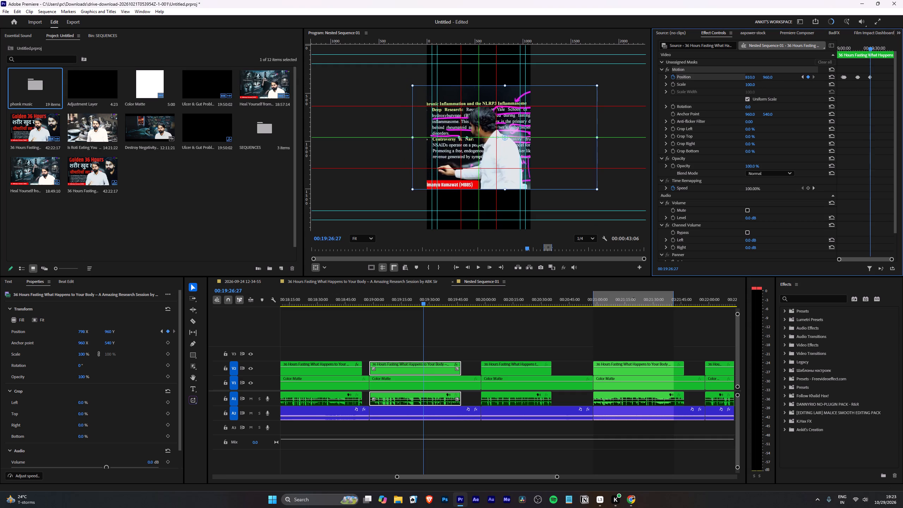
{"action": "left_click_drag", "start_coordinate": [776, 78], "coordinate": [781, 78]}
Play on to 00:19:32:23 to check the framing, and add a holding Position keyframe there.
{"action": "key", "text": "space"}
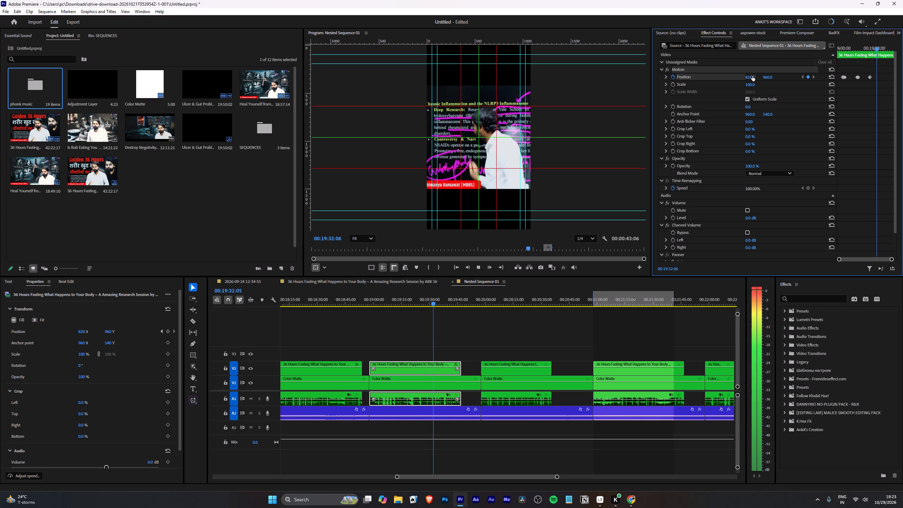
{"action": "key", "text": "space"}
{"action": "left_click", "coordinate": [807, 76]}
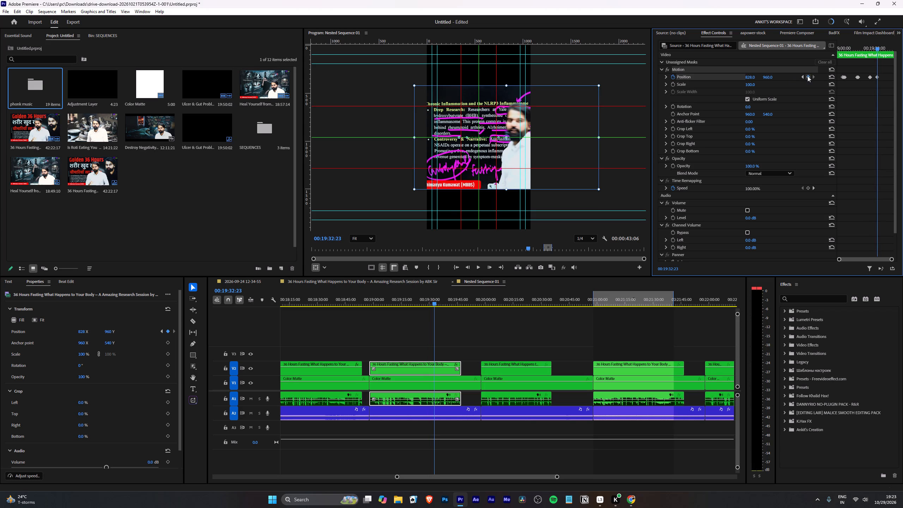
Advance to 00:19:33:18 and set the horizontal Position to 196.
{"action": "key", "text": "space"}
{"action": "key", "text": "space"}
{"action": "left_click_drag", "start_coordinate": [750, 79], "coordinate": [709, 79]}
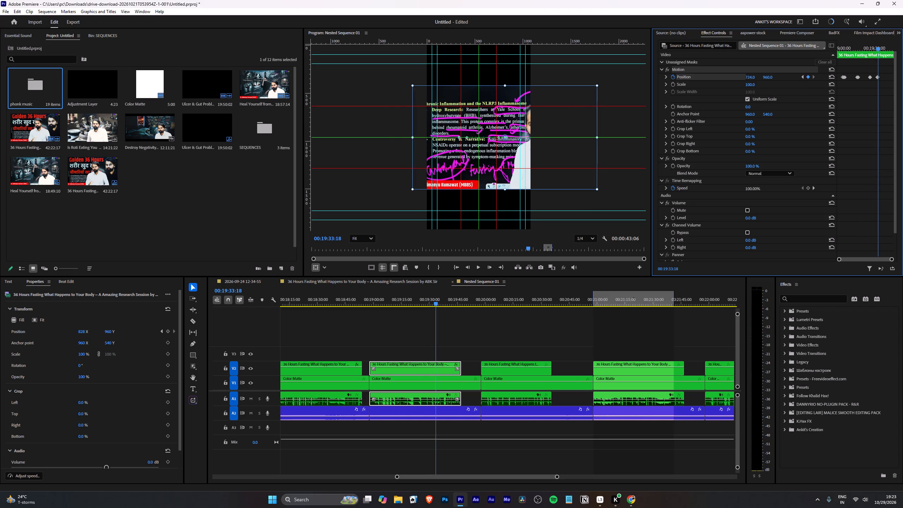
{"action": "left_click_drag", "start_coordinate": [709, 79], "coordinate": [544, 148]}
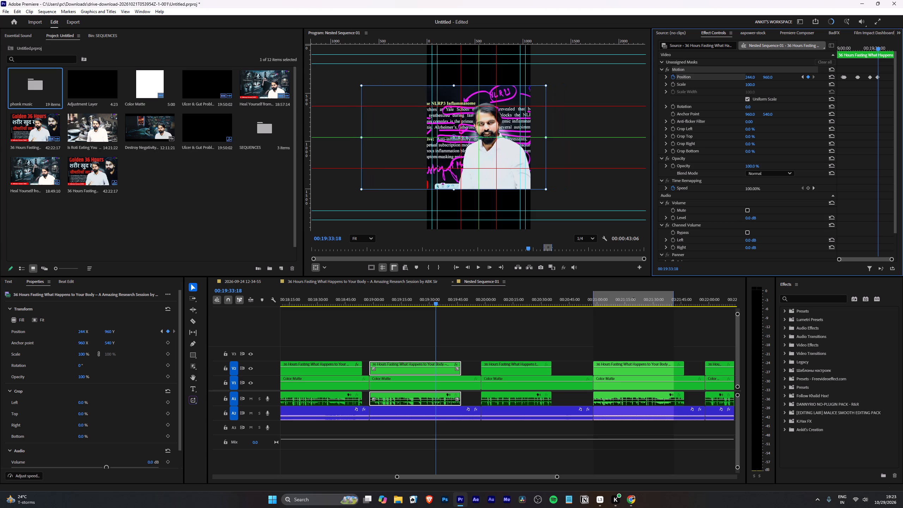
{"action": "left_click_drag", "start_coordinate": [544, 148], "coordinate": [527, 163]}
Play on to check the framing, step back to 00:19:37:05, and add a holding Position keyframe there.
{"action": "key", "text": "space"}
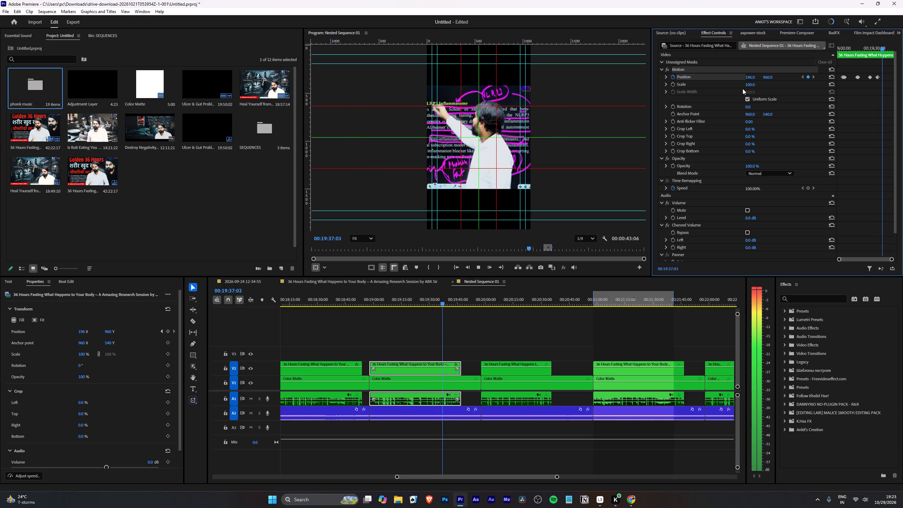
{"action": "key", "text": "space"}
{"action": "key", "text": "space"}
{"action": "key", "text": "space"}
{"action": "key", "text": "Left"}
{"action": "key", "text": "Left"}
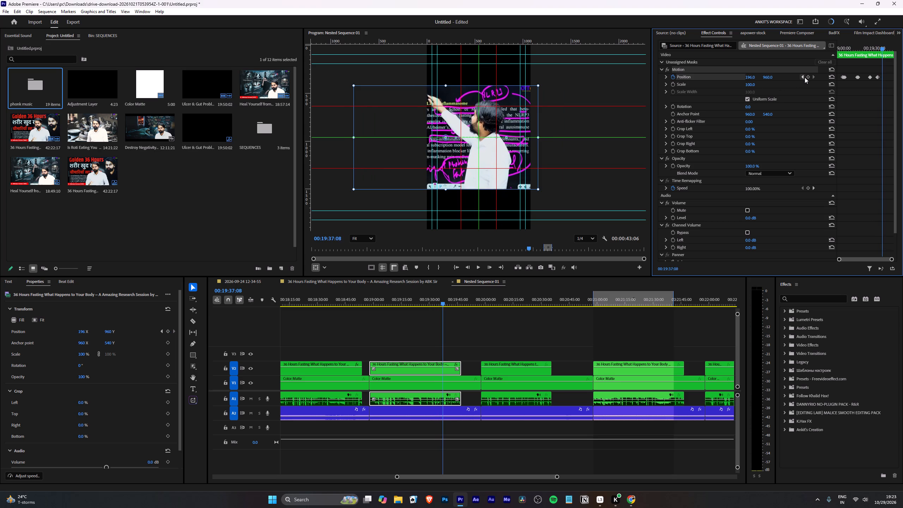
{"action": "key", "text": "Left"}
{"action": "key", "text": "Left"}
{"action": "key", "text": "Left"}
{"action": "left_click", "coordinate": [810, 77]}
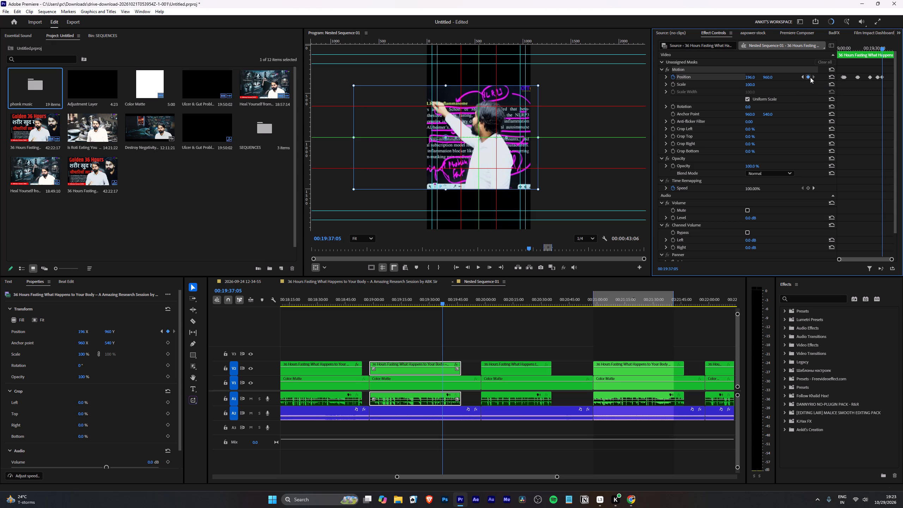
Advance to 00:19:37:21 and set the horizontal Position to 278.
{"action": "key", "text": "space"}
{"action": "key", "text": "space"}
{"action": "left_click_drag", "start_coordinate": [752, 77], "coordinate": [780, 81]}
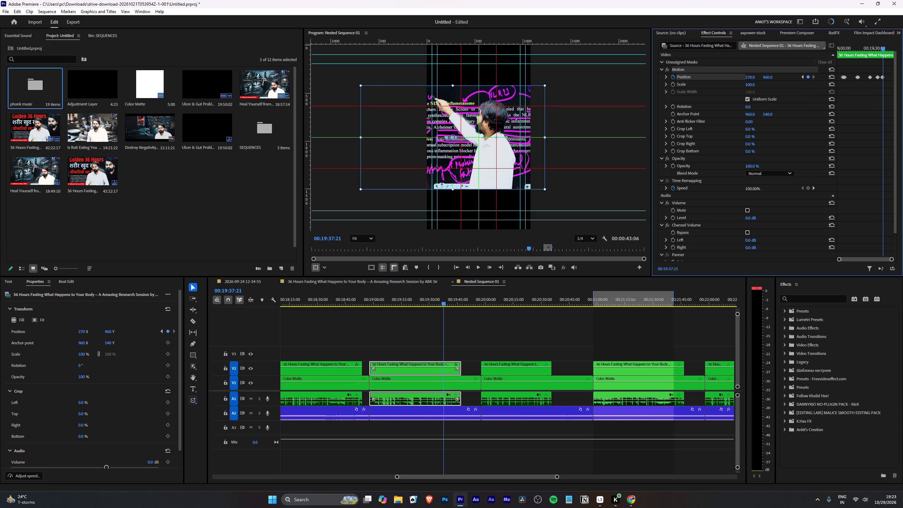
{"action": "left_click_drag", "start_coordinate": [780, 81], "coordinate": [783, 83]}
Preview the framing through the end of the clip and jump to the next clip at 00:19:57:26.
{"action": "key", "text": "space"}
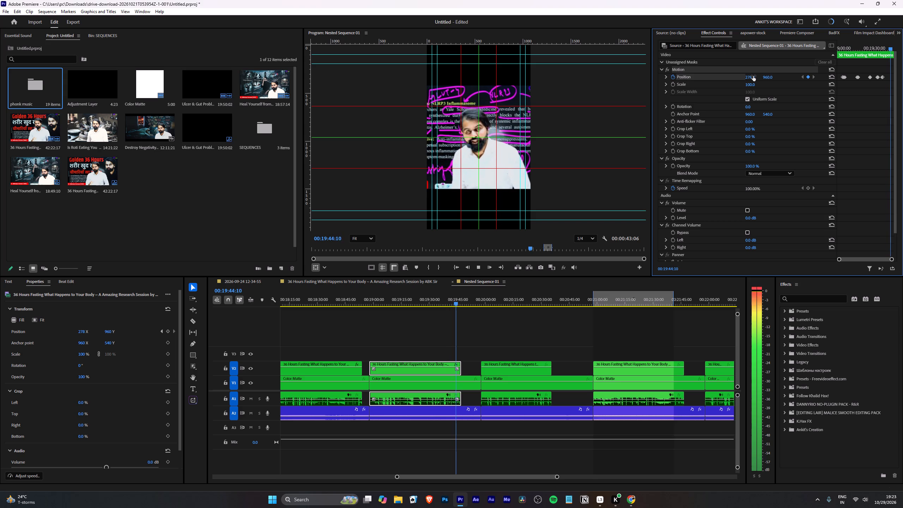
{"action": "scroll", "coordinate": [438, 334], "scroll_direction": "down", "scroll_amount": 3}
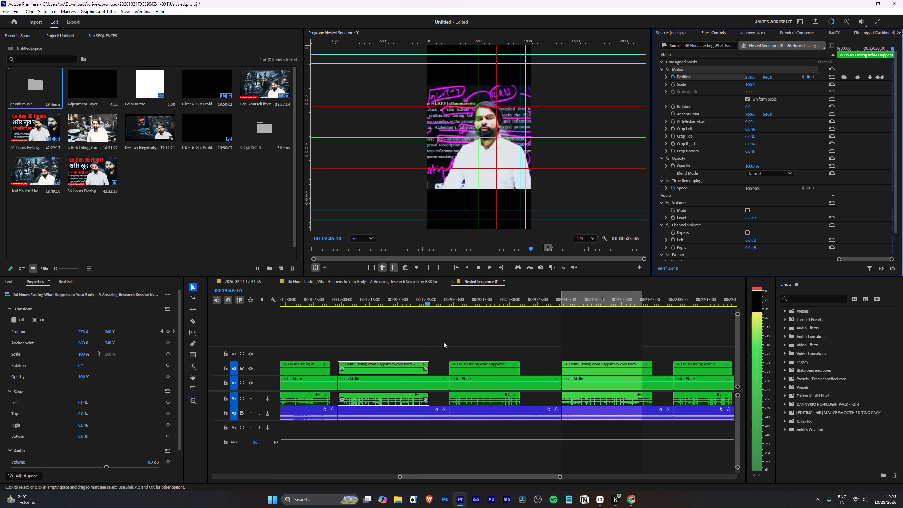
{"action": "key", "text": "Down"}
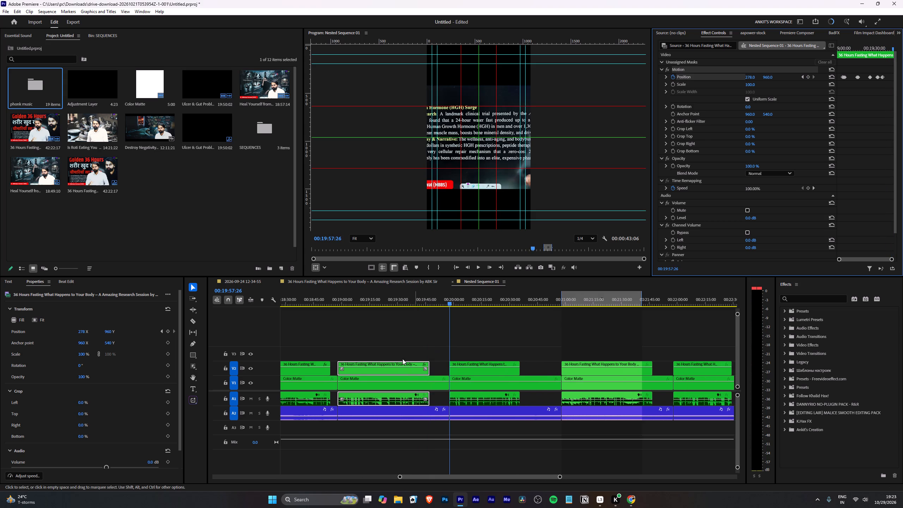
Select the clip starting at 00:19:57:26, set its horizontal Position to 120, and check the framing up to 00:20:00:12.
{"action": "scroll", "coordinate": [381, 359], "scroll_direction": "down", "scroll_amount": 4}
{"action": "key", "text": "space"}
{"action": "left_click", "coordinate": [426, 368]}
{"action": "key", "text": "space"}
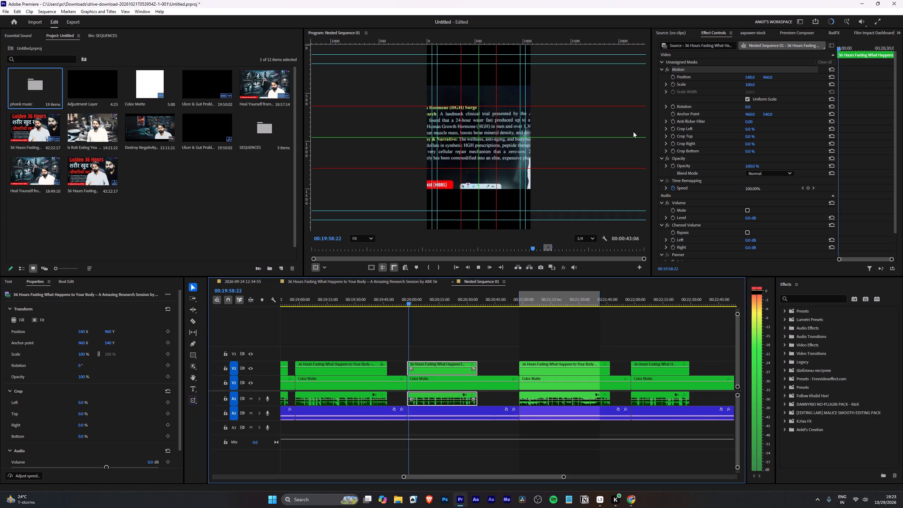
{"action": "key", "text": "space"}
{"action": "left_click", "coordinate": [748, 79]}
{"action": "type", "text": "120"}
{"action": "key", "text": "Return"}
{"action": "key", "text": "space"}
{"action": "key", "text": "space"}
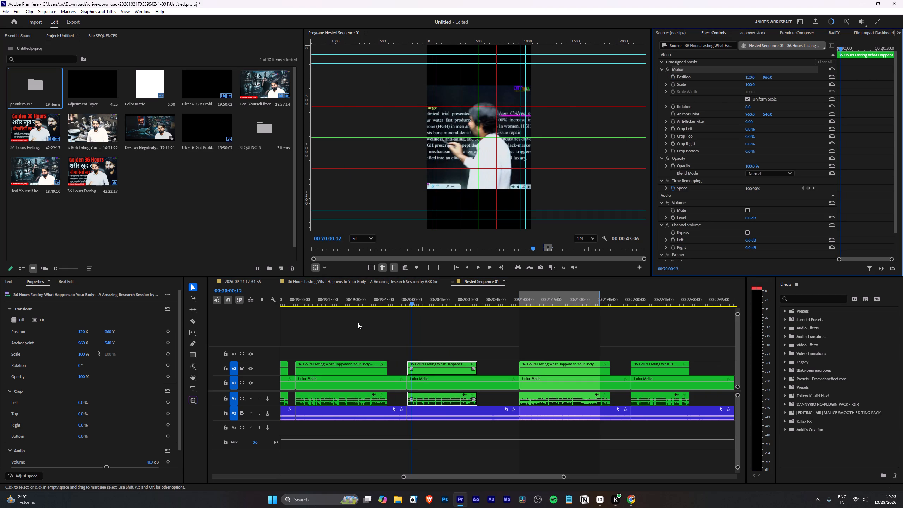
Start Position keyframing on the selected clip at 00:20:00:12, advance to 00:20:01:02, and set the horizontal Position to 776.
{"action": "left_click", "coordinate": [671, 76]}
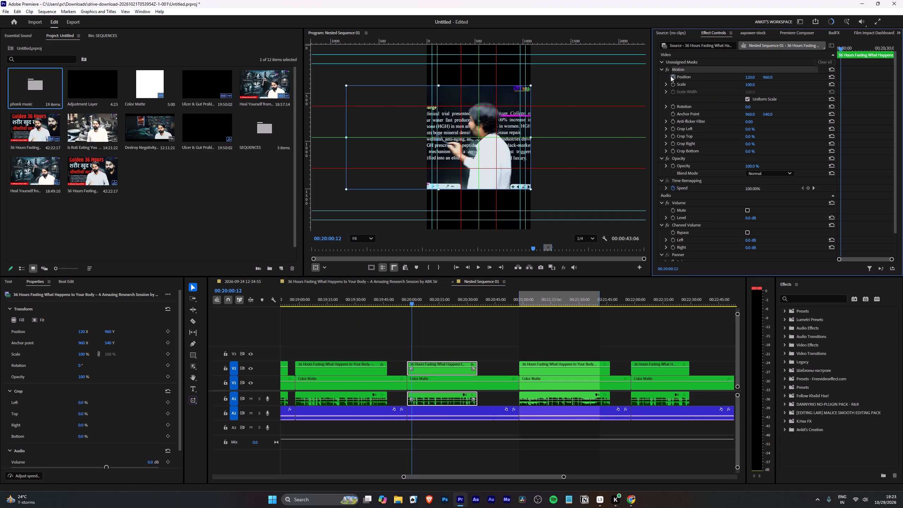
{"action": "key", "text": "space"}
{"action": "key", "text": "space"}
{"action": "left_click_drag", "start_coordinate": [751, 74], "coordinate": [776, 81]}
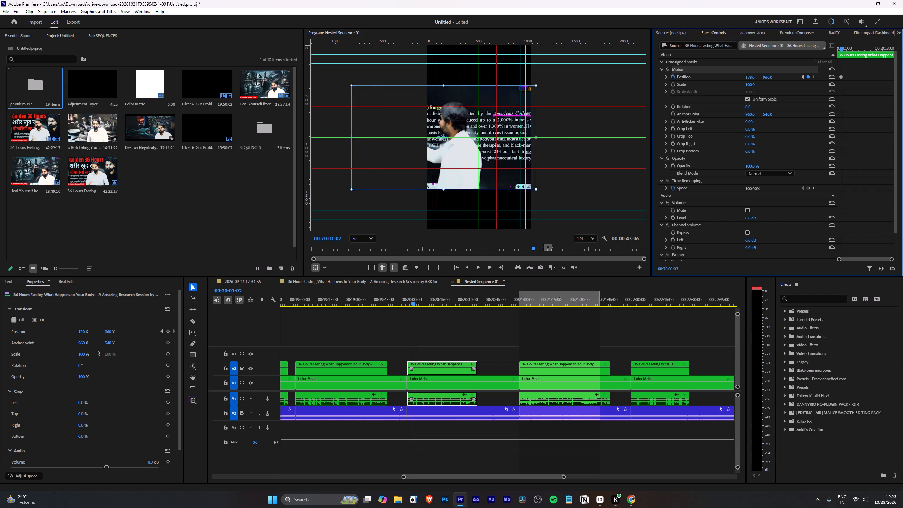
{"action": "left_click_drag", "start_coordinate": [776, 81], "coordinate": [785, 79]}
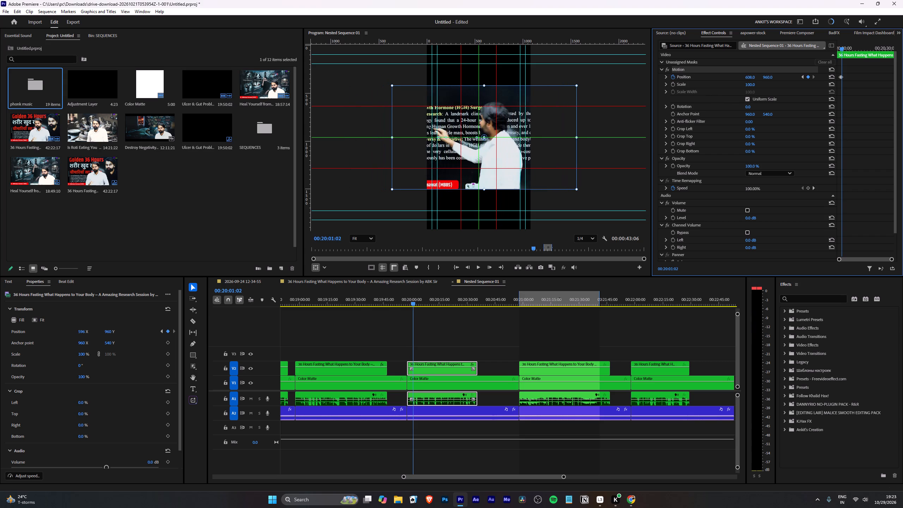
{"action": "left_click_drag", "start_coordinate": [785, 79], "coordinate": [826, 65]}
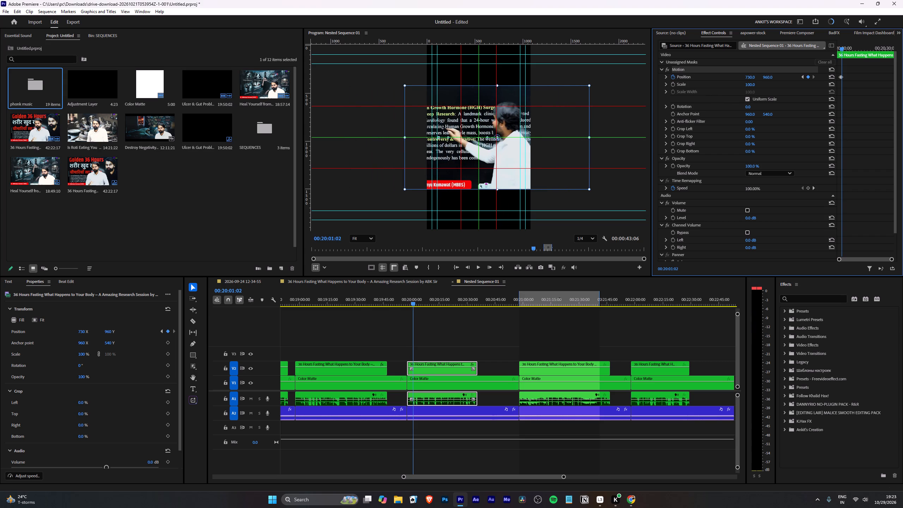
{"action": "left_click_drag", "start_coordinate": [826, 65], "coordinate": [843, 60]}
Add a holding Position keyframe at 00:20:02:12, and bring the horizontal Position at 00:20:03:06 to 208, refining it to 252 after a preview.
{"action": "key", "text": "space"}
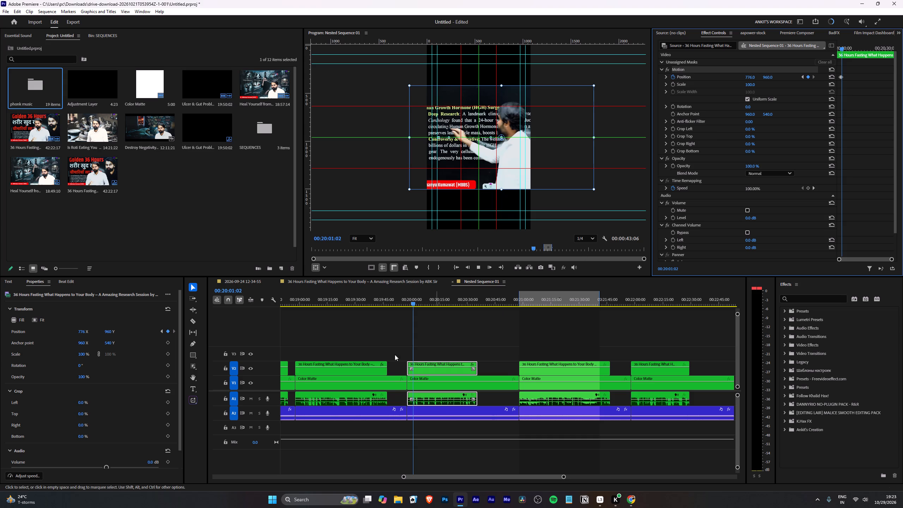
{"action": "key", "text": "space"}
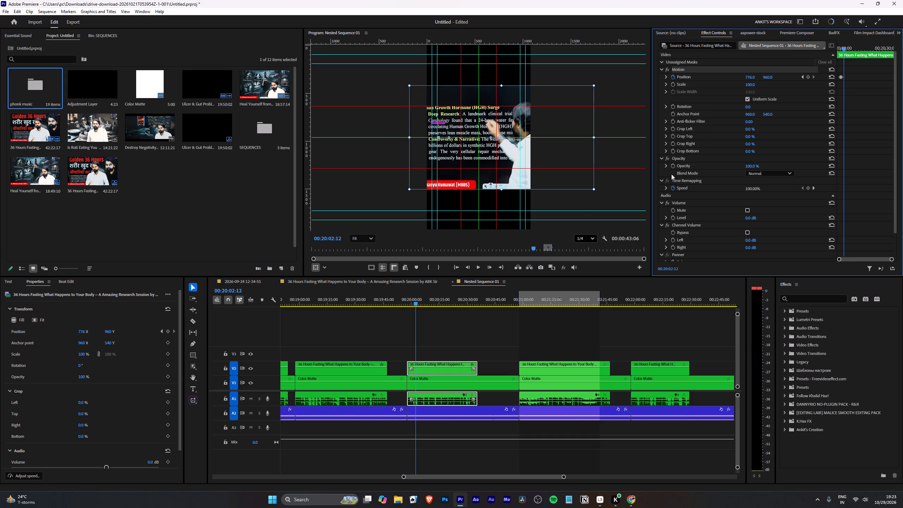
{"action": "left_click", "coordinate": [810, 79]}
{"action": "key", "text": "space"}
{"action": "key", "text": "space"}
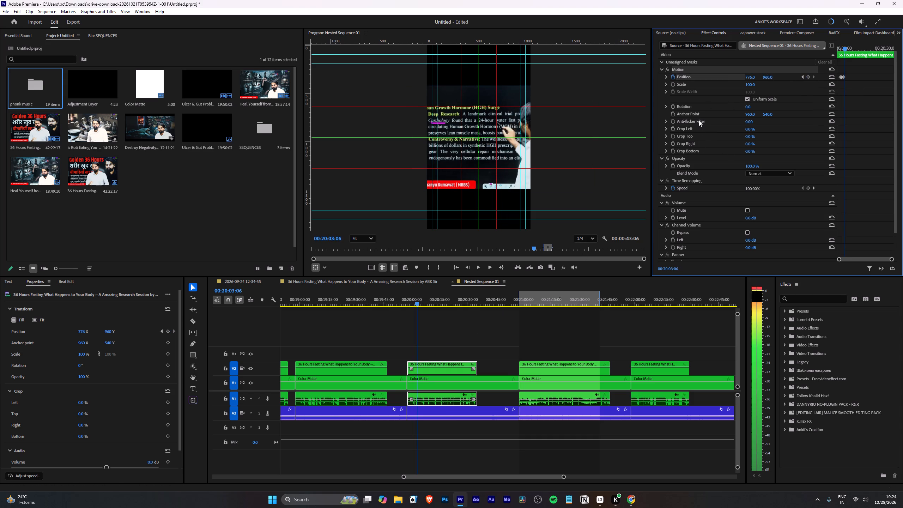
{"action": "left_click_drag", "start_coordinate": [748, 75], "coordinate": [647, 110]}
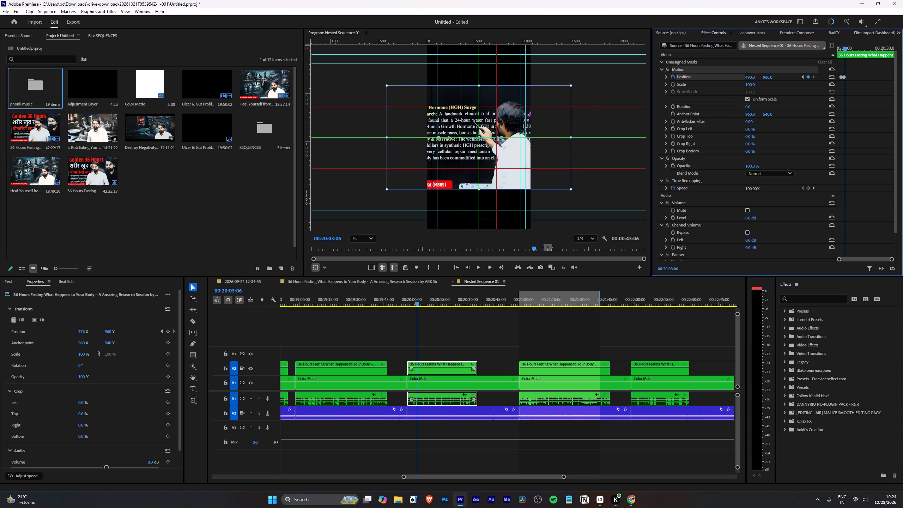
{"action": "left_click_drag", "start_coordinate": [647, 110], "coordinate": [572, 146]}
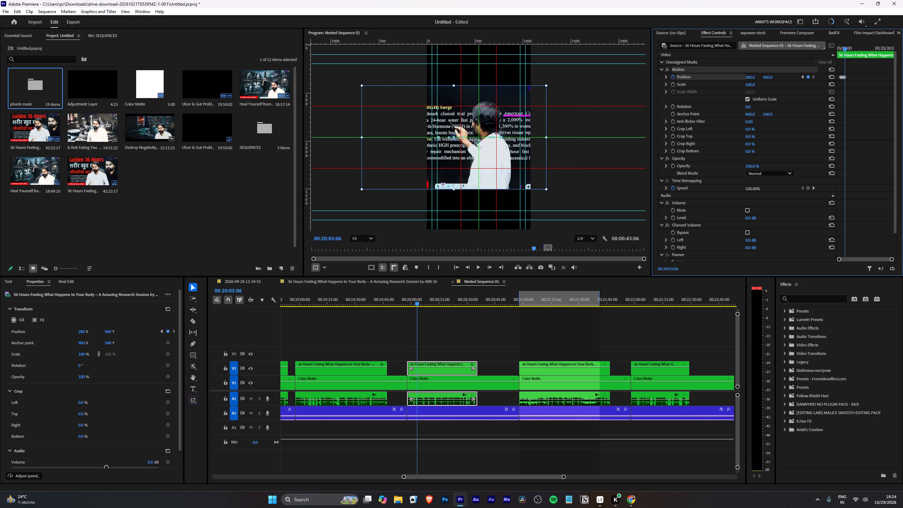
{"action": "left_click_drag", "start_coordinate": [572, 146], "coordinate": [550, 158]}
{"action": "key", "text": "space"}
{"action": "key", "text": "space"}
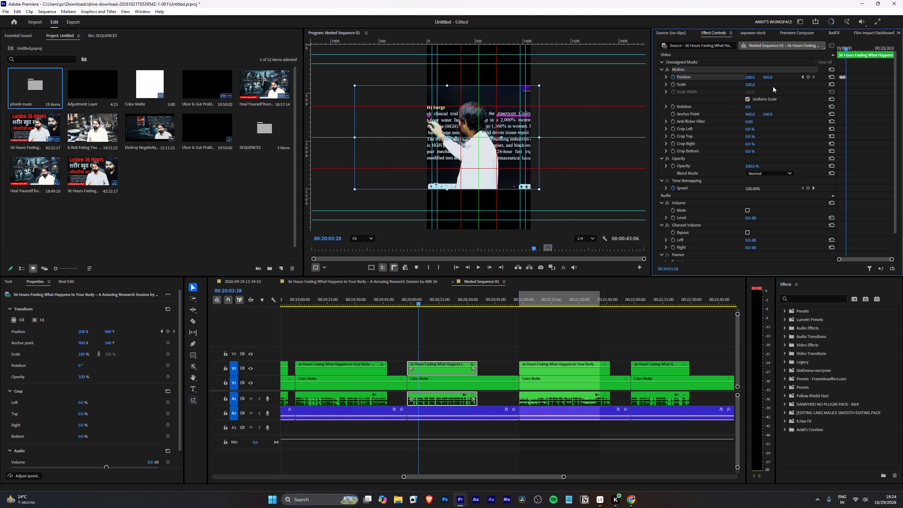
{"action": "left_click", "coordinate": [800, 77]}
{"action": "left_click_drag", "start_coordinate": [747, 77], "coordinate": [767, 80]}
Add a holding Position keyframe at 00:20:06:15, advance to 00:20:07:05, and set the horizontal Position to 120.
{"action": "key", "text": "space"}
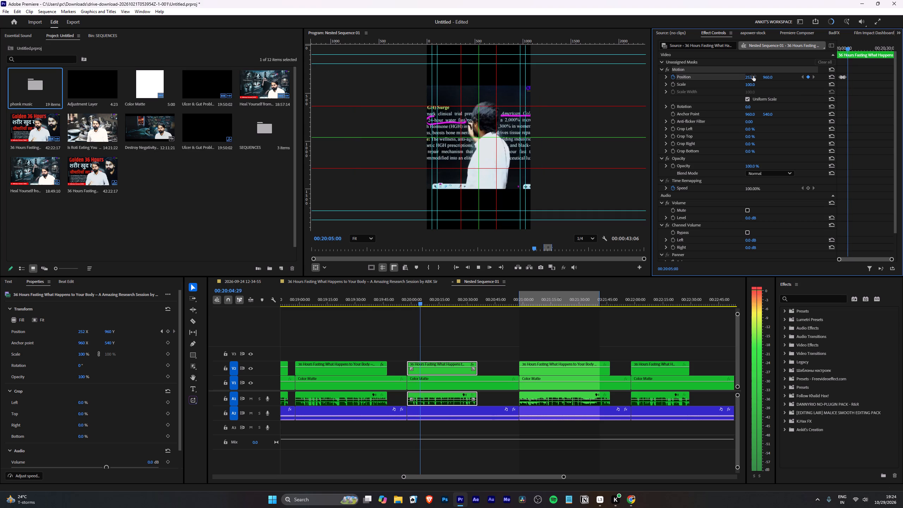
{"action": "key", "text": "space"}
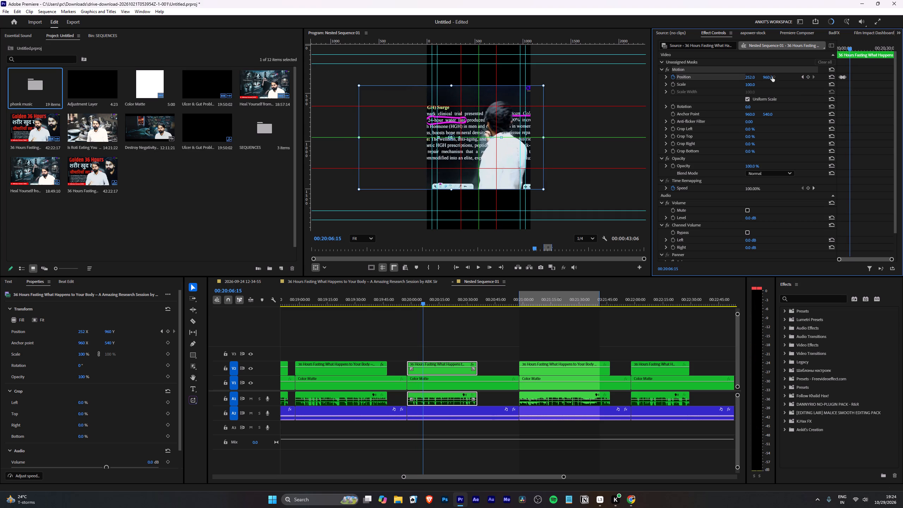
{"action": "left_click", "coordinate": [807, 79]}
{"action": "key", "text": "space"}
{"action": "key", "text": "space"}
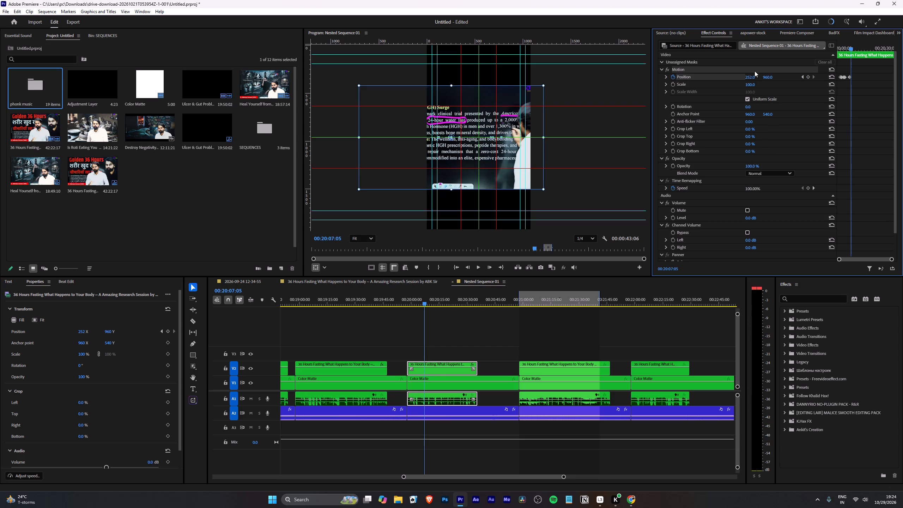
{"action": "left_click_drag", "start_coordinate": [746, 74], "coordinate": [680, 93]}
{"action": "left_click", "coordinate": [754, 76]}
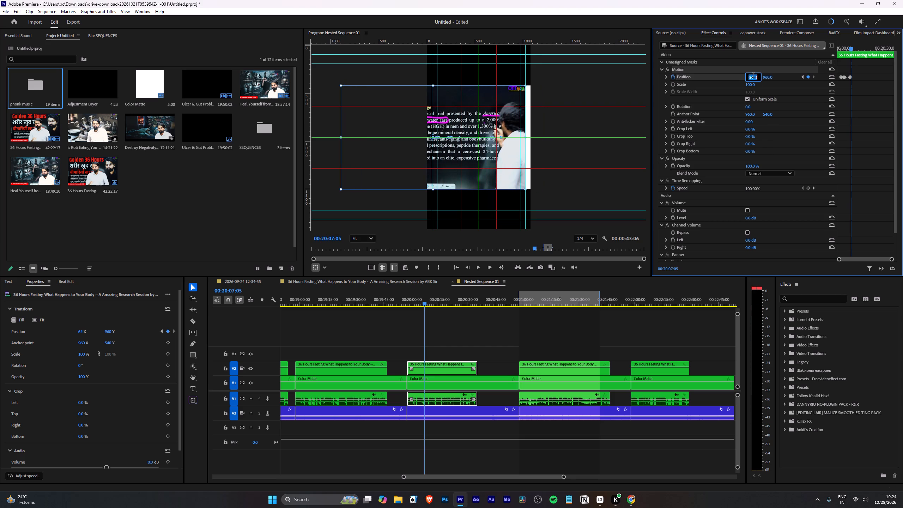
{"action": "type", "text": "120"}
{"action": "key", "text": "Return"}
Play on to check the framing, step back to 00:20:09:01, and add a holding Position keyframe there.
{"action": "key", "text": "space"}
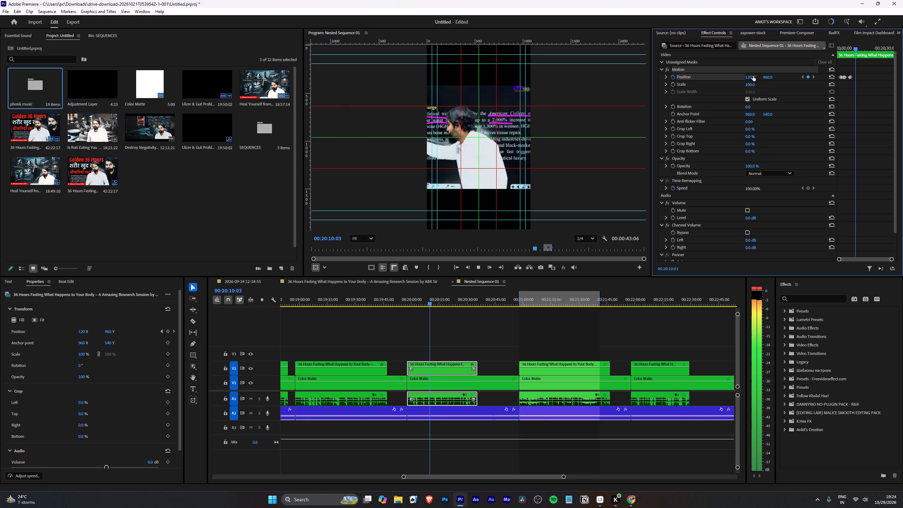
{"action": "key", "text": "space"}
{"action": "key", "text": "Left"}
{"action": "key", "text": "Left"}
{"action": "key", "text": "Left"}
{"action": "key", "text": "Left"}
{"action": "key", "text": "Left"}
{"action": "key", "text": "Left"}
{"action": "key", "text": "Left"}
{"action": "key", "text": "Left"}
{"action": "key", "text": "Left"}
{"action": "key", "text": "Left"}
{"action": "key", "text": "Left"}
{"action": "key", "text": "Left"}
{"action": "key", "text": "Left"}
{"action": "key", "text": "Left"}
{"action": "key", "text": "Left"}
{"action": "key", "text": "Left"}
{"action": "key", "text": "Left"}
{"action": "key", "text": "Left"}
{"action": "key", "text": "Left"}
{"action": "key", "text": "Left"}
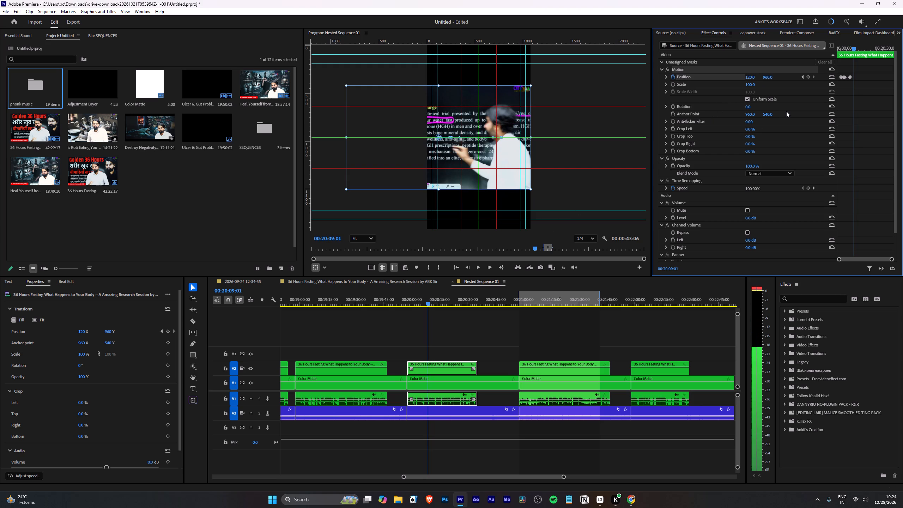
{"action": "left_click", "coordinate": [807, 74]}
Advance to 00:20:09:17 and set the horizontal Position to 770.
{"action": "key", "text": "space"}
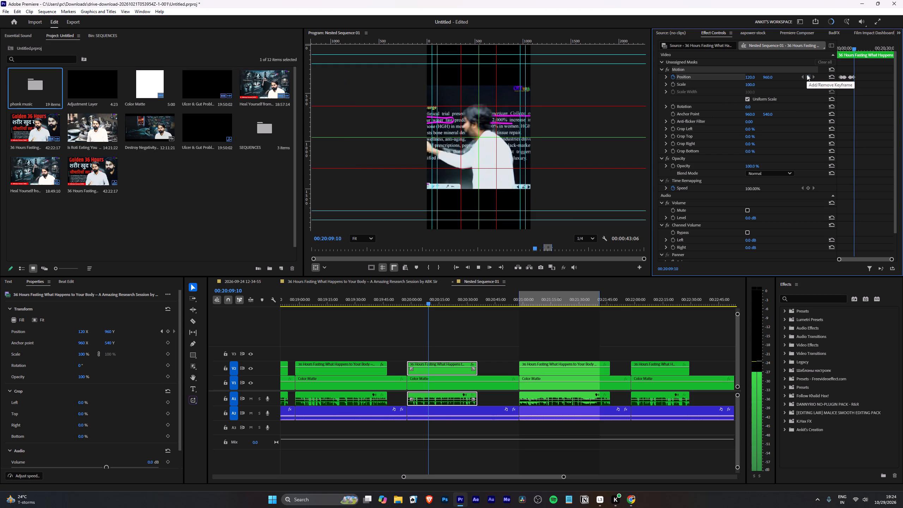
{"action": "key", "text": "space"}
{"action": "left_click_drag", "start_coordinate": [750, 79], "coordinate": [862, 97]}
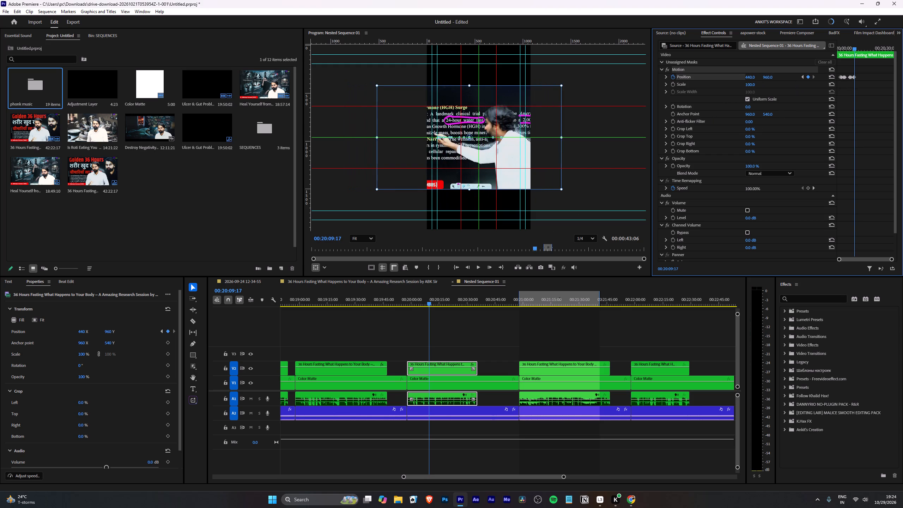
{"action": "left_click_drag", "start_coordinate": [862, 97], "coordinate": [813, 89]}
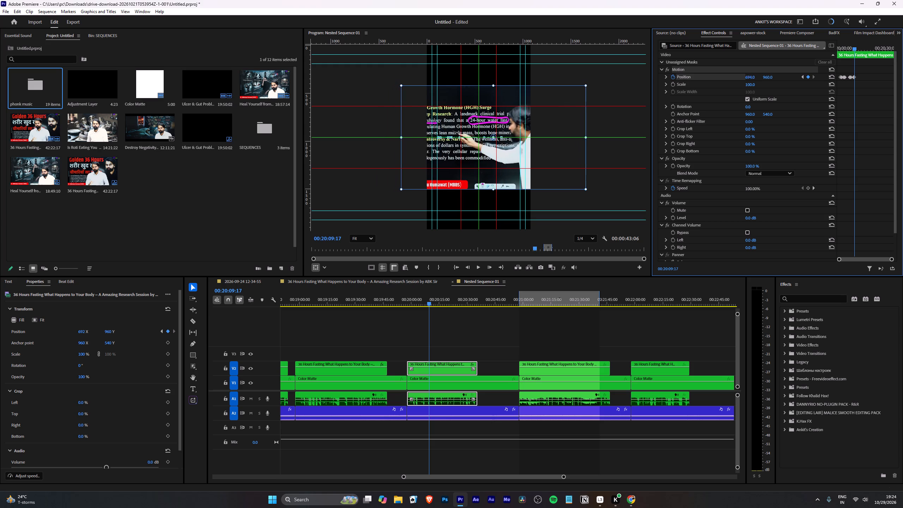
{"action": "left_click_drag", "start_coordinate": [813, 89], "coordinate": [855, 104]}
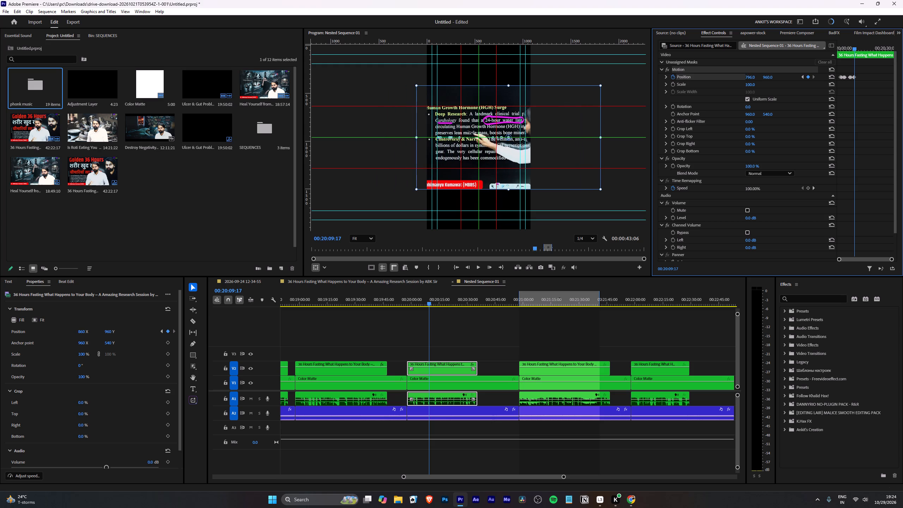
{"action": "left_click_drag", "start_coordinate": [855, 104], "coordinate": [846, 106]}
Add a holding Position keyframe at 00:20:11:11, advance to 00:20:12:00, and set the horizontal Position to 120.
{"action": "key", "text": "space"}
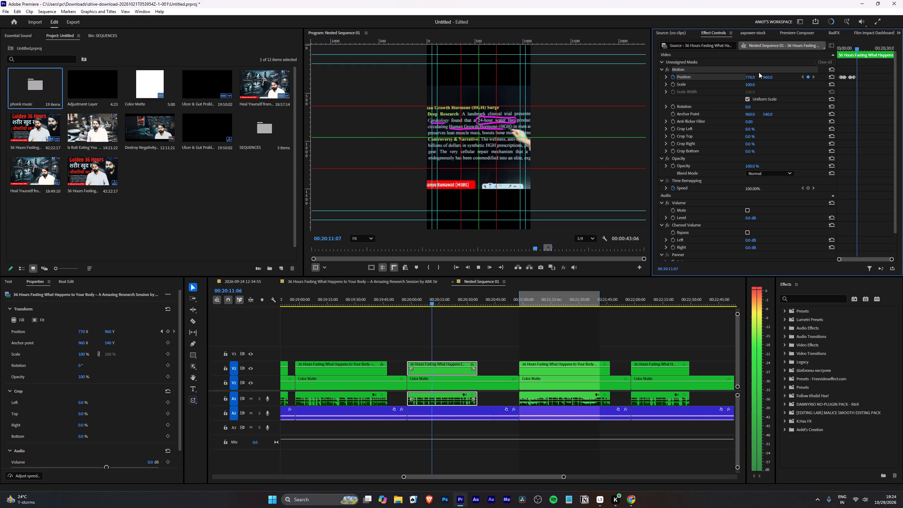
{"action": "key", "text": "space"}
{"action": "left_click", "coordinate": [807, 77]}
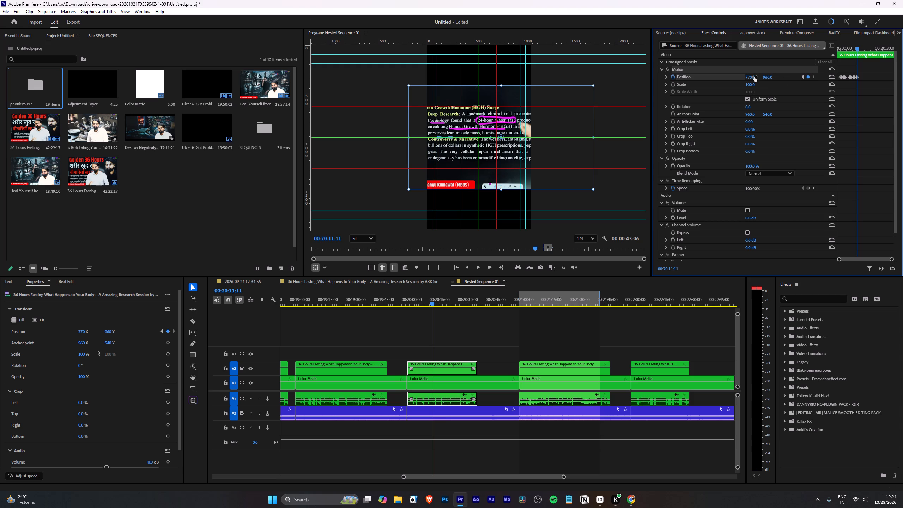
{"action": "key", "text": "space"}
{"action": "key", "text": "space"}
{"action": "left_click_drag", "start_coordinate": [750, 78], "coordinate": [658, 107]}
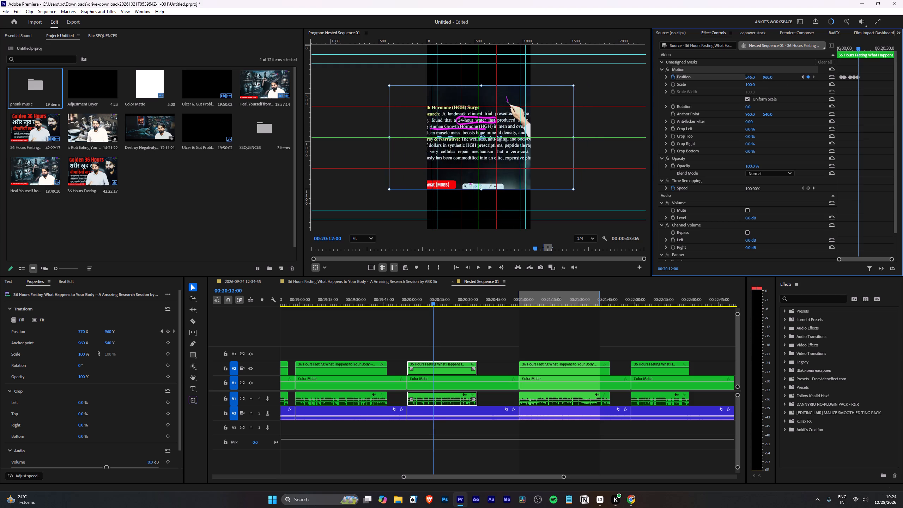
{"action": "left_click_drag", "start_coordinate": [658, 107], "coordinate": [606, 122]}
{"action": "left_click", "coordinate": [753, 76]}
{"action": "type", "text": "120"}
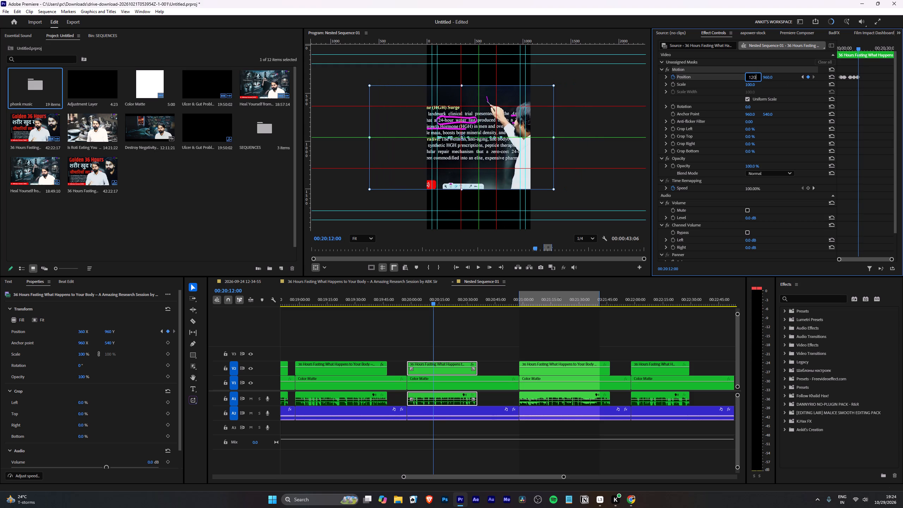
{"action": "key", "text": "Return"}
Play on until the speaker moves, step back to 00:20:27:15, and add a holding Position keyframe there.
{"action": "key", "text": "space"}
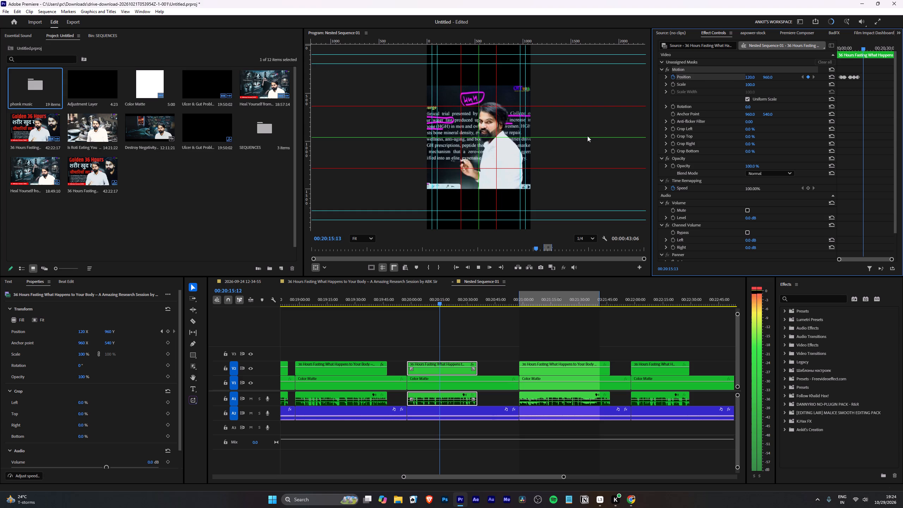
{"action": "key", "text": "space"}
{"action": "key", "text": "space"}
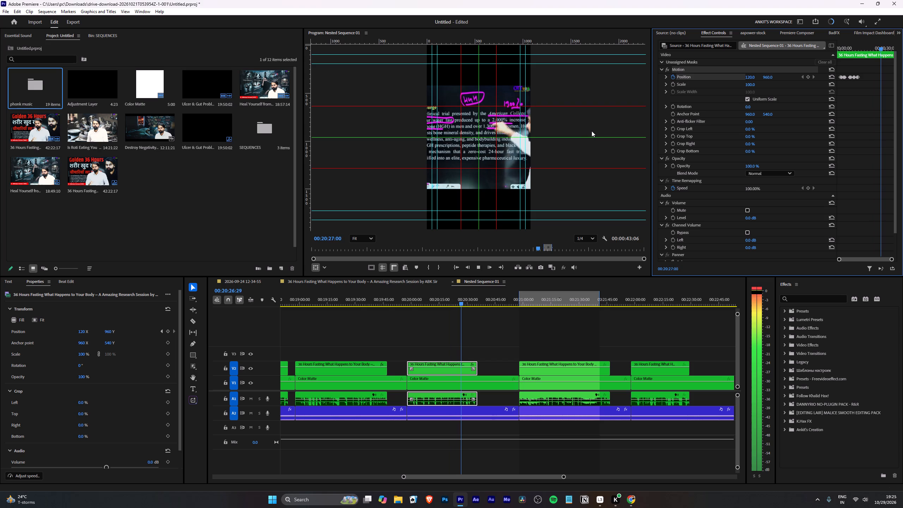
{"action": "key", "text": "space"}
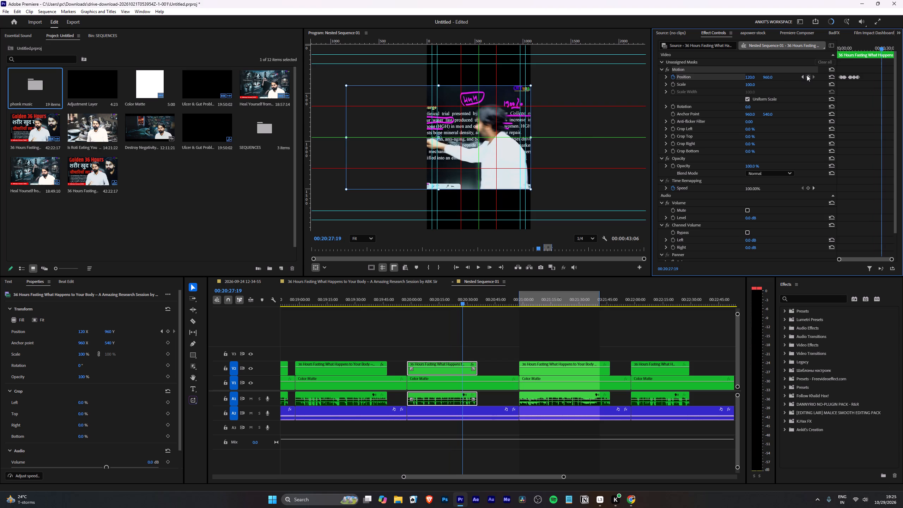
{"action": "key", "text": "Left"}
{"action": "key", "text": "Left"}
{"action": "key", "text": "Left"}
{"action": "key", "text": "Left"}
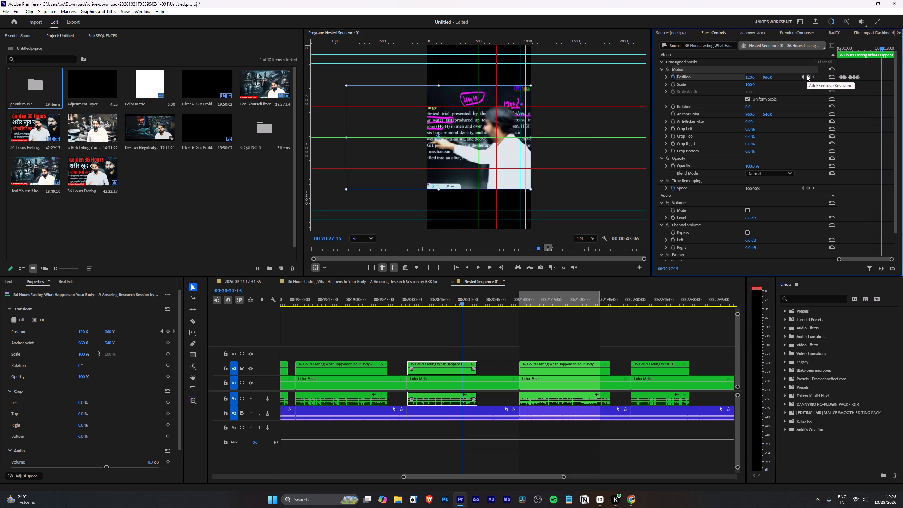
{"action": "left_click", "coordinate": [807, 75]}
Advance to 00:20:28:02, set the horizontal Position to 772, and preview the framing up to 00:20:28:26.
{"action": "key", "text": "space"}
{"action": "key", "text": "space"}
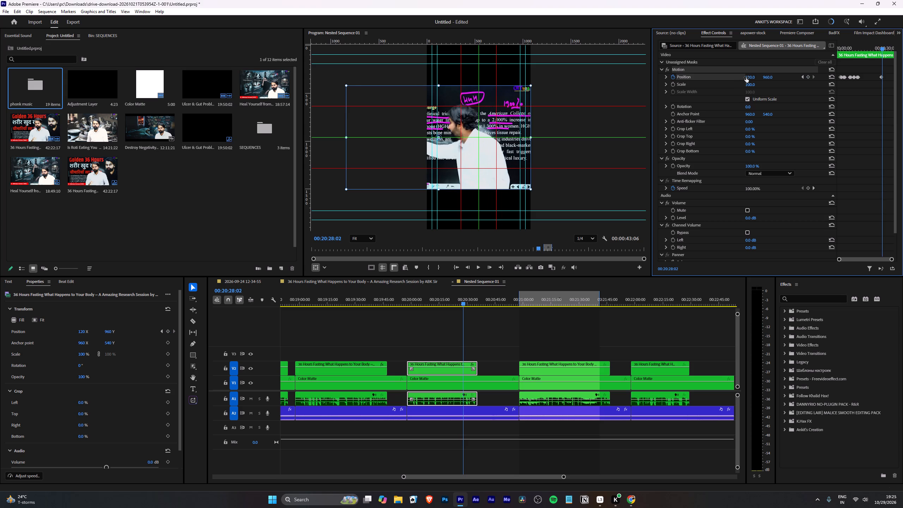
{"action": "left_click_drag", "start_coordinate": [746, 77], "coordinate": [772, 83]}
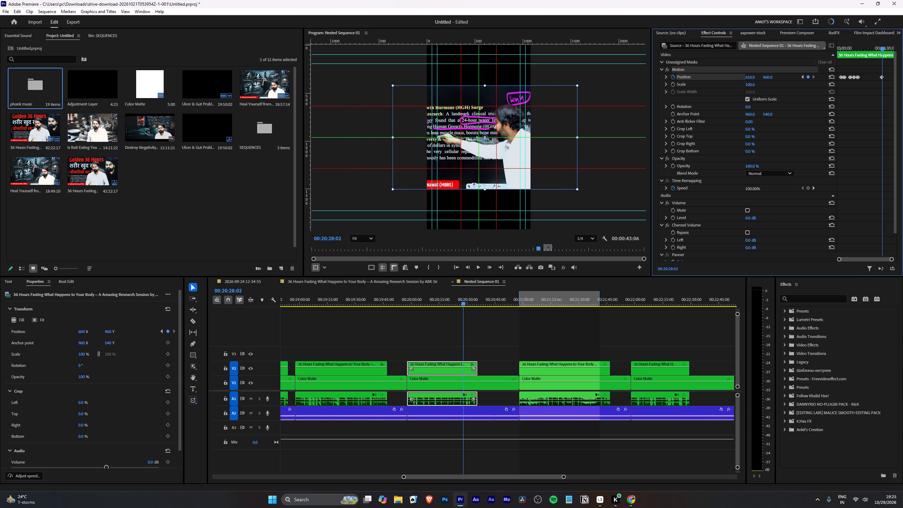
{"action": "left_click_drag", "start_coordinate": [772, 83], "coordinate": [826, 74]}
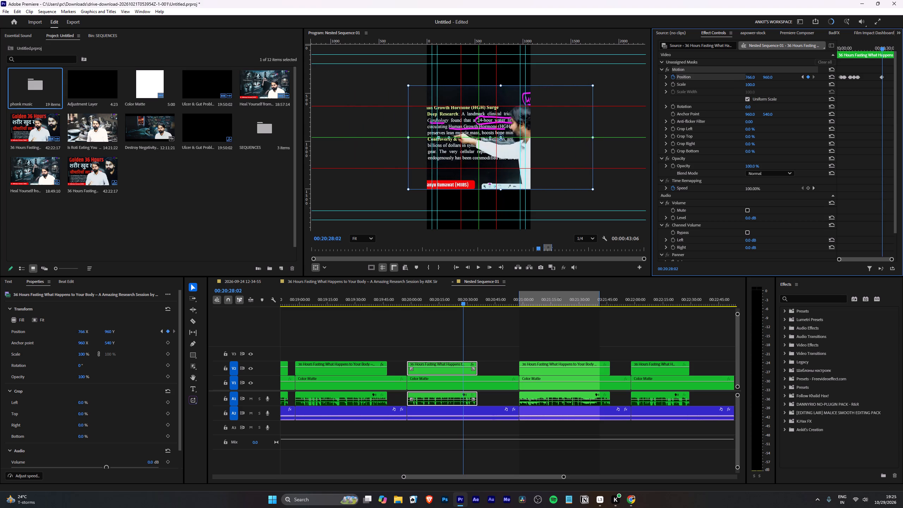
{"action": "left_click_drag", "start_coordinate": [826, 74], "coordinate": [828, 73]}
{"action": "key", "text": "space"}
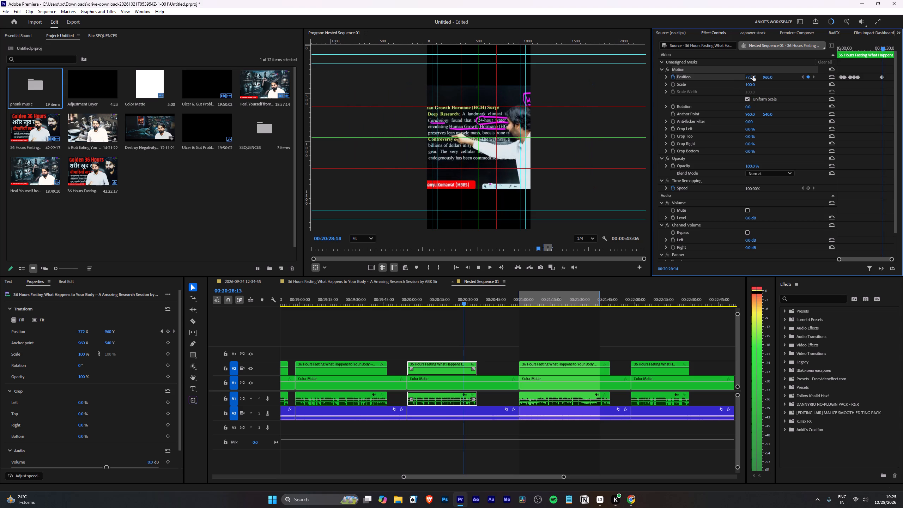
{"action": "key", "text": "space"}
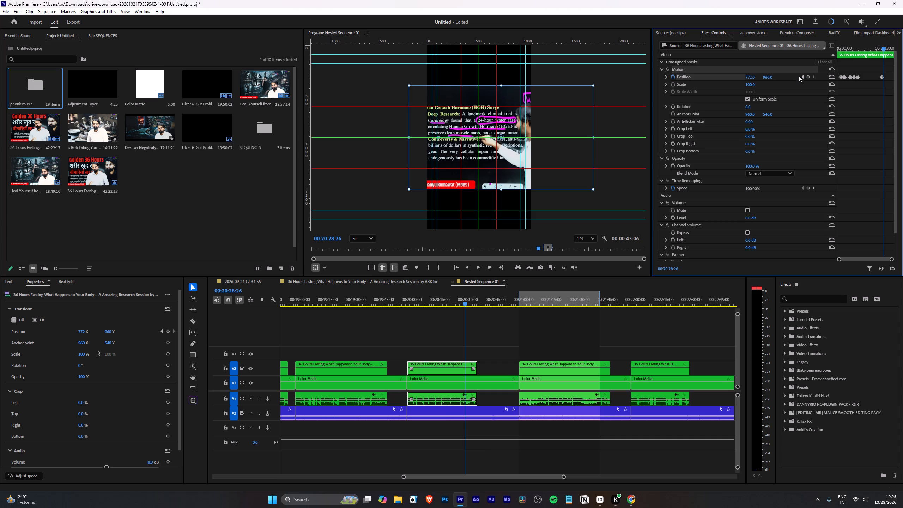
Return to the Position keyframe at 00:20:28:02, set the horizontal Position to 574, and preview the framing up to 00:20:30:19.
{"action": "left_click", "coordinate": [802, 74]}
{"action": "left_click_drag", "start_coordinate": [749, 75], "coordinate": [718, 91]}
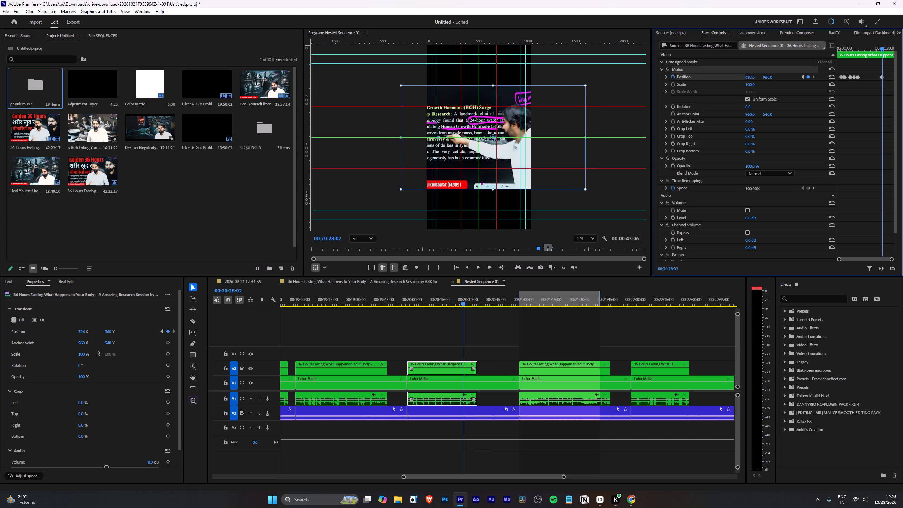
{"action": "left_click_drag", "start_coordinate": [718, 91], "coordinate": [683, 105]}
{"action": "key", "text": "space"}
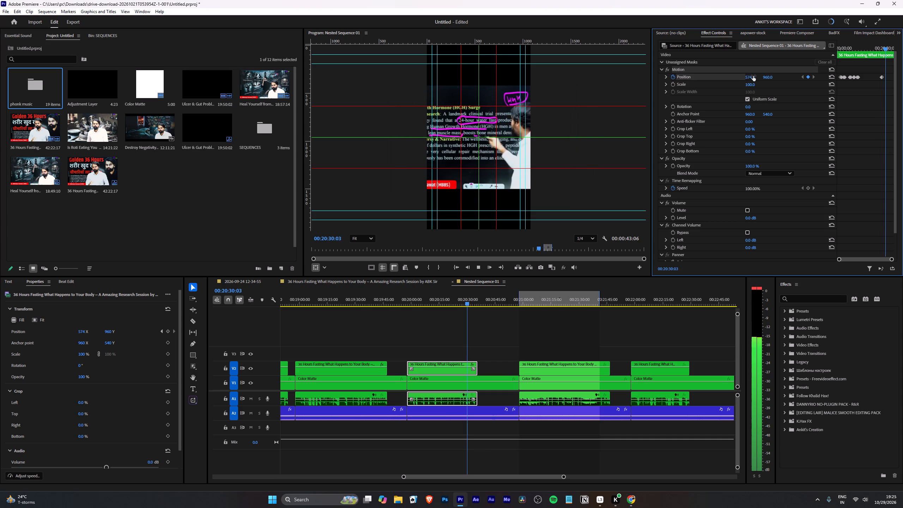
{"action": "key", "text": "space"}
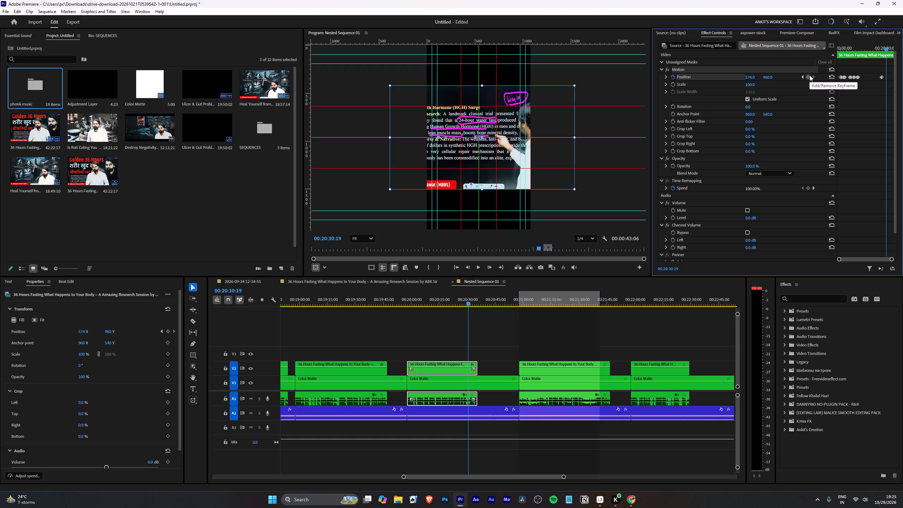
Undo a trial Position keyframe at 00:20:30:19, step back to 00:20:29:09, and add a holding Position keyframe there.
{"action": "left_click", "coordinate": [808, 75]}
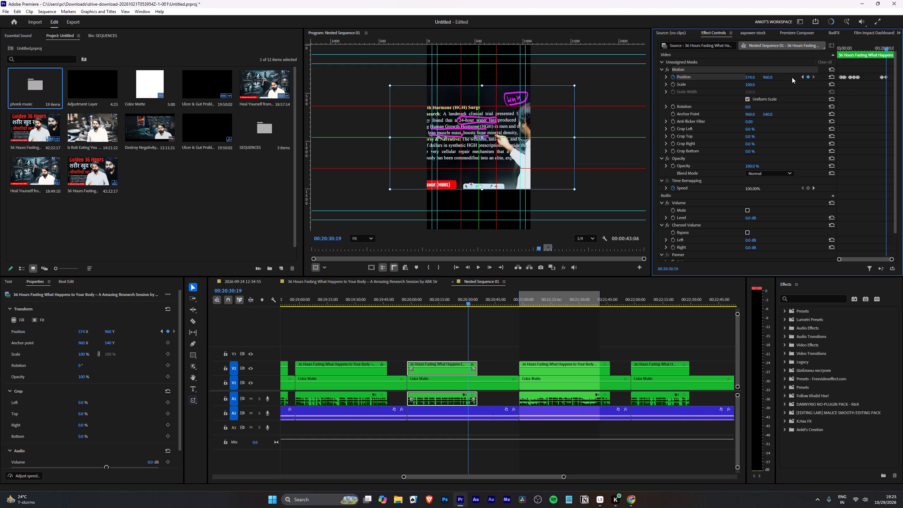
{"action": "key", "text": "ctrl+z"}
{"action": "key", "text": "Left"}
{"action": "key", "text": "Left"}
{"action": "key", "text": "Left"}
{"action": "key", "text": "Left"}
{"action": "key", "text": "Left"}
{"action": "key", "text": "Left"}
{"action": "key", "text": "Left"}
{"action": "key", "text": "Left"}
{"action": "key", "text": "Left"}
{"action": "key", "text": "Left"}
{"action": "key", "text": "Left"}
{"action": "key", "text": "Left"}
{"action": "key", "text": "Left"}
{"action": "key", "text": "Left"}
{"action": "key", "text": "Left"}
{"action": "key", "text": "Left"}
{"action": "key", "text": "Left"}
{"action": "key", "text": "Left"}
{"action": "key", "text": "Left"}
{"action": "key", "text": "Left"}
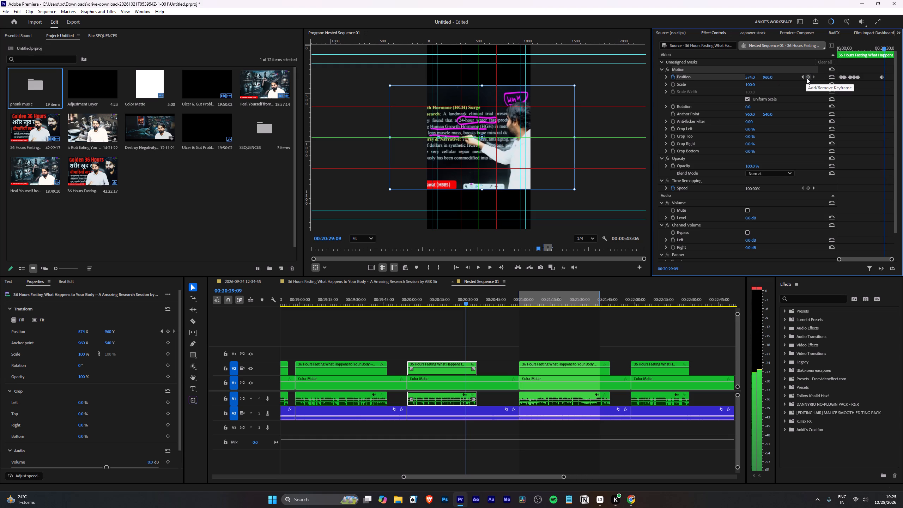
{"action": "left_click", "coordinate": [807, 78]}
Advance to 00:20:30:06 and set the horizontal Position to 120.
{"action": "key", "text": "space"}
{"action": "key", "text": "space"}
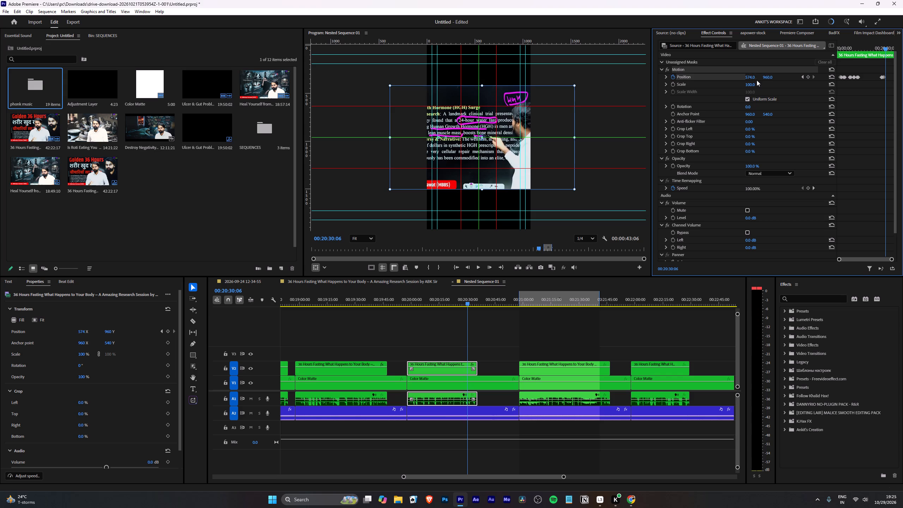
{"action": "left_click_drag", "start_coordinate": [755, 77], "coordinate": [734, 82]}
{"action": "left_click", "coordinate": [753, 76]}
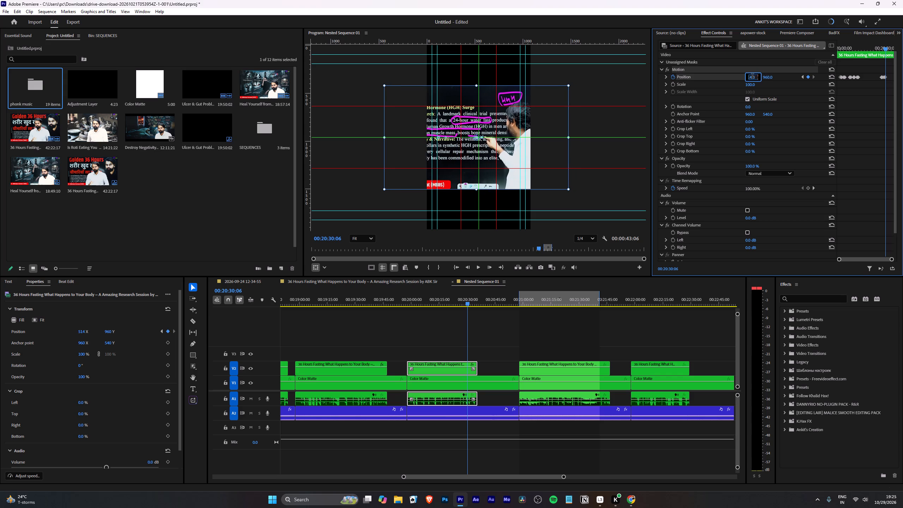
{"action": "type", "text": "120"}
{"action": "key", "text": "Return"}
Play the rest of the clip, replay its opening part up to 00:20:07:28, and look over the surrounding timeline clips.
{"action": "key", "text": "space"}
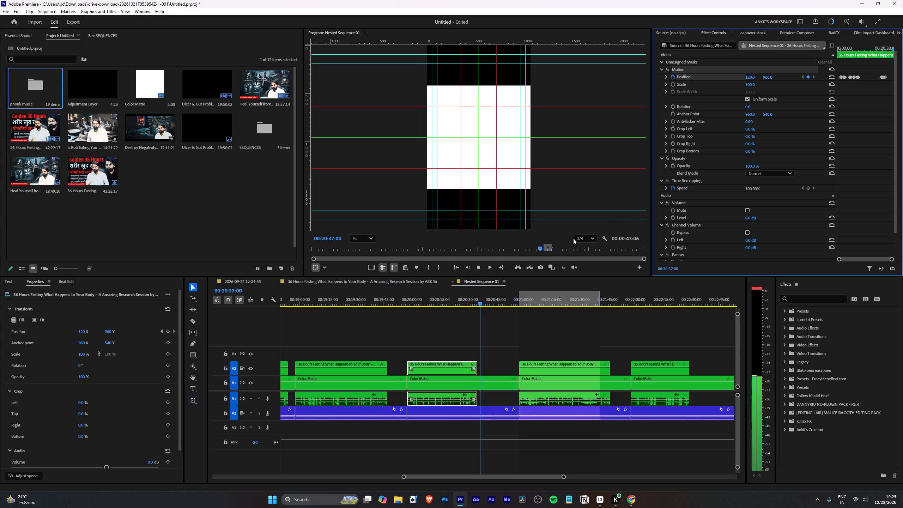
{"action": "left_click_drag", "start_coordinate": [426, 290], "coordinate": [414, 294]}
{"action": "left_click", "coordinate": [410, 297]}
{"action": "key", "text": "space"}
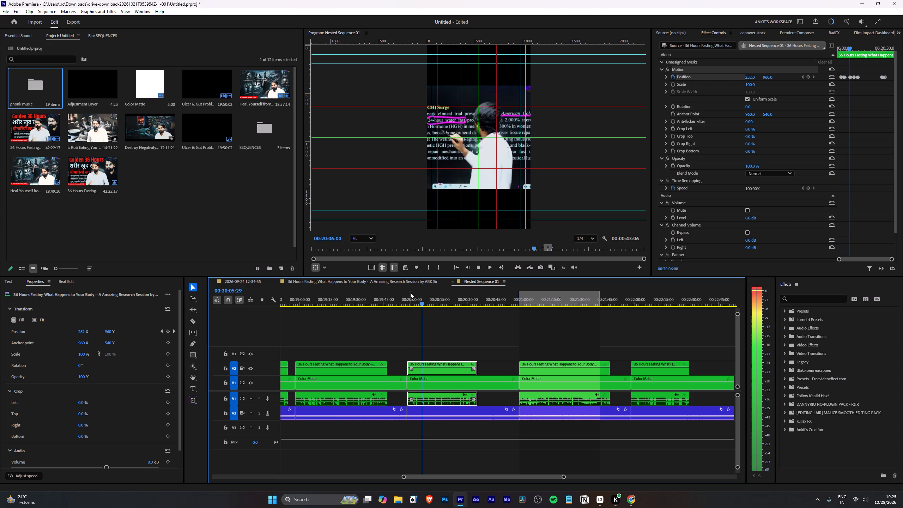
{"action": "key", "text": "space"}
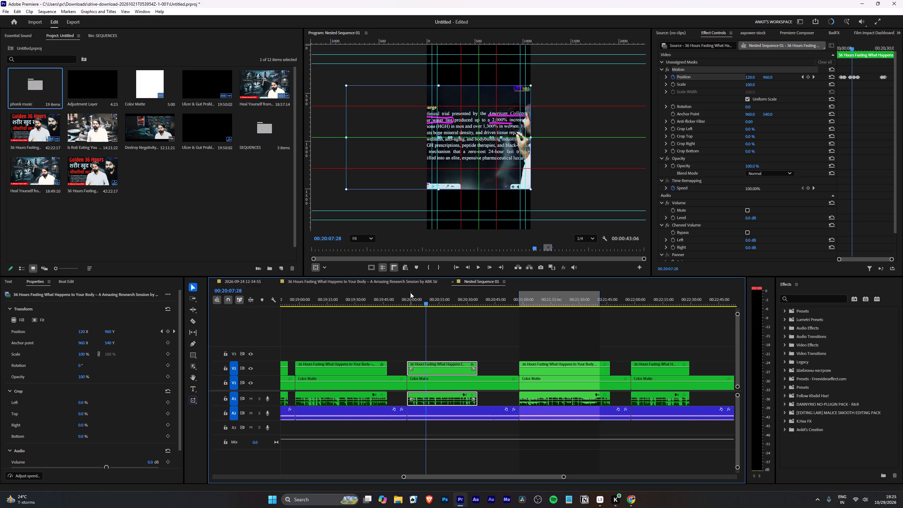
{"action": "scroll", "coordinate": [414, 374], "scroll_direction": "down", "scroll_amount": 16, "text": "alt"}
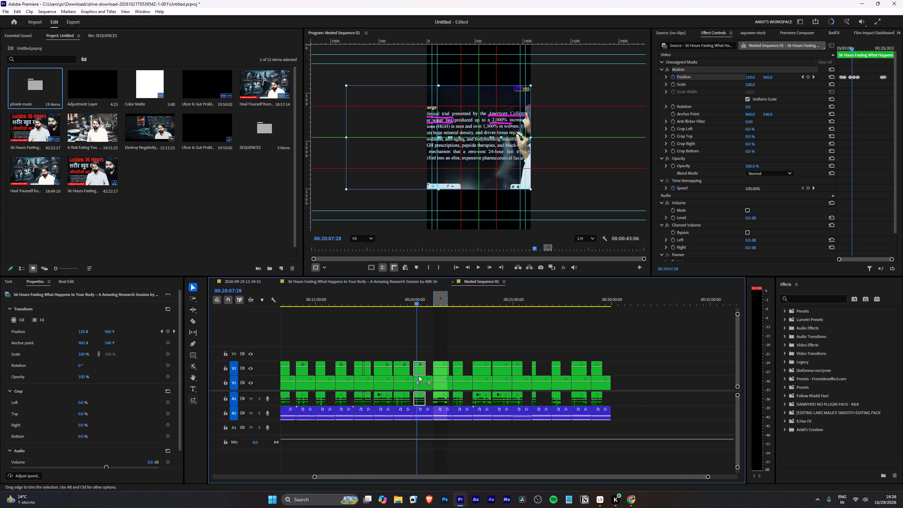
{"action": "scroll", "coordinate": [422, 371], "scroll_direction": "up", "scroll_amount": 20}
{"action": "scroll", "coordinate": [474, 369], "scroll_direction": "up", "scroll_amount": 1}
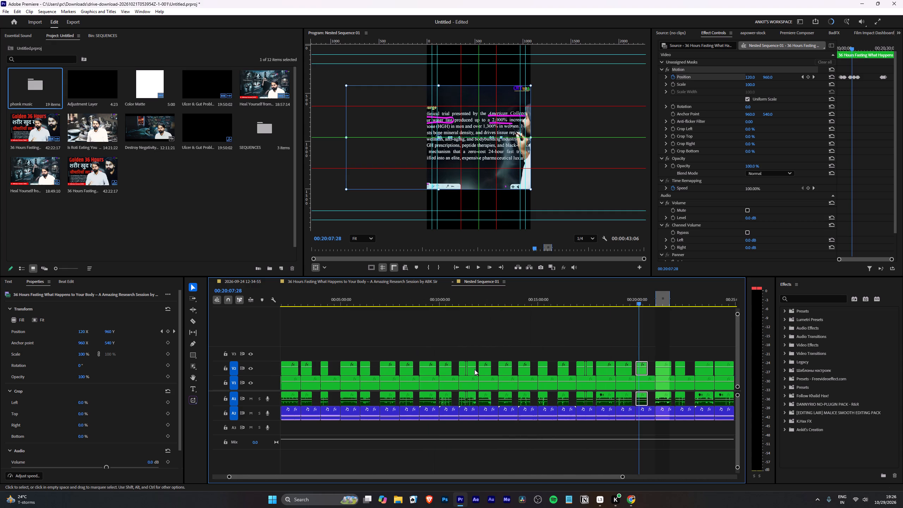
{"action": "scroll", "coordinate": [474, 369], "scroll_direction": "up", "scroll_amount": 6}
{"action": "scroll", "coordinate": [474, 369], "scroll_direction": "down", "scroll_amount": 11, "text": "alt"}
{"action": "scroll", "coordinate": [518, 366], "scroll_direction": "up", "scroll_amount": 9, "text": "alt"}
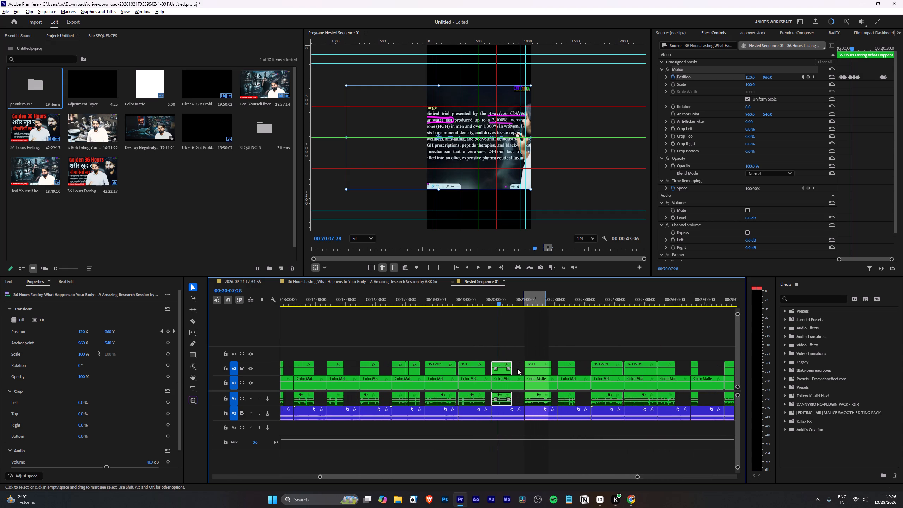
{"action": "scroll", "coordinate": [517, 369], "scroll_direction": "up", "scroll_amount": 5, "text": "alt"}
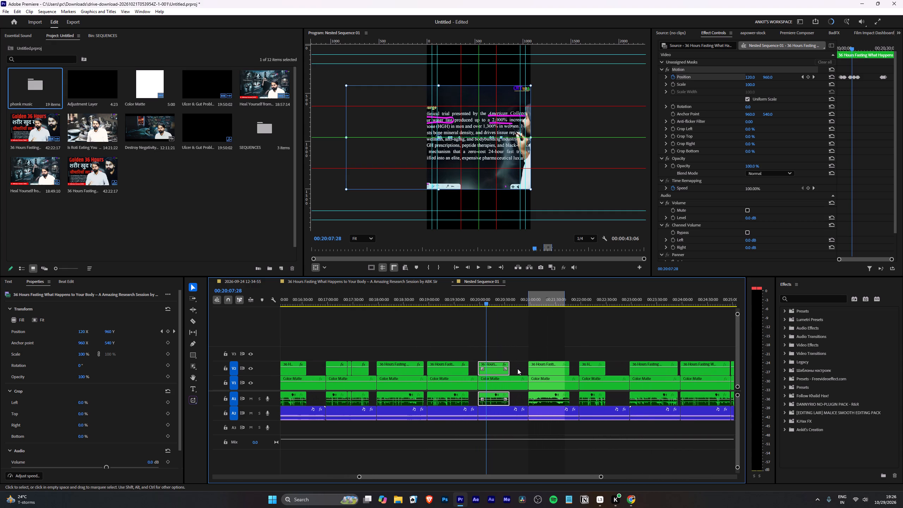
Save the project.
{"action": "key", "text": "ctrl+s"}
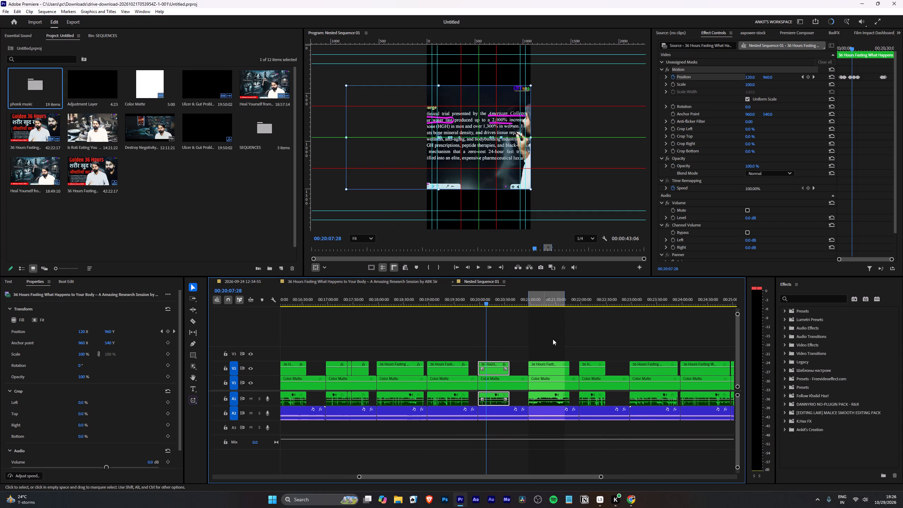
Move the playhead to 00:20:48:12, clear the In and Out points of Nested Sequence 01, and deselect the clip.
{"action": "left_click", "coordinate": [521, 302]}
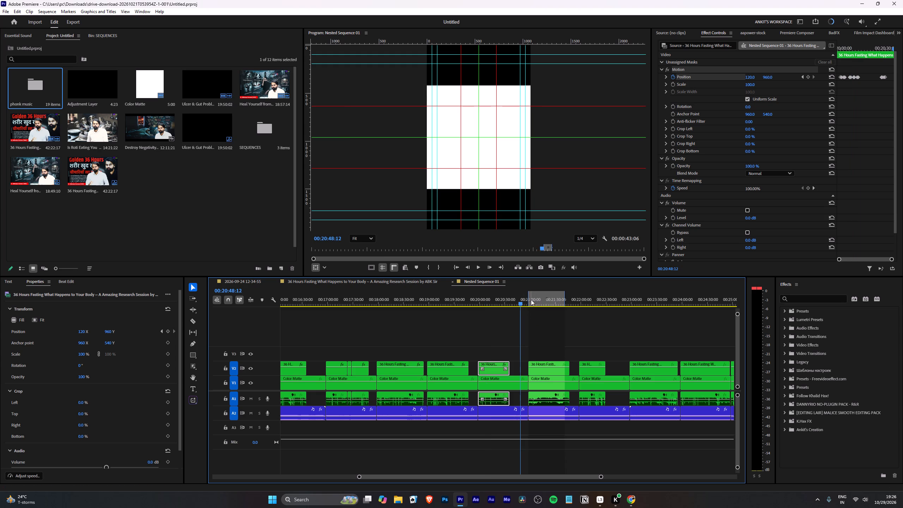
{"action": "right_click", "coordinate": [528, 300]}
{"action": "right_click", "coordinate": [528, 300]}
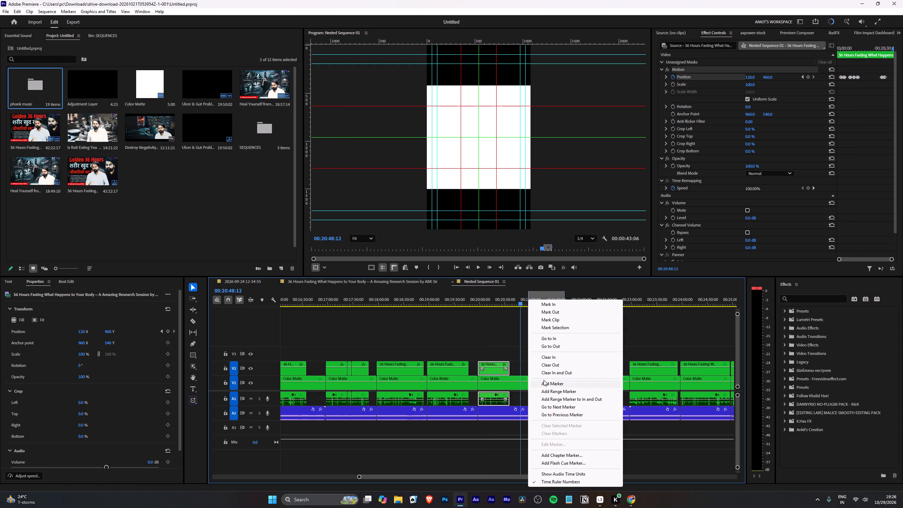
{"action": "left_click", "coordinate": [545, 373]}
{"action": "left_click", "coordinate": [539, 337]}
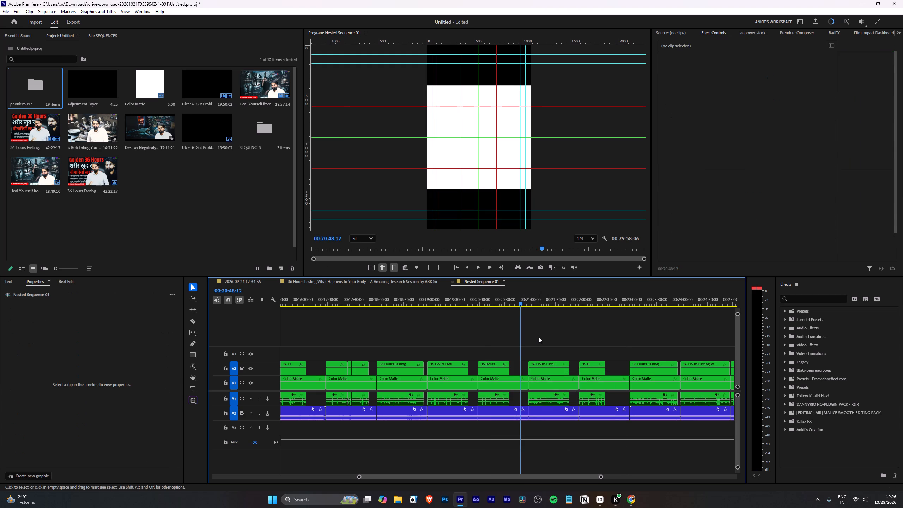
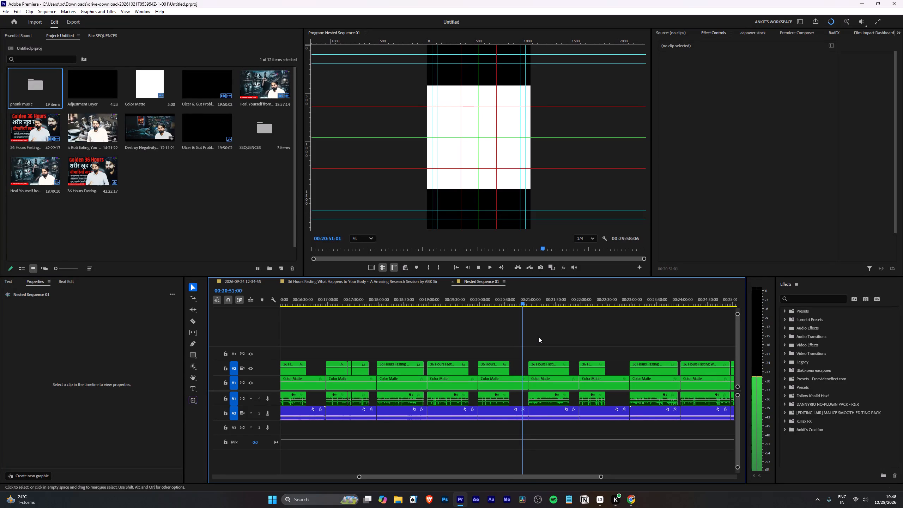
Set the horizontal position of the talking-head clip starting at 00:21:00:00 to about 262 to centre the speaker.
{"action": "key", "text": "Down"}
{"action": "key", "text": "space"}
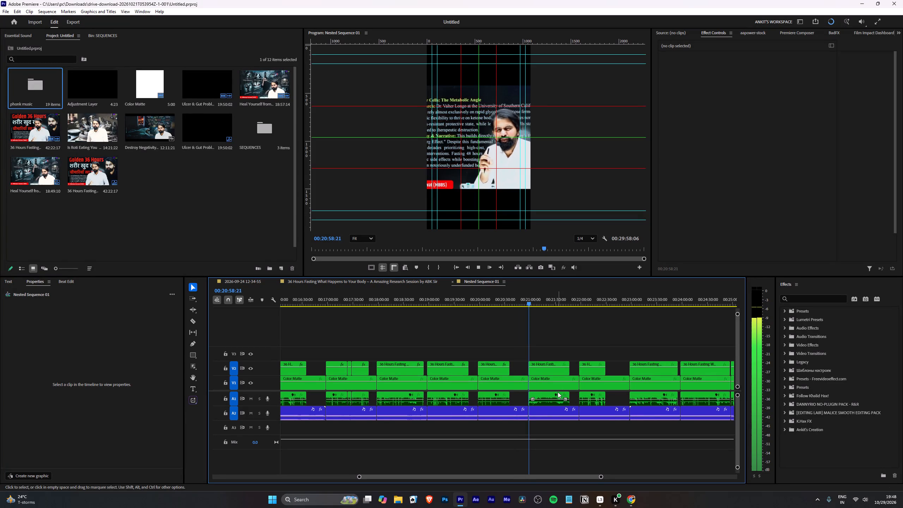
{"action": "left_click", "coordinate": [532, 364]}
{"action": "left_click", "coordinate": [540, 366]}
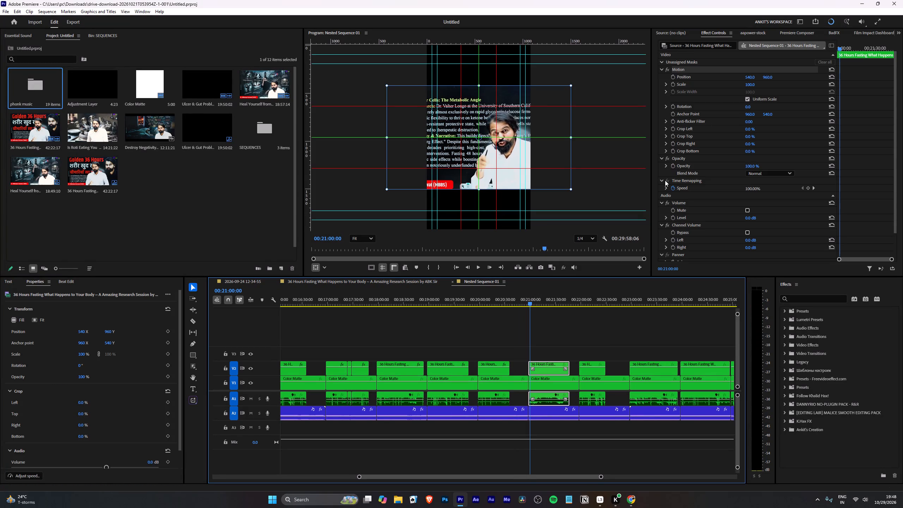
{"action": "left_click", "coordinate": [750, 75]}
{"action": "type", "text": "120"}
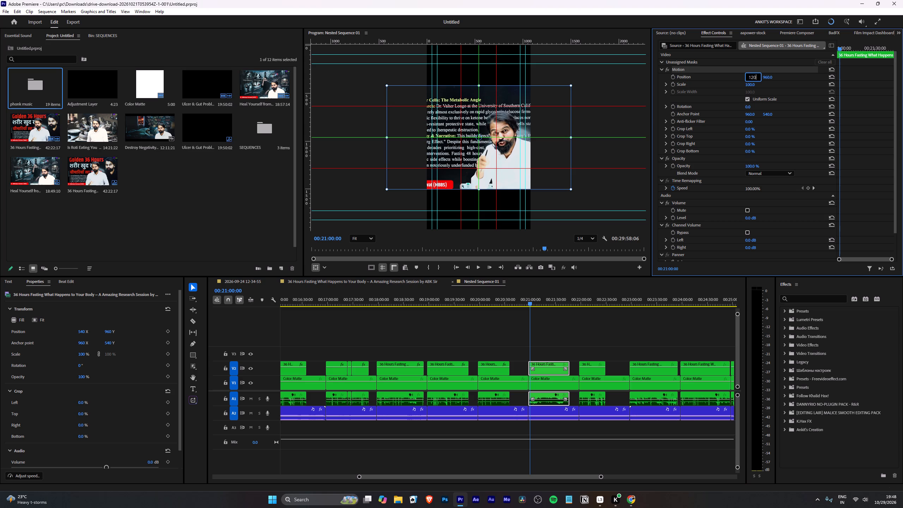
{"action": "key", "text": "Return"}
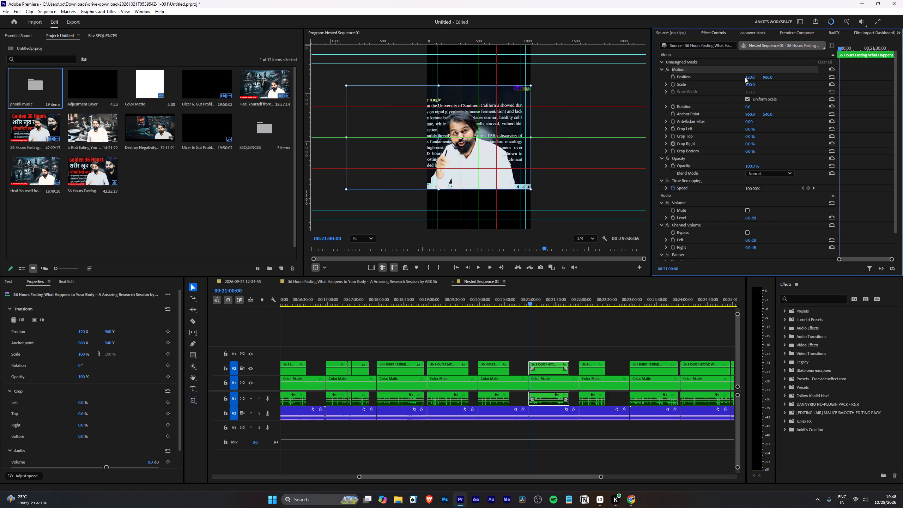
{"action": "left_click_drag", "start_coordinate": [747, 76], "coordinate": [800, 85]}
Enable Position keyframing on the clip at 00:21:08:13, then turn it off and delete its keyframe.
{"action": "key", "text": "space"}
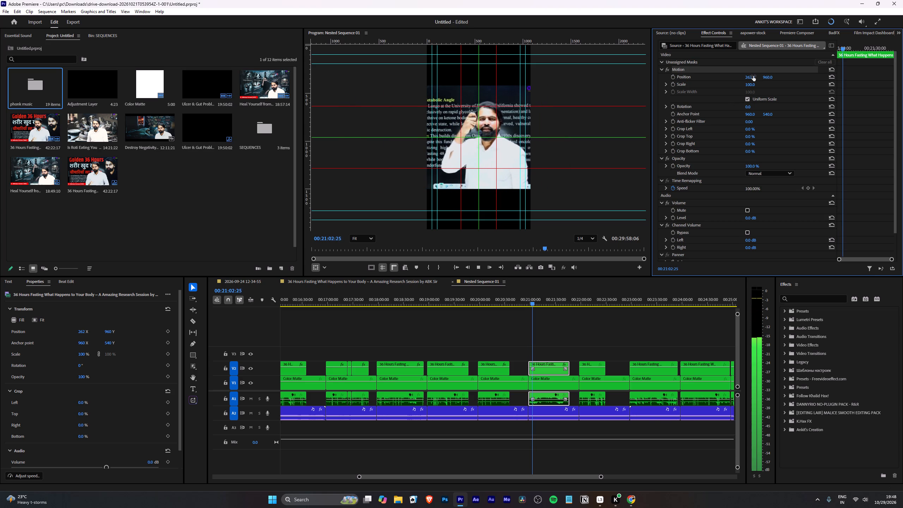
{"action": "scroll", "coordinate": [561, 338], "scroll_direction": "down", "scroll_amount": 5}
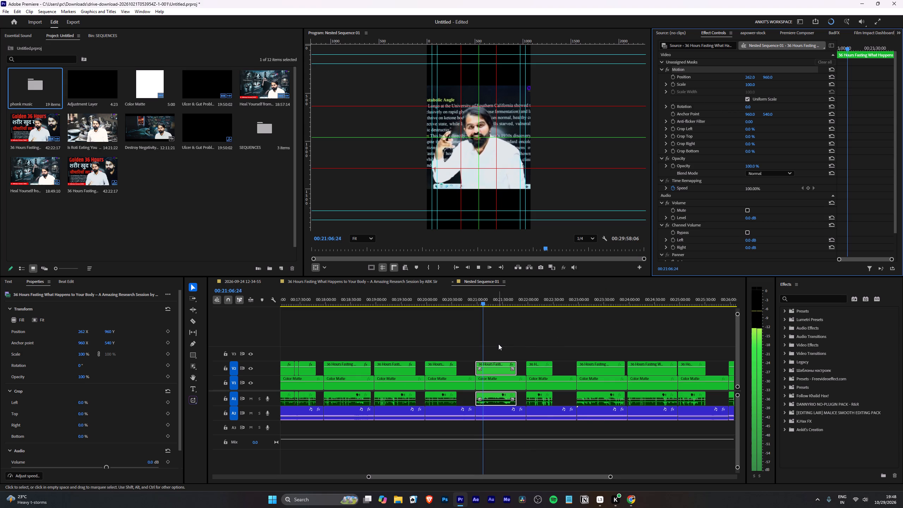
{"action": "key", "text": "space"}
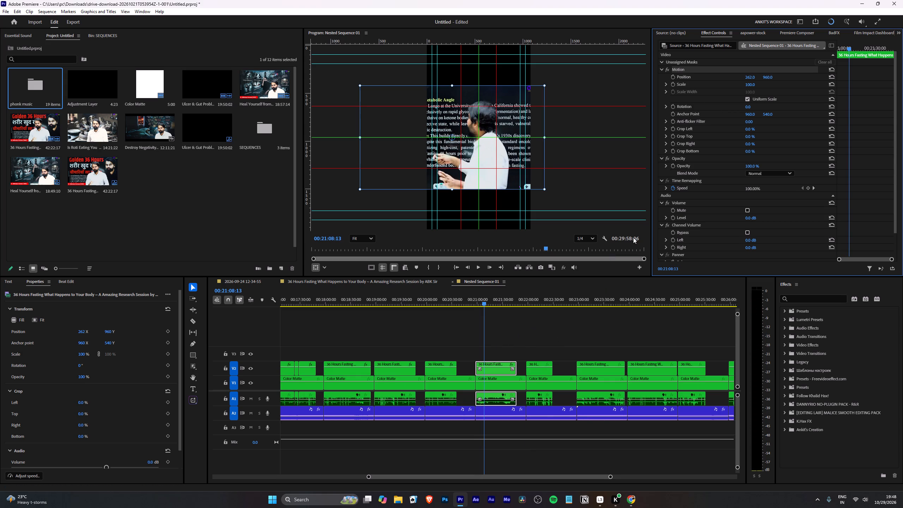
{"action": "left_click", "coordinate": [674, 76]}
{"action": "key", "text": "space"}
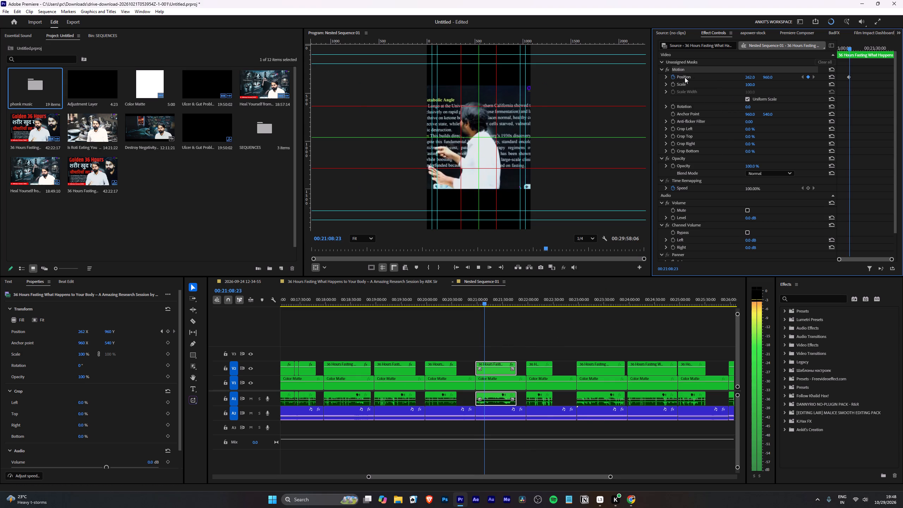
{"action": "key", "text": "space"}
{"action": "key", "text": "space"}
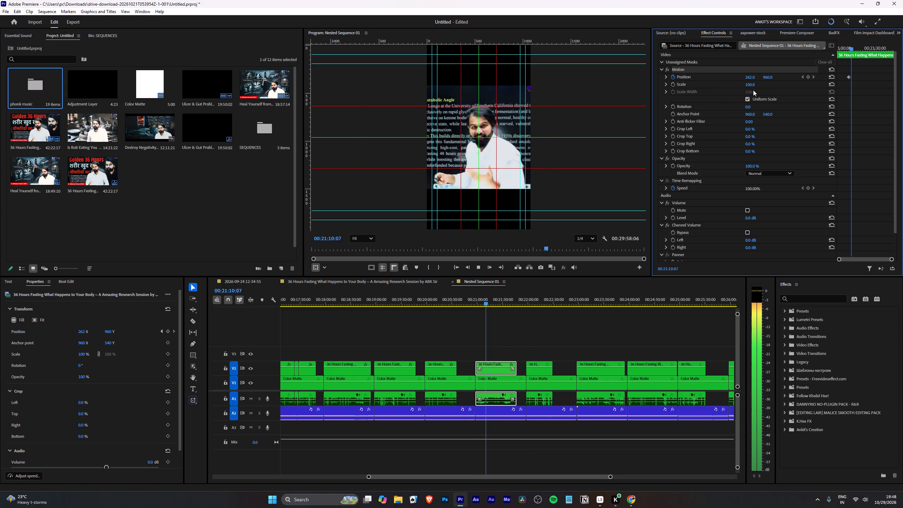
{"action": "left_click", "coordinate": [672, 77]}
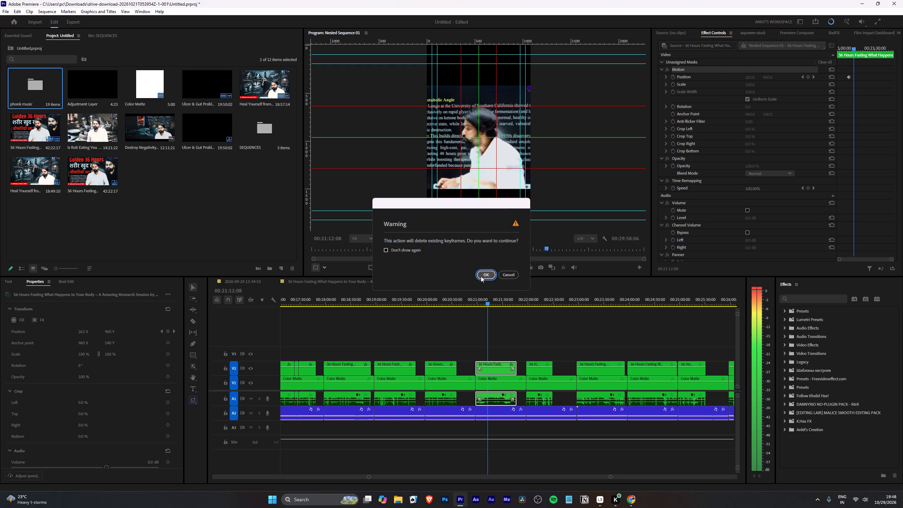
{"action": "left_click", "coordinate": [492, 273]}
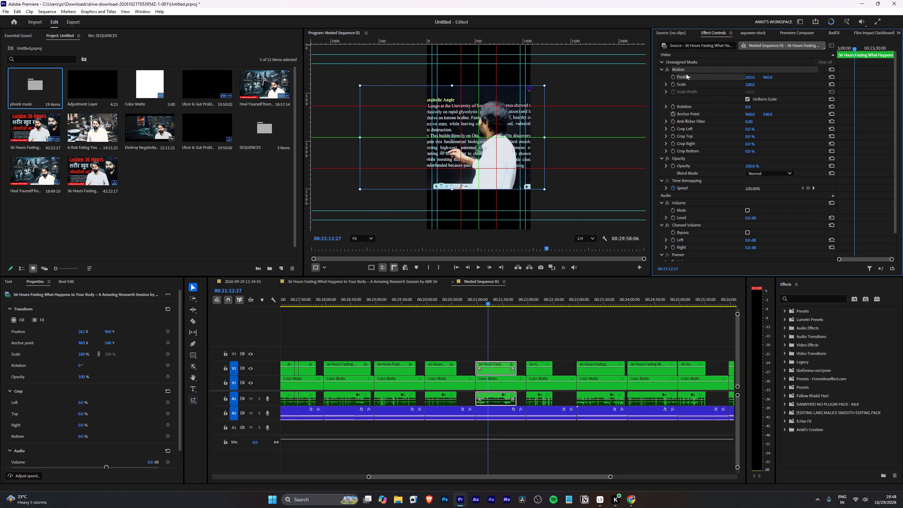
Start Position keyframing at 00:21:12:27 and set the horizontal position to about 454 at 00:21:13:26.
{"action": "left_click", "coordinate": [673, 77]}
{"action": "key", "text": "space"}
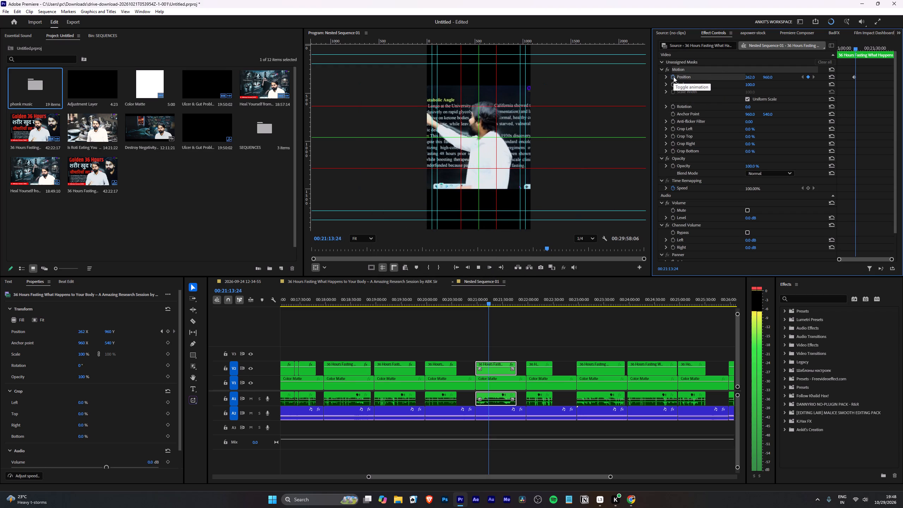
{"action": "key", "text": "space"}
{"action": "left_click_drag", "start_coordinate": [749, 77], "coordinate": [821, 90]}
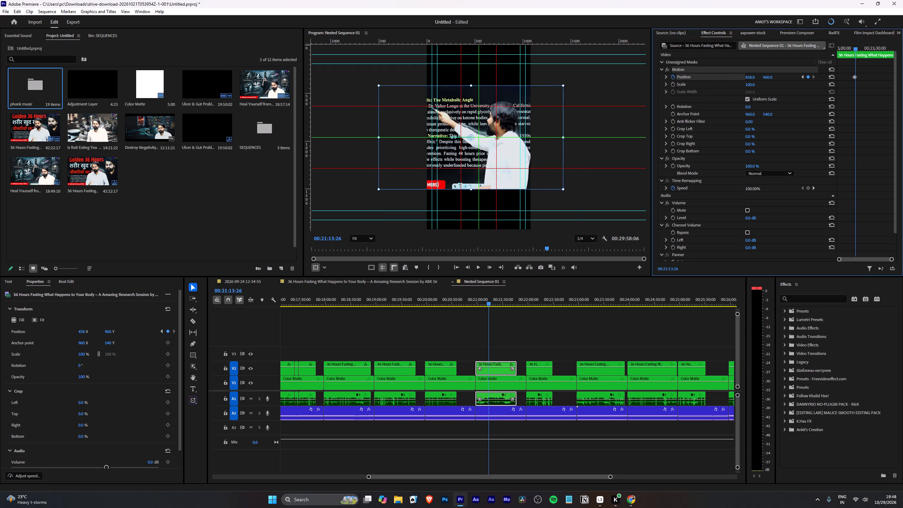
{"action": "left_click_drag", "start_coordinate": [821, 90], "coordinate": [819, 91]}
Add a Position keyframe at 00:21:14:25 that holds the current framing.
{"action": "key", "text": "space"}
{"action": "key", "text": "space"}
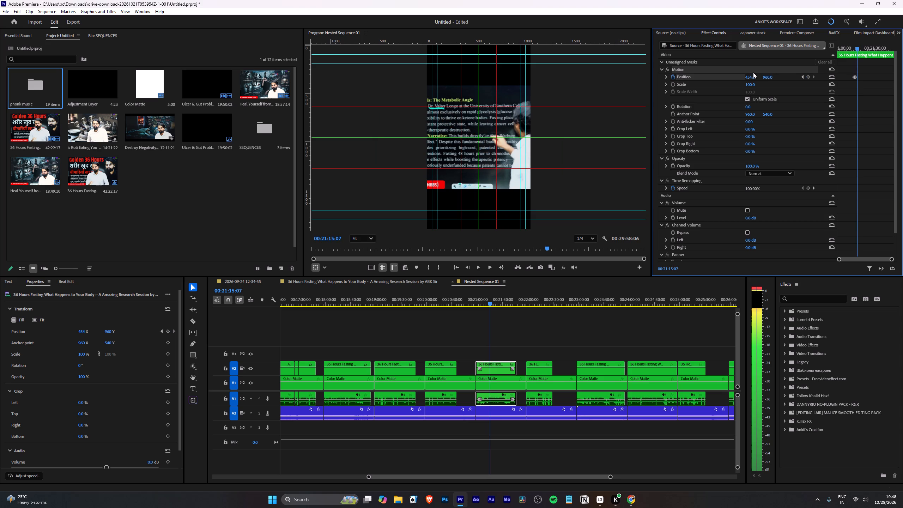
{"action": "key", "text": "Left"}
{"action": "key", "text": "Left"}
{"action": "key", "text": "Left"}
{"action": "key", "text": "Left"}
{"action": "key", "text": "Left"}
{"action": "key", "text": "Left"}
{"action": "key", "text": "Left"}
{"action": "key", "text": "Left"}
{"action": "key", "text": "Left"}
{"action": "key", "text": "Left"}
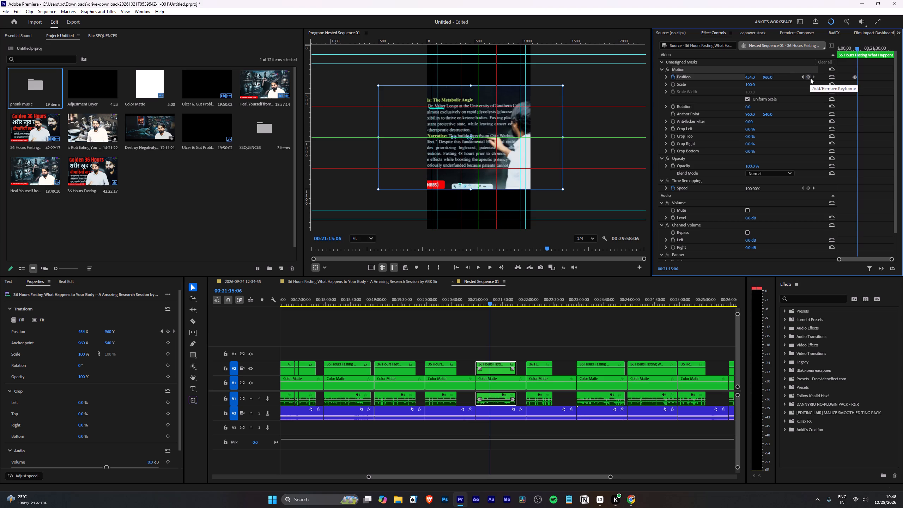
{"action": "key", "text": "Left"}
{"action": "key", "text": "Left"}
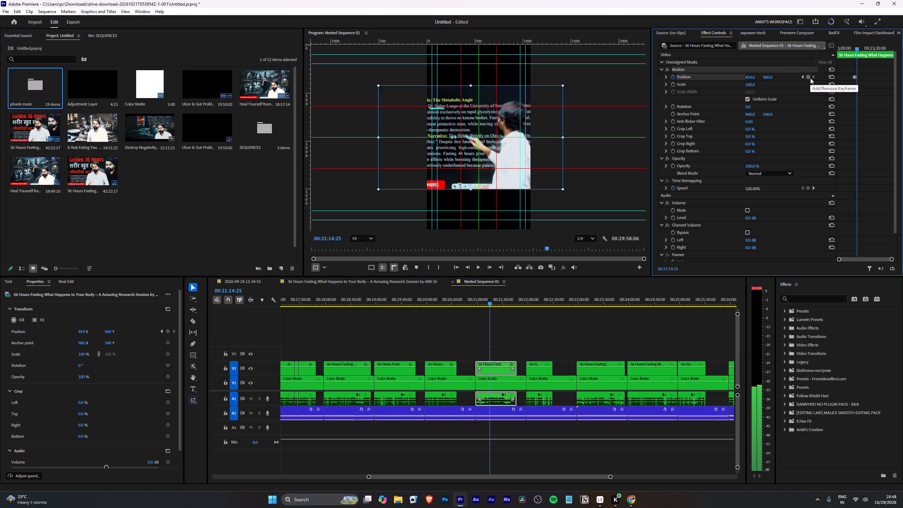
{"action": "left_click", "coordinate": [810, 78]}
Set the clip's horizontal position to 120 at 00:21:15:10 to follow the speaker.
{"action": "key", "text": "space"}
{"action": "key", "text": "space"}
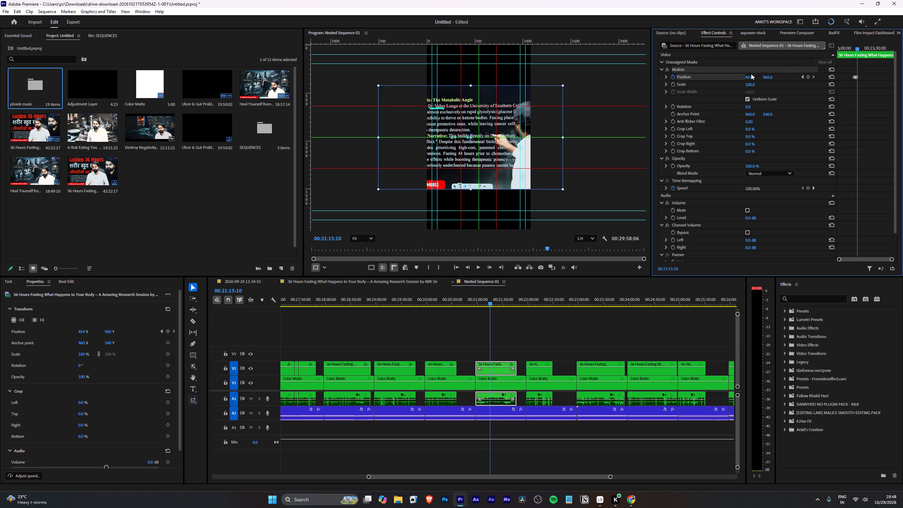
{"action": "left_click", "coordinate": [749, 75]}
{"action": "type", "text": "120"}
{"action": "key", "text": "Return"}
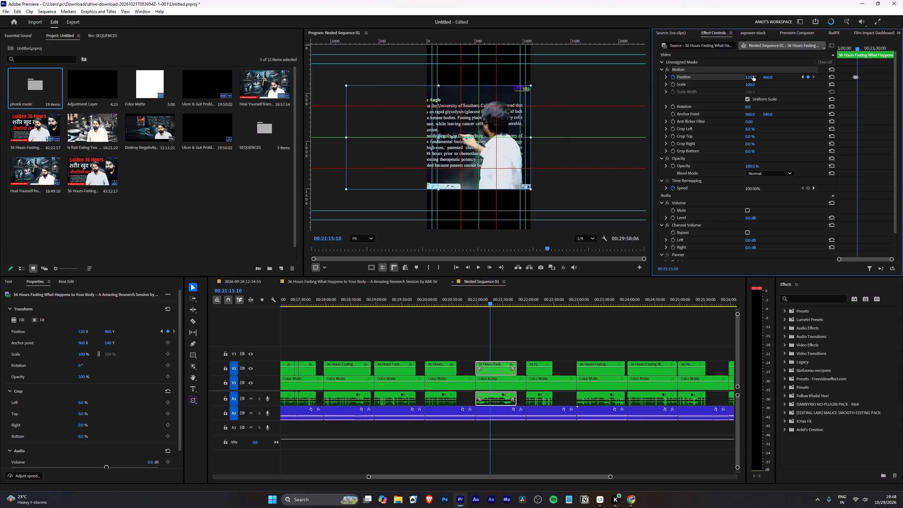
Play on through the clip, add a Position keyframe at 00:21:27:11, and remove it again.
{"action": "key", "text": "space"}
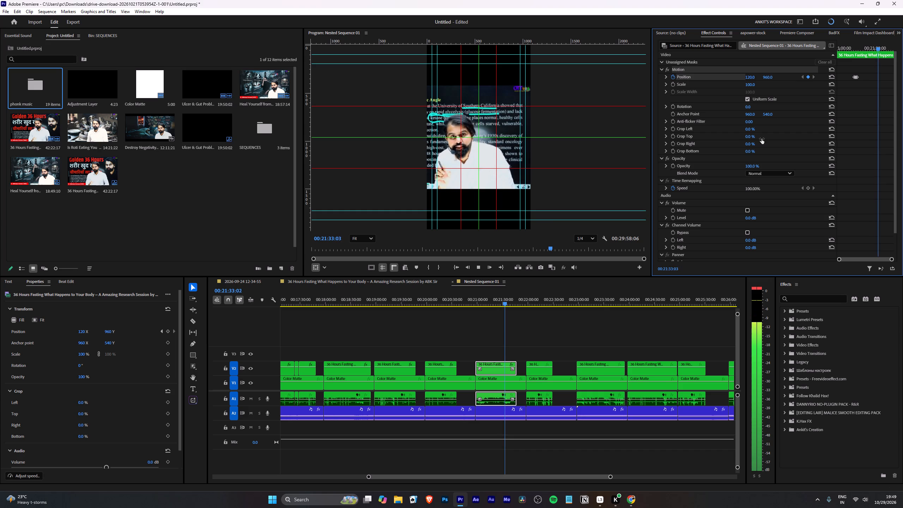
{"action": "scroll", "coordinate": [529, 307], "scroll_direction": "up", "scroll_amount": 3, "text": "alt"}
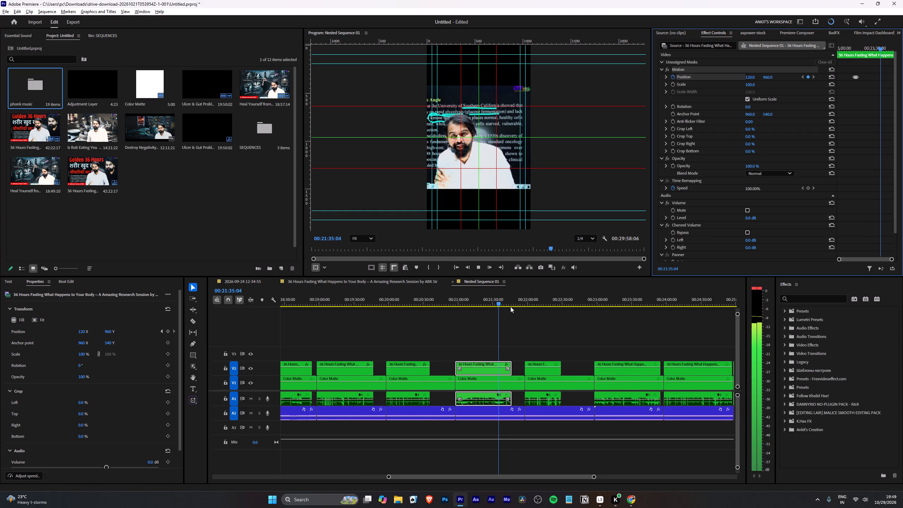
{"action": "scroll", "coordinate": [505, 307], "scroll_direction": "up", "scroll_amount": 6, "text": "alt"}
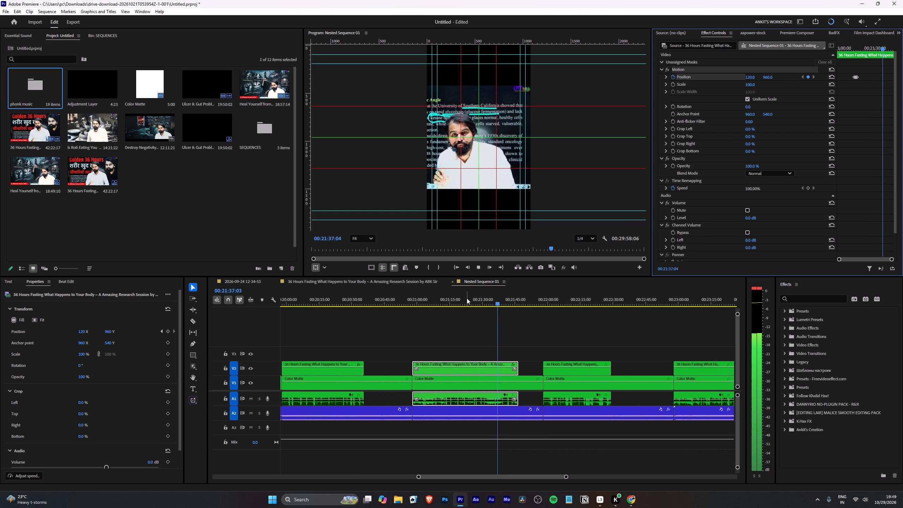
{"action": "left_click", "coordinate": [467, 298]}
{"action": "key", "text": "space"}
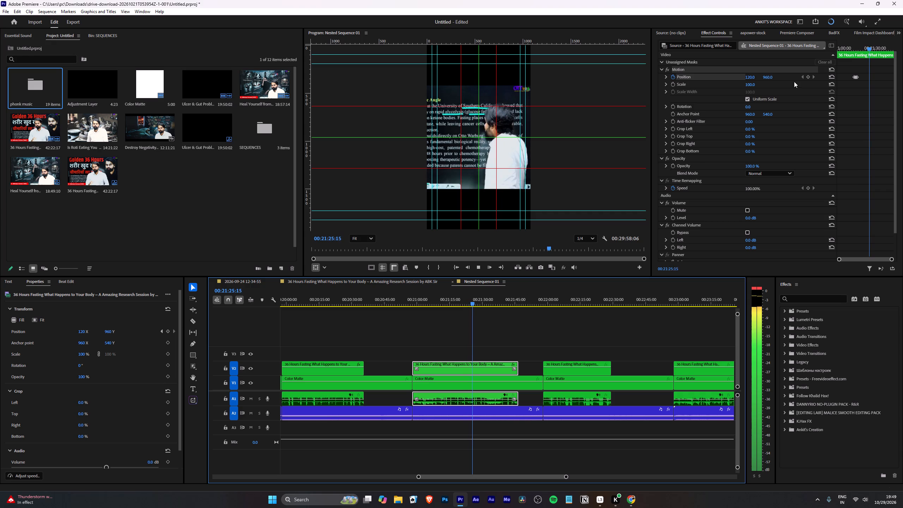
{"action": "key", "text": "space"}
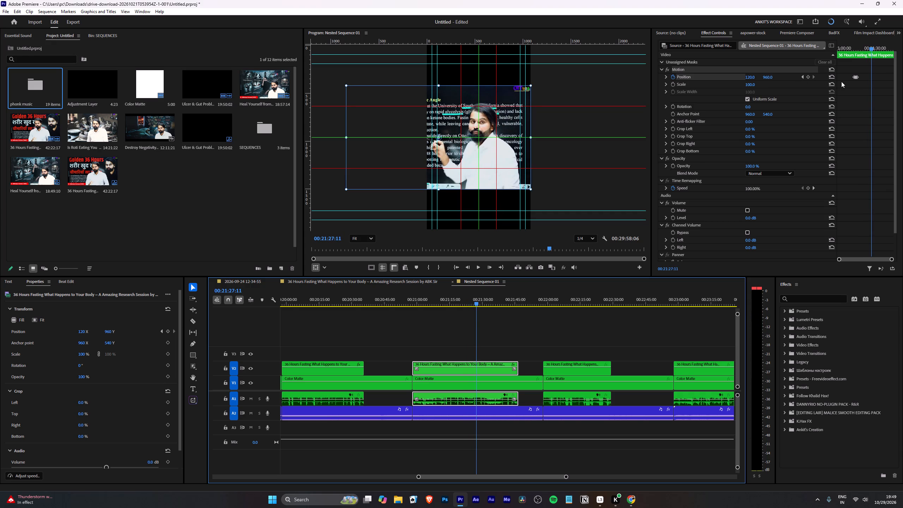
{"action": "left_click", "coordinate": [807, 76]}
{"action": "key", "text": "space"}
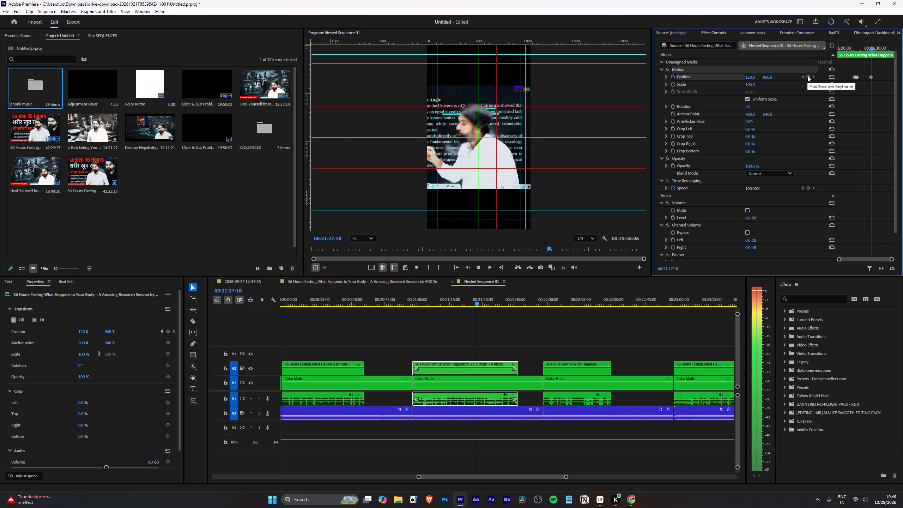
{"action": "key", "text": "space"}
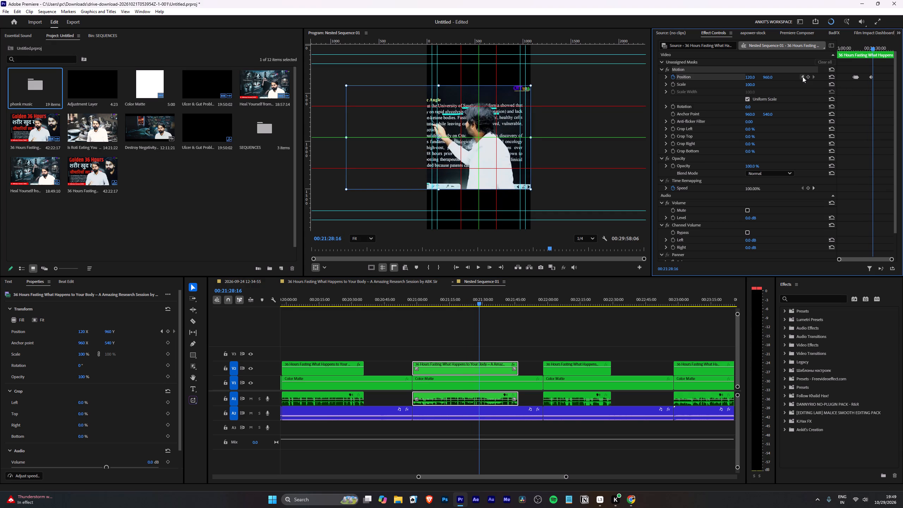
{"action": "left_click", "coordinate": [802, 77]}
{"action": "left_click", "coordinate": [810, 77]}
Add a holding Position keyframe shortly after 00:21:30:17 and set the horizontal position to about 226 at 00:21:31:26.
{"action": "key", "text": "space"}
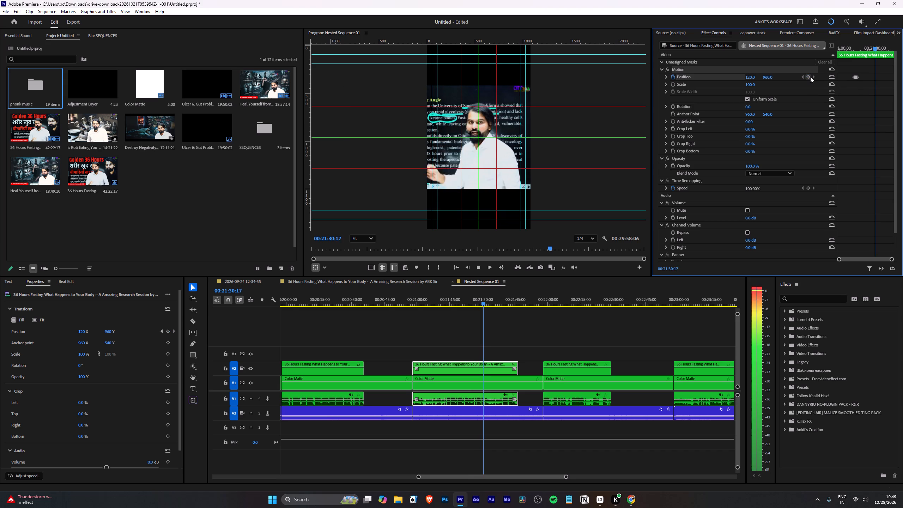
{"action": "key", "text": "space"}
{"action": "left_click", "coordinate": [810, 76]}
{"action": "key", "text": "space"}
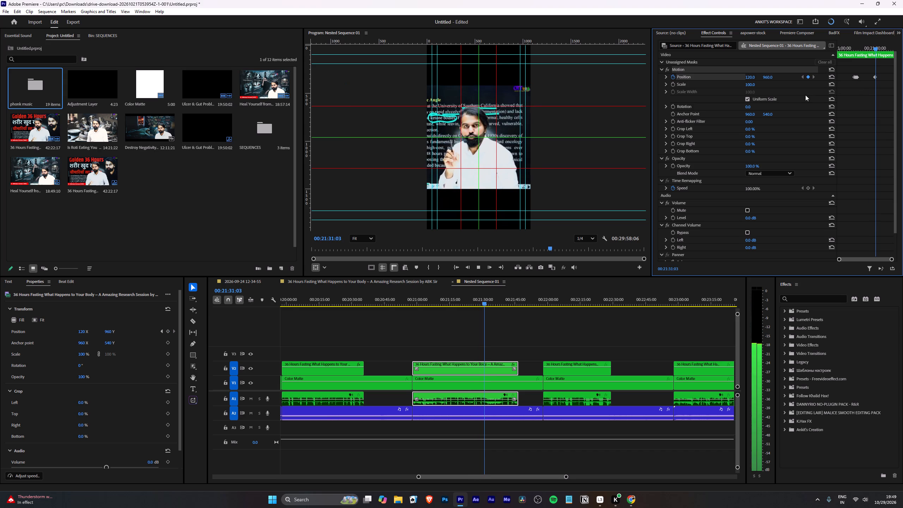
{"action": "key", "text": "space"}
{"action": "left_click_drag", "start_coordinate": [749, 78], "coordinate": [796, 73]}
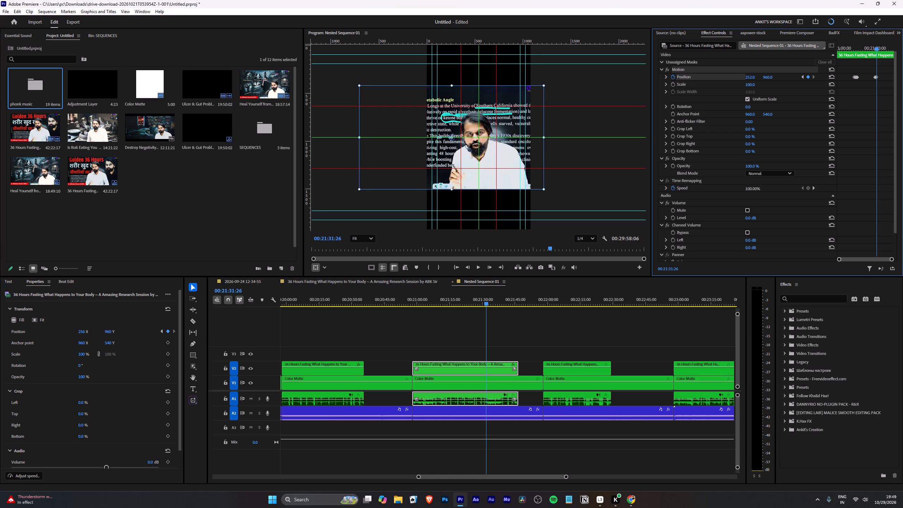
{"action": "left_click_drag", "start_coordinate": [796, 73], "coordinate": [787, 76]}
Add a holding Position keyframe at 00:21:39:20 and set the horizontal position to 120 at 00:21:40:06.
{"action": "key", "text": "space"}
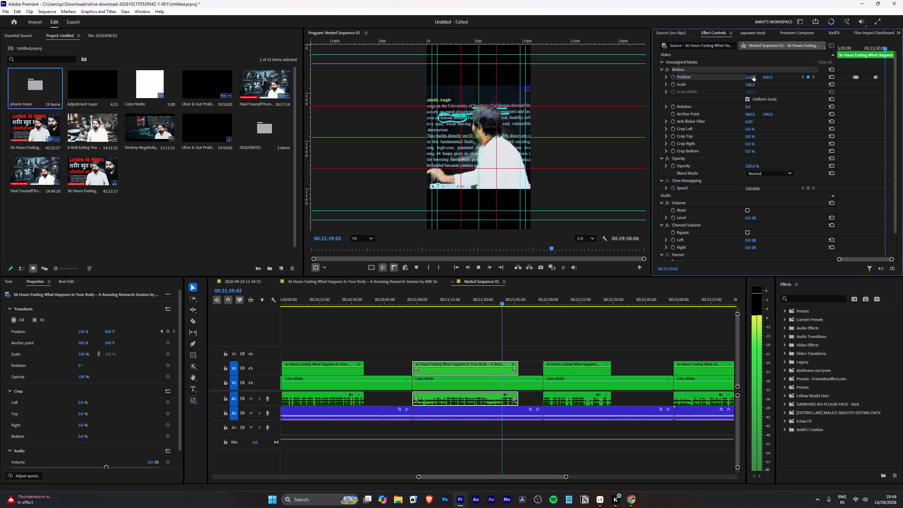
{"action": "key", "text": "space"}
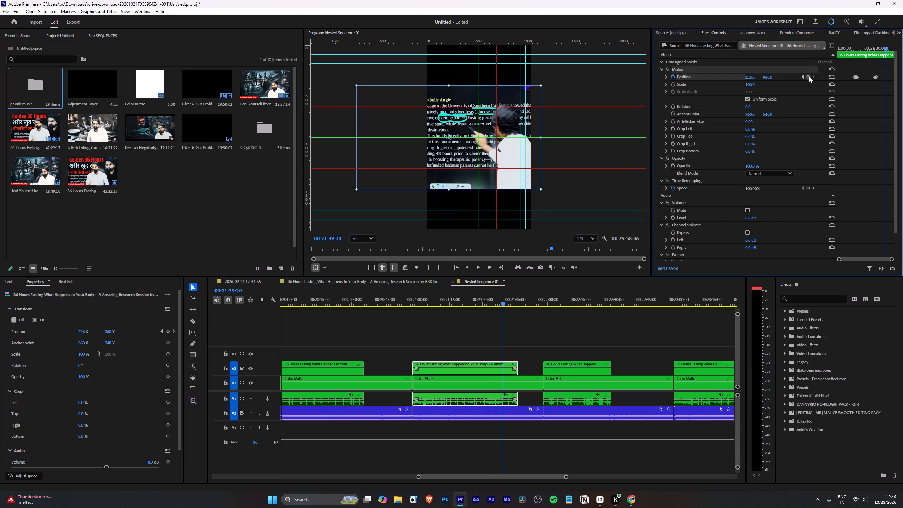
{"action": "left_click", "coordinate": [809, 77]}
{"action": "key", "text": "space"}
{"action": "key", "text": "space"}
{"action": "left_click", "coordinate": [748, 78]}
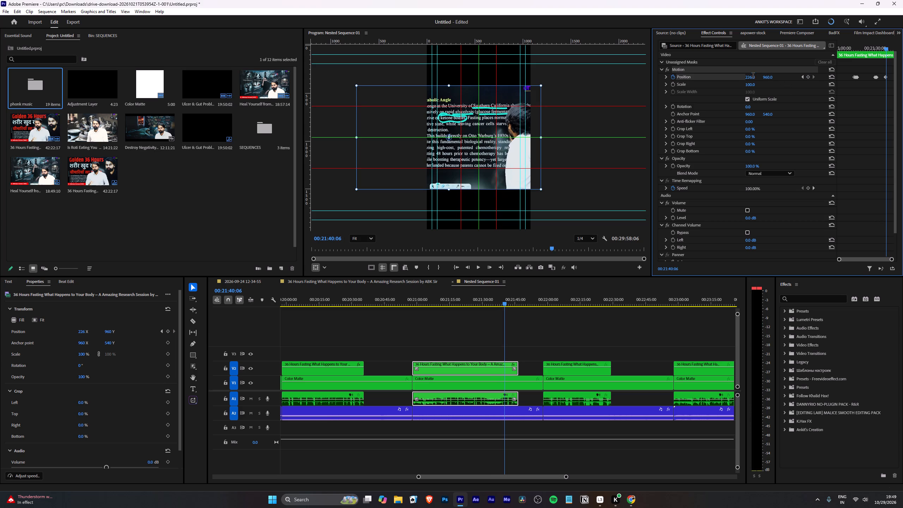
{"action": "type", "text": "120"}
{"action": "key", "text": "Return"}
Add a holding Position keyframe at 00:21:42:01 and set the horizontal position to 760 at 00:21:42:23.
{"action": "key", "text": "space"}
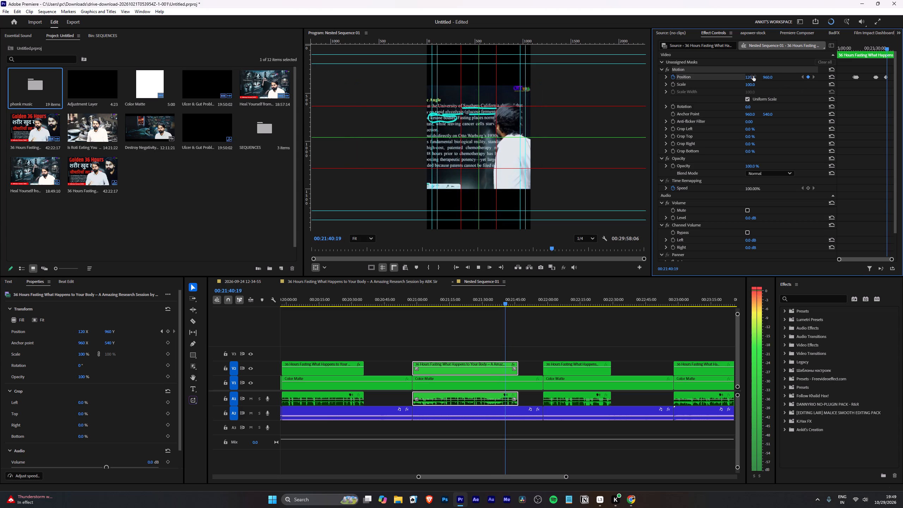
{"action": "key", "text": "space"}
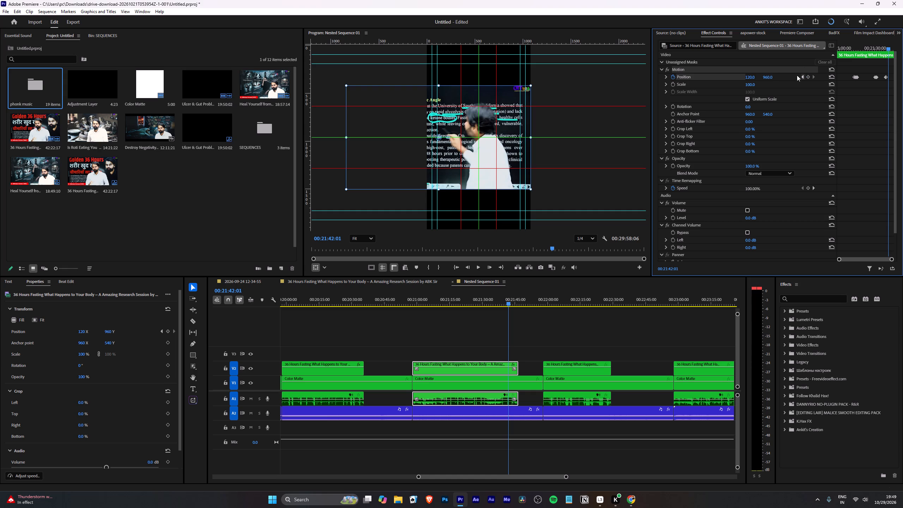
{"action": "left_click", "coordinate": [806, 76]}
{"action": "key", "text": "space"}
{"action": "key", "text": "space"}
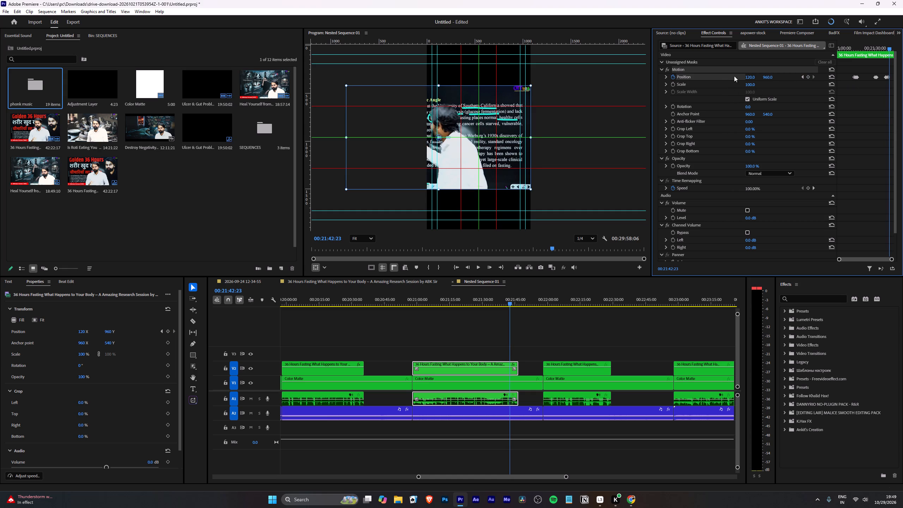
{"action": "left_click_drag", "start_coordinate": [747, 74], "coordinate": [812, 84]}
{"action": "left_click_drag", "start_coordinate": [754, 78], "coordinate": [825, 86]}
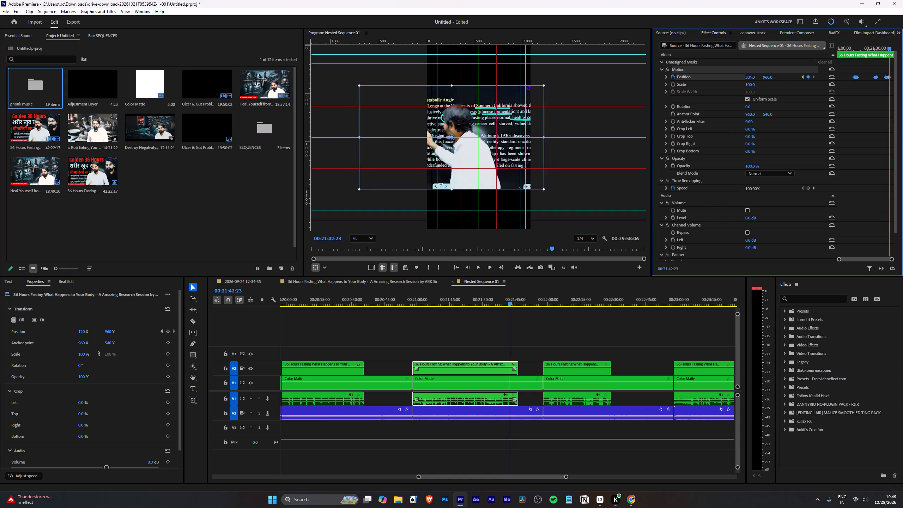
{"action": "left_click_drag", "start_coordinate": [825, 86], "coordinate": [798, 76]}
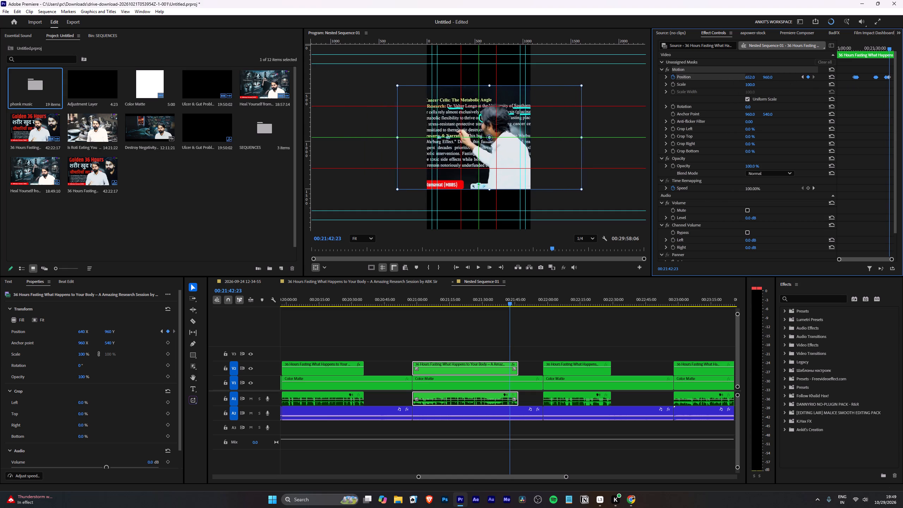
{"action": "left_click_drag", "start_coordinate": [798, 76], "coordinate": [850, 99]}
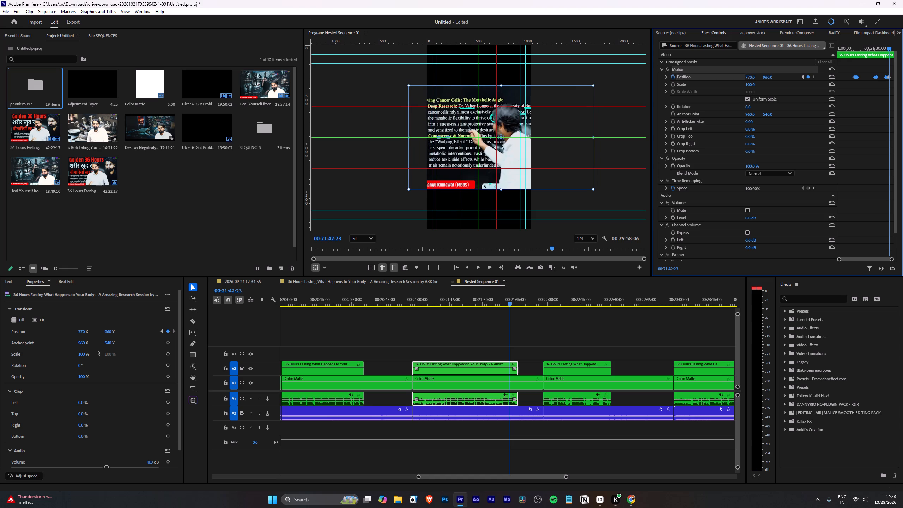
{"action": "left_click_drag", "start_coordinate": [850, 99], "coordinate": [847, 99]}
Play ahead to 00:21:43:24, return to the 00:21:42:23 keyframe, and set its horizontal position to 642.
{"action": "key", "text": "space"}
{"action": "key", "text": "space"}
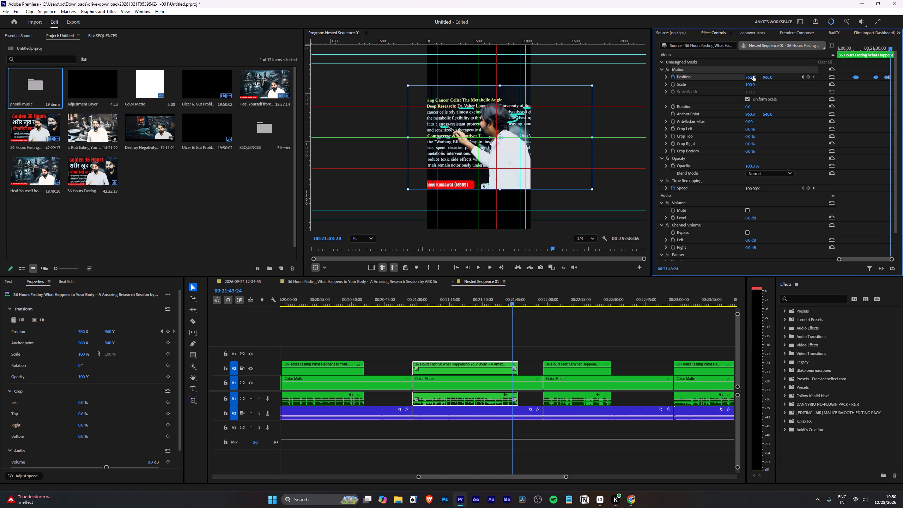
{"action": "left_click", "coordinate": [805, 78]}
{"action": "left_click", "coordinate": [809, 76]}
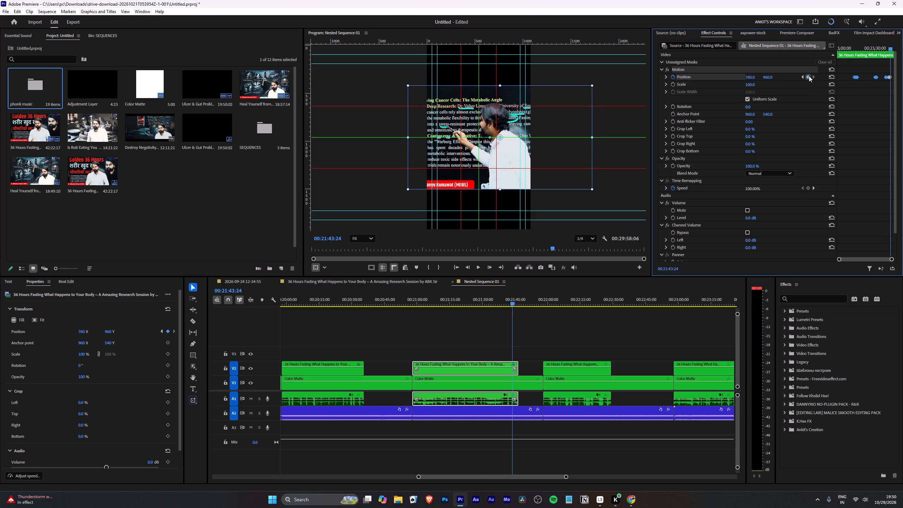
{"action": "left_click", "coordinate": [802, 74]}
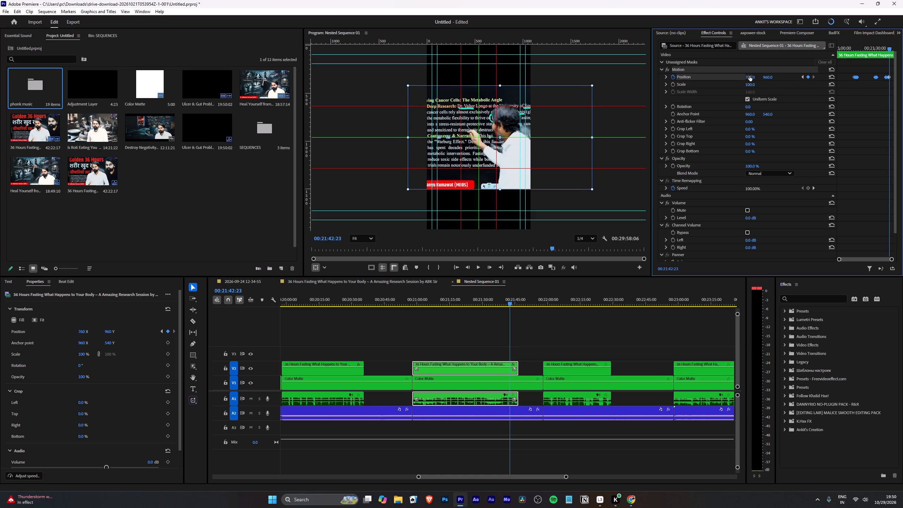
{"action": "left_click_drag", "start_coordinate": [750, 76], "coordinate": [708, 86]}
Add a holding Position keyframe at about 00:21:44:15 and set the horizontal position to 226 at 00:21:45:00.
{"action": "key", "text": "space"}
{"action": "key", "text": "space"}
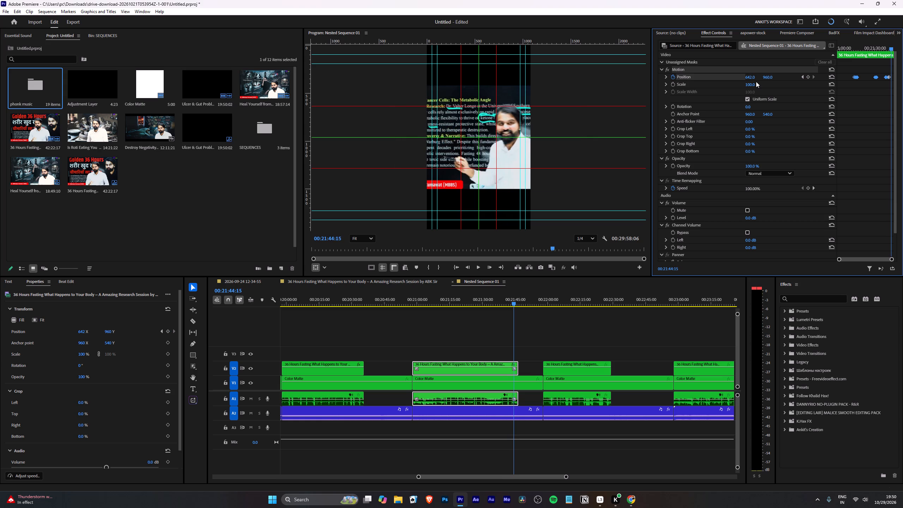
{"action": "left_click", "coordinate": [809, 77]}
{"action": "key", "text": "space"}
{"action": "key", "text": "space"}
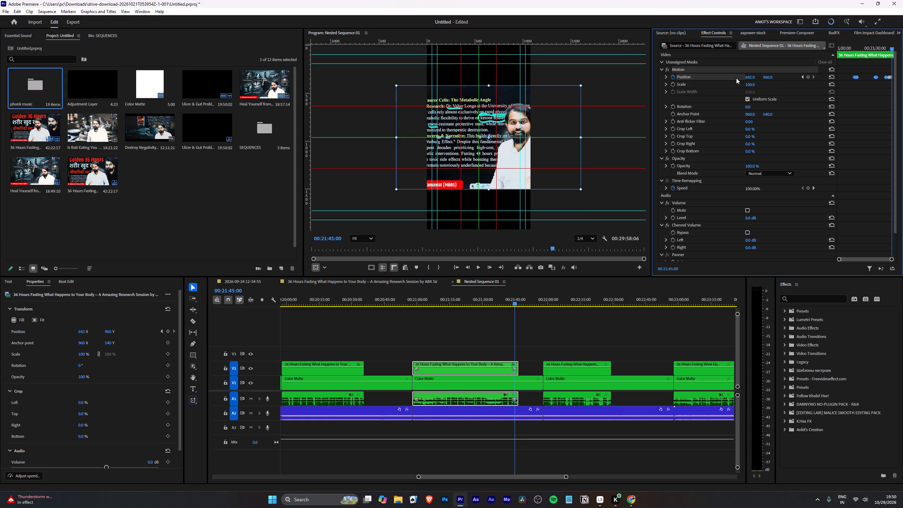
{"action": "left_click_drag", "start_coordinate": [750, 78], "coordinate": [624, 115]}
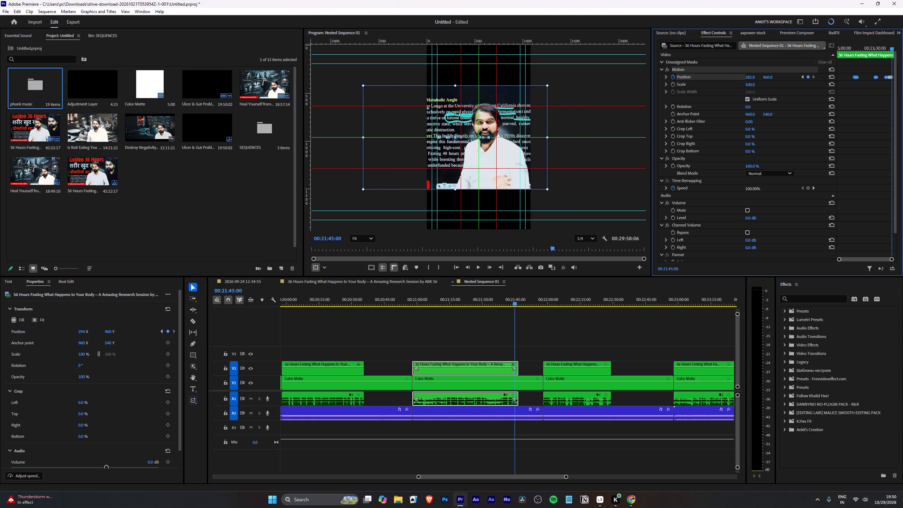
{"action": "left_click_drag", "start_coordinate": [624, 115], "coordinate": [604, 122]}
Set the horizontal position of the next 36 Hours Fasting clip, starting at 00:21:58:15, to 120.
{"action": "key", "text": "space"}
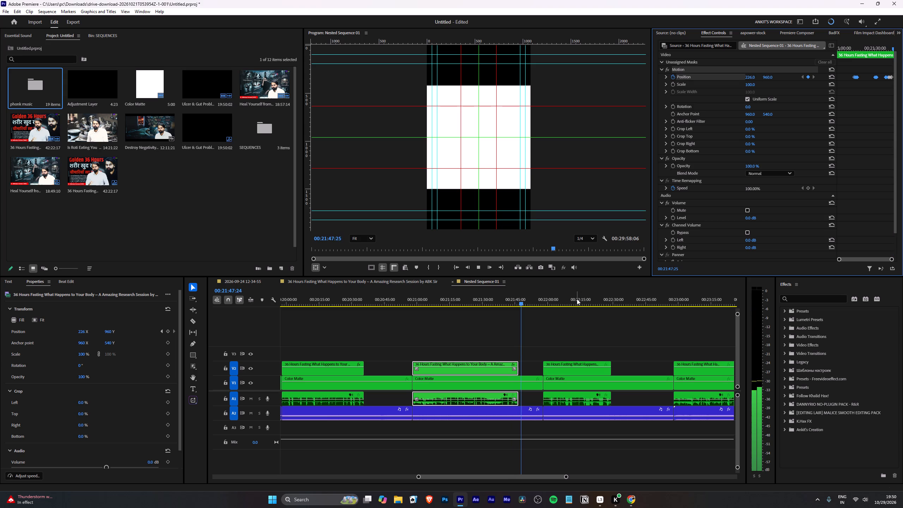
{"action": "key", "text": "Down"}
{"action": "key", "text": "space"}
{"action": "scroll", "coordinate": [551, 335], "scroll_direction": "down", "scroll_amount": 5}
{"action": "key", "text": "space"}
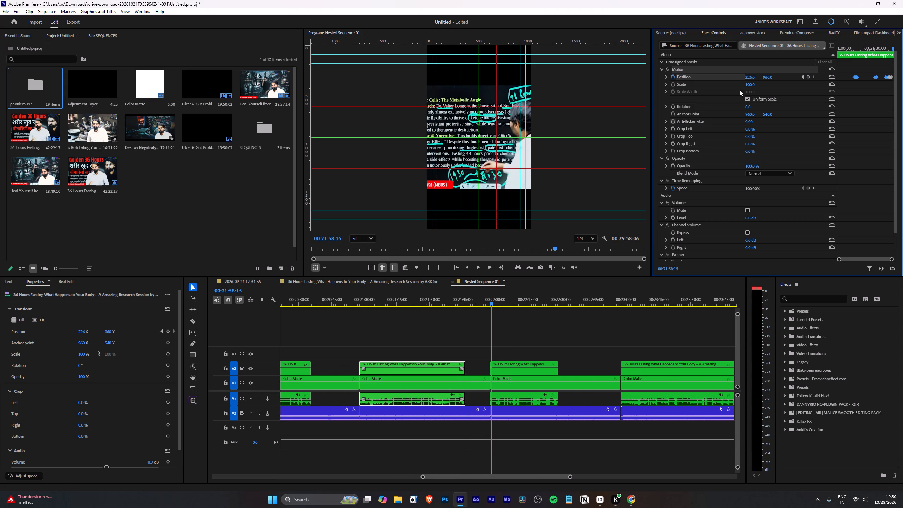
{"action": "left_click", "coordinate": [498, 374]}
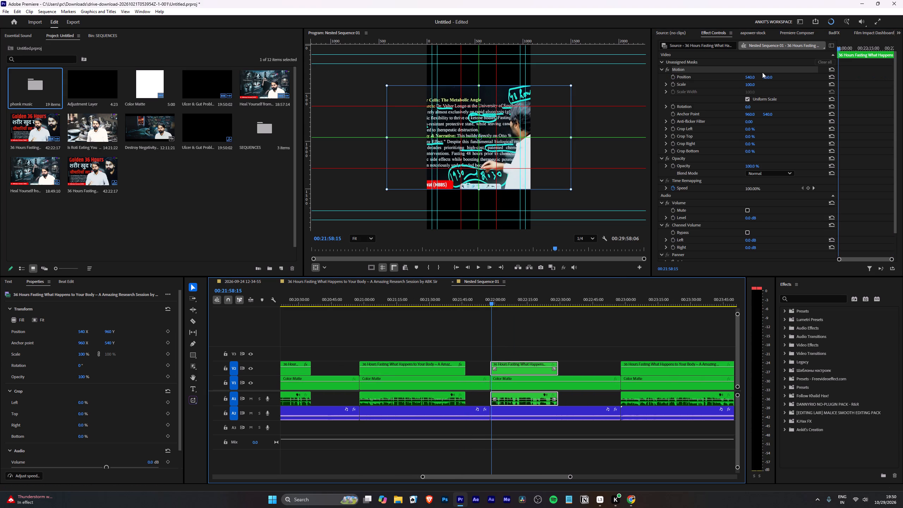
{"action": "left_click", "coordinate": [752, 76]}
{"action": "type", "text": "120"}
{"action": "key", "text": "Return"}
Turn on Position keyframing for this clip at 00:21:59:17, just before the speaker moves.
{"action": "key", "text": "space"}
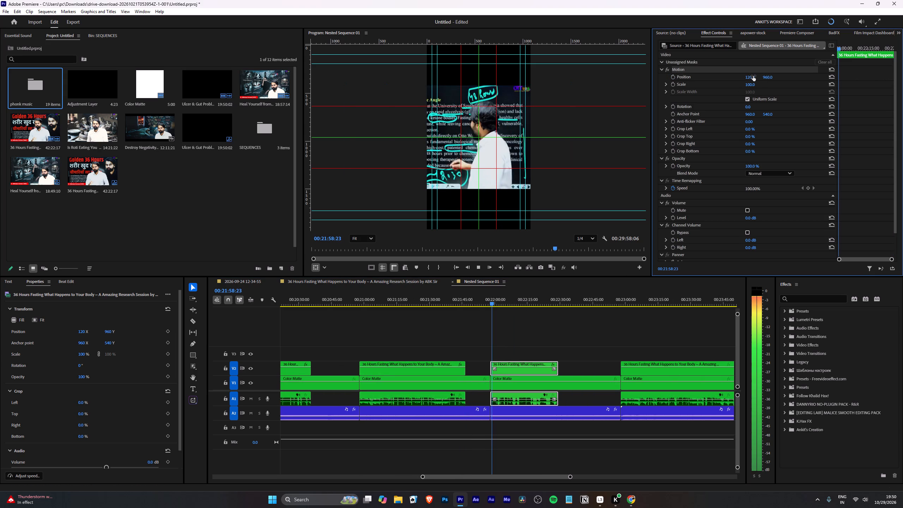
{"action": "key", "text": "space"}
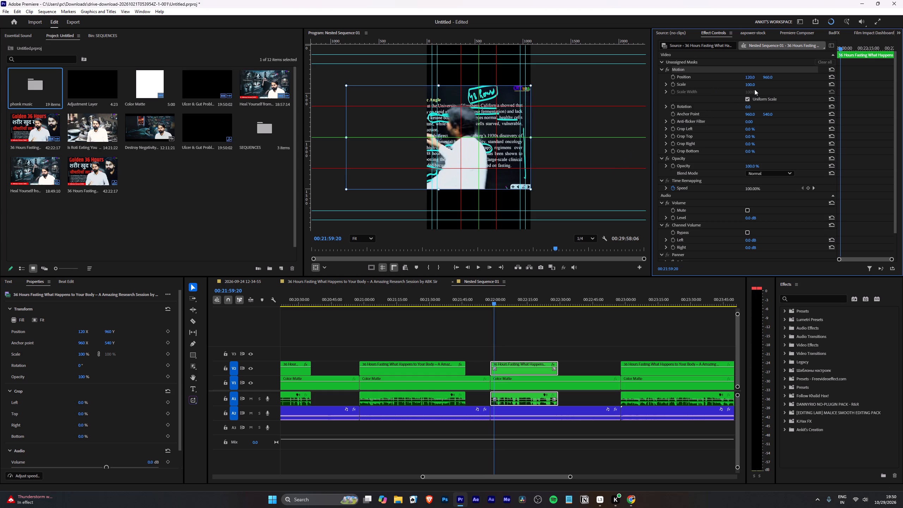
{"action": "key", "text": "Left"}
{"action": "key", "text": "Left"}
{"action": "key", "text": "Left"}
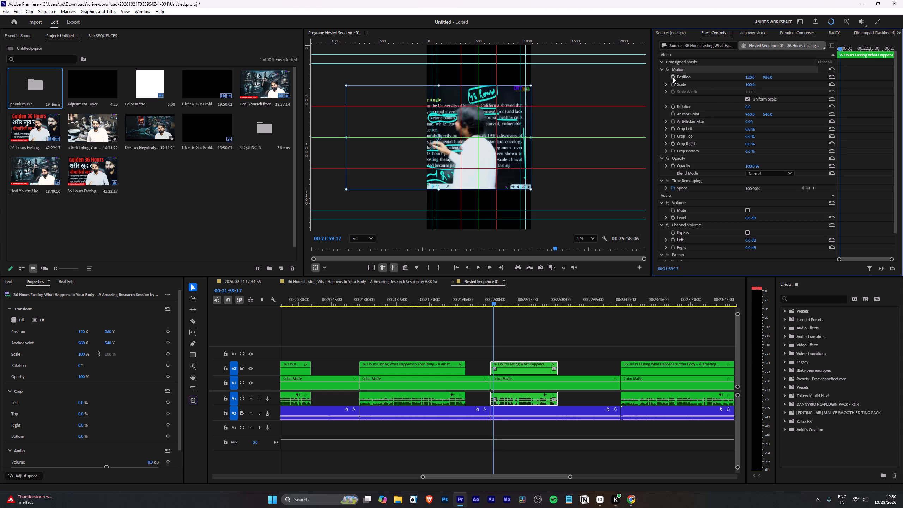
{"action": "left_click", "coordinate": [673, 77]}
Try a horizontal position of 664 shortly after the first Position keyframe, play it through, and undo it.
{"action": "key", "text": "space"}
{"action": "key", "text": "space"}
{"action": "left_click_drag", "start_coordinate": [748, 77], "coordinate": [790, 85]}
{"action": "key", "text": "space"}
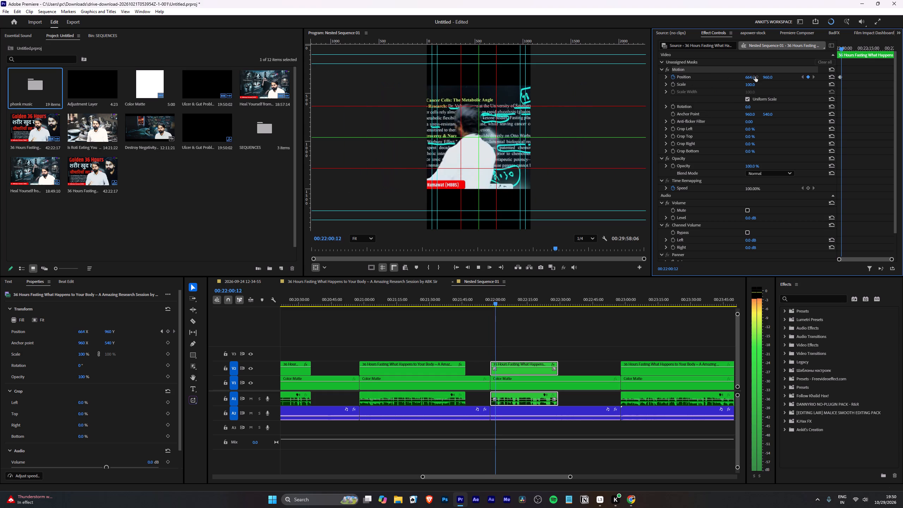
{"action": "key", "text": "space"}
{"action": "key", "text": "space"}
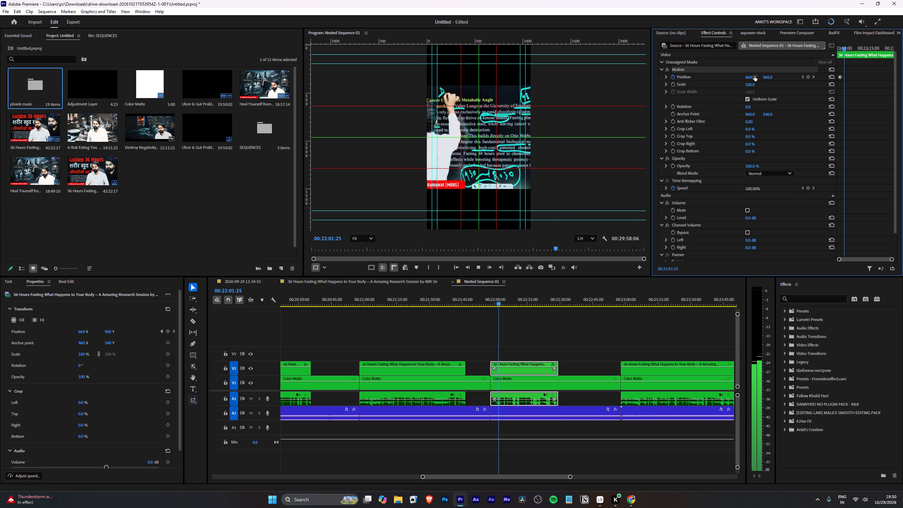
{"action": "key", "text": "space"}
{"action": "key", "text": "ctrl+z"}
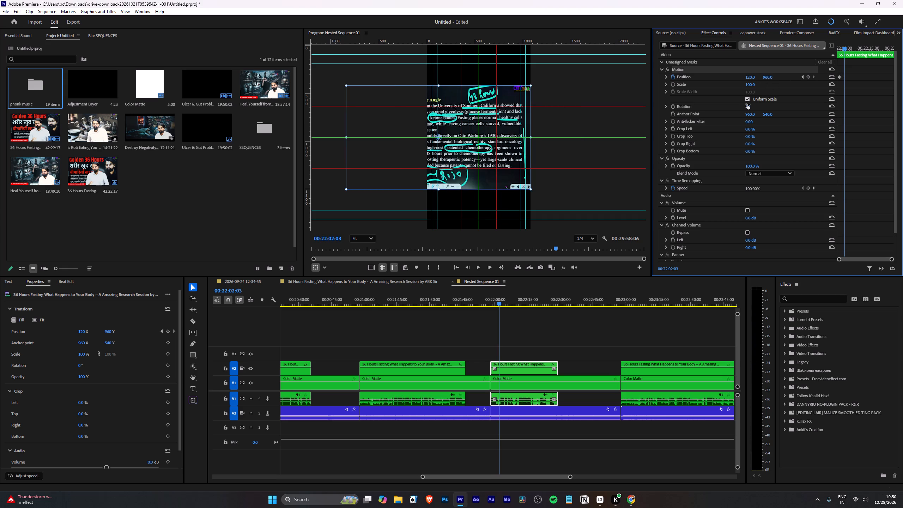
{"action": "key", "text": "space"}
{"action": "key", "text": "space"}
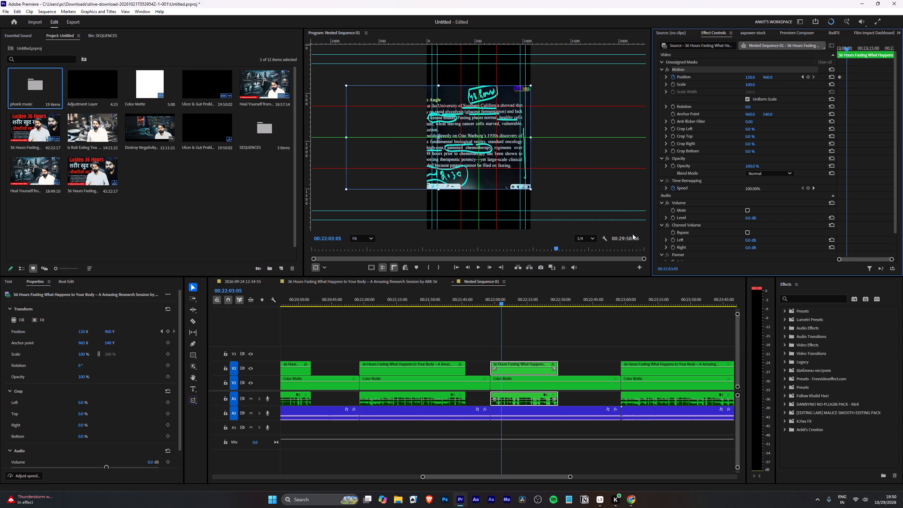
Return to the first Position keyframe, play ahead to 00:22:00:04, and set the horizontal position there to 604.
{"action": "left_click", "coordinate": [804, 79]}
{"action": "key", "text": "space"}
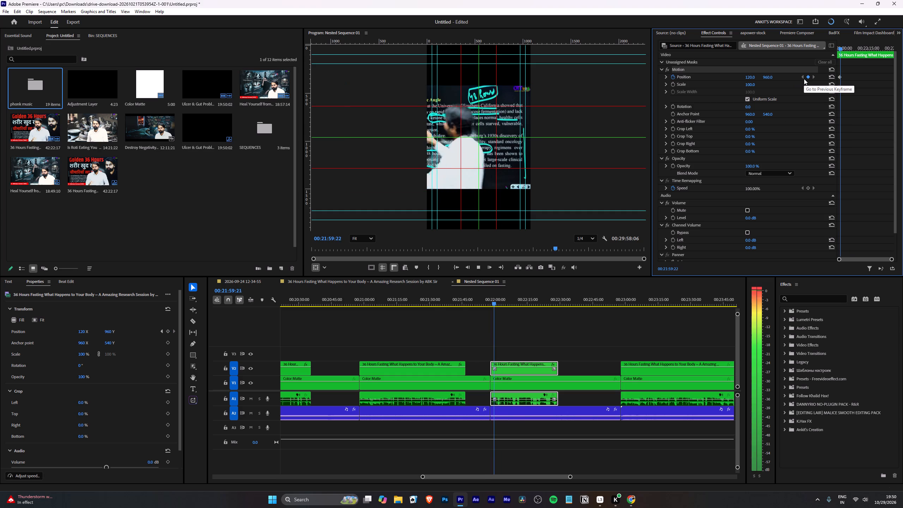
{"action": "key", "text": "space"}
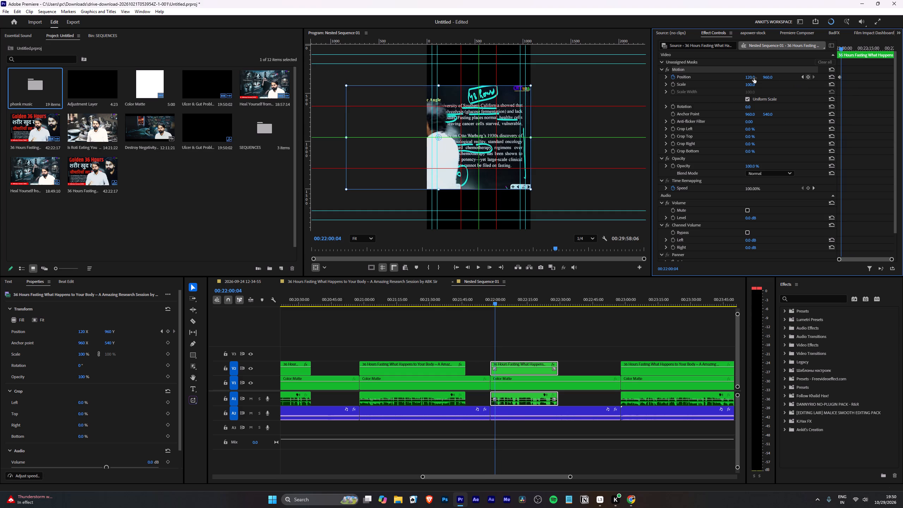
{"action": "left_click_drag", "start_coordinate": [752, 77], "coordinate": [795, 83]}
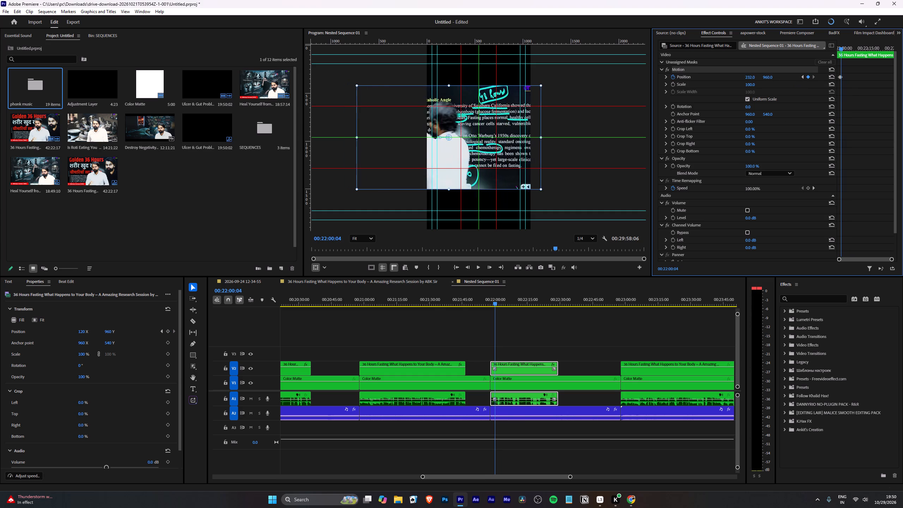
{"action": "left_click_drag", "start_coordinate": [795, 83], "coordinate": [778, 81]}
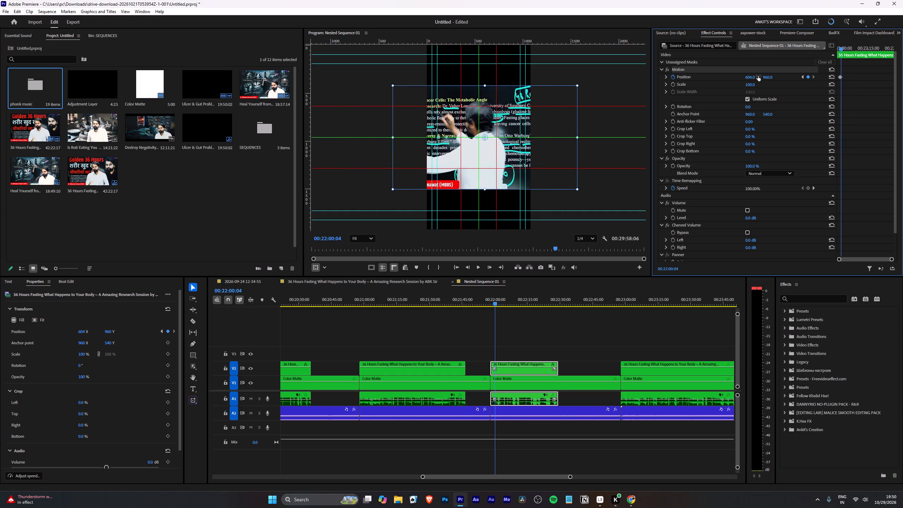
Set the clip's horizontal position to 960 at 00:22:01:00 to follow the speaker.
{"action": "key", "text": "space"}
{"action": "key", "text": "space"}
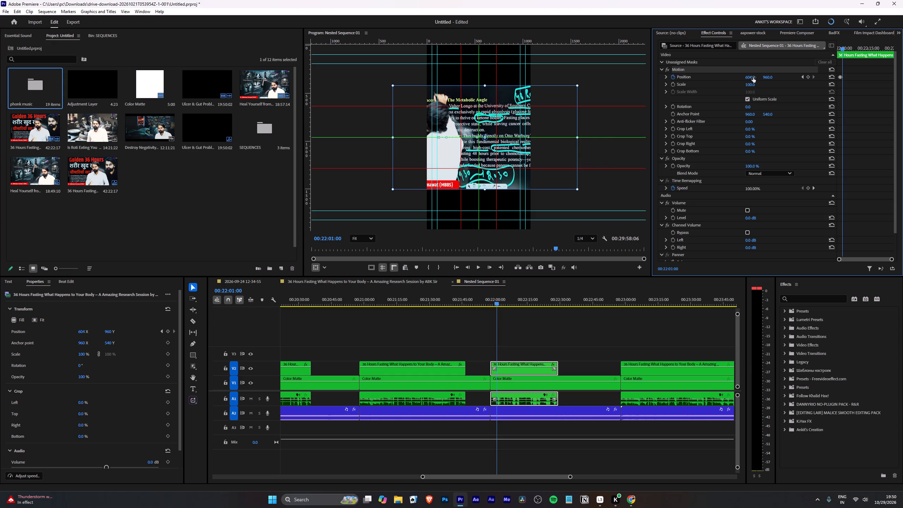
{"action": "left_click_drag", "start_coordinate": [753, 77], "coordinate": [902, 88]}
{"action": "left_click", "coordinate": [753, 76]}
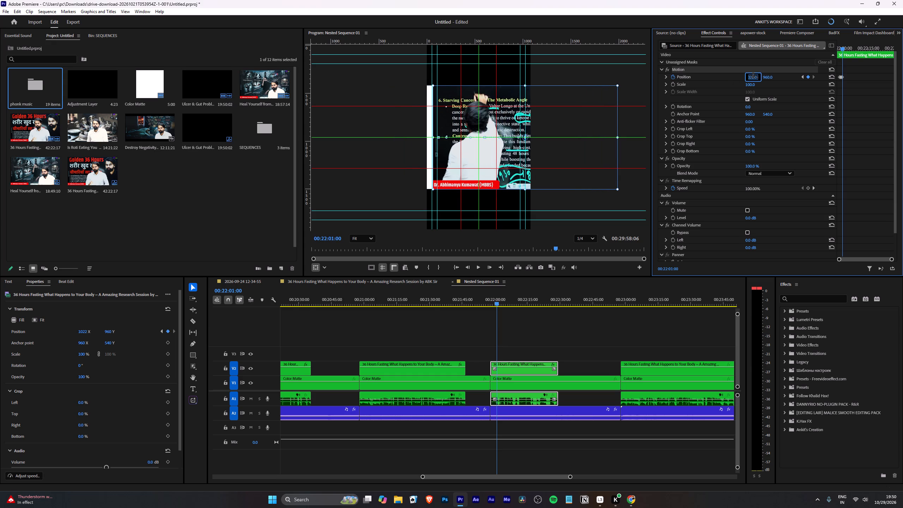
{"action": "type", "text": "960"}
{"action": "key", "text": "Return"}
Add a holding Position keyframe at about 00:22:04:07 and set the horizontal position to 384 at 00:22:05:04.
{"action": "key", "text": "space"}
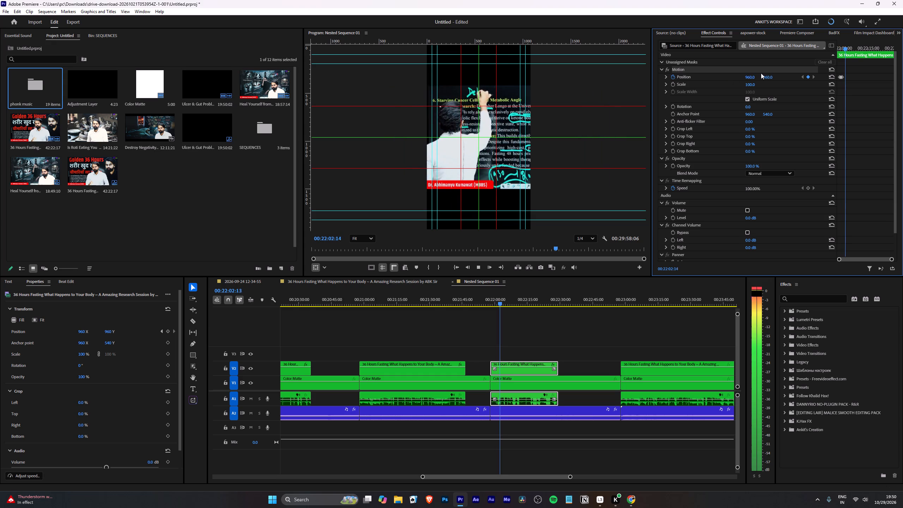
{"action": "key", "text": "space"}
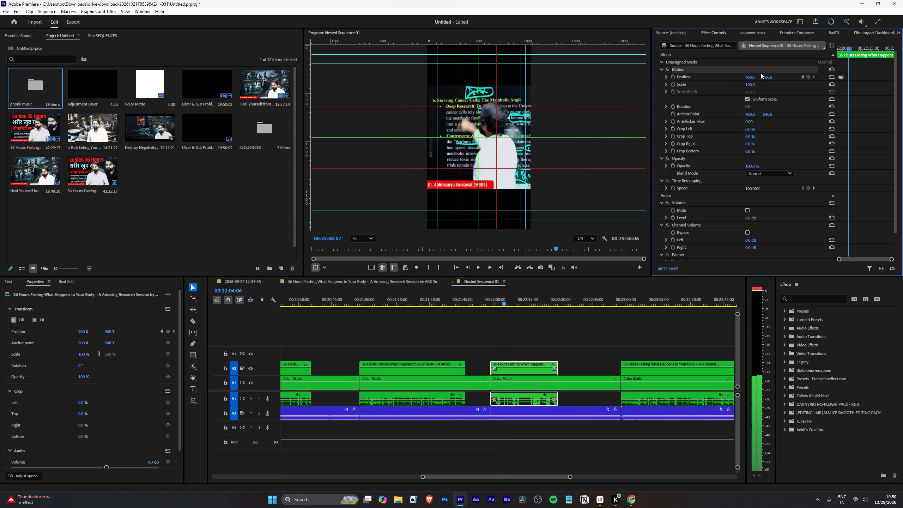
{"action": "left_click", "coordinate": [809, 77]}
{"action": "key", "text": "space"}
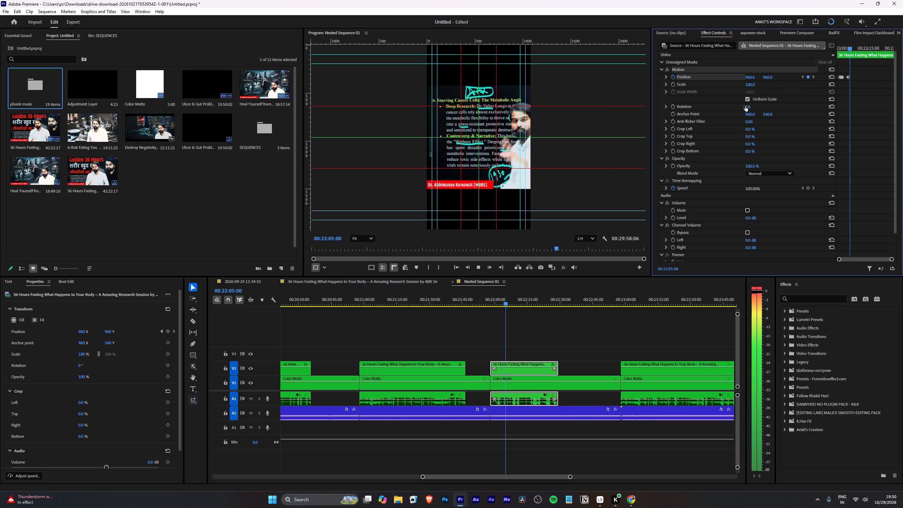
{"action": "key", "text": "space"}
{"action": "left_click_drag", "start_coordinate": [754, 78], "coordinate": [584, 108]}
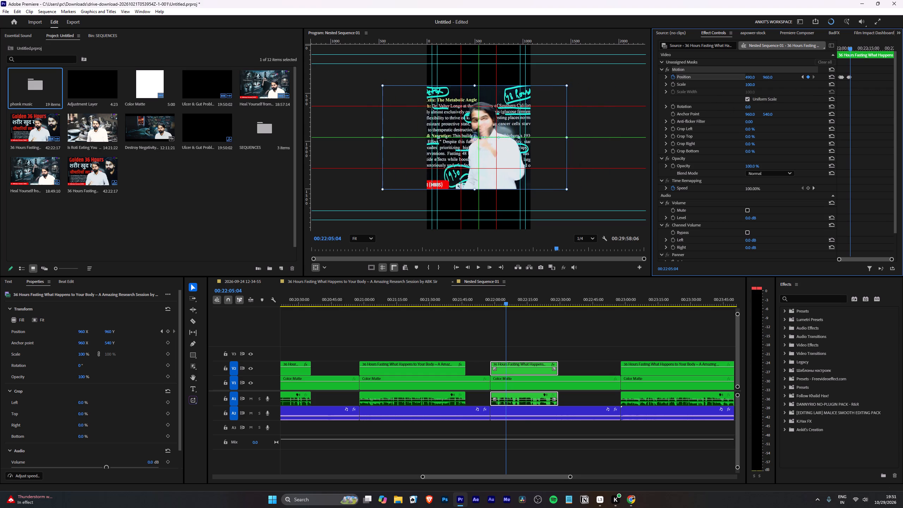
{"action": "left_click_drag", "start_coordinate": [584, 108], "coordinate": [551, 117]}
Review the move, step back to 00:22:04:23, and set the horizontal position there to about 485.
{"action": "key", "text": "space"}
{"action": "key", "text": "space"}
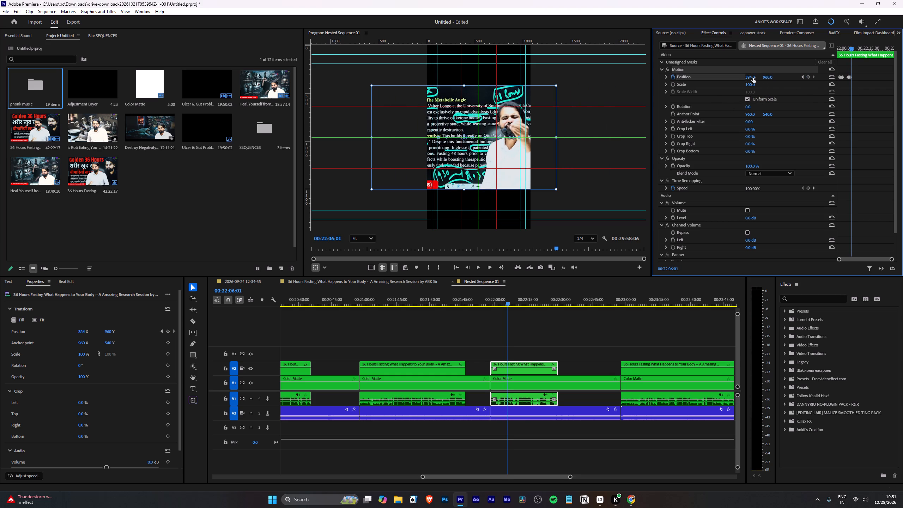
{"action": "key", "text": "Left"}
{"action": "key", "text": "Left"}
{"action": "key", "text": "Left"}
{"action": "key", "text": "Left"}
{"action": "key", "text": "Left"}
{"action": "key", "text": "Left"}
{"action": "key", "text": "Left"}
{"action": "key", "text": "Left"}
{"action": "key", "text": "Left"}
{"action": "key", "text": "Left"}
{"action": "key", "text": "Left"}
{"action": "key", "text": "Left"}
{"action": "key", "text": "Left"}
{"action": "key", "text": "Left"}
{"action": "key", "text": "Left"}
{"action": "key", "text": "Left"}
{"action": "key", "text": "Left"}
{"action": "key", "text": "Left"}
{"action": "key", "text": "Left"}
{"action": "key", "text": "Left"}
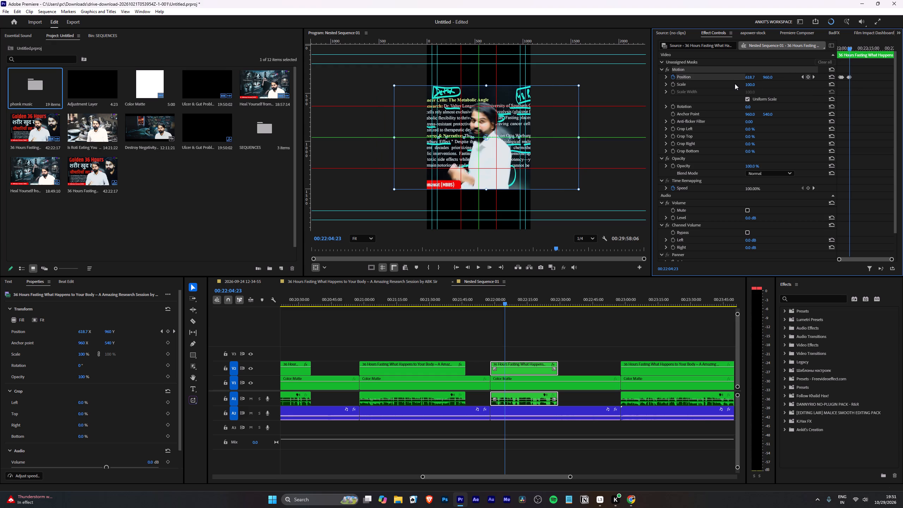
{"action": "left_click_drag", "start_coordinate": [747, 76], "coordinate": [730, 79]}
{"action": "key", "text": "space"}
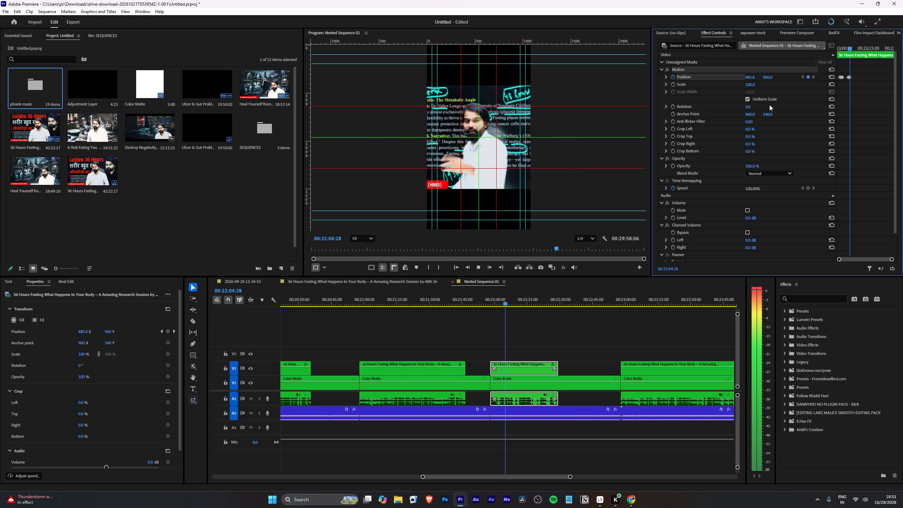
Return to the Position keyframe at 00:22:05:04 and remove it.
{"action": "key", "text": "space"}
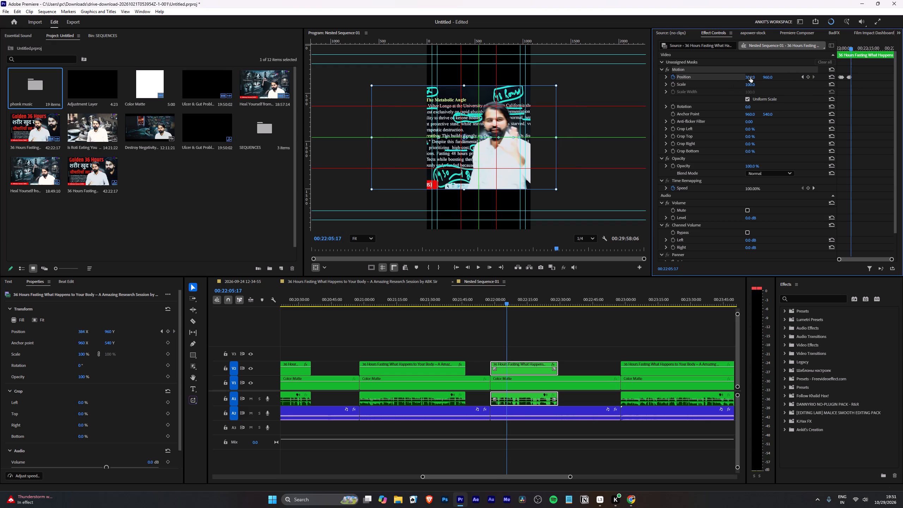
{"action": "left_click", "coordinate": [803, 79]}
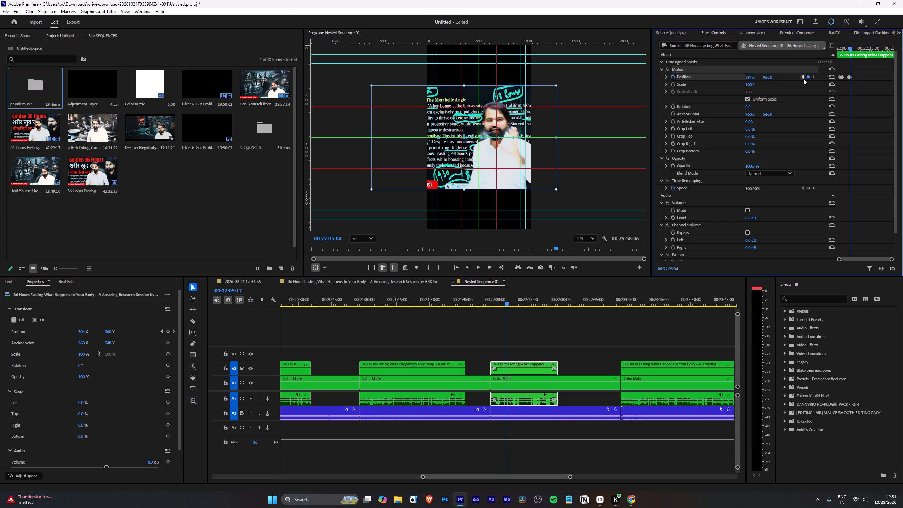
{"action": "left_click", "coordinate": [808, 77]}
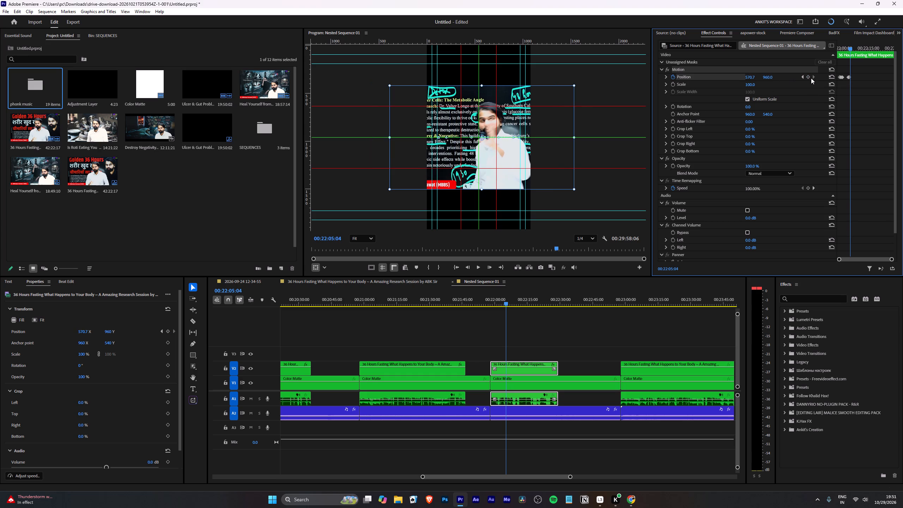
Advance to 00:22:05:17 and keyframe the horizontal position there, trying about 187 and reviewing it before setting 120.
{"action": "key", "text": "space"}
{"action": "key", "text": "space"}
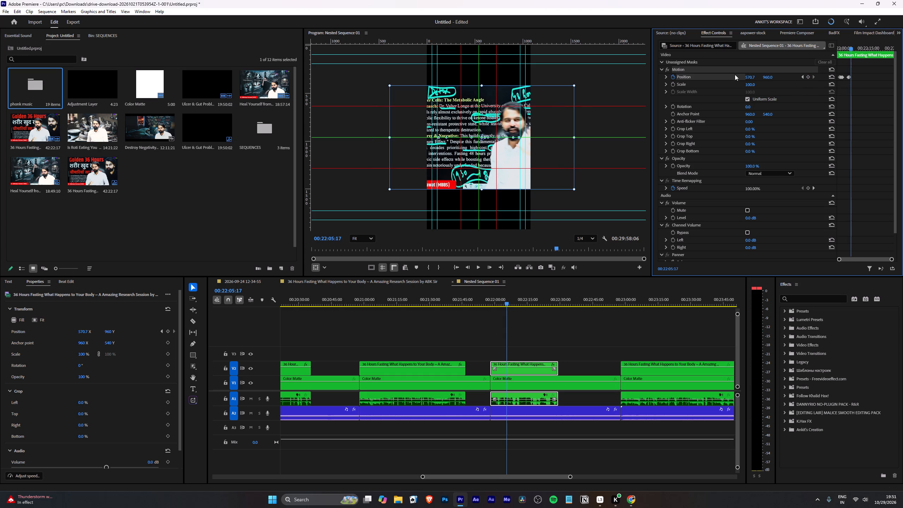
{"action": "left_click_drag", "start_coordinate": [752, 75], "coordinate": [623, 101]}
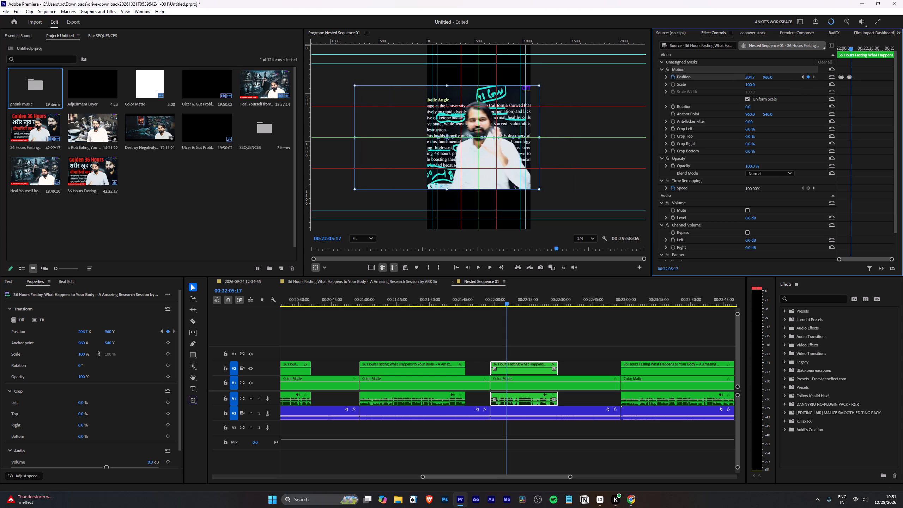
{"action": "left_click_drag", "start_coordinate": [623, 101], "coordinate": [617, 103]}
{"action": "key", "text": "space"}
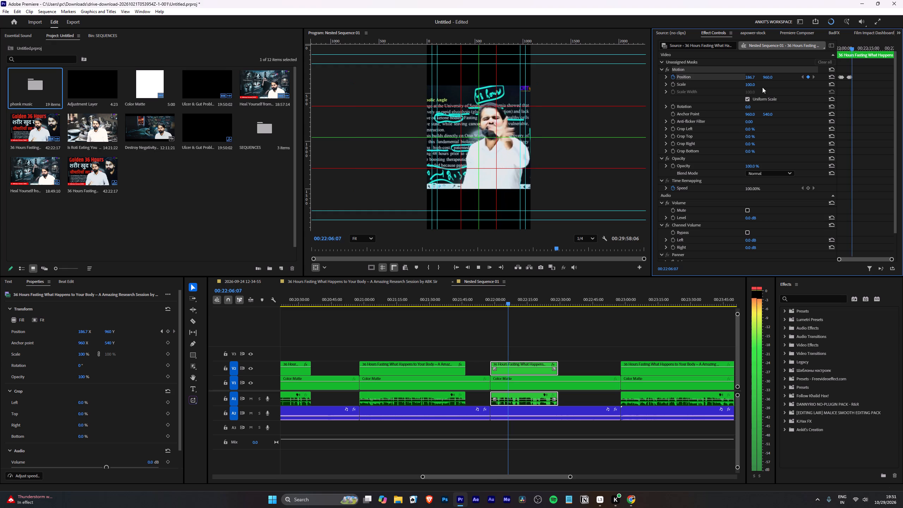
{"action": "key", "text": "space"}
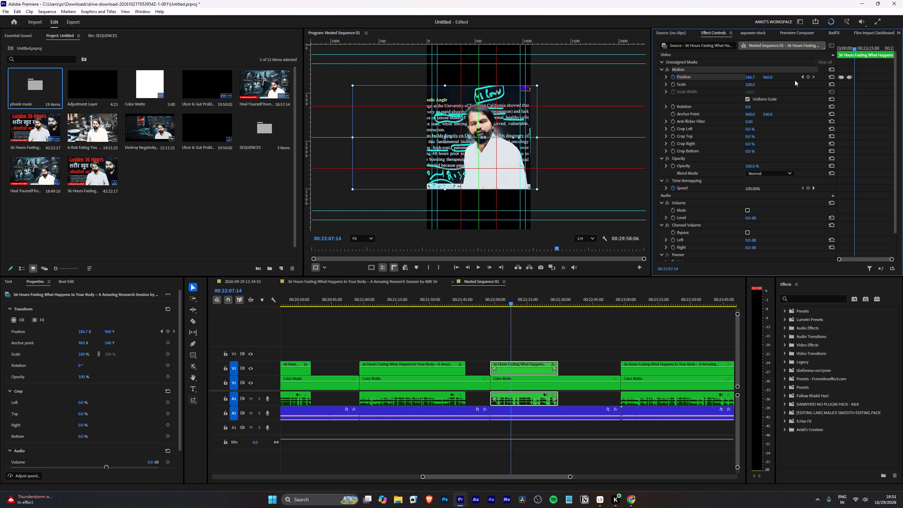
{"action": "left_click", "coordinate": [802, 76]}
{"action": "left_click", "coordinate": [754, 77]}
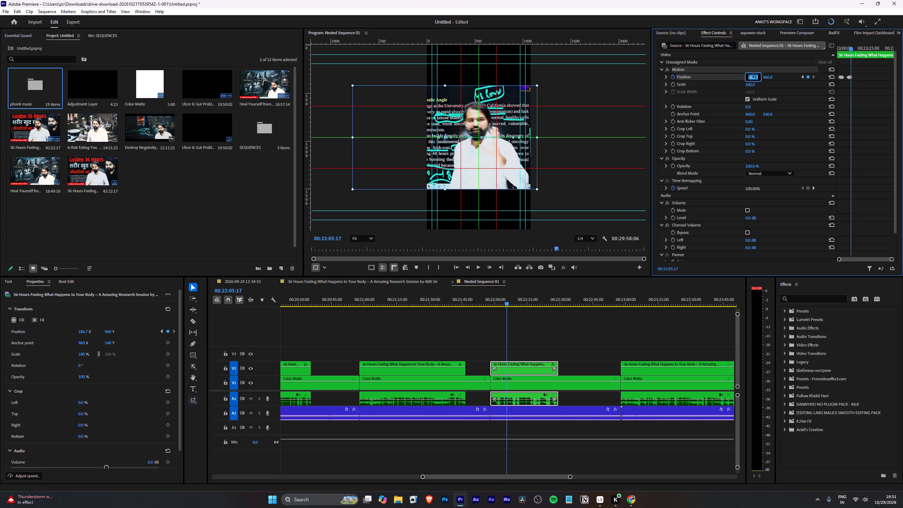
{"action": "type", "text": "120"}
{"action": "key", "text": "Return"}
Add a holding Position keyframe at 00:22:11:22 and set the horizontal position to 412 at 00:22:12:10.
{"action": "key", "text": "space"}
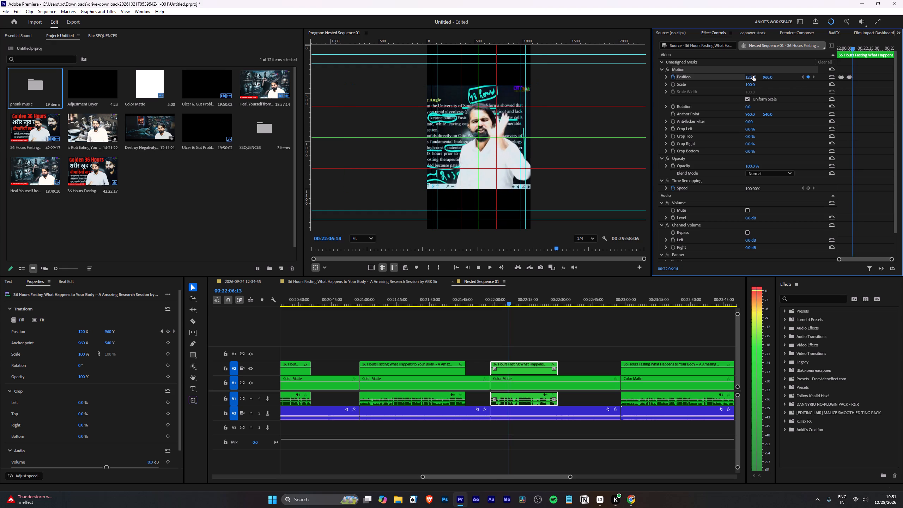
{"action": "scroll", "coordinate": [455, 352], "scroll_direction": "down", "scroll_amount": 4}
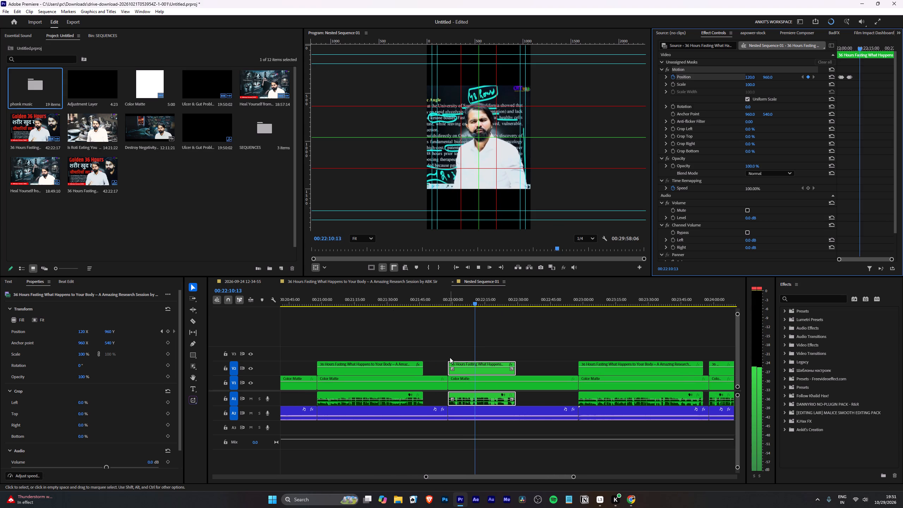
{"action": "key", "text": "space"}
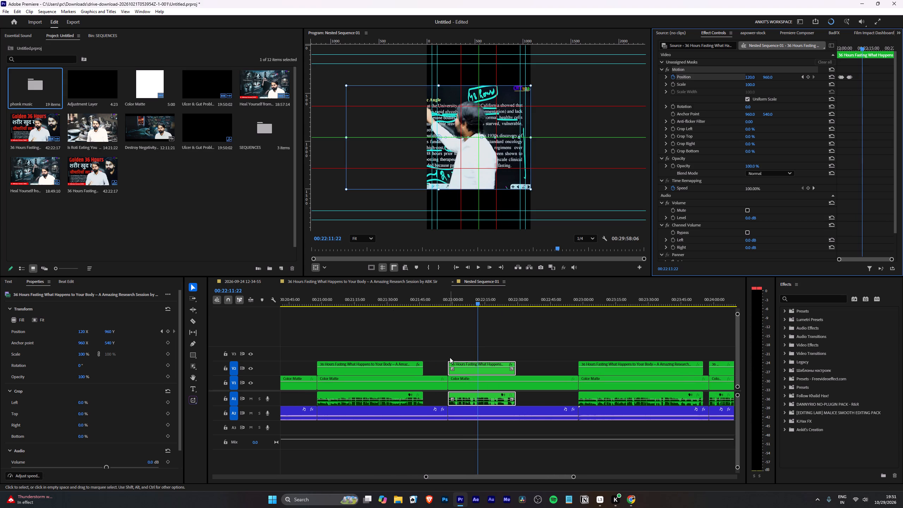
{"action": "left_click", "coordinate": [808, 77]}
{"action": "key", "text": "space"}
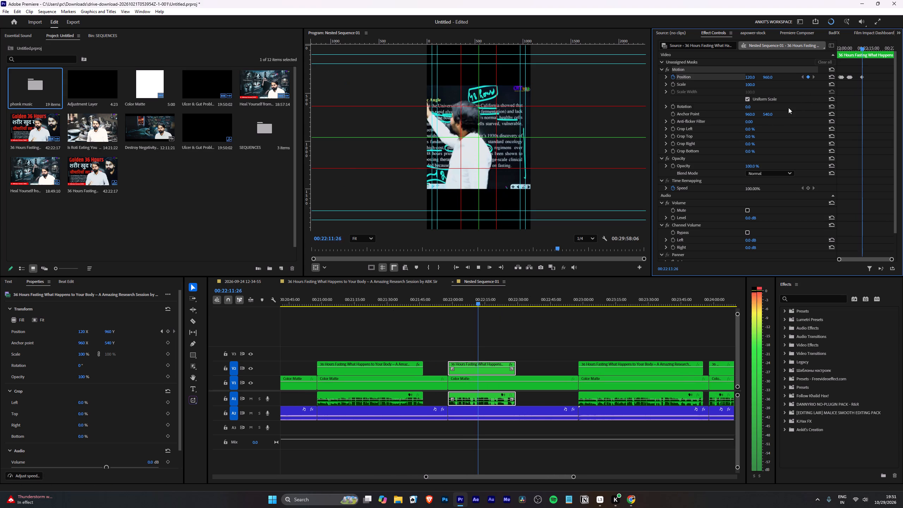
{"action": "key", "text": "space"}
{"action": "left_click_drag", "start_coordinate": [746, 76], "coordinate": [828, 91]}
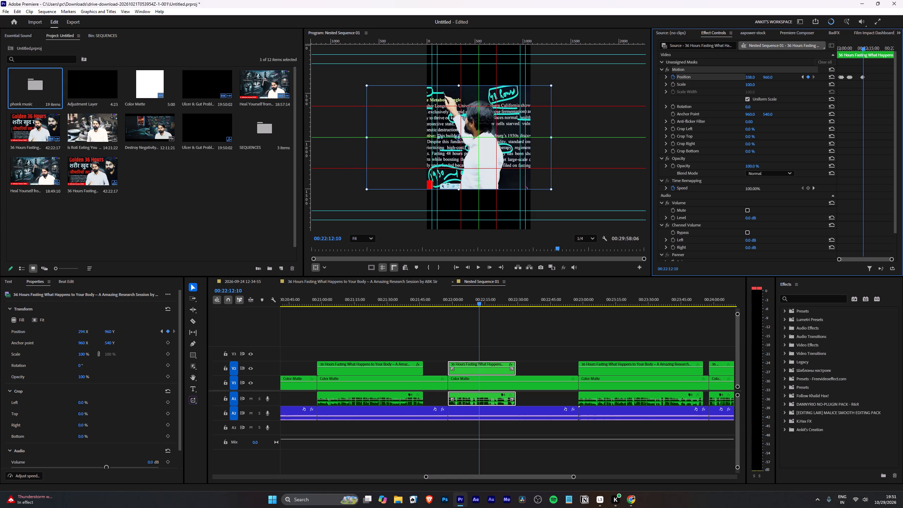
{"action": "left_click_drag", "start_coordinate": [828, 91], "coordinate": [853, 96]}
Add a holding Position keyframe at 00:22:15:17 and set the horizontal position to 162 at 00:22:16:05.
{"action": "key", "text": "space"}
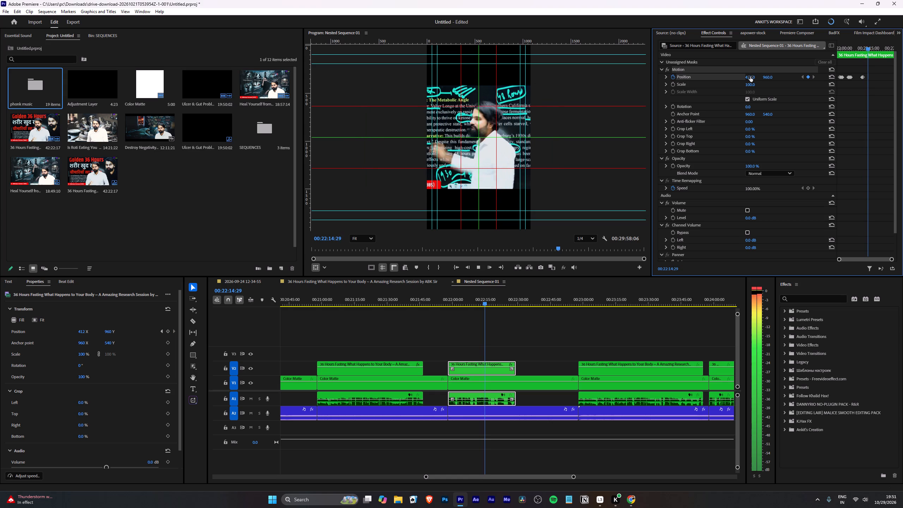
{"action": "key", "text": "space"}
{"action": "key", "text": "space"}
{"action": "key", "text": "space"}
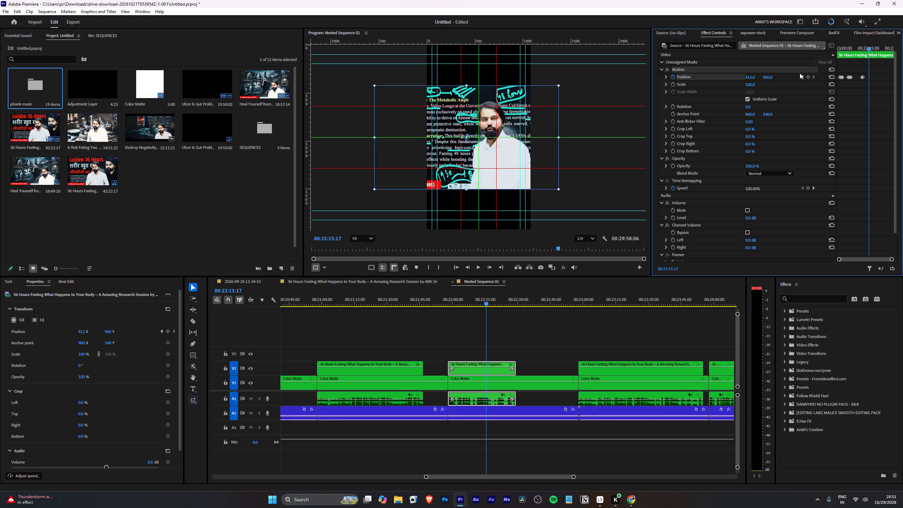
{"action": "left_click", "coordinate": [809, 77]}
{"action": "key", "text": "space"}
{"action": "key", "text": "space"}
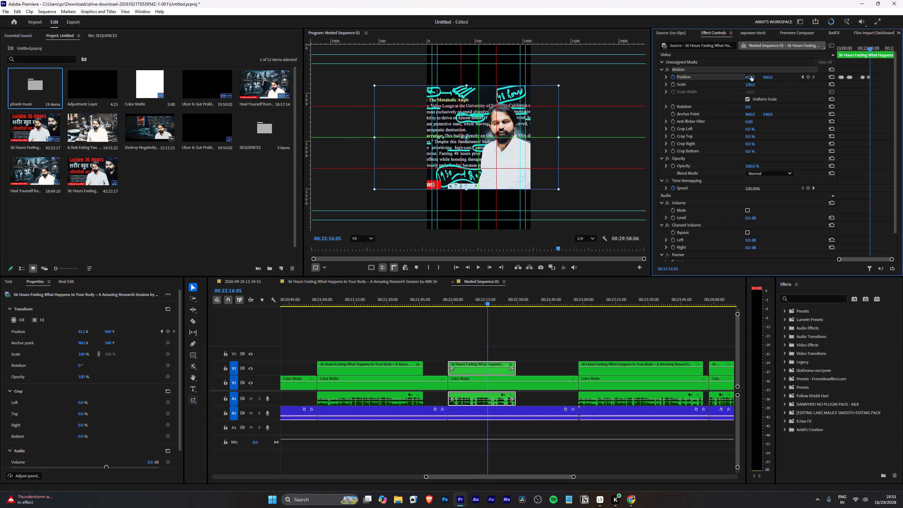
{"action": "left_click_drag", "start_coordinate": [751, 76], "coordinate": [663, 97]}
Play through the rest of the clip, move to the next clip at 00:22:57:27, and set its horizontal position to 302.
{"action": "key", "text": "space"}
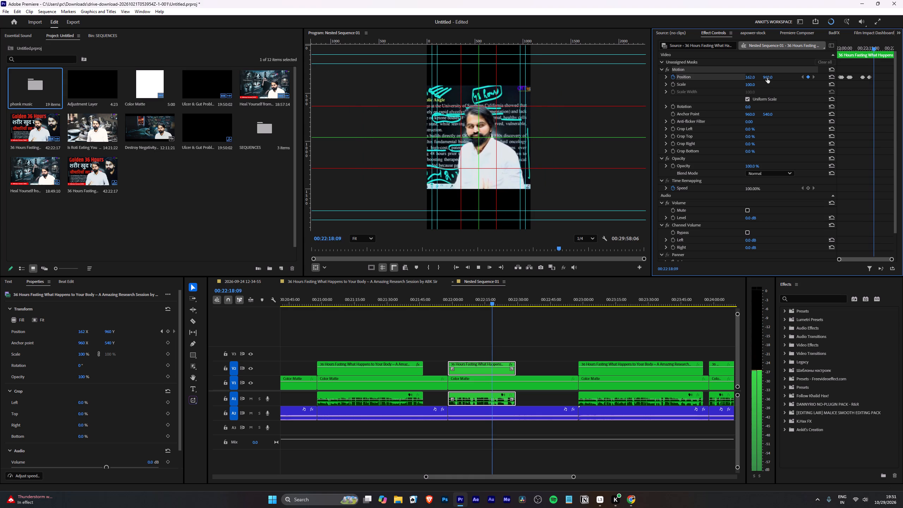
{"action": "scroll", "coordinate": [454, 328], "scroll_direction": "down", "scroll_amount": 3}
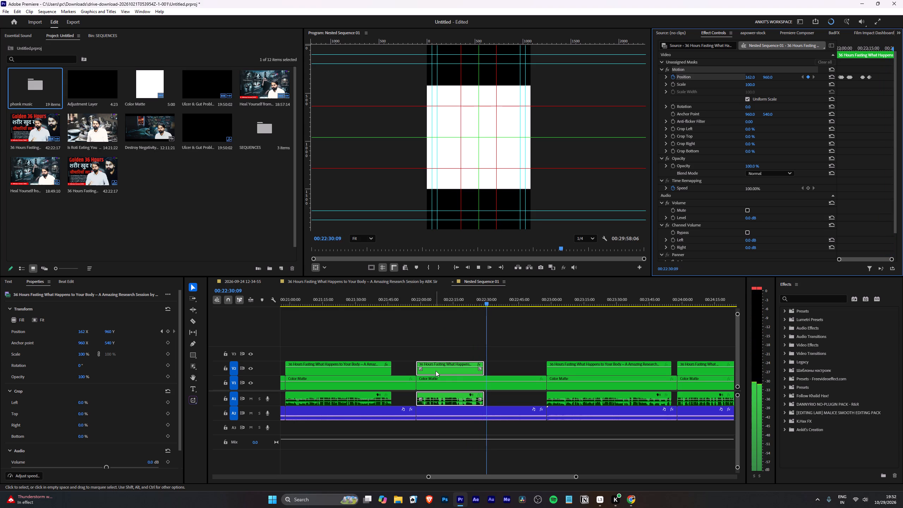
{"action": "key", "text": "Down"}
{"action": "scroll", "coordinate": [534, 362], "scroll_direction": "down", "scroll_amount": 9}
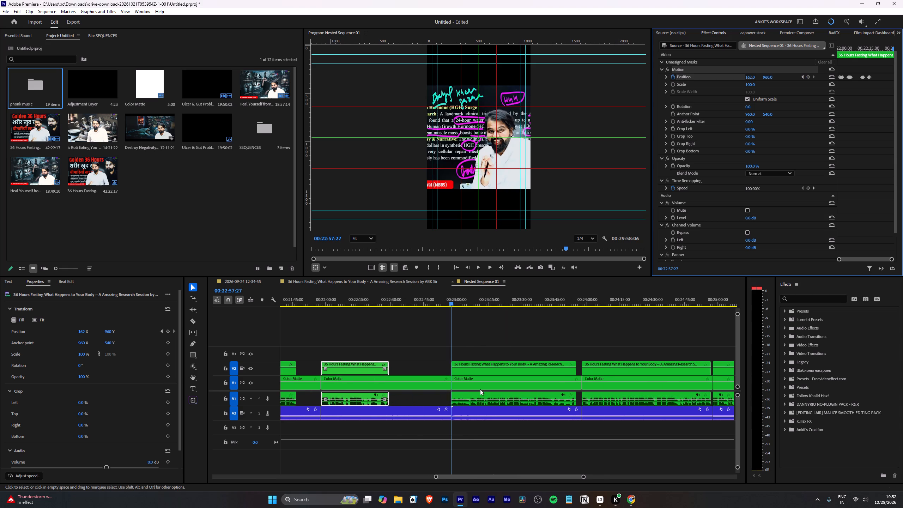
{"action": "left_click", "coordinate": [504, 370]}
{"action": "left_click_drag", "start_coordinate": [750, 77], "coordinate": [747, 76]}
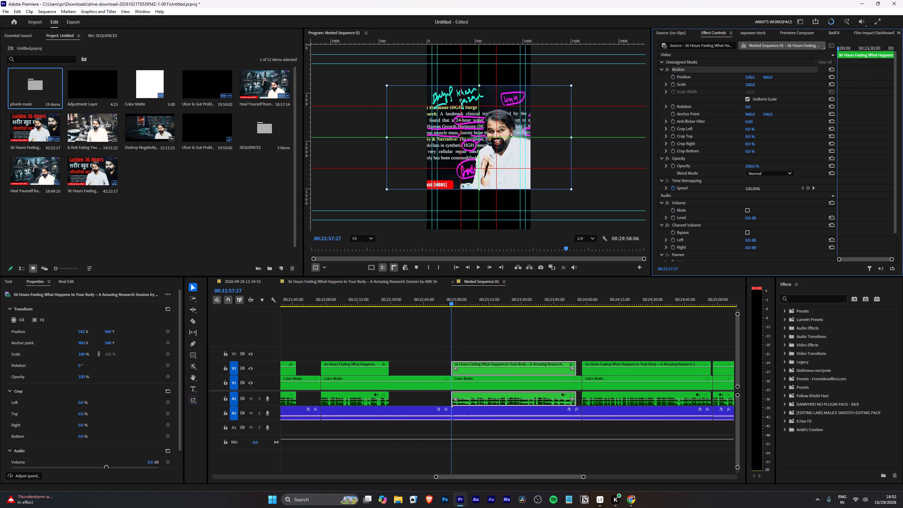
{"action": "left_click_drag", "start_coordinate": [747, 76], "coordinate": [664, 95]}
Start Position keyframing on this clip at 00:23:08:25 and set the horizontal position to 120 at 00:23:09:17.
{"action": "key", "text": "space"}
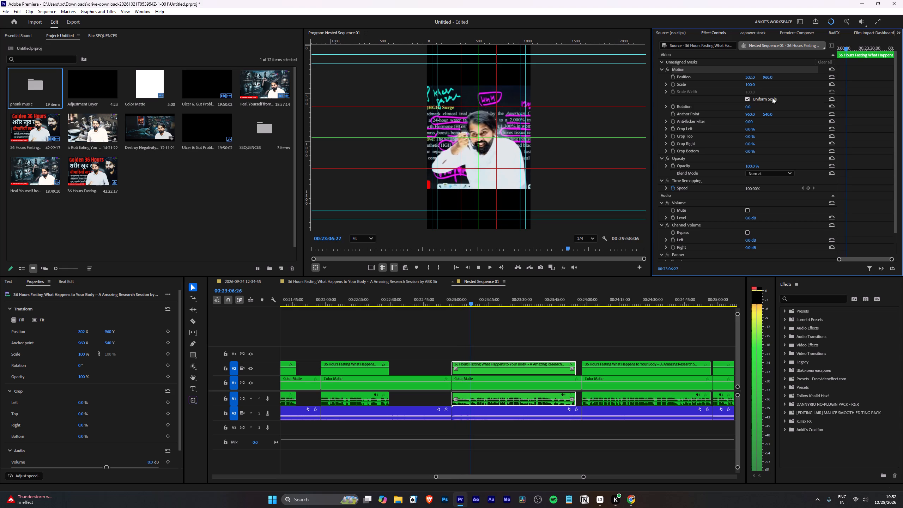
{"action": "key", "text": "space"}
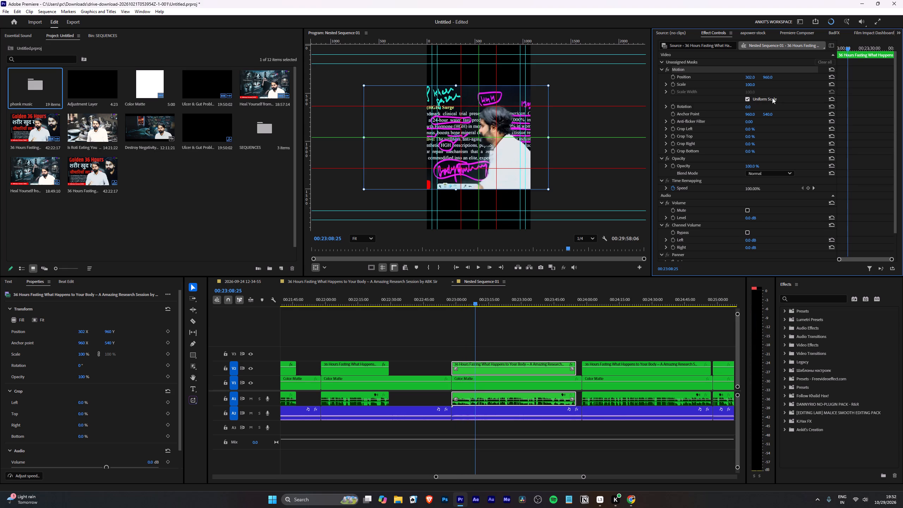
{"action": "left_click", "coordinate": [673, 77]}
{"action": "key", "text": "space"}
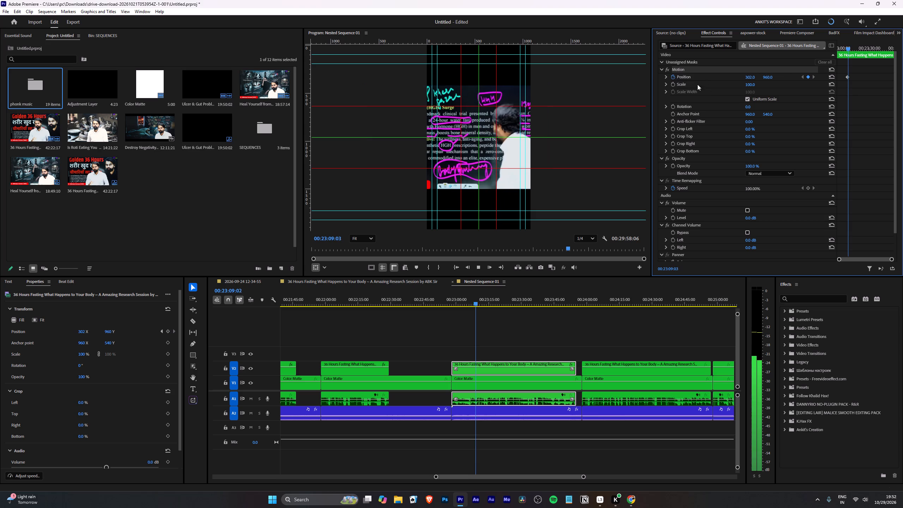
{"action": "key", "text": "space"}
{"action": "left_click", "coordinate": [754, 78]}
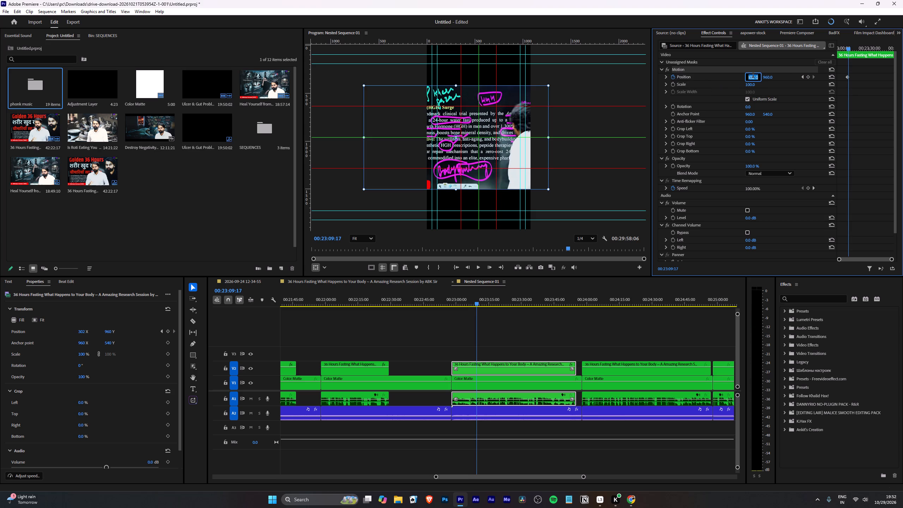
{"action": "type", "text": "120"}
{"action": "key", "text": "Return"}
Add a holding Position keyframe at 00:23:12:01 and set the horizontal position to 186 at about 00:23:12:23.
{"action": "key", "text": "space"}
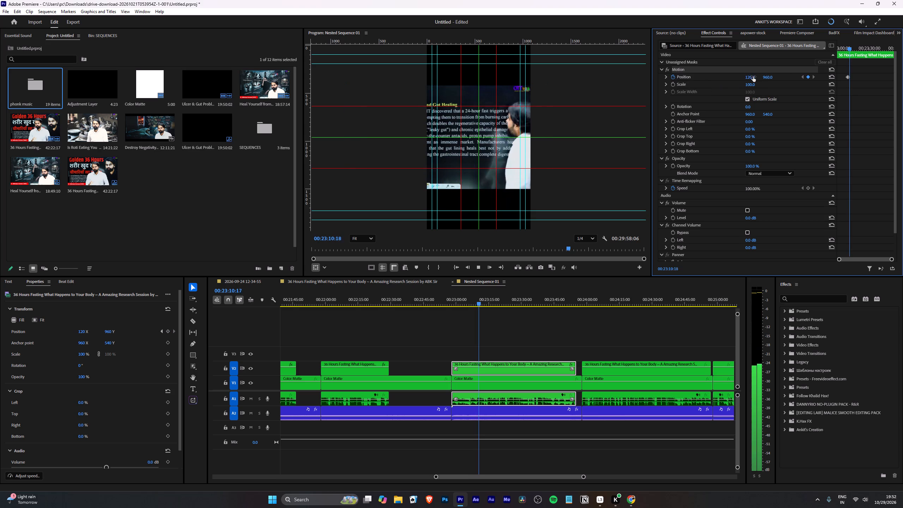
{"action": "key", "text": "space"}
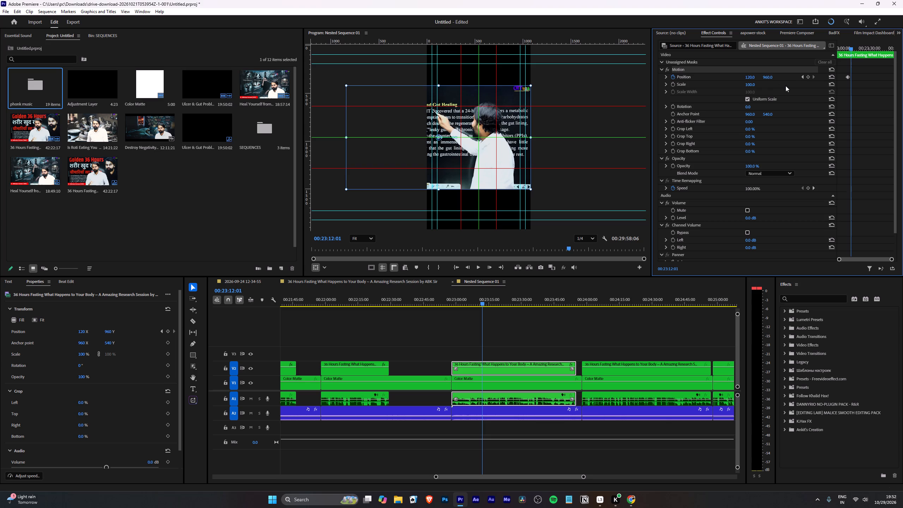
{"action": "left_click", "coordinate": [808, 77]}
{"action": "key", "text": "space"}
{"action": "key", "text": "space"}
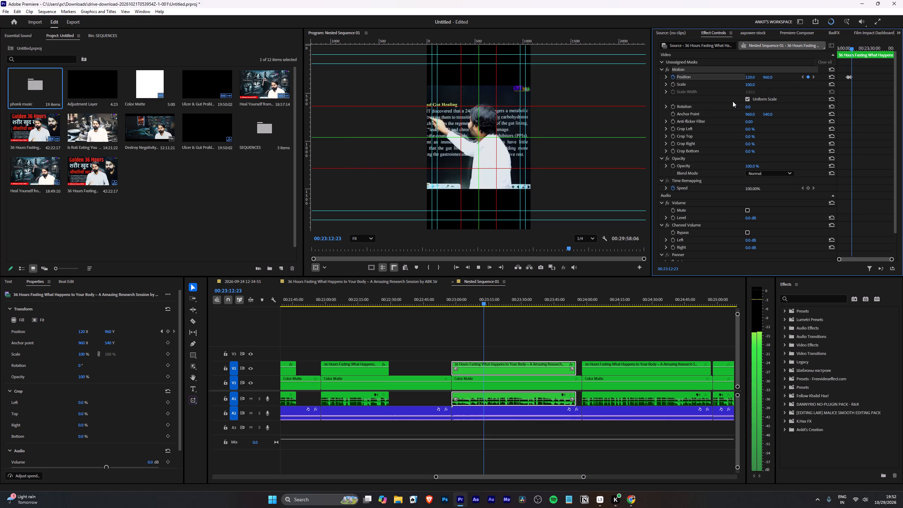
{"action": "left_click_drag", "start_coordinate": [750, 77], "coordinate": [776, 86]}
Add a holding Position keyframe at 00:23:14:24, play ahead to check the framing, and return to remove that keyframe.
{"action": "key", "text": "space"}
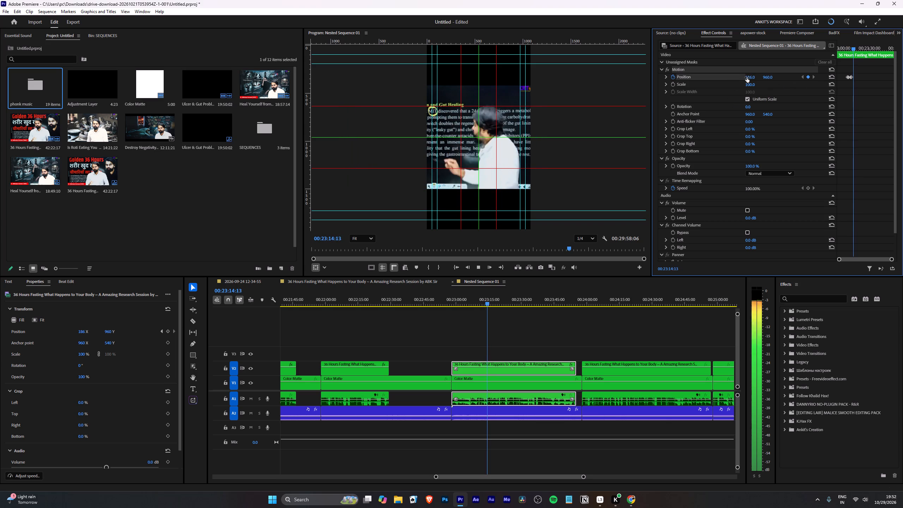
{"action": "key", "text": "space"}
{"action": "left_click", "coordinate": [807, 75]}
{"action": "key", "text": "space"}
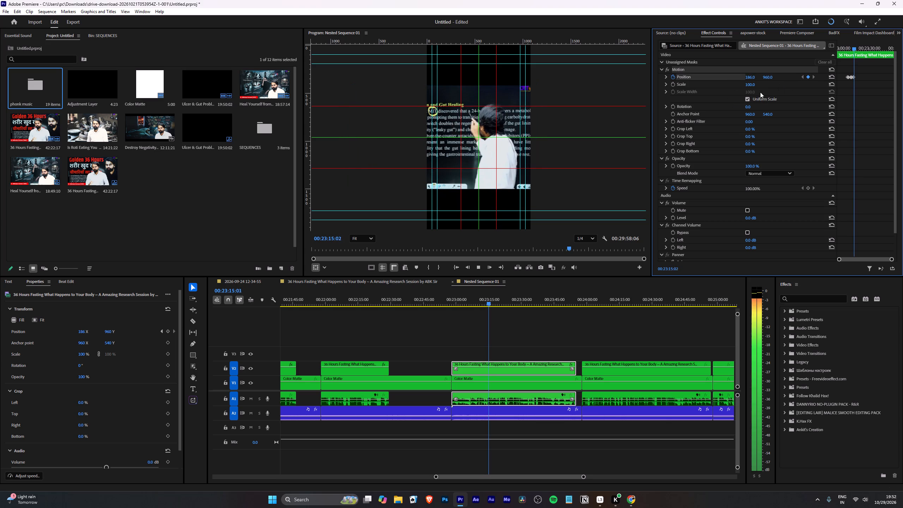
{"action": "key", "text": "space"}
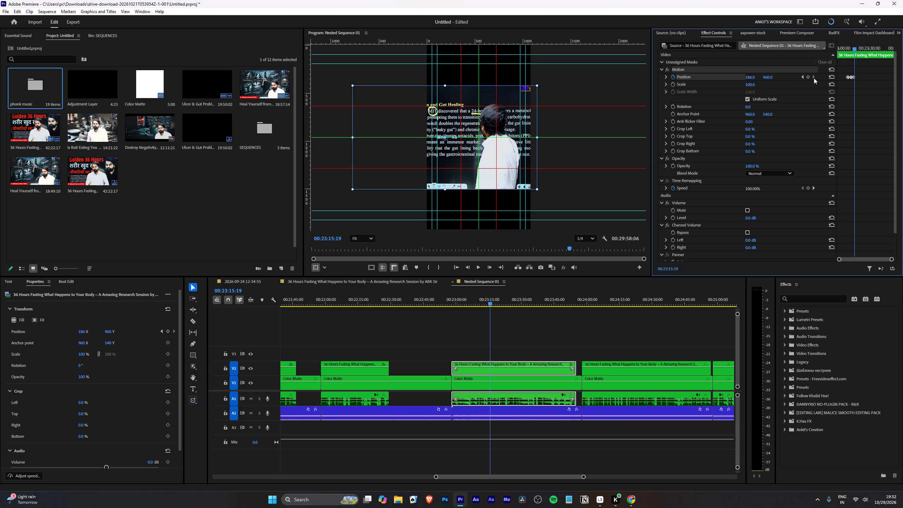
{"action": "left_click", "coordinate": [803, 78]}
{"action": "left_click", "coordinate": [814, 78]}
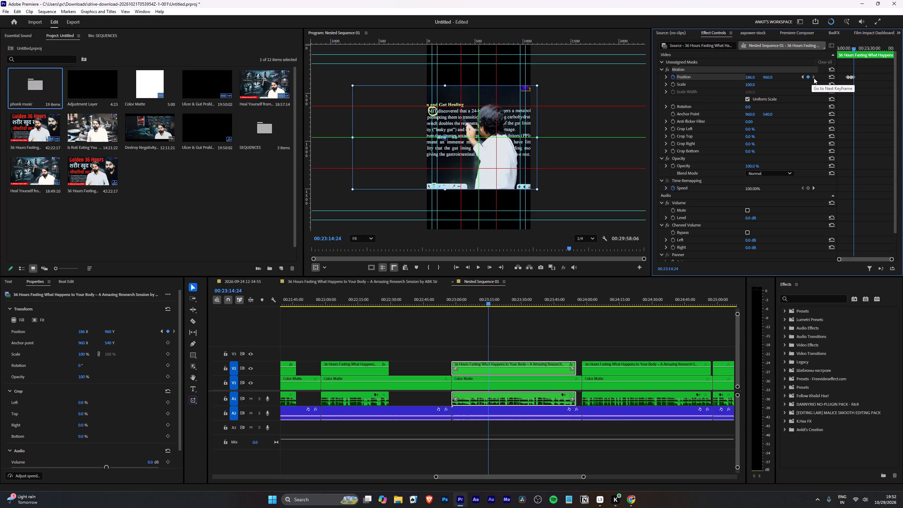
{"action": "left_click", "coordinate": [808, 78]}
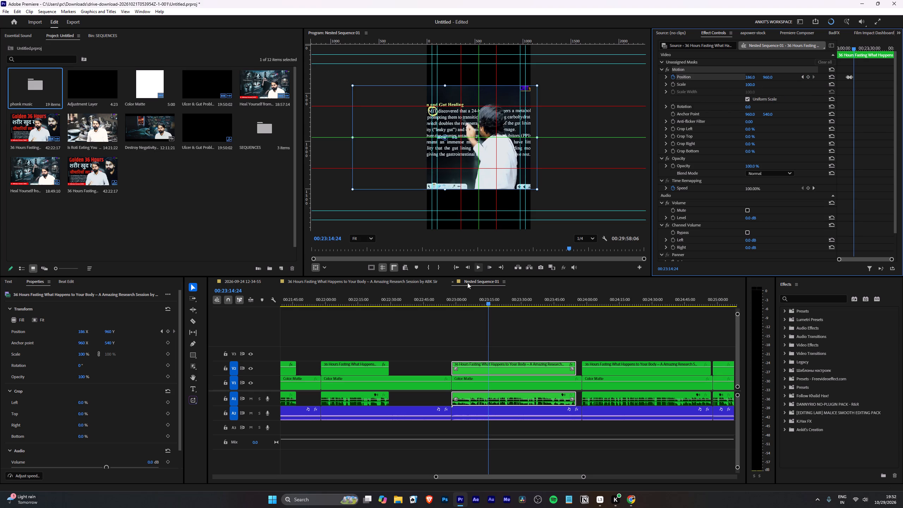
Add a holding Position keyframe at 00:23:13:13, set the horizontal position to 66 at 00:23:14:06, and play ahead to check the framing.
{"action": "left_click_drag", "start_coordinate": [476, 290], "coordinate": [472, 297]}
{"action": "left_click", "coordinate": [467, 302]}
{"action": "key", "text": "space"}
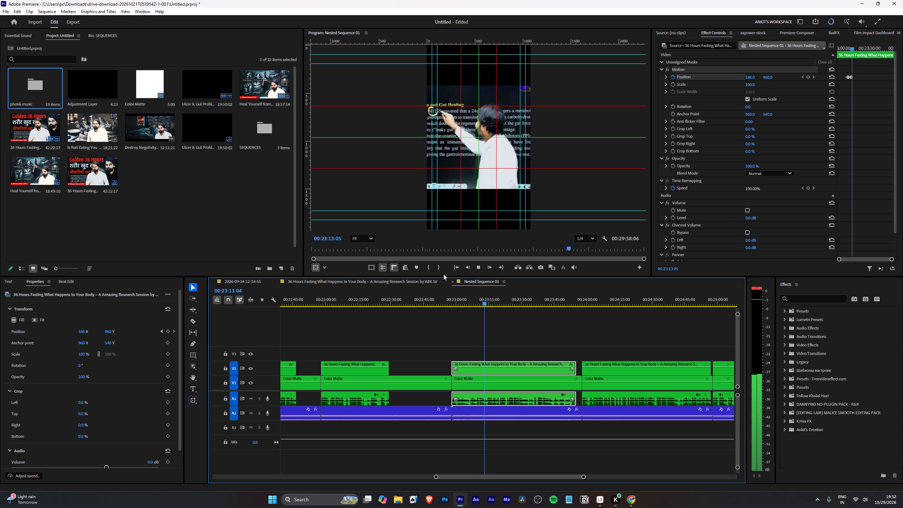
{"action": "key", "text": "space"}
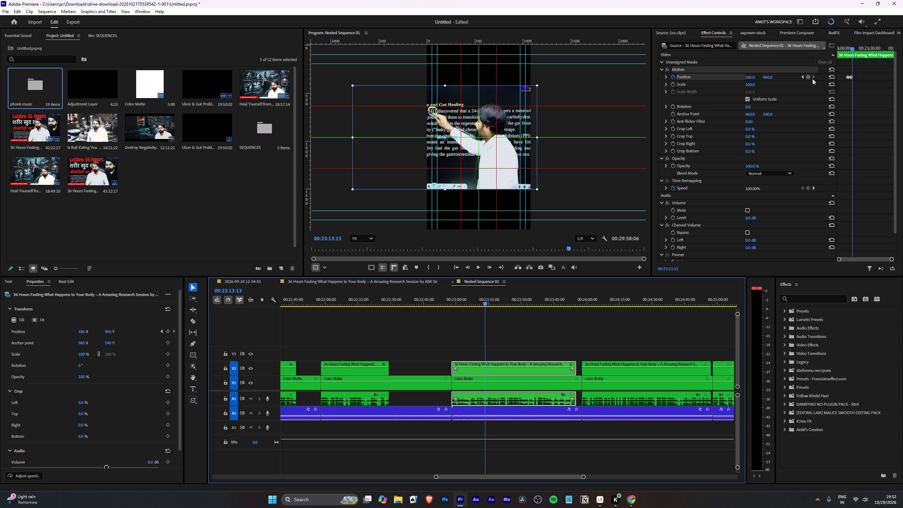
{"action": "left_click", "coordinate": [809, 76]}
{"action": "key", "text": "space"}
{"action": "key", "text": "space"}
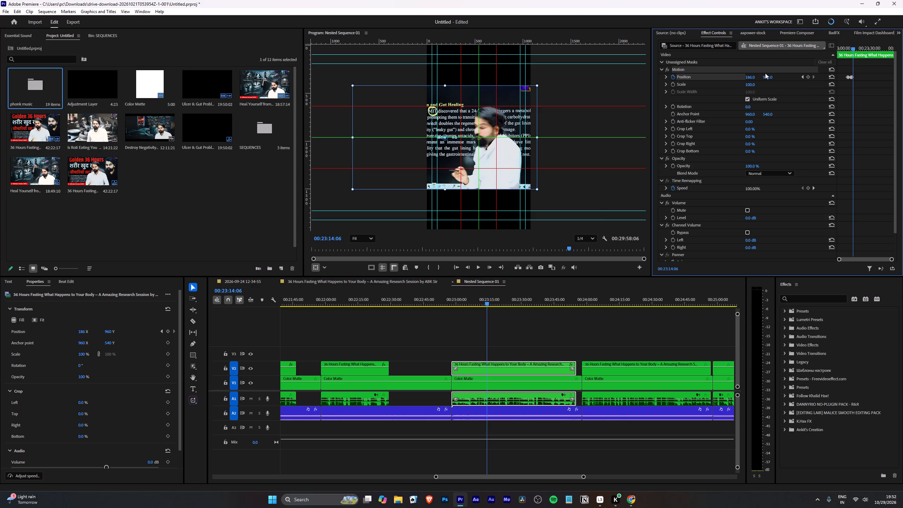
{"action": "left_click_drag", "start_coordinate": [750, 77], "coordinate": [709, 88]}
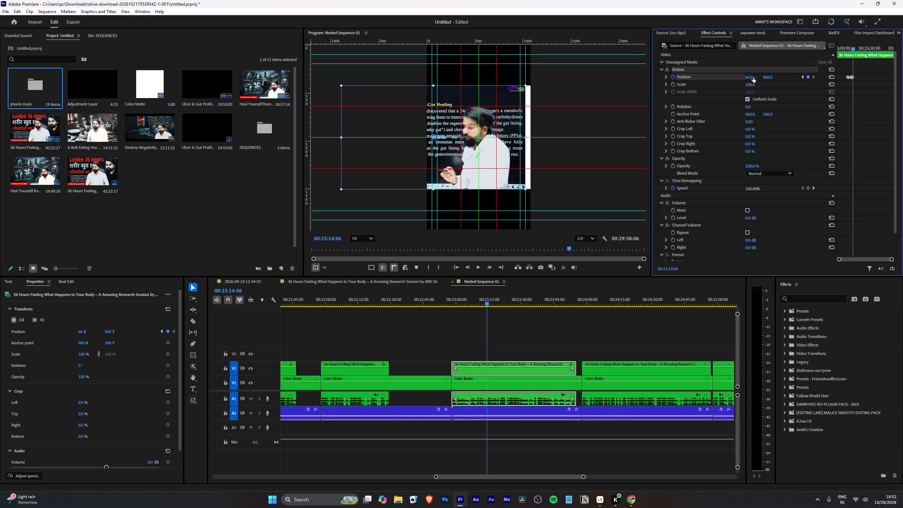
{"action": "key", "text": "space"}
{"action": "key", "text": "space"}
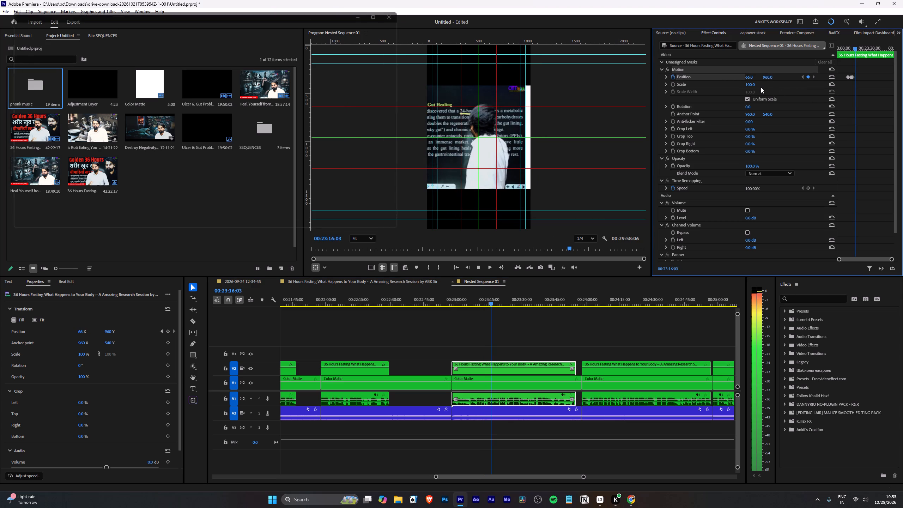
{"action": "key", "text": "space"}
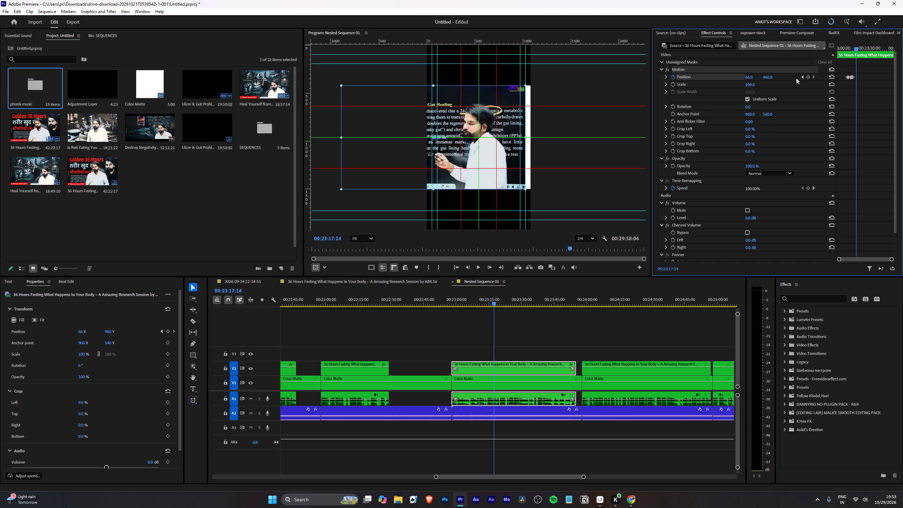
Return to the Position keyframe at 00:23:14:06, set its horizontal position to 120, and play on to check the framing.
{"action": "left_click", "coordinate": [804, 77]}
{"action": "left_click", "coordinate": [749, 77]}
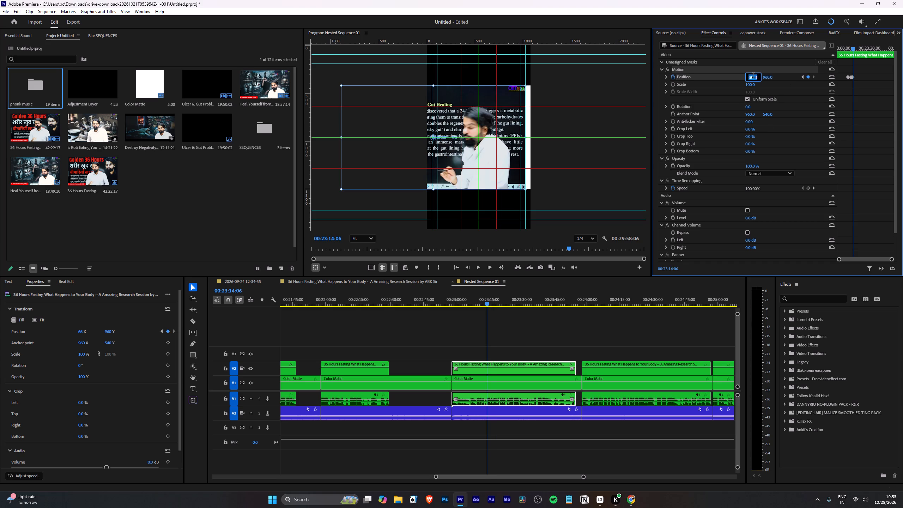
{"action": "type", "text": "120"}
{"action": "key", "text": "Return"}
{"action": "key", "text": "space"}
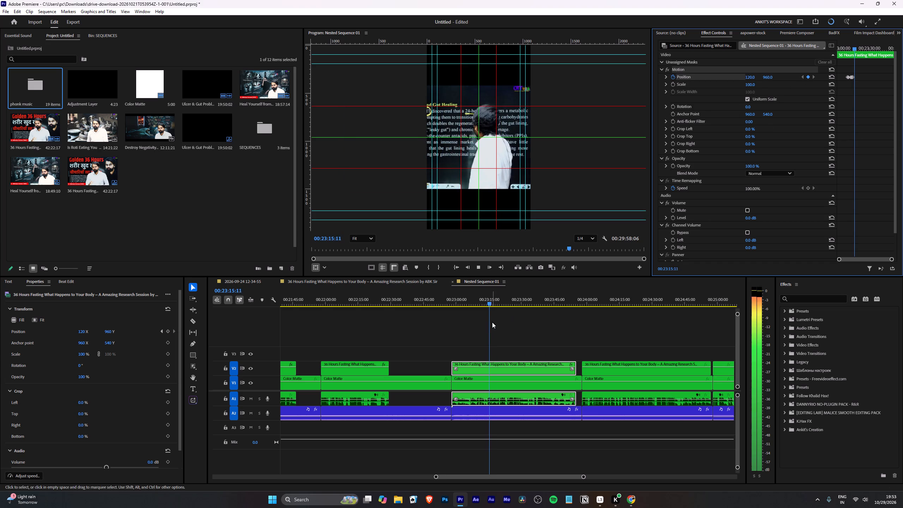
{"action": "scroll", "coordinate": [477, 326], "scroll_direction": "down", "scroll_amount": 3}
{"action": "scroll", "coordinate": [444, 335], "scroll_direction": "down", "scroll_amount": 3}
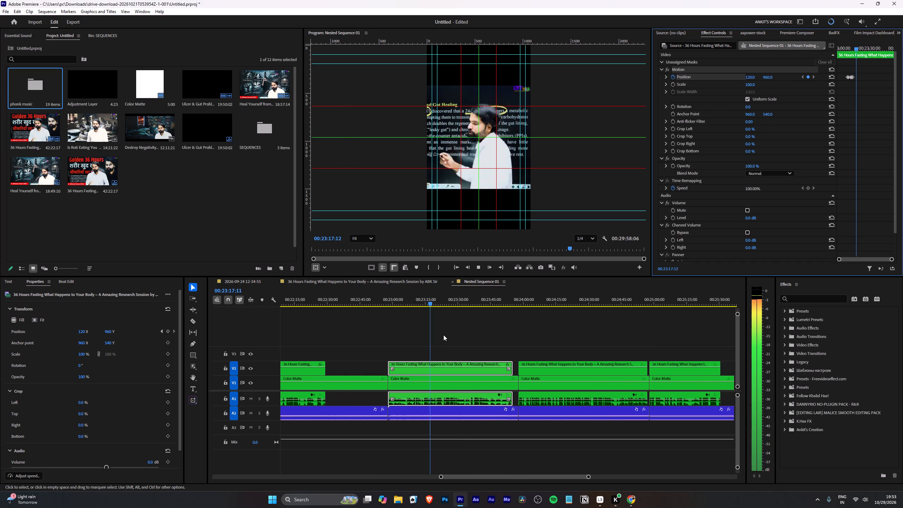
{"action": "scroll", "coordinate": [443, 335], "scroll_direction": "down", "scroll_amount": 18, "text": "alt"}
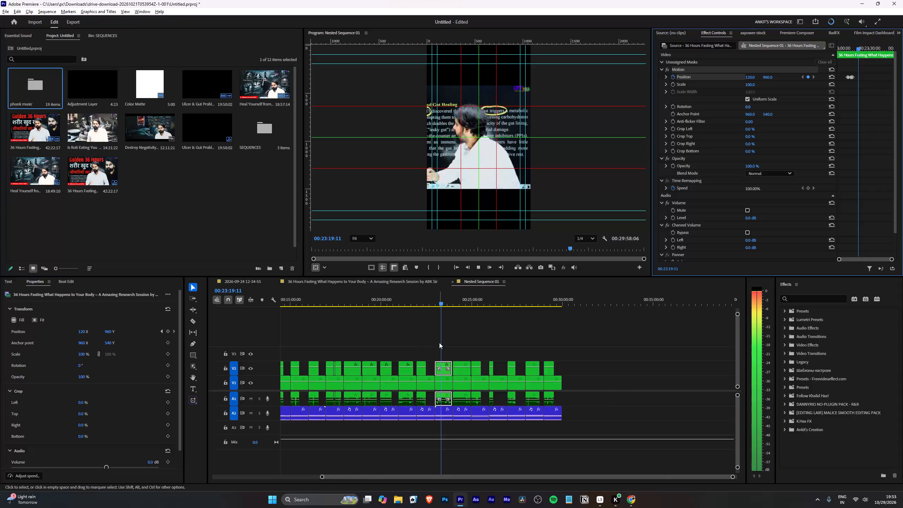
{"action": "scroll", "coordinate": [439, 343], "scroll_direction": "up", "scroll_amount": 16, "text": "alt"}
{"action": "key", "text": "space"}
Replay from 00:23:16:01, add a holding Position keyframe at 00:23:19:12, and set the horizontal position to 594 at 00:23:20:07.
{"action": "left_click", "coordinate": [448, 300]}
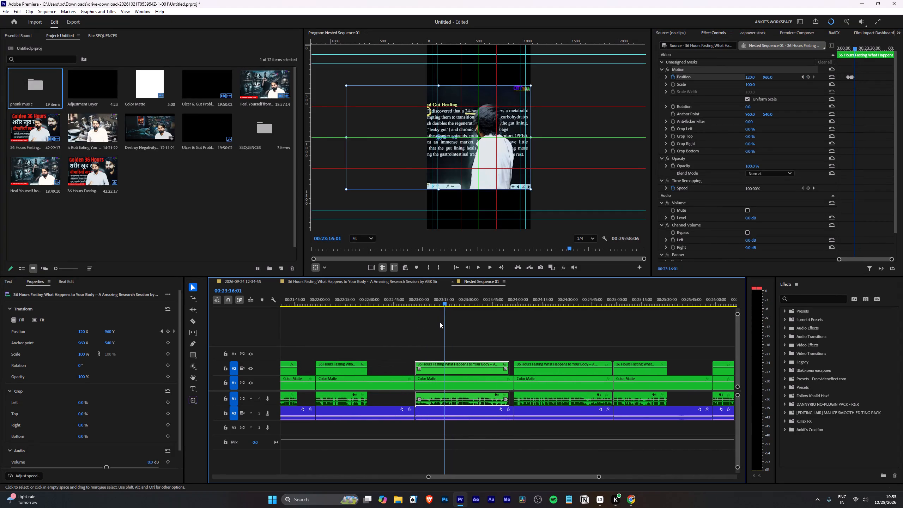
{"action": "scroll", "coordinate": [440, 322], "scroll_direction": "up", "scroll_amount": 4}
{"action": "key", "text": "space"}
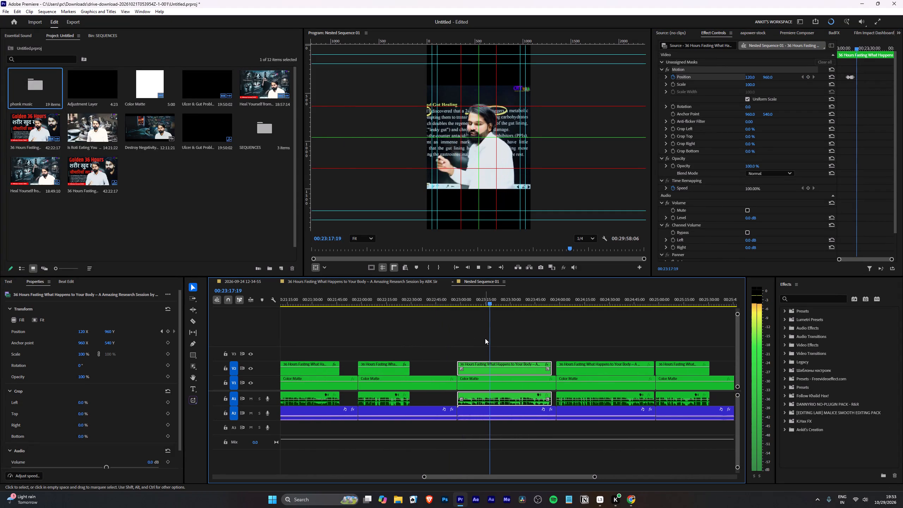
{"action": "key", "text": "space"}
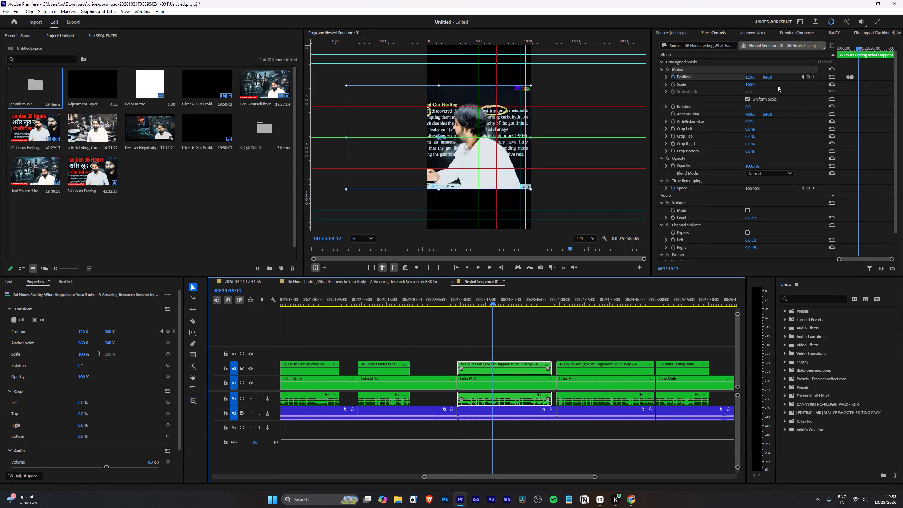
{"action": "left_click", "coordinate": [809, 77]}
{"action": "key", "text": "space"}
{"action": "key", "text": "space"}
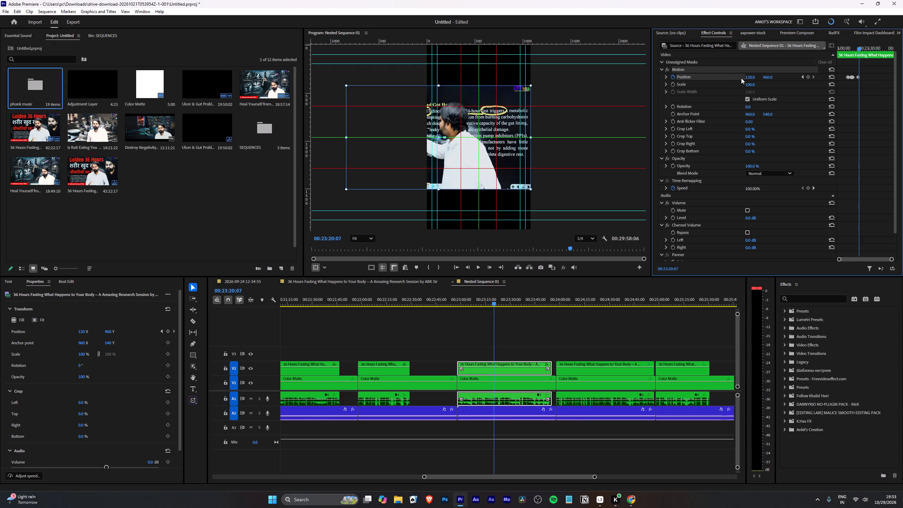
{"action": "left_click_drag", "start_coordinate": [752, 76], "coordinate": [893, 90]}
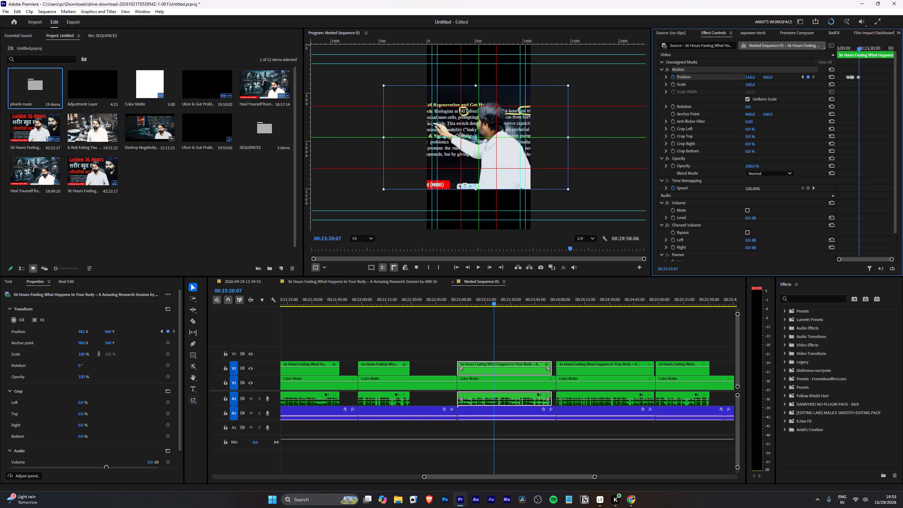
{"action": "left_click_drag", "start_coordinate": [893, 90], "coordinate": [786, 70]}
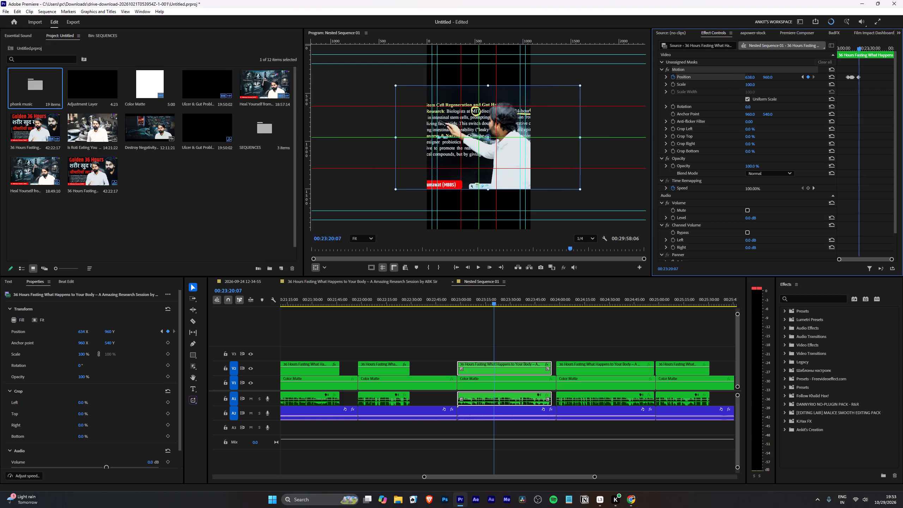
{"action": "left_click_drag", "start_coordinate": [786, 70], "coordinate": [772, 79]}
Add a holding Position keyframe at 00:23:23:21 and set the horizontal position to 146 at 00:23:24:10.
{"action": "key", "text": "space"}
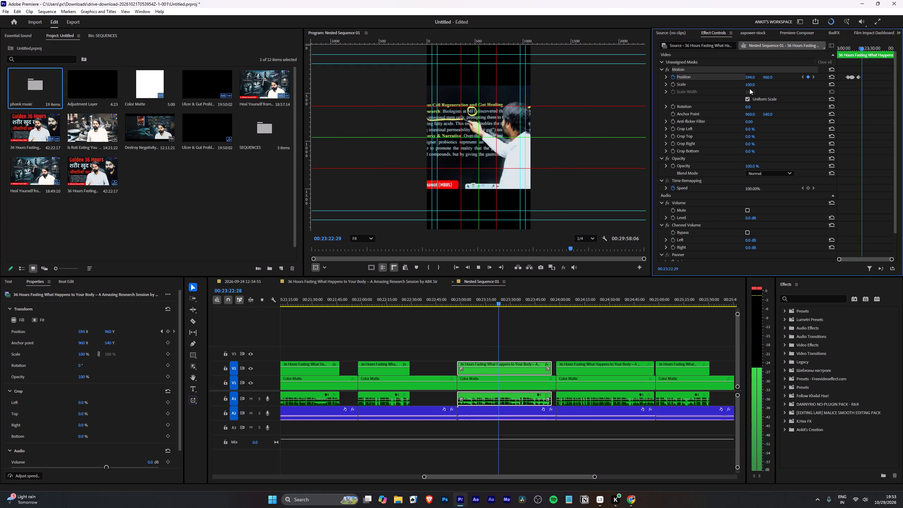
{"action": "key", "text": "space"}
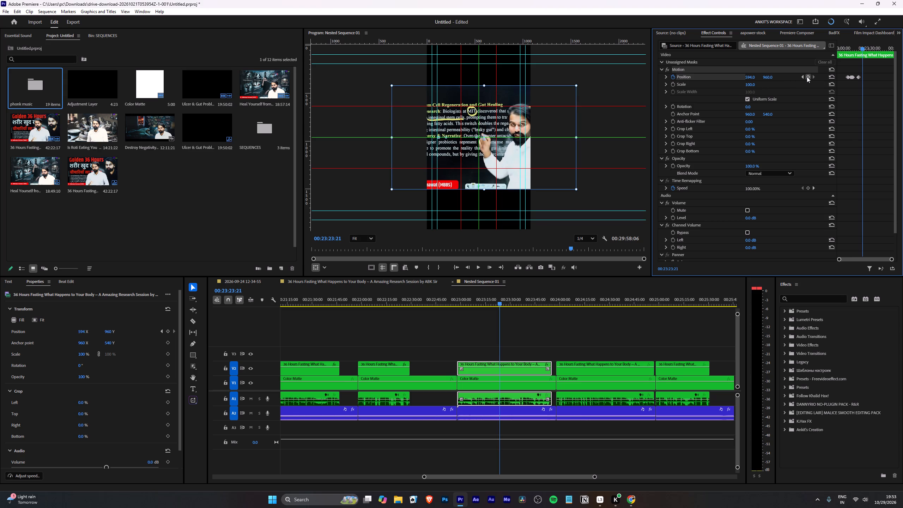
{"action": "left_click", "coordinate": [807, 77]}
{"action": "key", "text": "space"}
{"action": "key", "text": "space"}
{"action": "left_click_drag", "start_coordinate": [753, 77], "coordinate": [673, 96]}
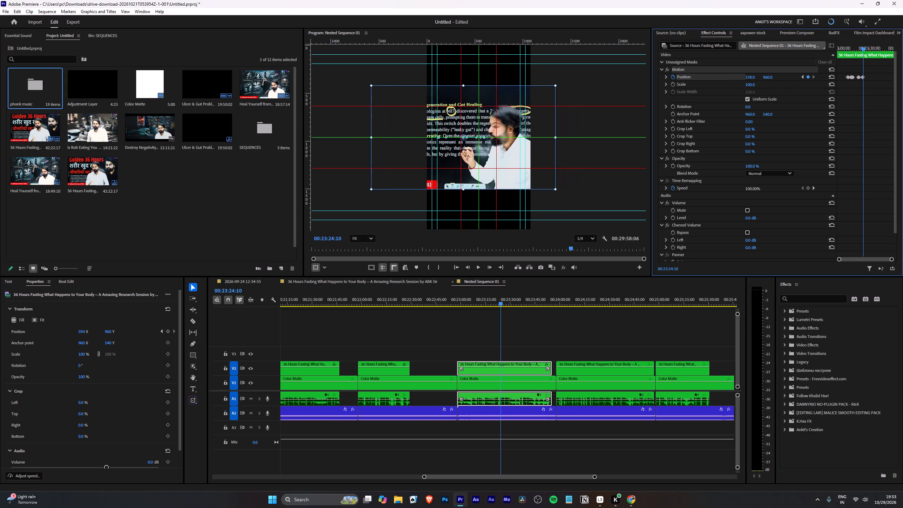
{"action": "left_click_drag", "start_coordinate": [673, 96], "coordinate": [596, 119]}
Add a holding Position keyframe at about 00:23:25:00 and set the horizontal position to 120 at 00:23:26:04.
{"action": "key", "text": "space"}
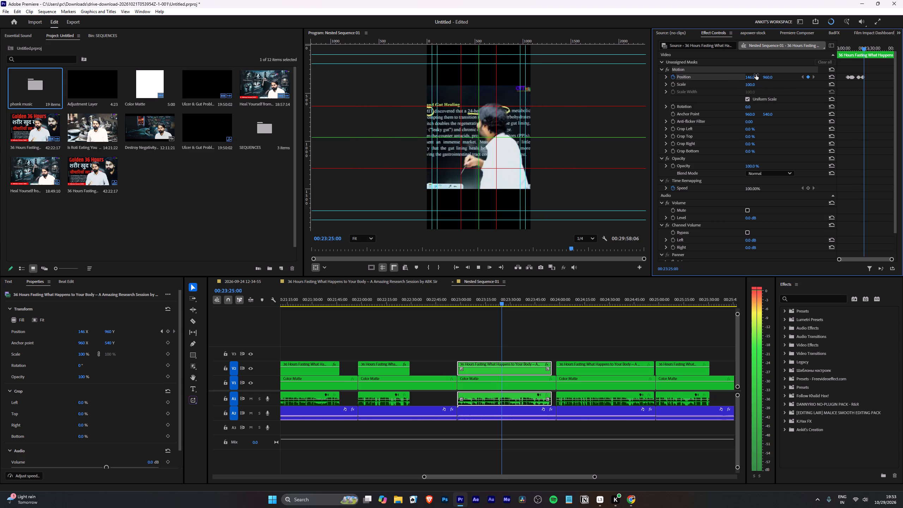
{"action": "key", "text": "space"}
{"action": "left_click", "coordinate": [810, 77]}
{"action": "key", "text": "space"}
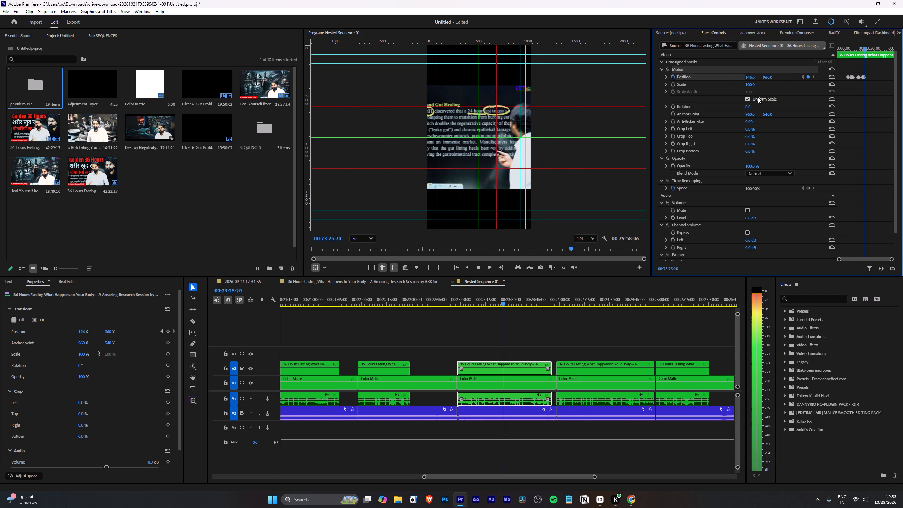
{"action": "key", "text": "space"}
{"action": "left_click", "coordinate": [752, 77]}
{"action": "type", "text": "12-"}
{"action": "key", "text": "Return"}
{"action": "key", "text": "space"}
{"action": "key", "text": "space"}
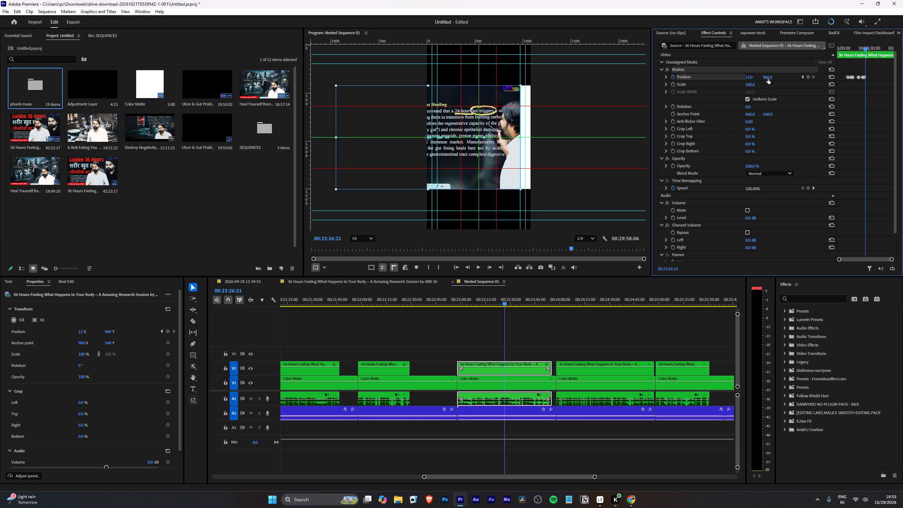
{"action": "left_click", "coordinate": [801, 77]}
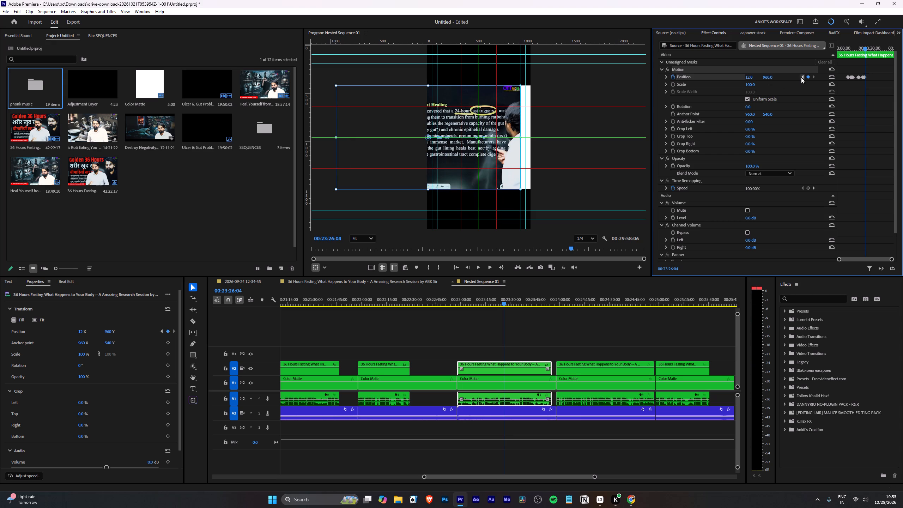
{"action": "left_click", "coordinate": [751, 79]}
{"action": "type", "text": "12"}
{"action": "key", "text": "0"}
{"action": "key", "text": "Return"}
Add a holding Position keyframe at 00:23:27:17 and set the horizontal position to 716 at 00:23:28:02.
{"action": "key", "text": "space"}
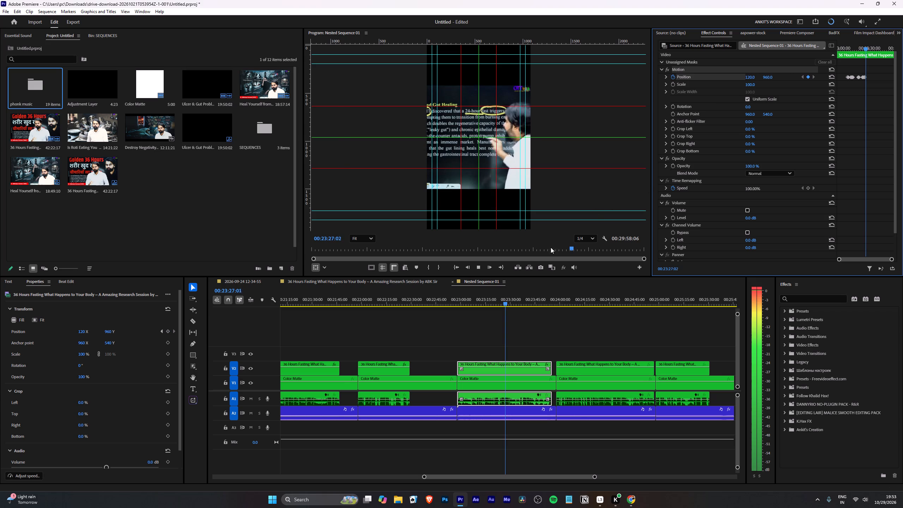
{"action": "key", "text": "space"}
{"action": "key", "text": "Left"}
{"action": "key", "text": "Left"}
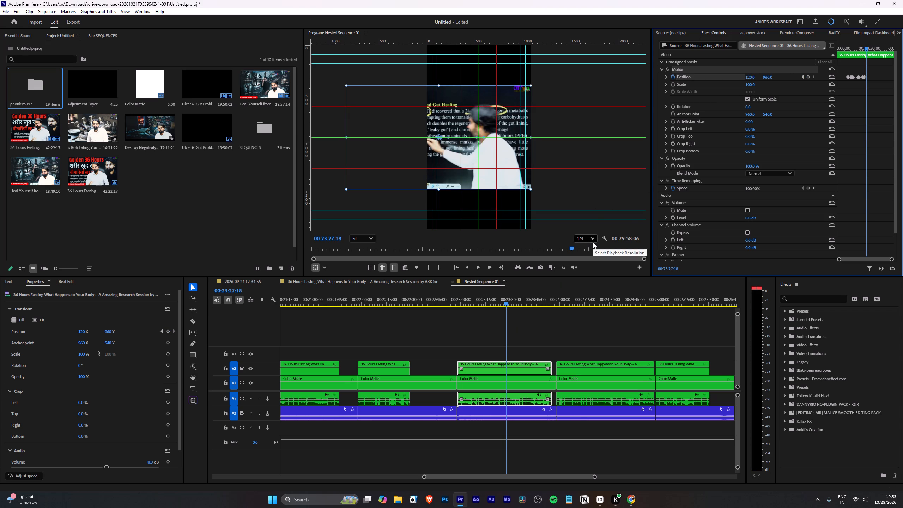
{"action": "key", "text": "Left"}
{"action": "left_click", "coordinate": [812, 77]}
{"action": "left_click", "coordinate": [808, 77]}
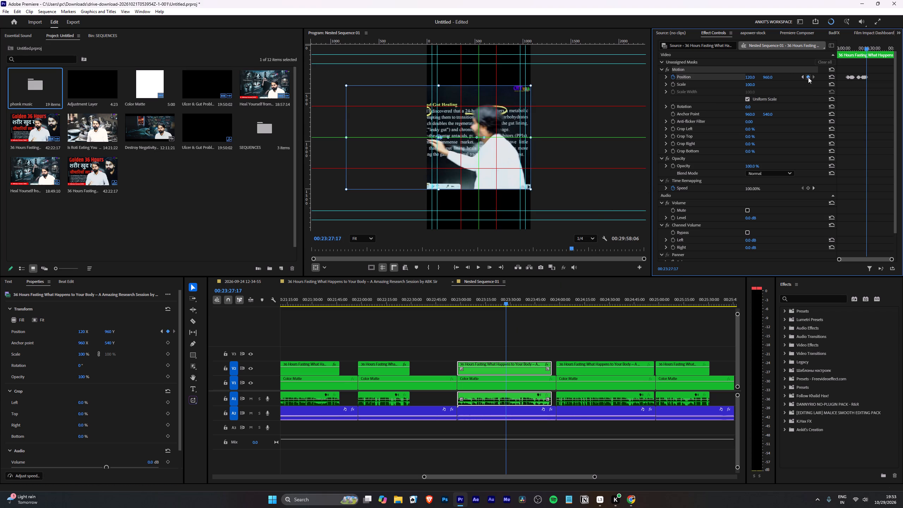
{"action": "key", "text": "space"}
{"action": "key", "text": "space"}
{"action": "left_click_drag", "start_coordinate": [750, 79], "coordinate": [752, 77]}
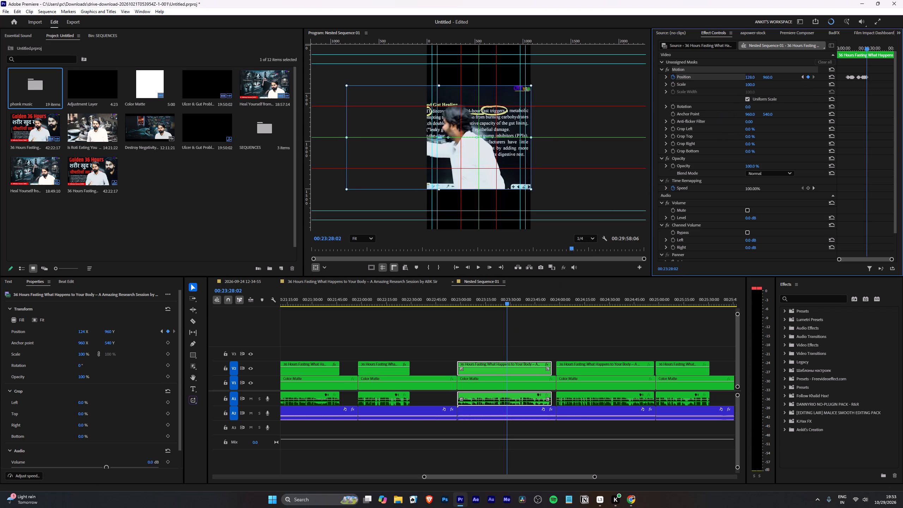
{"action": "left_click_drag", "start_coordinate": [752, 77], "coordinate": [821, 93]}
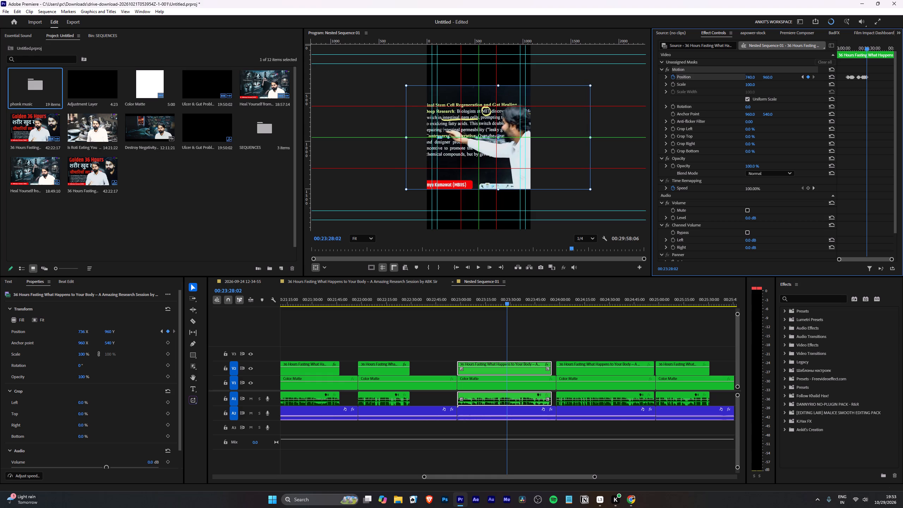
{"action": "left_click_drag", "start_coordinate": [821, 93], "coordinate": [826, 113]}
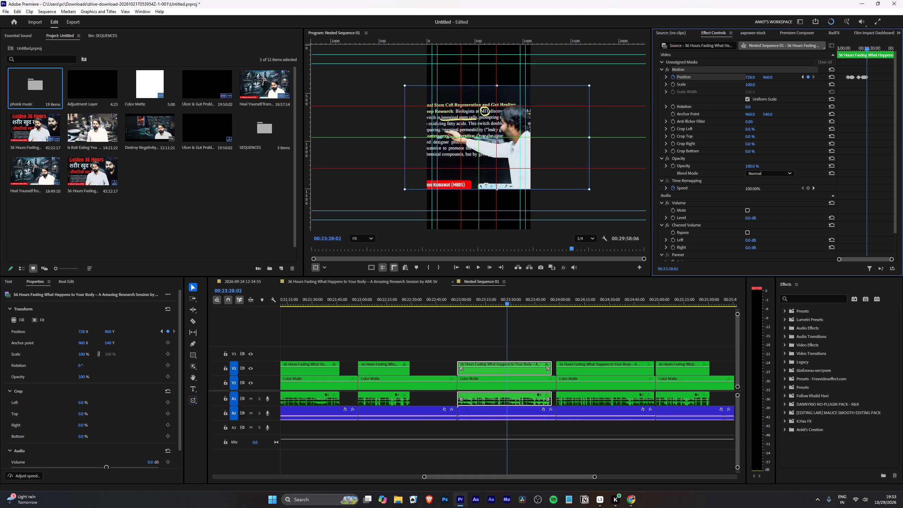
{"action": "left_click_drag", "start_coordinate": [826, 113], "coordinate": [762, 136]}
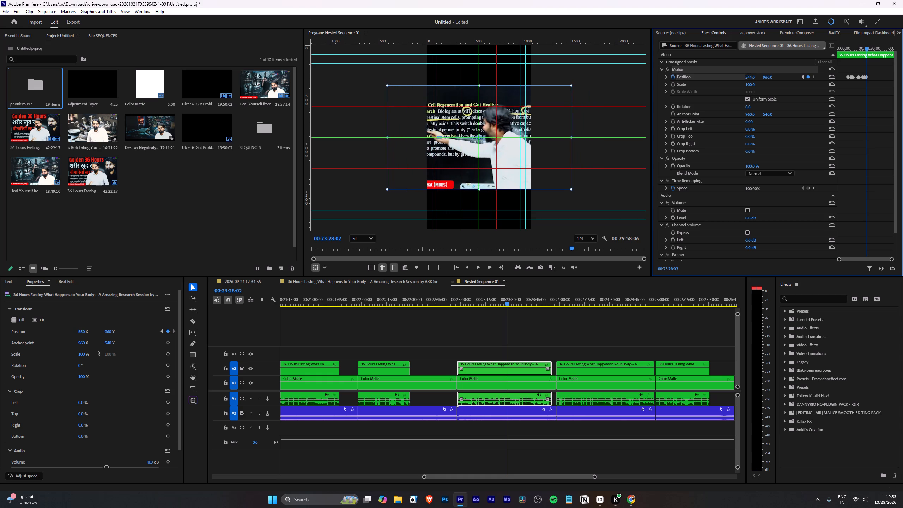
{"action": "left_click_drag", "start_coordinate": [762, 136], "coordinate": [825, 114]}
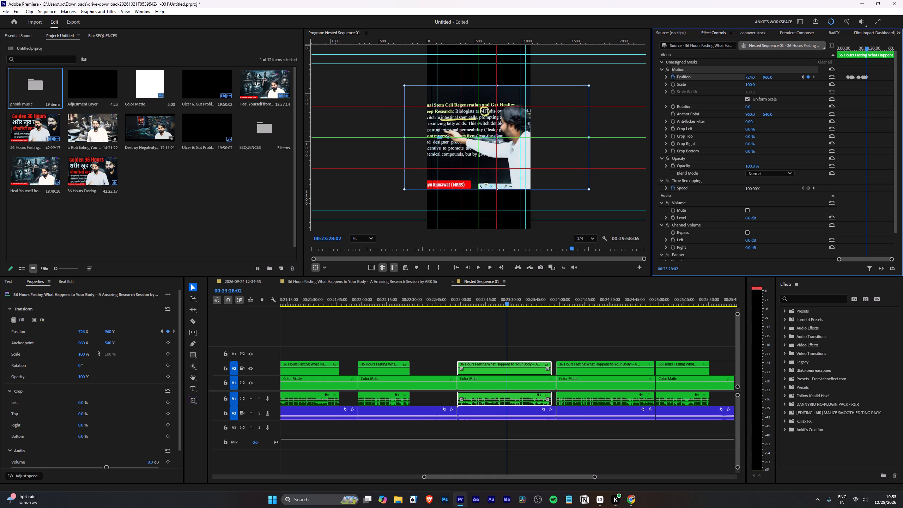
{"action": "left_click_drag", "start_coordinate": [825, 114], "coordinate": [822, 115]}
Add a holding Position keyframe at 00:23:28:25 and set the horizontal position to 120 at 00:23:29:09.
{"action": "key", "text": "space"}
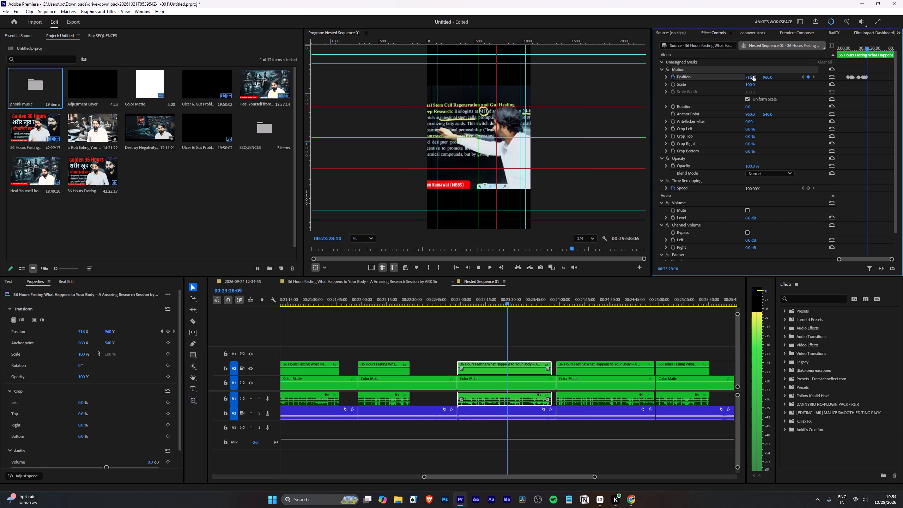
{"action": "key", "text": "space"}
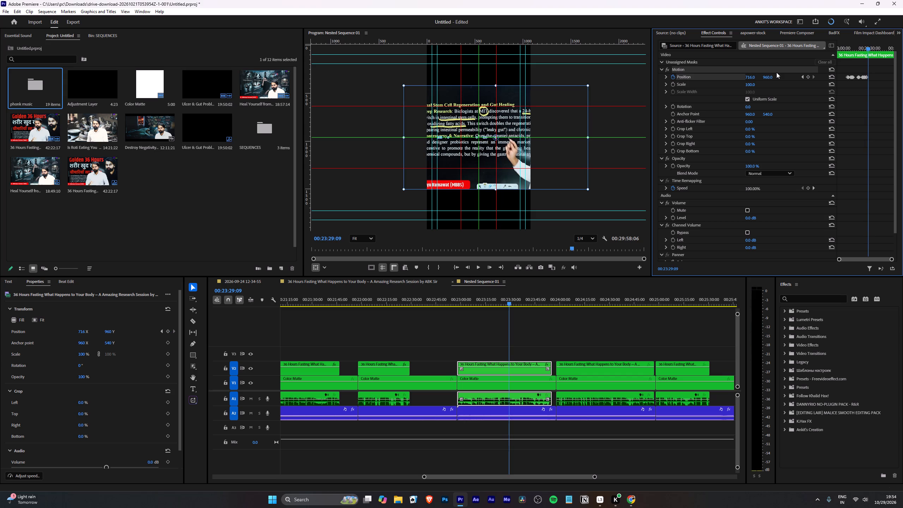
{"action": "key", "text": "Left"}
{"action": "key", "text": "Left"}
{"action": "key", "text": "Left"}
{"action": "key", "text": "Left"}
{"action": "key", "text": "Left"}
{"action": "key", "text": "Left"}
{"action": "key", "text": "Left"}
{"action": "key", "text": "Left"}
{"action": "key", "text": "Left"}
{"action": "key", "text": "Left"}
{"action": "key", "text": "Left"}
{"action": "key", "text": "Left"}
{"action": "key", "text": "Left"}
{"action": "key", "text": "Left"}
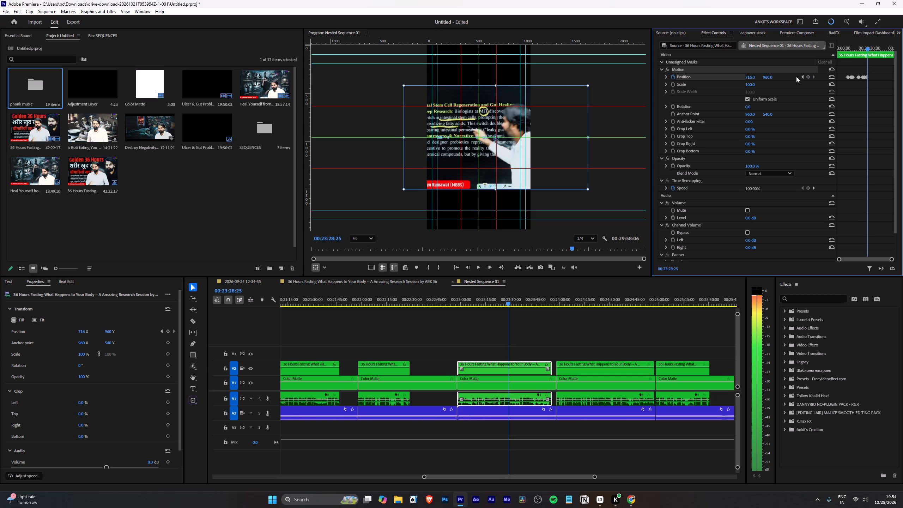
{"action": "left_click", "coordinate": [807, 75]}
{"action": "key", "text": "space"}
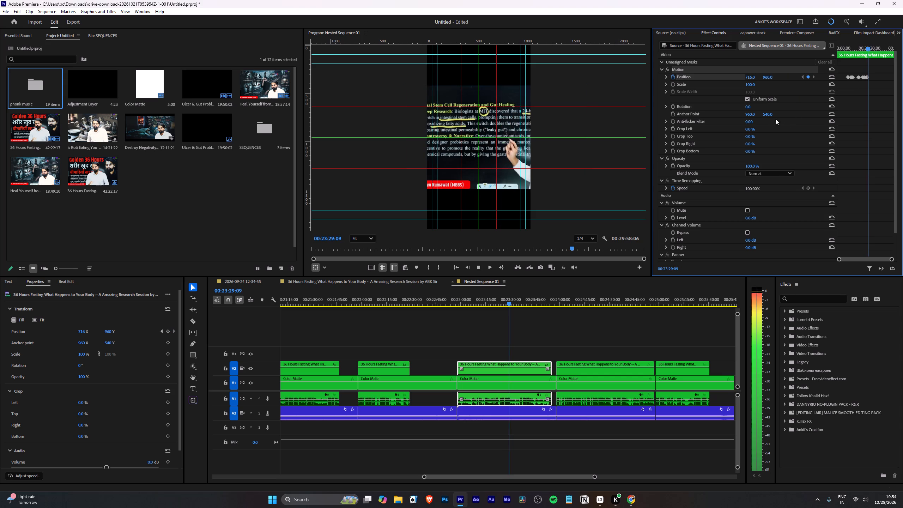
{"action": "key", "text": "space"}
{"action": "left_click_drag", "start_coordinate": [751, 77], "coordinate": [630, 110]}
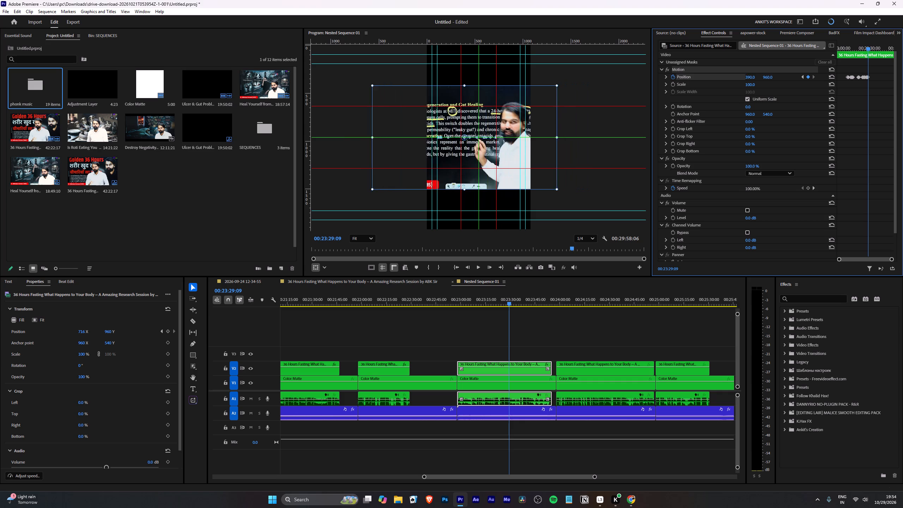
{"action": "left_click_drag", "start_coordinate": [630, 110], "coordinate": [553, 141]}
{"action": "left_click", "coordinate": [754, 76]}
{"action": "type", "text": "120"}
{"action": "key", "text": "Return"}
Add a holding Position keyframe at 00:23:30:06 and set the horizontal position to 270 at 00:23:30:21.
{"action": "key", "text": "space"}
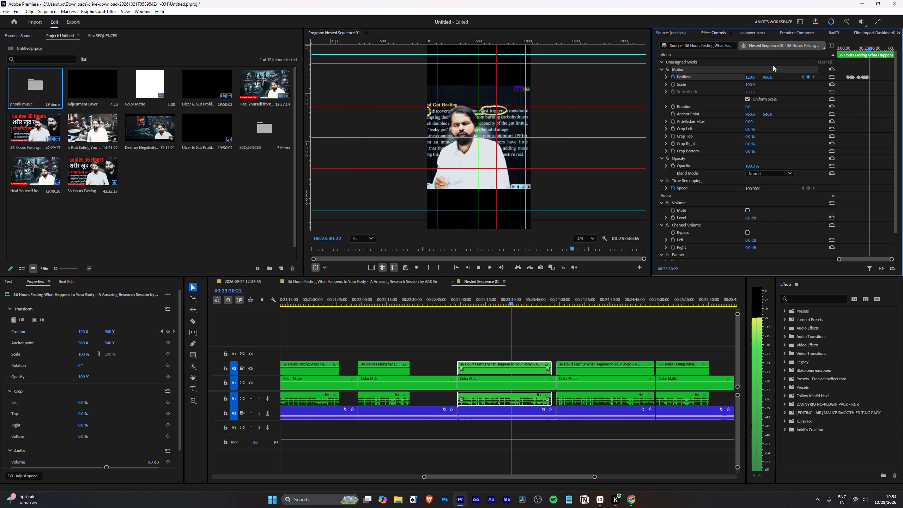
{"action": "key", "text": "space"}
{"action": "key", "text": "Left"}
{"action": "key", "text": "Left"}
{"action": "key", "text": "Left"}
{"action": "key", "text": "Left"}
{"action": "key", "text": "Left"}
{"action": "key", "text": "Left"}
{"action": "key", "text": "Left"}
{"action": "key", "text": "Left"}
{"action": "key", "text": "Left"}
{"action": "key", "text": "Left"}
{"action": "key", "text": "Left"}
{"action": "key", "text": "Left"}
{"action": "key", "text": "Left"}
{"action": "key", "text": "Left"}
{"action": "key", "text": "Left"}
{"action": "key", "text": "Left"}
{"action": "key", "text": "Left"}
{"action": "key", "text": "Left"}
{"action": "key", "text": "Left"}
{"action": "key", "text": "Left"}
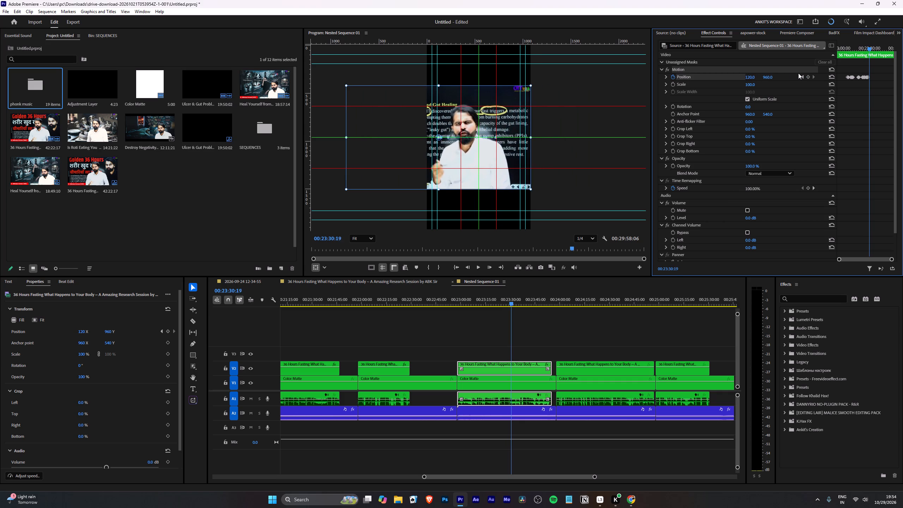
{"action": "key", "text": "space"}
{"action": "key", "text": "space"}
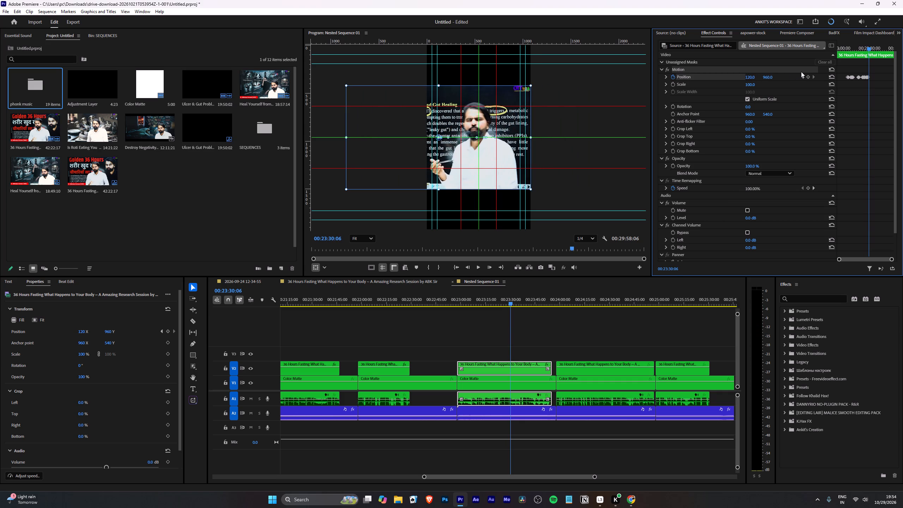
{"action": "left_click", "coordinate": [807, 78]}
{"action": "key", "text": "space"}
{"action": "key", "text": "space"}
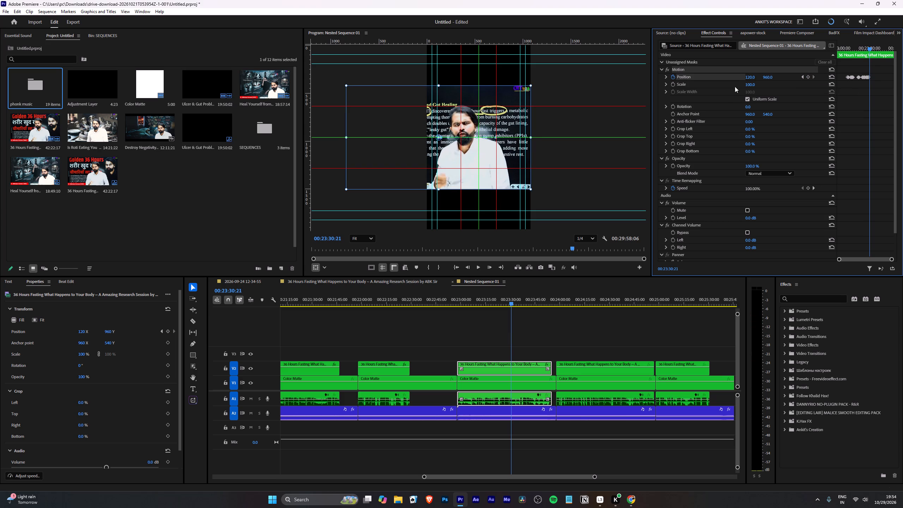
{"action": "left_click_drag", "start_coordinate": [747, 79], "coordinate": [800, 82]}
Add a holding Position keyframe at 00:23:35:16 and set the horizontal position to 120 at 00:23:36:05.
{"action": "key", "text": "space"}
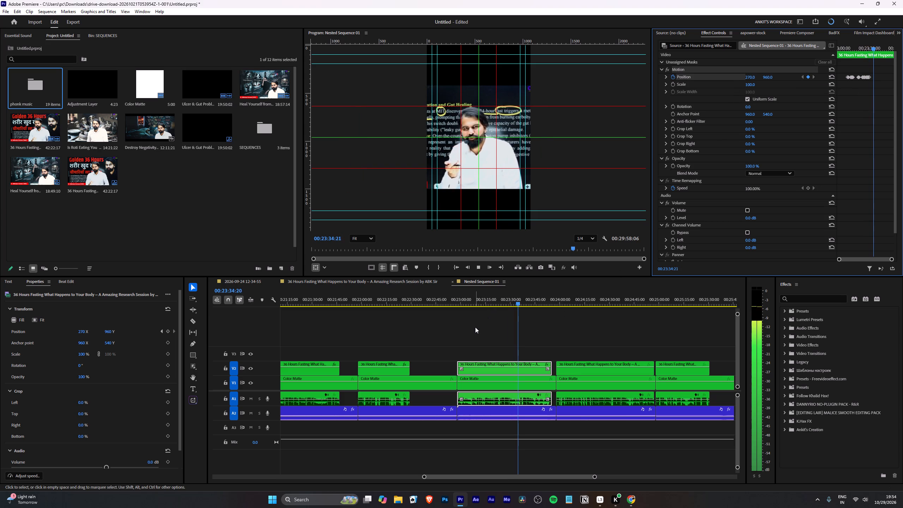
{"action": "key", "text": "space"}
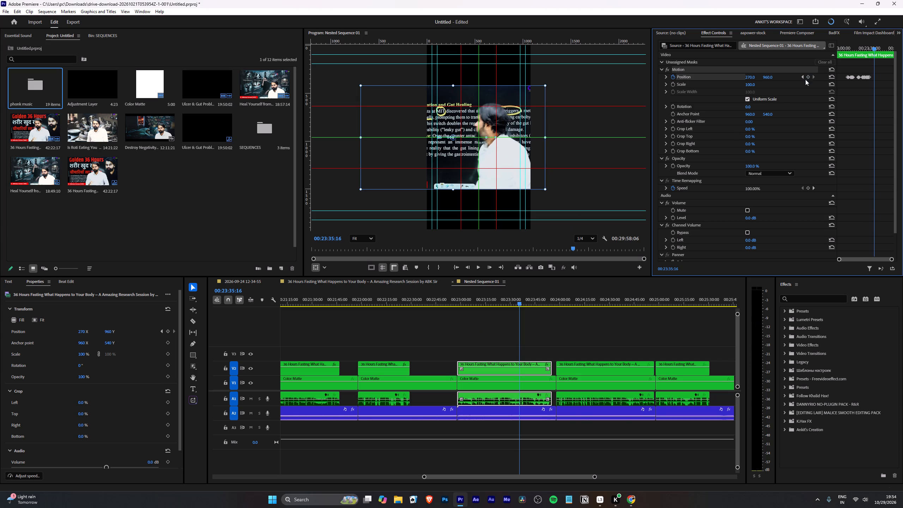
{"action": "left_click", "coordinate": [810, 77]}
{"action": "key", "text": "space"}
{"action": "key", "text": "space"}
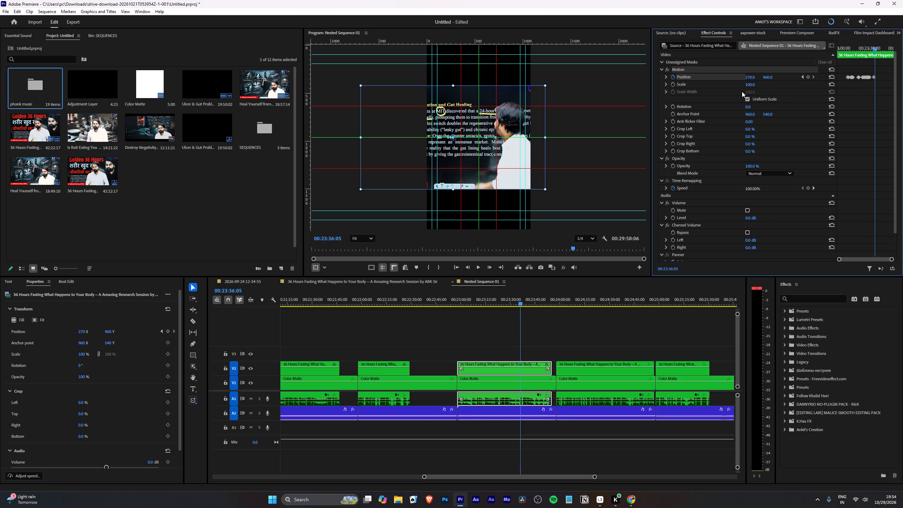
{"action": "left_click", "coordinate": [751, 78]}
{"action": "type", "text": "120"}
{"action": "key", "text": "Return"}
Add a holding Position keyframe at 00:23:39:28 and set the horizontal position to 770 at 00:23:40:17.
{"action": "key", "text": "space"}
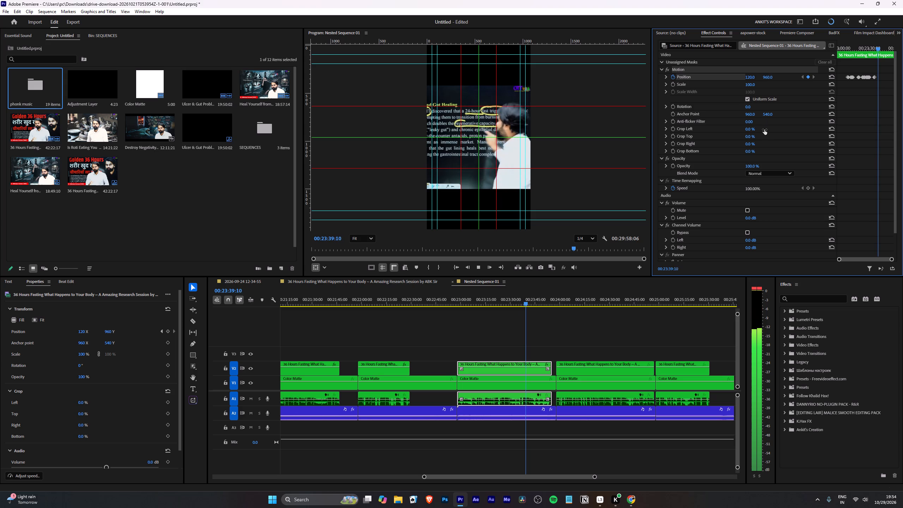
{"action": "key", "text": "space"}
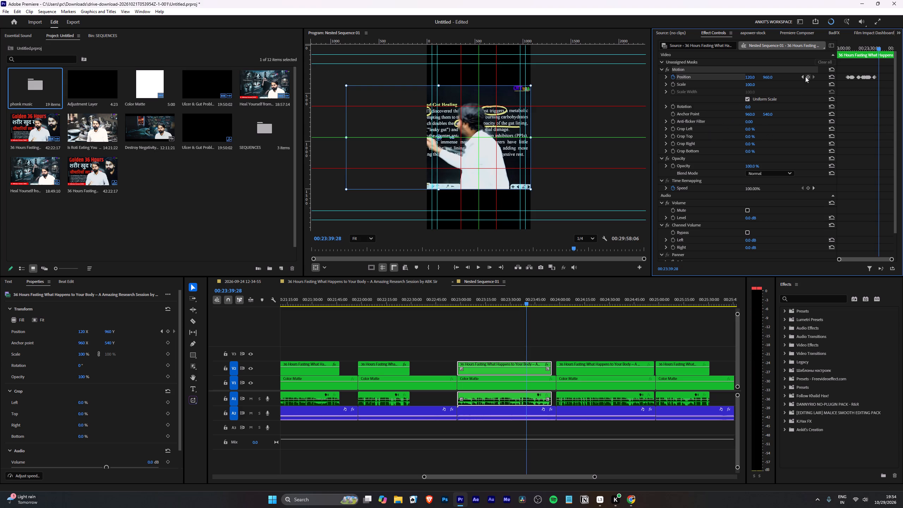
{"action": "left_click", "coordinate": [806, 76]}
{"action": "key", "text": "space"}
{"action": "key", "text": "space"}
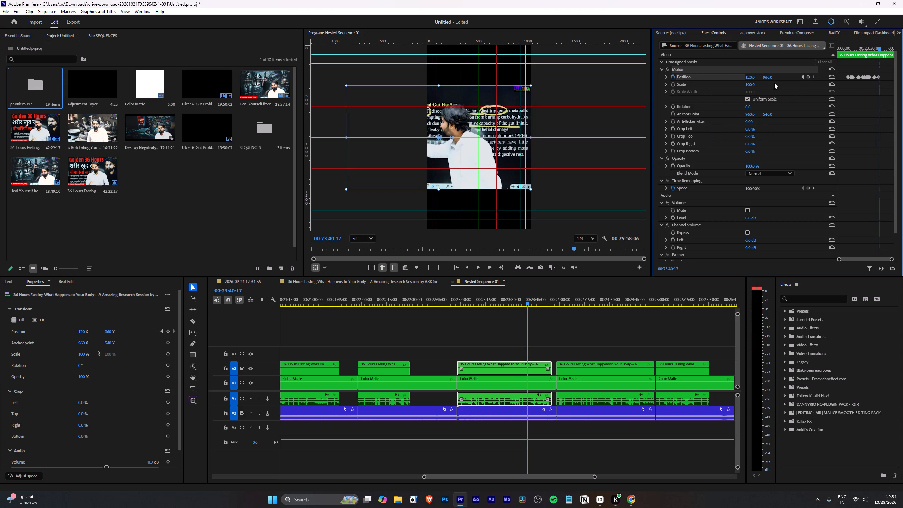
{"action": "left_click_drag", "start_coordinate": [749, 77], "coordinate": [786, 86]}
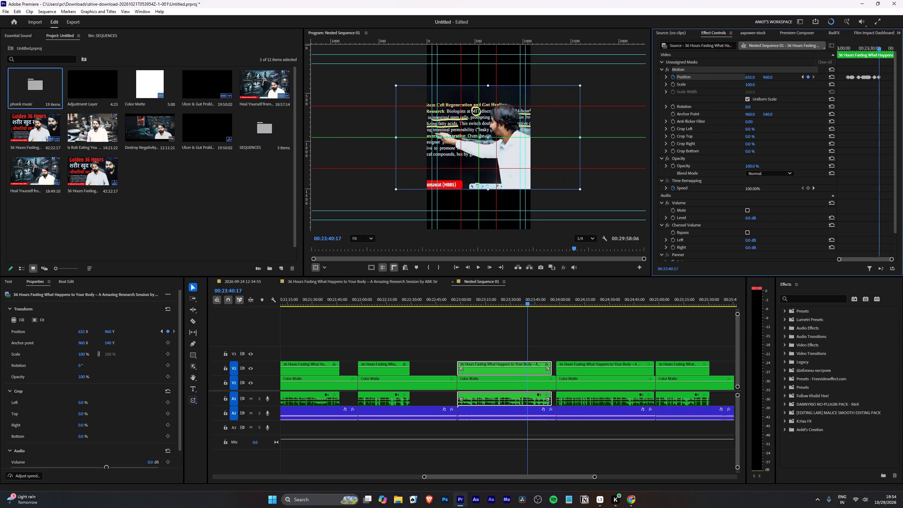
{"action": "left_click_drag", "start_coordinate": [786, 86], "coordinate": [838, 99]}
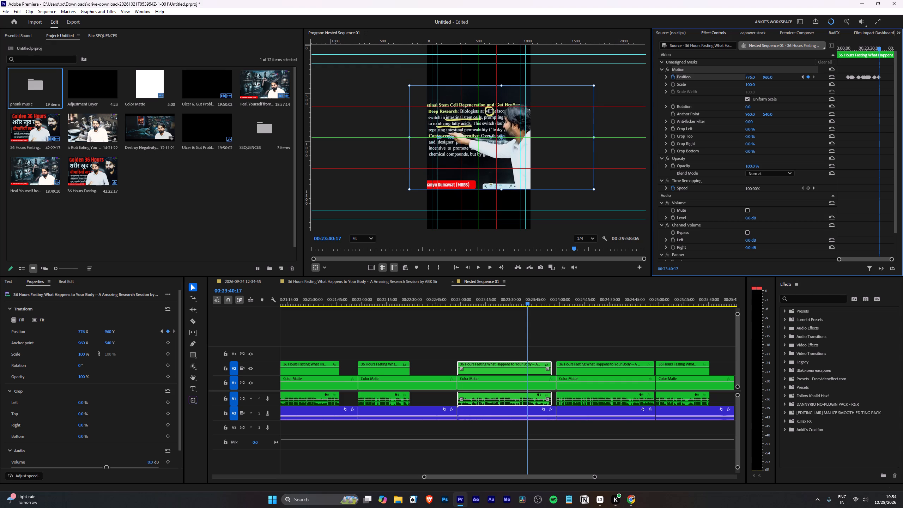
{"action": "left_click_drag", "start_coordinate": [838, 99], "coordinate": [836, 99]}
Add a holding Position keyframe at 00:23:41:01 and set the horizontal position to 120 at 00:23:41:18.
{"action": "key", "text": "space"}
{"action": "key", "text": "space"}
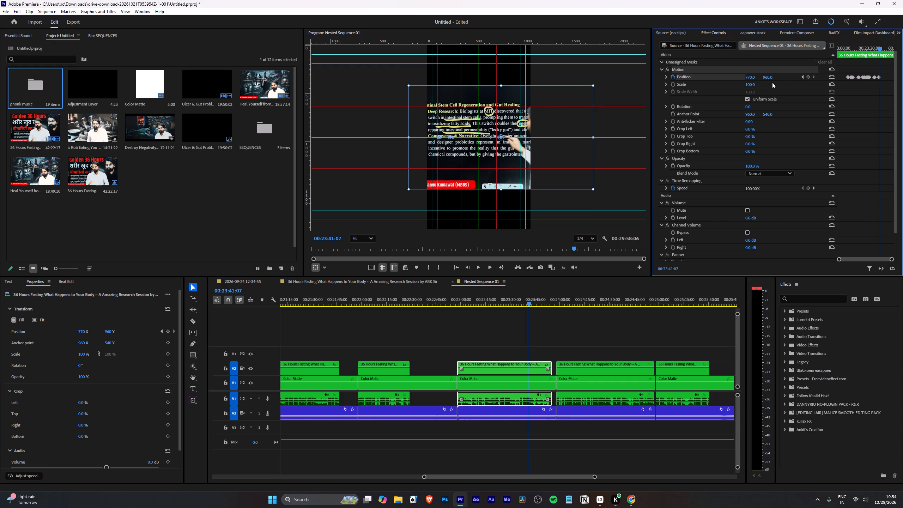
{"action": "key", "text": "Left"}
{"action": "key", "text": "Left"}
{"action": "key", "text": "Left"}
{"action": "key", "text": "Left"}
{"action": "key", "text": "Left"}
{"action": "key", "text": "Left"}
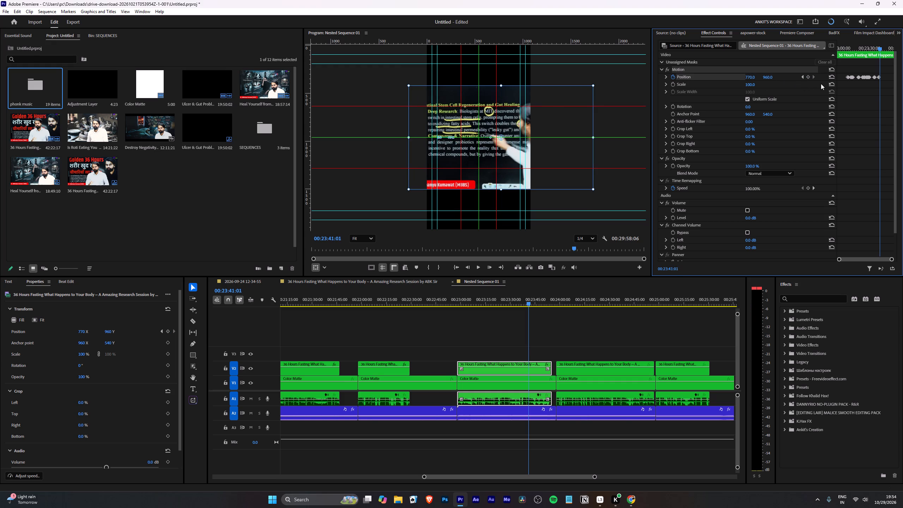
{"action": "left_click", "coordinate": [810, 74]}
{"action": "key", "text": "space"}
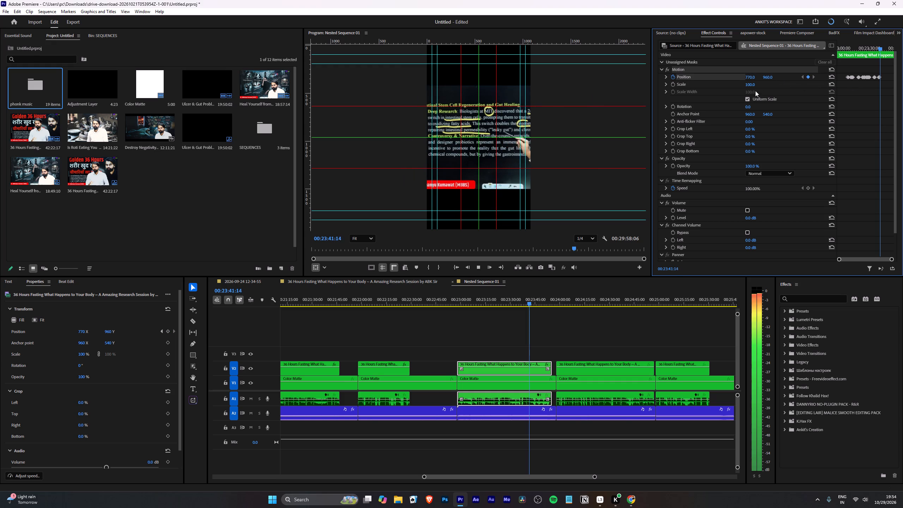
{"action": "key", "text": "space"}
{"action": "left_click_drag", "start_coordinate": [747, 77], "coordinate": [558, 116]}
{"action": "left_click", "coordinate": [754, 76]}
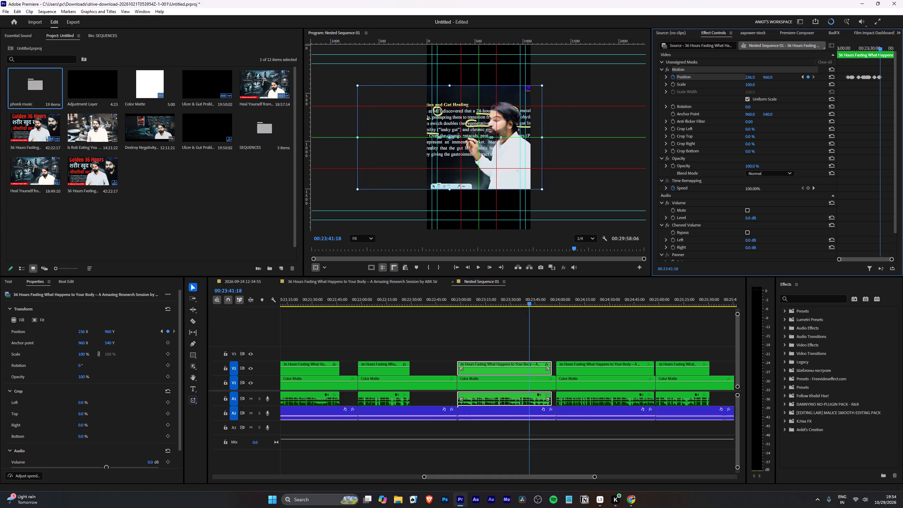
{"action": "type", "text": "120"}
{"action": "key", "text": "Return"}
Replay from 00:23:41:18, add a holding Position keyframe at 00:23:42:16, and set the horizontal position to 322 at 00:23:43:03.
{"action": "key", "text": "space"}
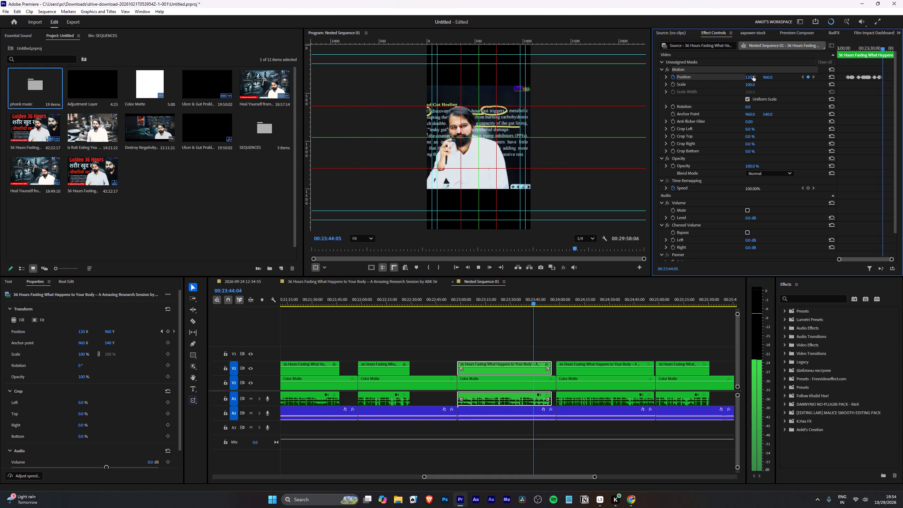
{"action": "key", "text": "space"}
{"action": "key", "text": "Left"}
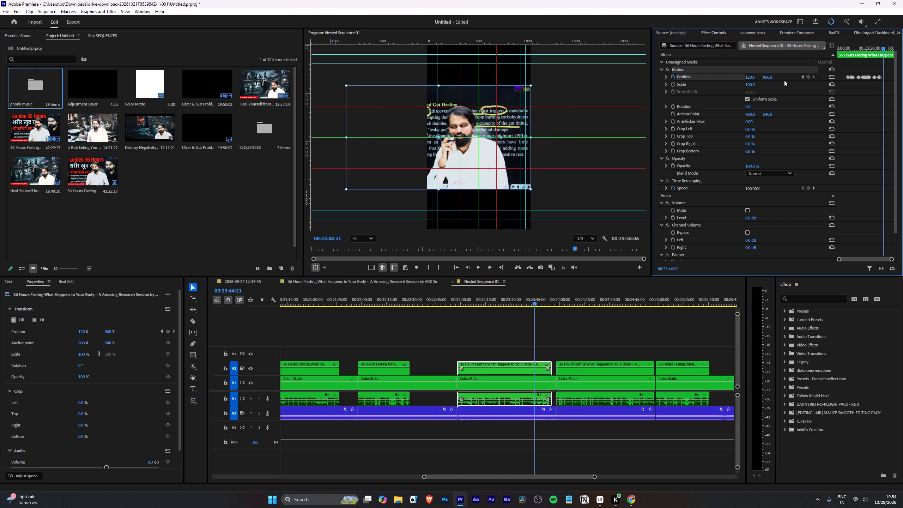
{"action": "left_click", "coordinate": [802, 77]}
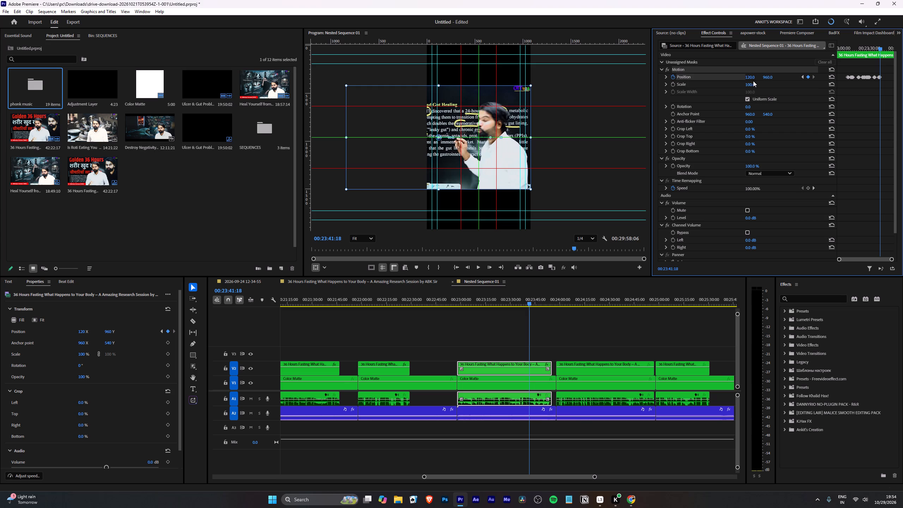
{"action": "key", "text": "space"}
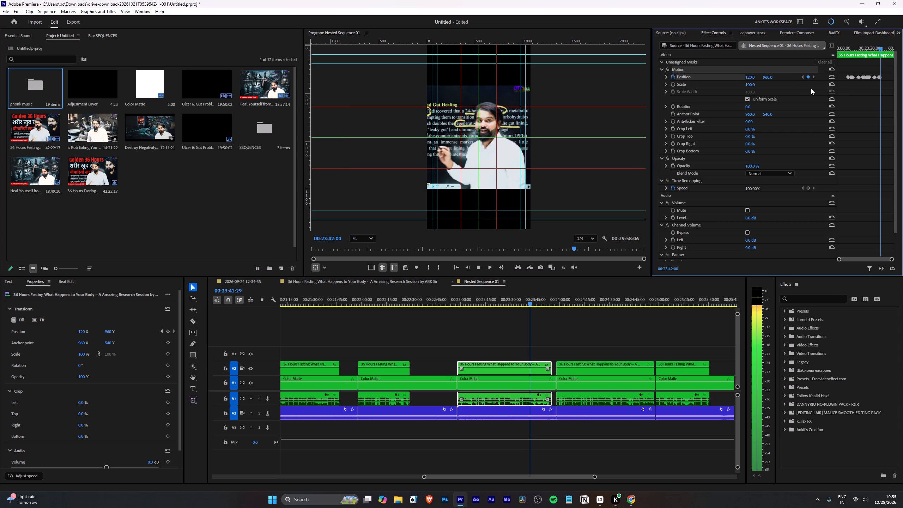
{"action": "key", "text": "space"}
{"action": "key", "text": "space"}
{"action": "key", "text": "space"}
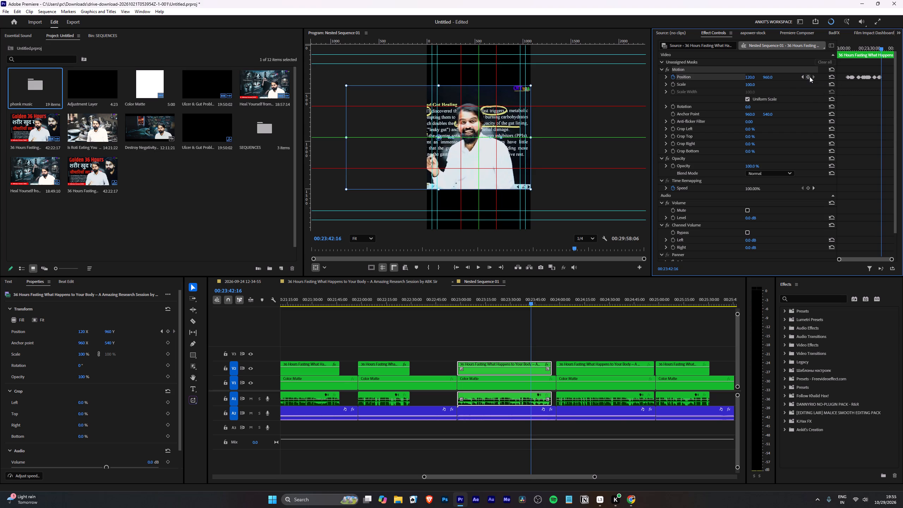
{"action": "left_click", "coordinate": [810, 77]}
{"action": "key", "text": "space"}
{"action": "key", "text": "space"}
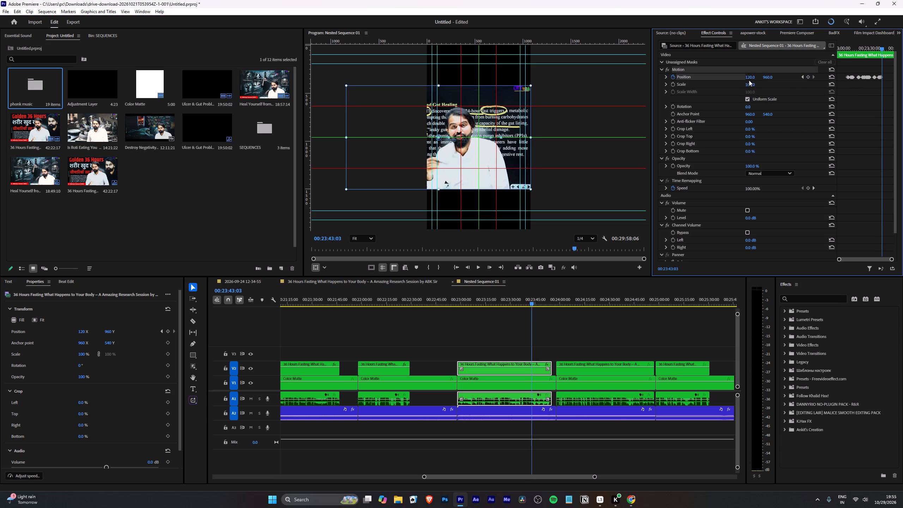
{"action": "left_click_drag", "start_coordinate": [749, 77], "coordinate": [823, 82]}
Add a holding Position keyframe at about 00:23:53:24 and set the horizontal position to 120 at 00:23:54:15.
{"action": "key", "text": "space"}
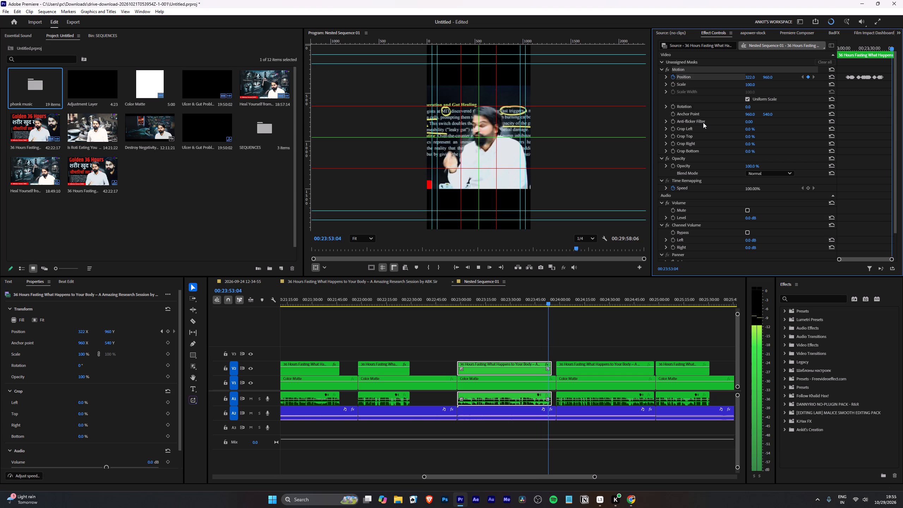
{"action": "key", "text": "space"}
{"action": "left_click", "coordinate": [807, 79]}
{"action": "key", "text": "space"}
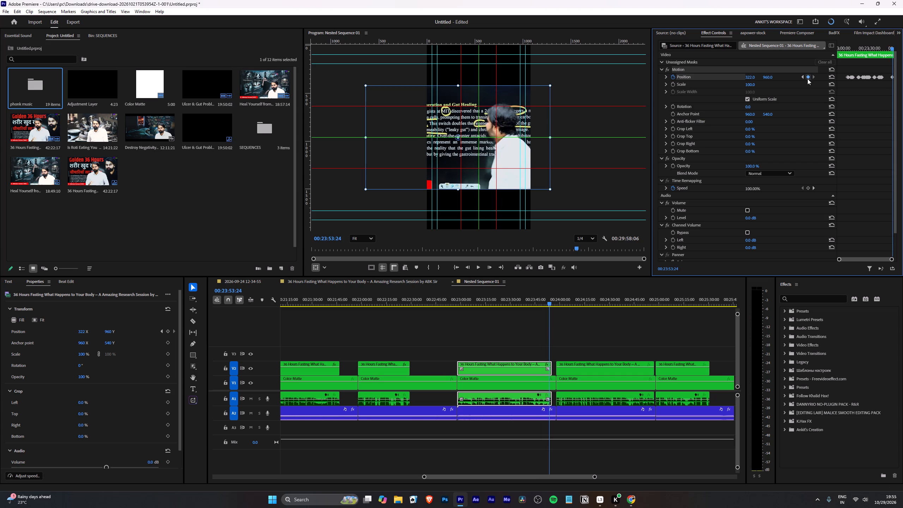
{"action": "key", "text": "space"}
{"action": "left_click", "coordinate": [748, 77]}
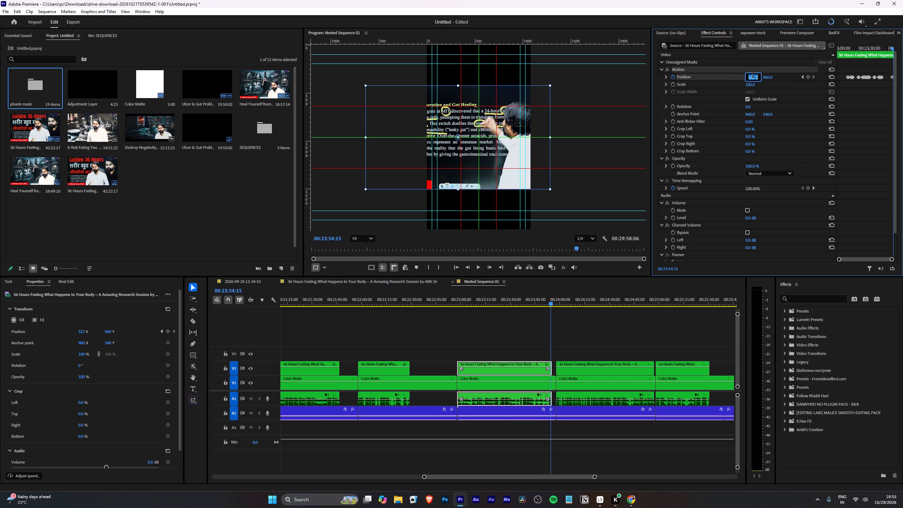
{"action": "type", "text": "120"}
{"action": "key", "text": "Return"}
Select the next 36 Hours Fasting clip, starting at about 00:23:57:27, and set its horizontal position to 120.
{"action": "key", "text": "space"}
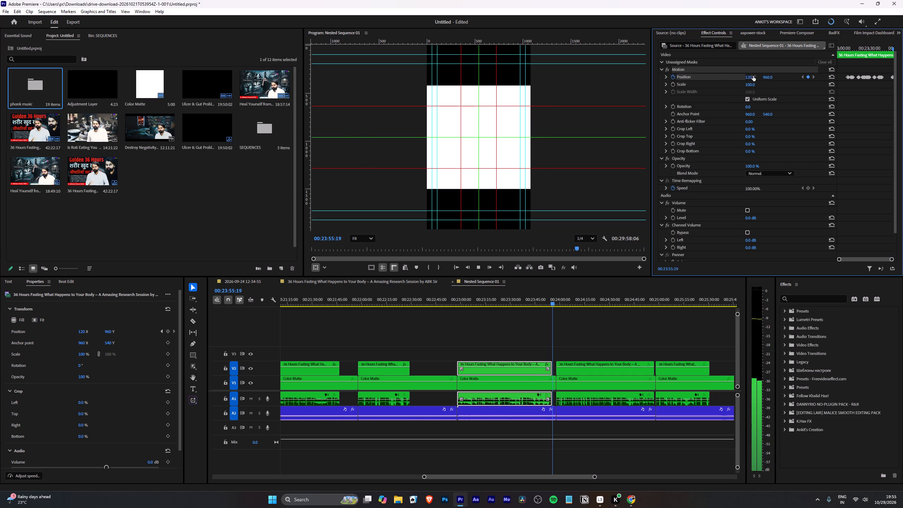
{"action": "key", "text": "Down"}
{"action": "scroll", "coordinate": [753, 76], "scroll_direction": "down", "scroll_amount": 5}
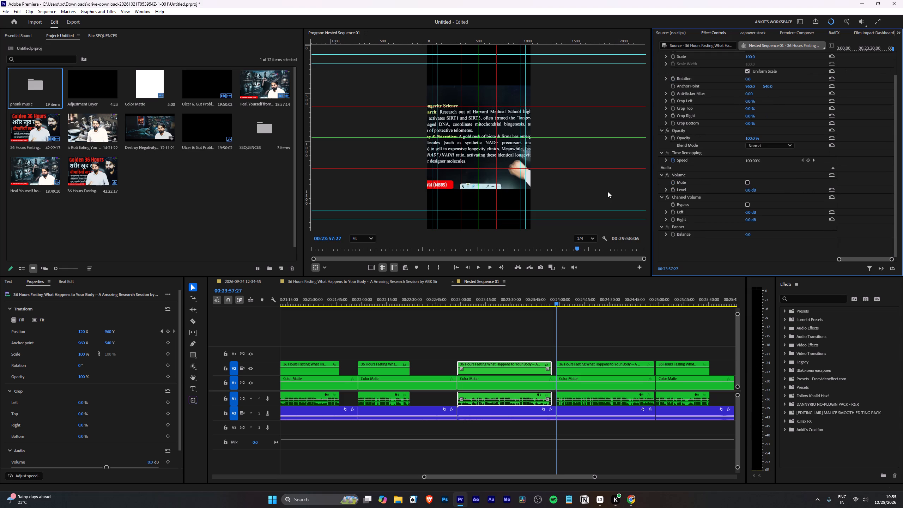
{"action": "scroll", "coordinate": [747, 142], "scroll_direction": "up", "scroll_amount": 4}
{"action": "left_click", "coordinate": [597, 361]}
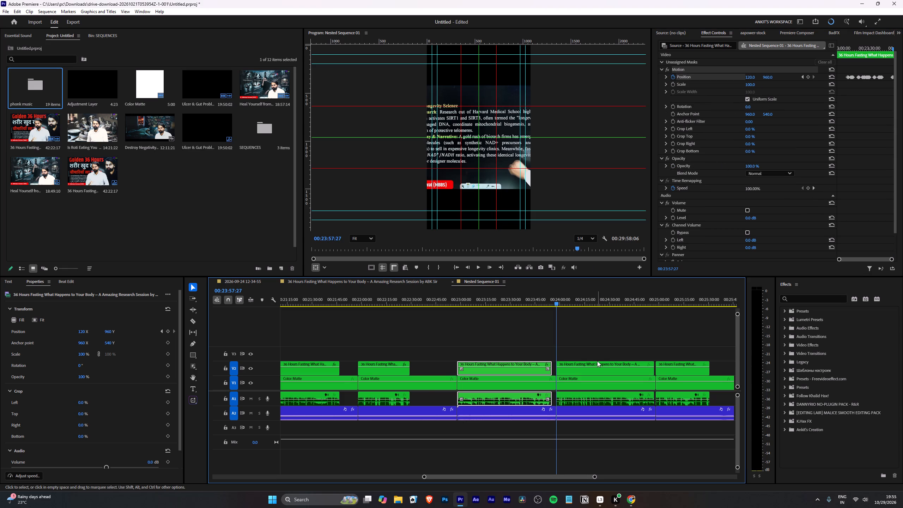
{"action": "scroll", "coordinate": [518, 348], "scroll_direction": "down", "scroll_amount": 10}
{"action": "left_click", "coordinate": [496, 365]}
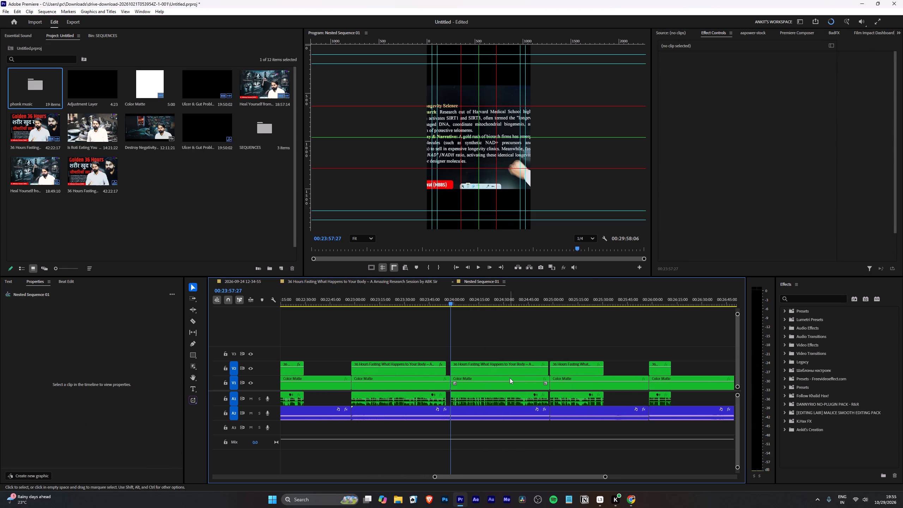
{"action": "left_click", "coordinate": [510, 378]}
{"action": "left_click", "coordinate": [510, 374]}
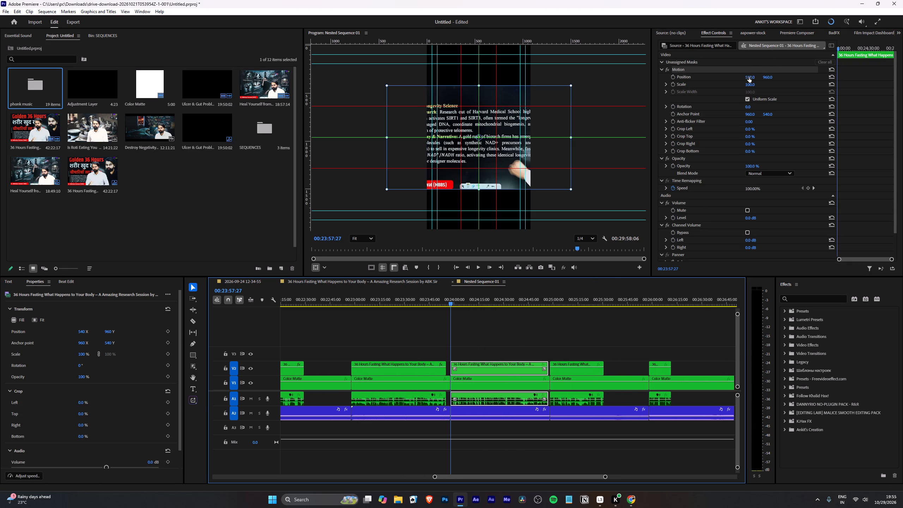
{"action": "left_click", "coordinate": [749, 77]}
{"action": "type", "text": "120"}
{"action": "key", "text": "Return"}
Play the clip, start Position keyframing at 00:24:10:27, and set the horizontal position to 252 at 00:24:11:28.
{"action": "key", "text": "space"}
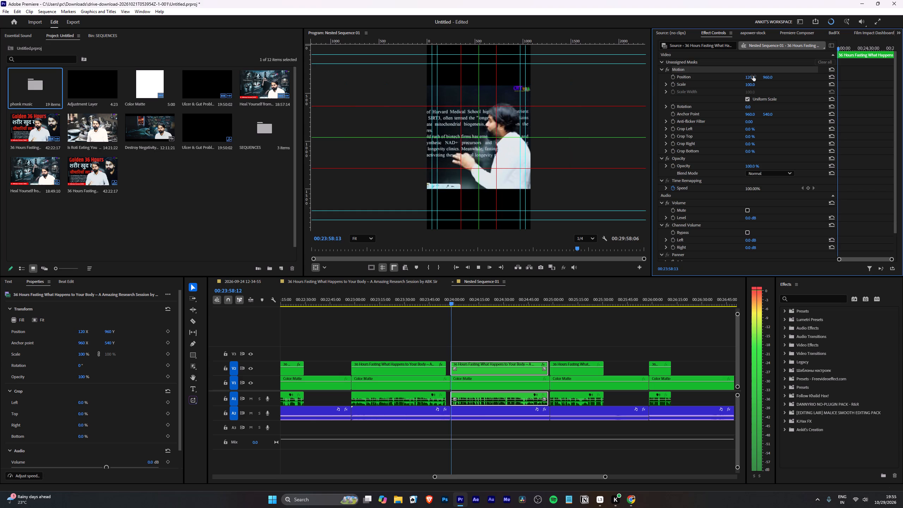
{"action": "key", "text": "space"}
{"action": "key", "text": "space"}
{"action": "key", "text": "space"}
{"action": "key", "text": "space"}
{"action": "key", "text": "space"}
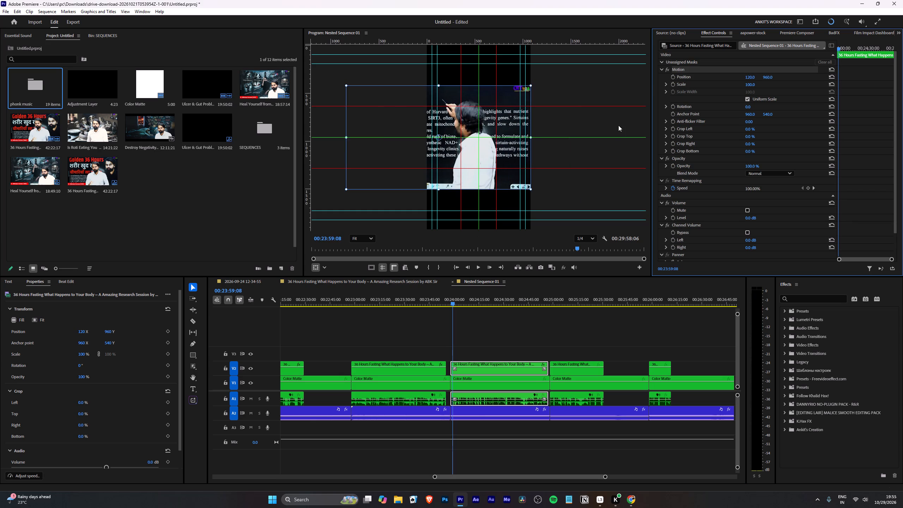
{"action": "key", "text": "space"}
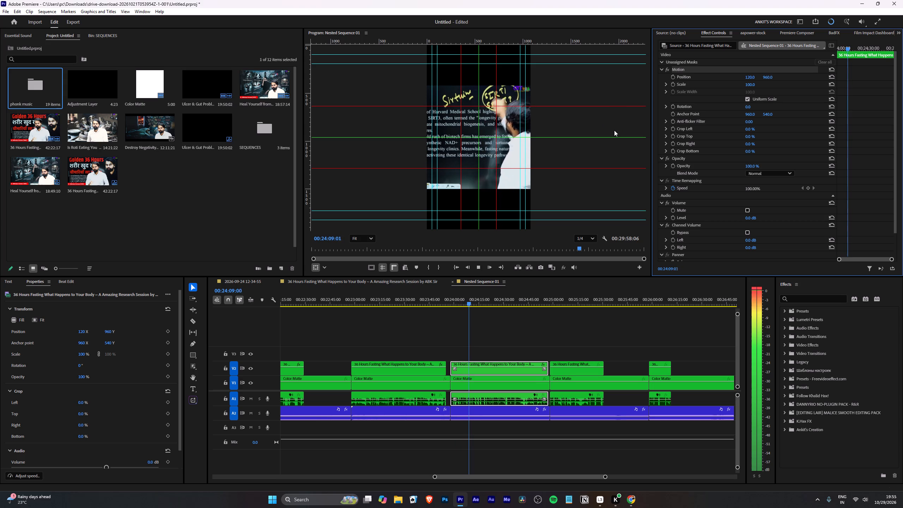
{"action": "key", "text": "space"}
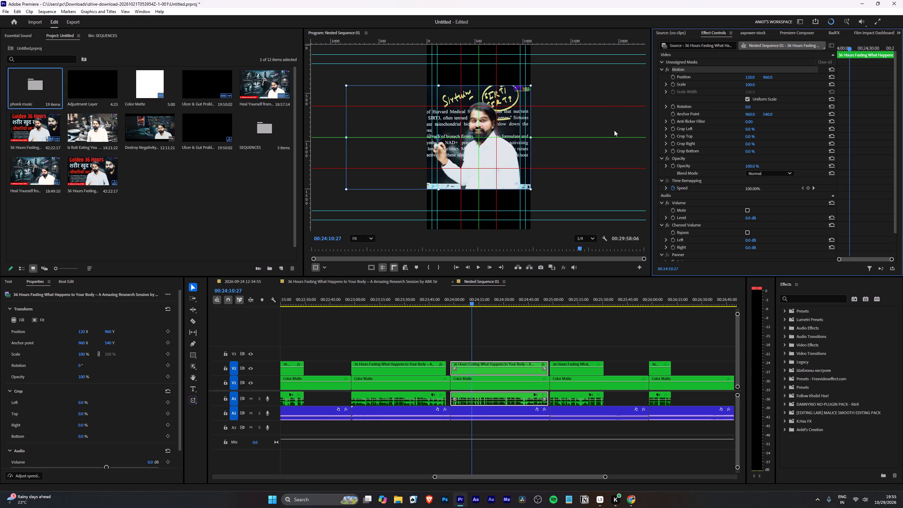
{"action": "left_click", "coordinate": [673, 75]}
{"action": "key", "text": "space"}
{"action": "key", "text": "space"}
{"action": "left_click_drag", "start_coordinate": [749, 77], "coordinate": [750, 77]}
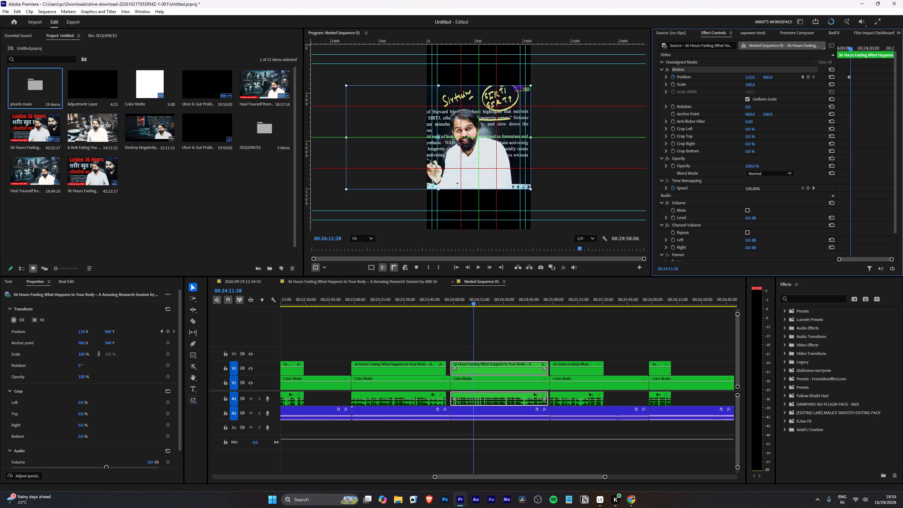
{"action": "left_click_drag", "start_coordinate": [750, 77], "coordinate": [798, 84]}
Add a holding Position keyframe at about 00:24:15:05 and set the horizontal position to 120 at 00:24:16:19.
{"action": "key", "text": "space"}
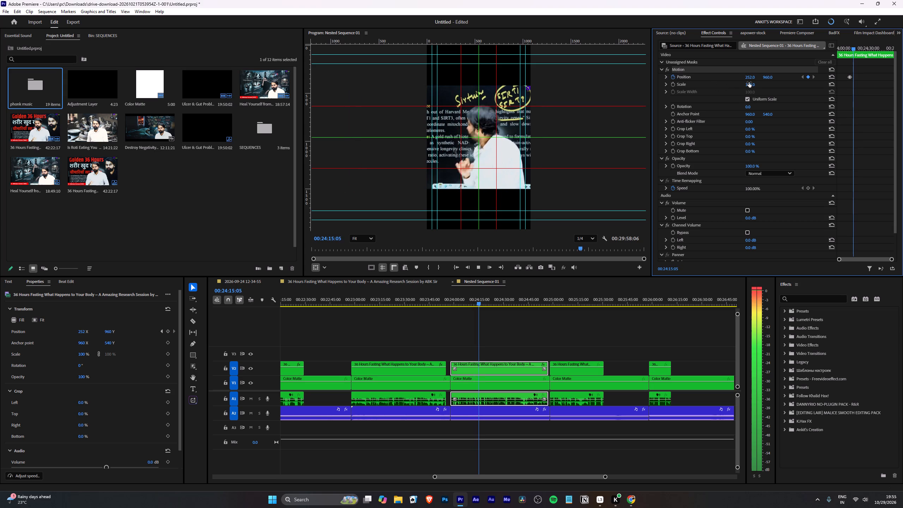
{"action": "key", "text": "space"}
{"action": "left_click", "coordinate": [807, 77]}
{"action": "key", "text": "space"}
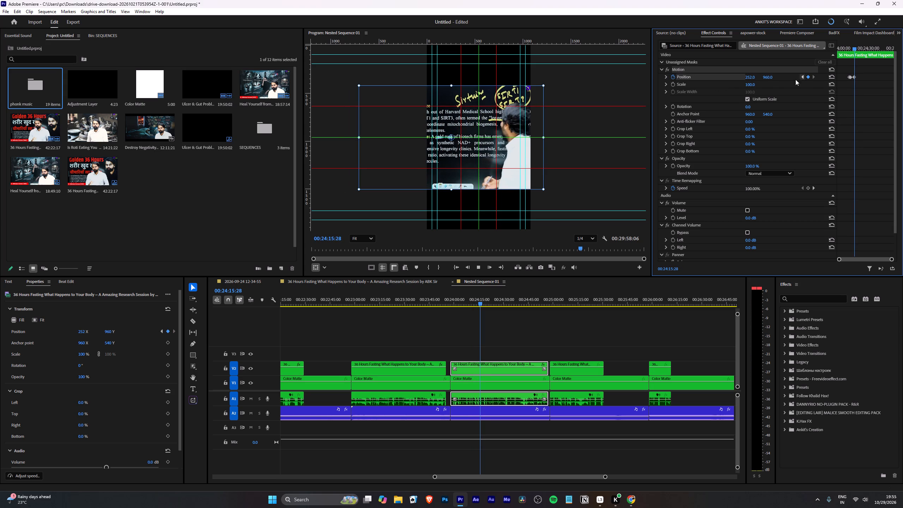
{"action": "key", "text": "space"}
{"action": "left_click", "coordinate": [748, 77]}
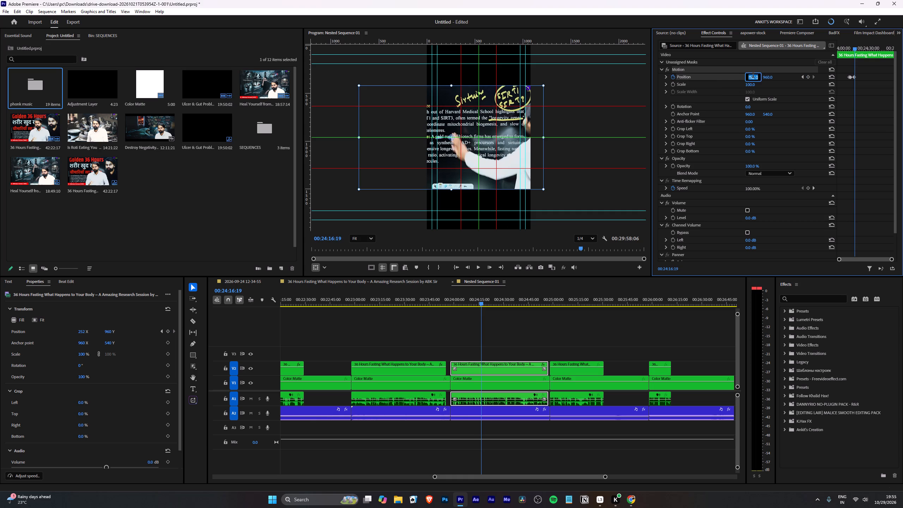
{"action": "type", "text": "120"}
{"action": "key", "text": "Return"}
Add a holding Position keyframe at 00:24:21:21 and set the horizontal position to 346 at 00:24:22:21.
{"action": "key", "text": "space"}
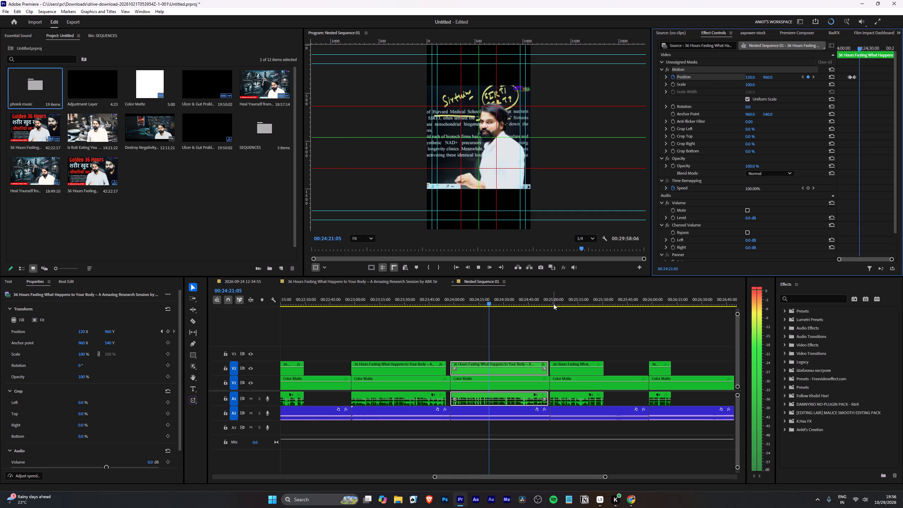
{"action": "key", "text": "space"}
{"action": "left_click", "coordinate": [809, 80]}
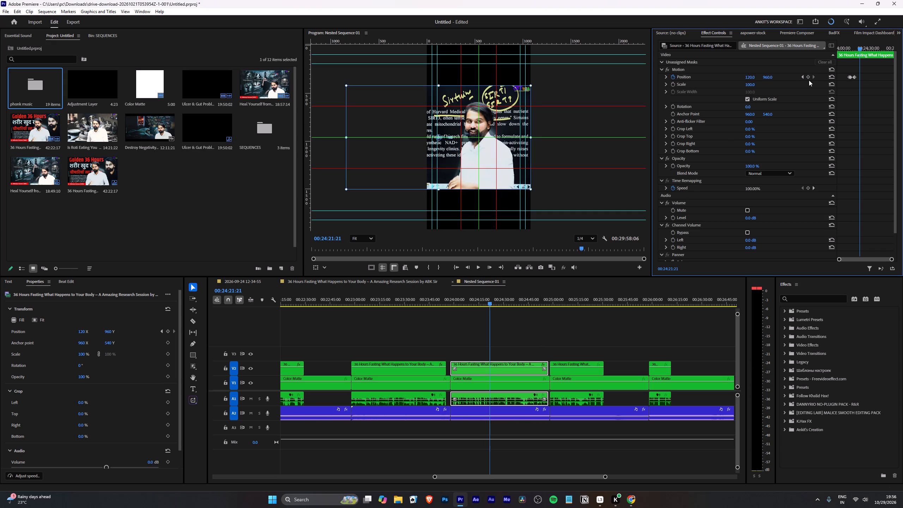
{"action": "left_click", "coordinate": [806, 77]}
{"action": "key", "text": "space"}
{"action": "key", "text": "space"}
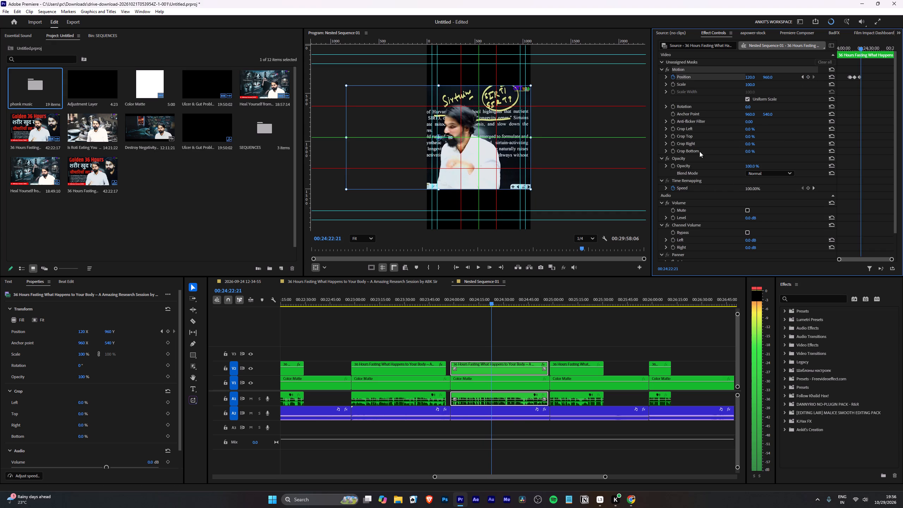
{"action": "left_click_drag", "start_coordinate": [750, 79], "coordinate": [828, 88]}
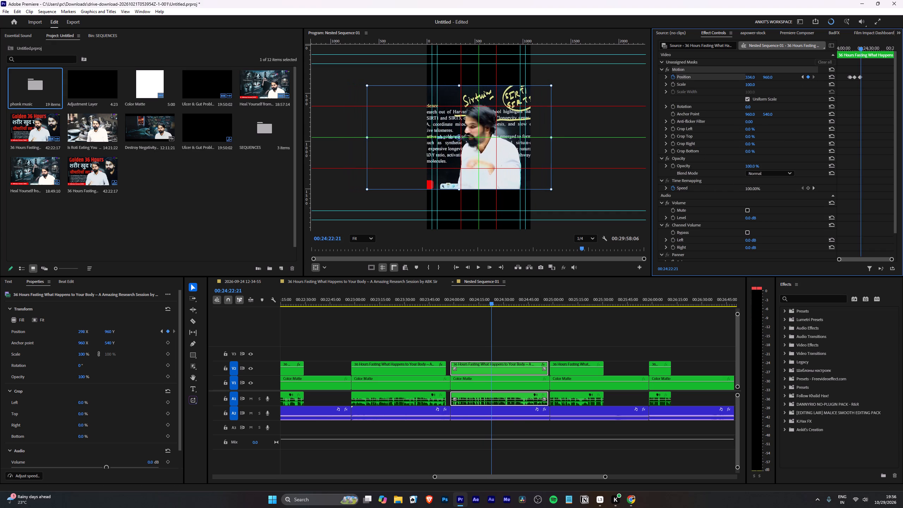
{"action": "left_click_drag", "start_coordinate": [828, 88], "coordinate": [832, 87]}
Add a holding Position keyframe at 00:24:26:19 and set the horizontal position to 120 at 00:24:27:10.
{"action": "key", "text": "space"}
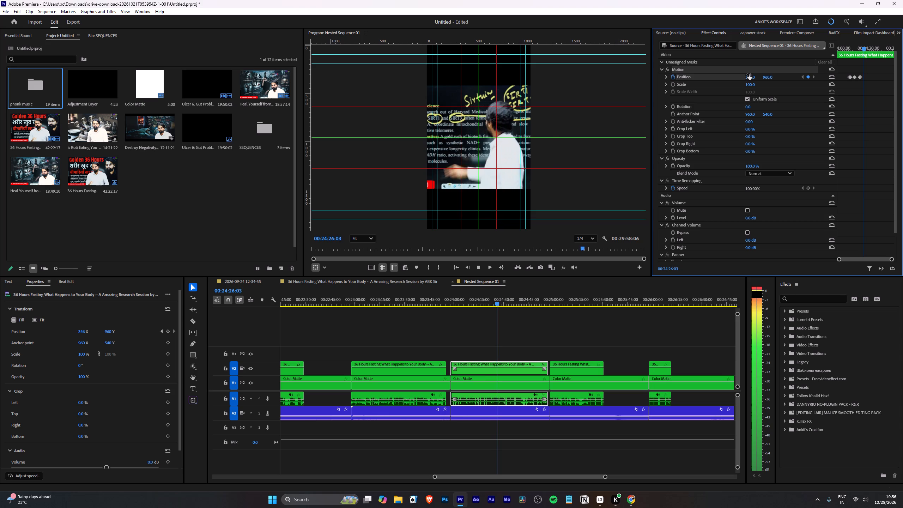
{"action": "key", "text": "space"}
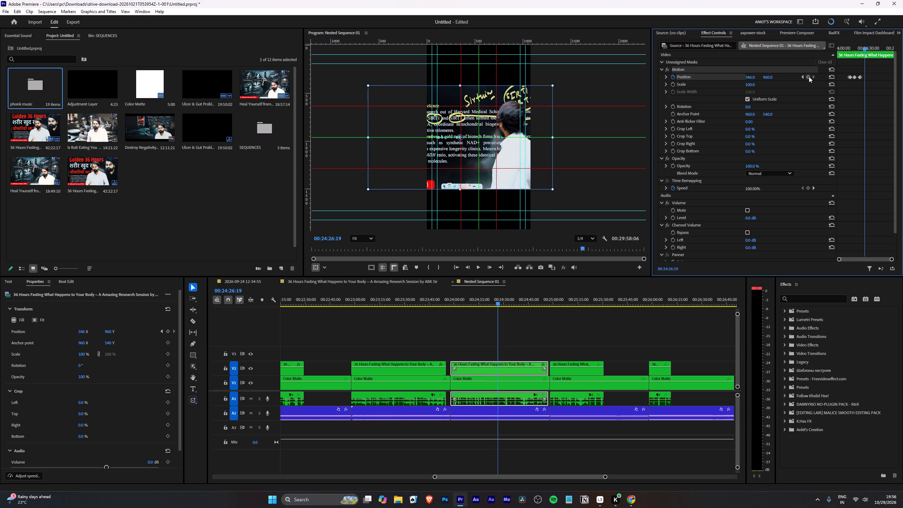
{"action": "left_click", "coordinate": [809, 77]}
{"action": "key", "text": "space"}
{"action": "key", "text": "space"}
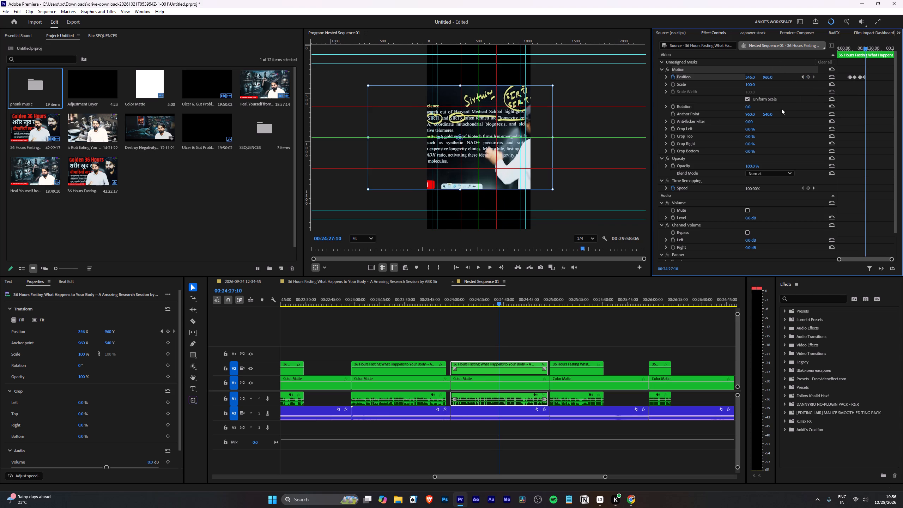
{"action": "type", "text": "`12"}
{"action": "key", "text": "grave"}
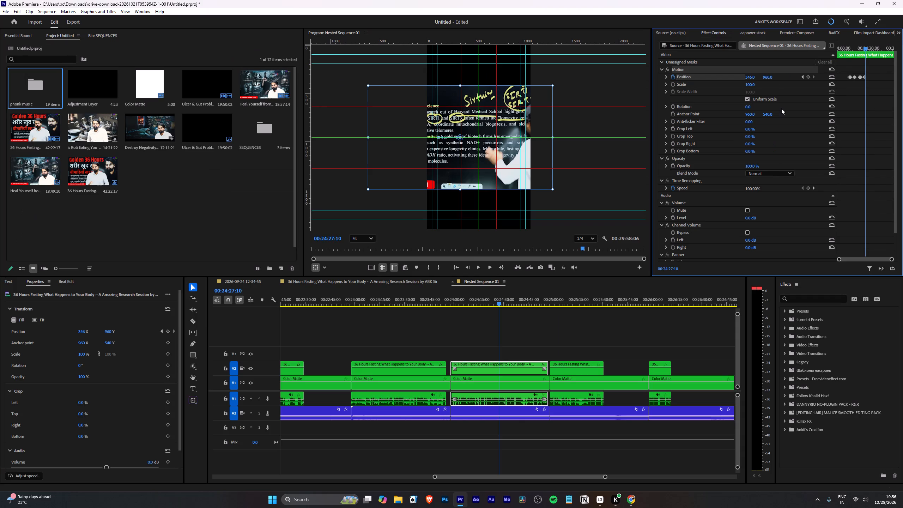
{"action": "left_click", "coordinate": [752, 78]}
{"action": "type", "text": "120"}
{"action": "key", "text": "Return"}
Add a holding Position keyframe at 00:24:31:11 and set the horizontal position to 760 at 00:24:32:06.
{"action": "key", "text": "space"}
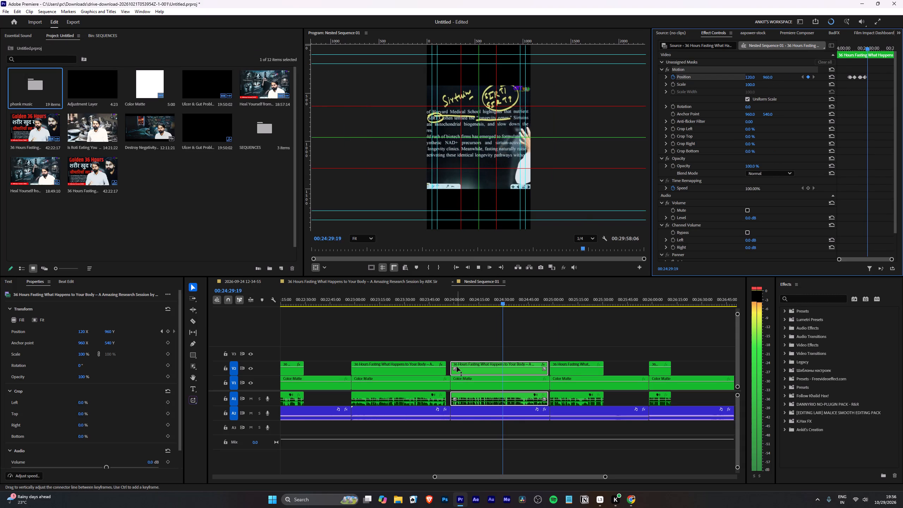
{"action": "scroll", "coordinate": [457, 367], "scroll_direction": "down", "scroll_amount": 5}
{"action": "key", "text": "space"}
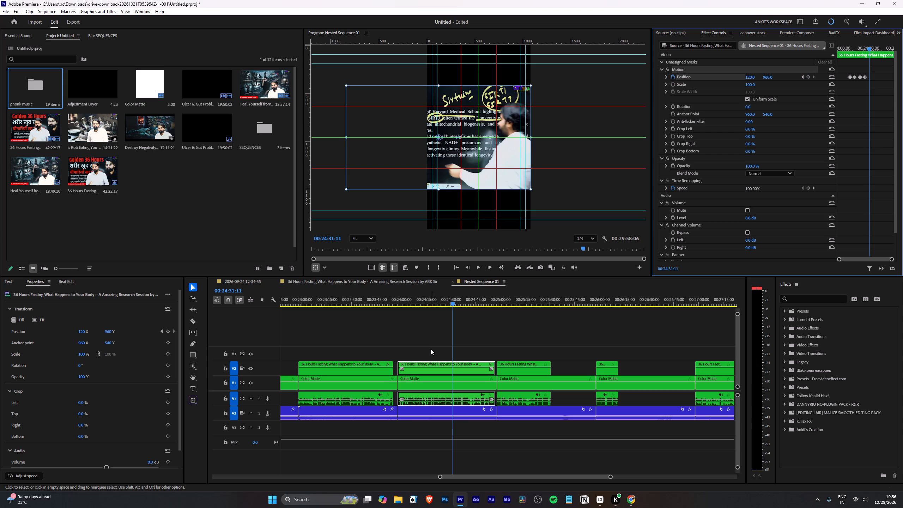
{"action": "left_click", "coordinate": [810, 76]}
{"action": "key", "text": "space"}
{"action": "key", "text": "space"}
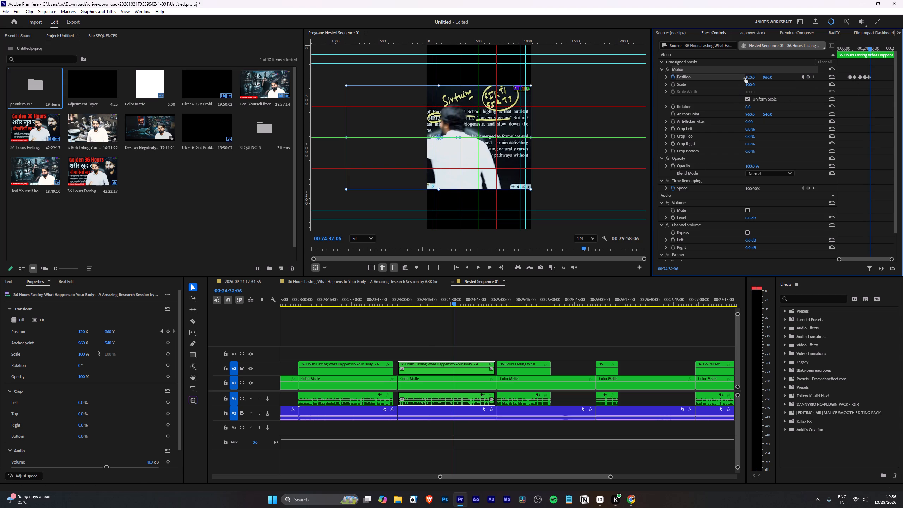
{"action": "left_click_drag", "start_coordinate": [747, 78], "coordinate": [849, 85]}
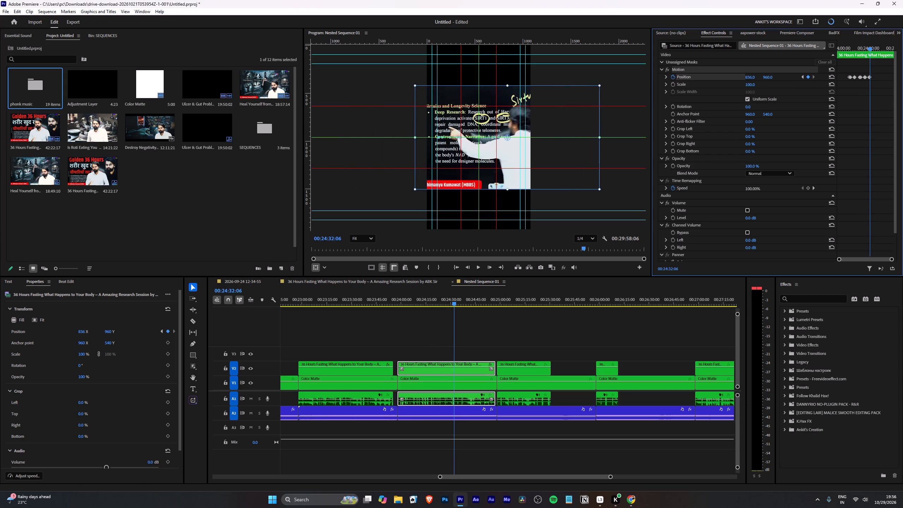
{"action": "left_click_drag", "start_coordinate": [849, 85], "coordinate": [824, 93]}
Preview the new framing, return to the Position keyframe at 00:24:32:06, and set its horizontal position to 638.
{"action": "key", "text": "space"}
{"action": "key", "text": "space"}
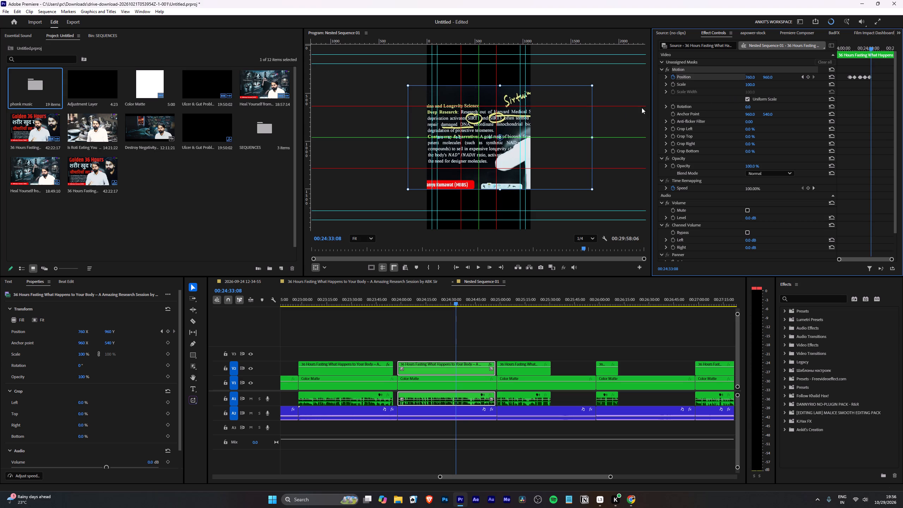
{"action": "key", "text": "Left"}
{"action": "key", "text": "Left"}
{"action": "key", "text": "Left"}
{"action": "key", "text": "Left"}
{"action": "key", "text": "Left"}
{"action": "key", "text": "Left"}
{"action": "key", "text": "Left"}
{"action": "key", "text": "Left"}
{"action": "key", "text": "Left"}
{"action": "key", "text": "Left"}
{"action": "key", "text": "Left"}
{"action": "key", "text": "Left"}
{"action": "key", "text": "Left"}
{"action": "key", "text": "Left"}
{"action": "key", "text": "Left"}
{"action": "key", "text": "Left"}
{"action": "key", "text": "Left"}
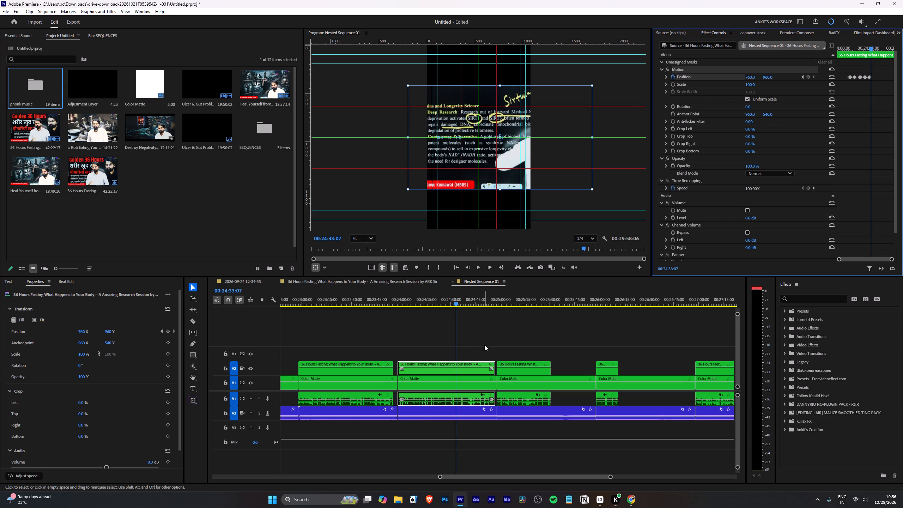
{"action": "left_click", "coordinate": [802, 79]}
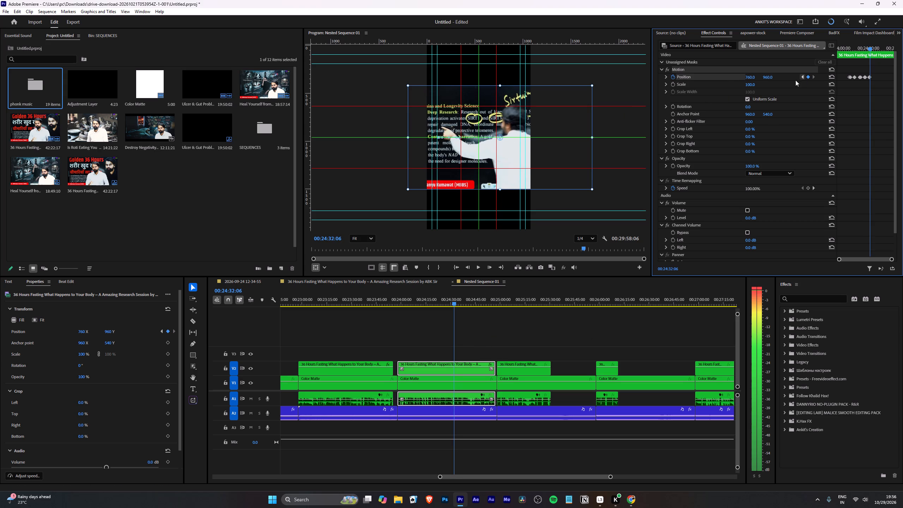
{"action": "left_click_drag", "start_coordinate": [752, 79], "coordinate": [711, 85]}
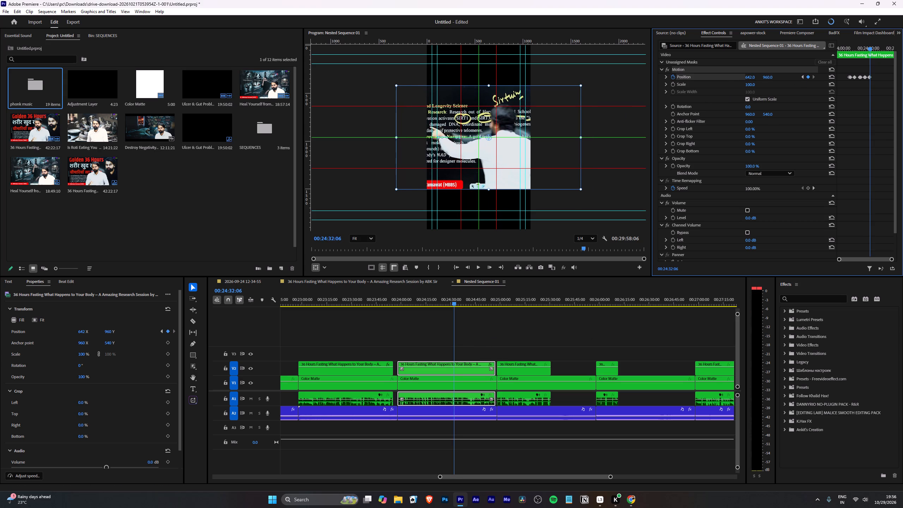
{"action": "left_click_drag", "start_coordinate": [711, 85], "coordinate": [709, 86]}
Add a holding Position keyframe at 00:24:32:26 and set the horizontal position to 120 at 00:24:33:10.
{"action": "key", "text": "space"}
{"action": "key", "text": "space"}
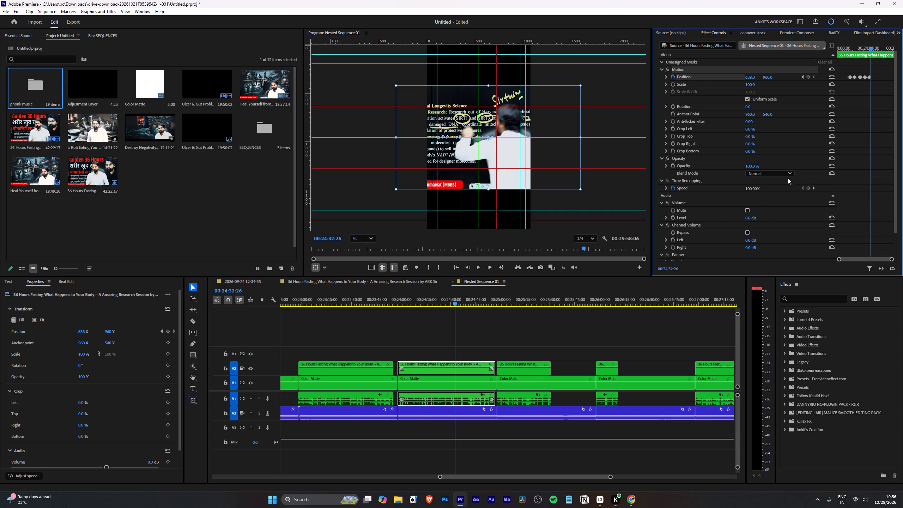
{"action": "left_click", "coordinate": [808, 75]}
{"action": "key", "text": "space"}
{"action": "key", "text": "space"}
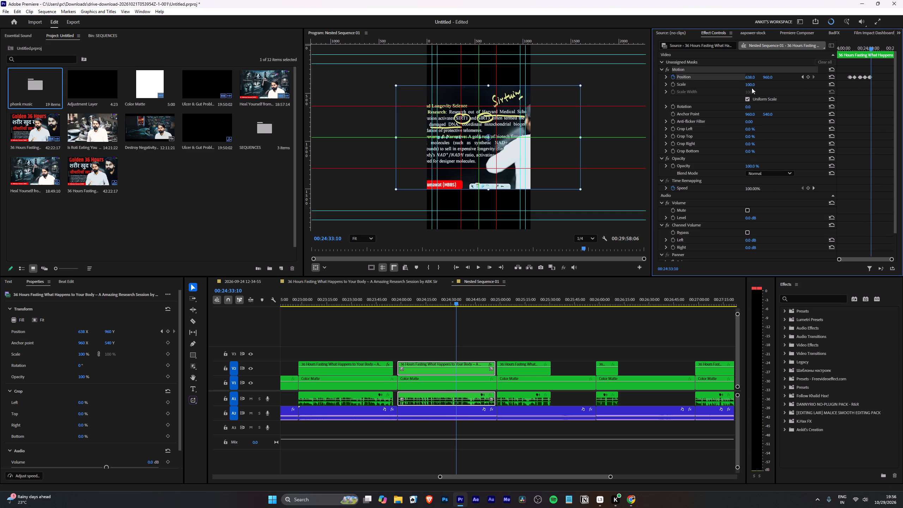
{"action": "left_click_drag", "start_coordinate": [750, 79], "coordinate": [643, 108]}
{"action": "left_click", "coordinate": [753, 76]}
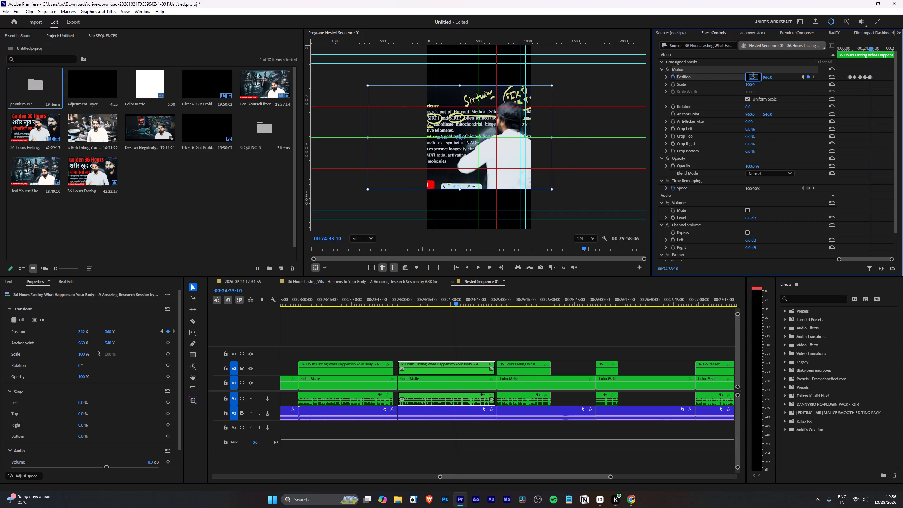
{"action": "type", "text": "120"}
{"action": "key", "text": "Return"}
Add a holding Position keyframe just before 00:24:37:25 and set the horizontal position to 762 at 00:24:38:16.
{"action": "key", "text": "space"}
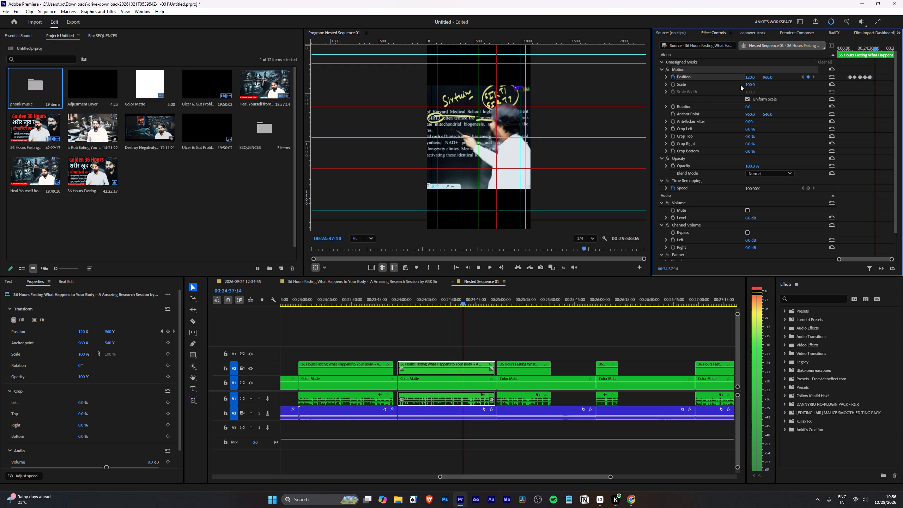
{"action": "key", "text": "space"}
{"action": "left_click", "coordinate": [807, 75]}
{"action": "key", "text": "space"}
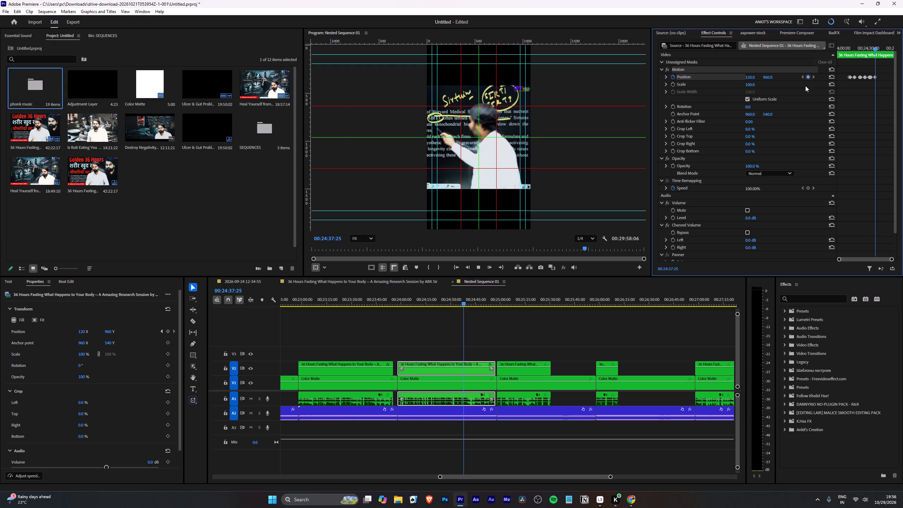
{"action": "key", "text": "space"}
{"action": "left_click_drag", "start_coordinate": [750, 77], "coordinate": [788, 83]}
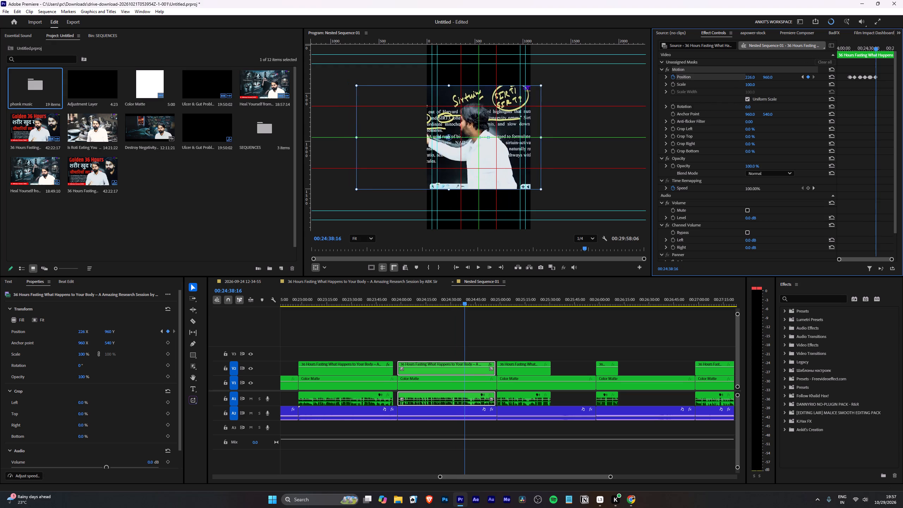
{"action": "left_click_drag", "start_coordinate": [788, 83], "coordinate": [761, 79]}
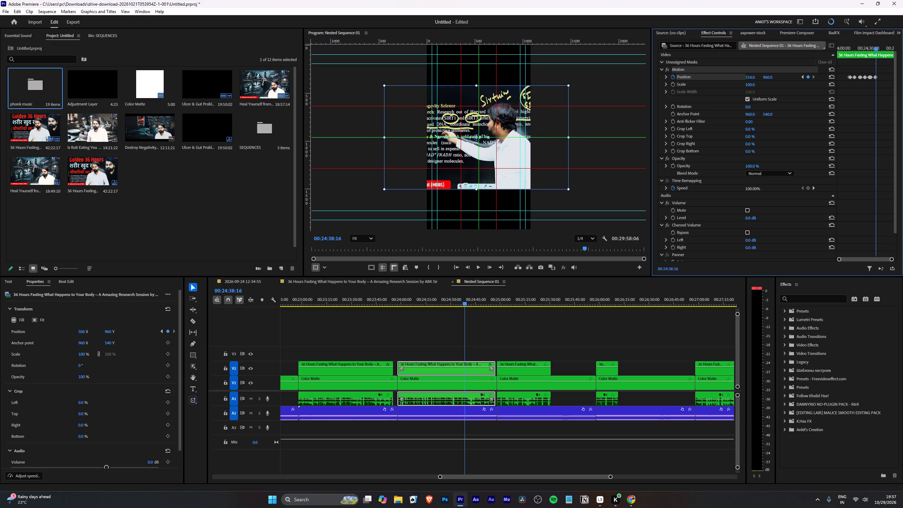
{"action": "left_click_drag", "start_coordinate": [761, 79], "coordinate": [807, 89]}
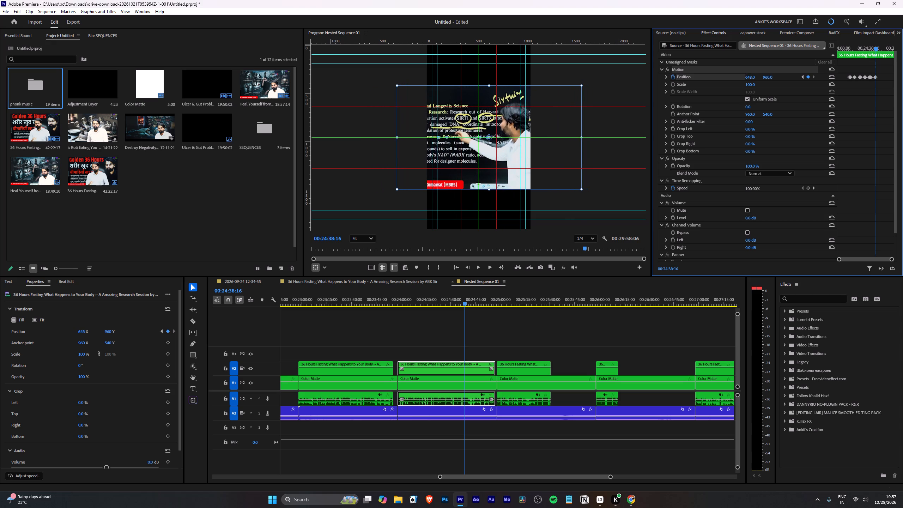
{"action": "left_click_drag", "start_coordinate": [807, 89], "coordinate": [850, 89]}
Preview the new framing, return to the Position keyframe at 00:24:38:16, and set its horizontal position to 528.
{"action": "key", "text": "space"}
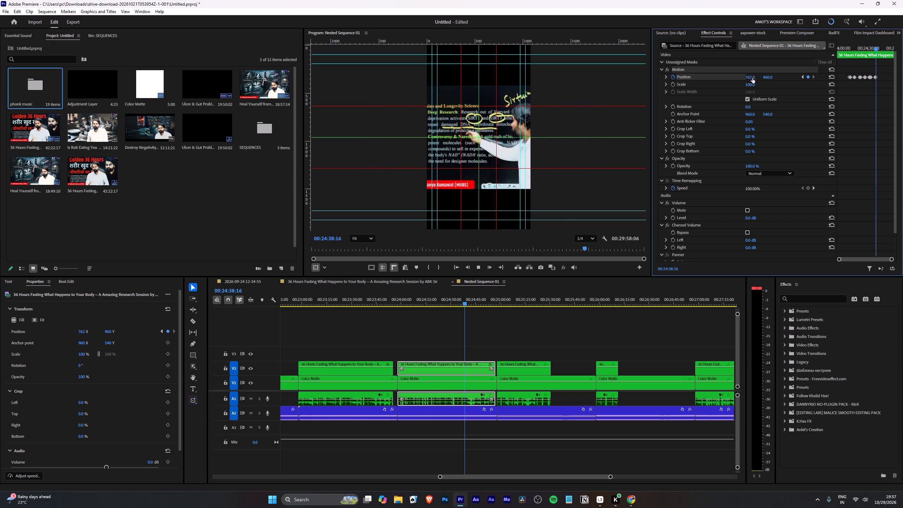
{"action": "key", "text": "space"}
{"action": "left_click", "coordinate": [802, 75]}
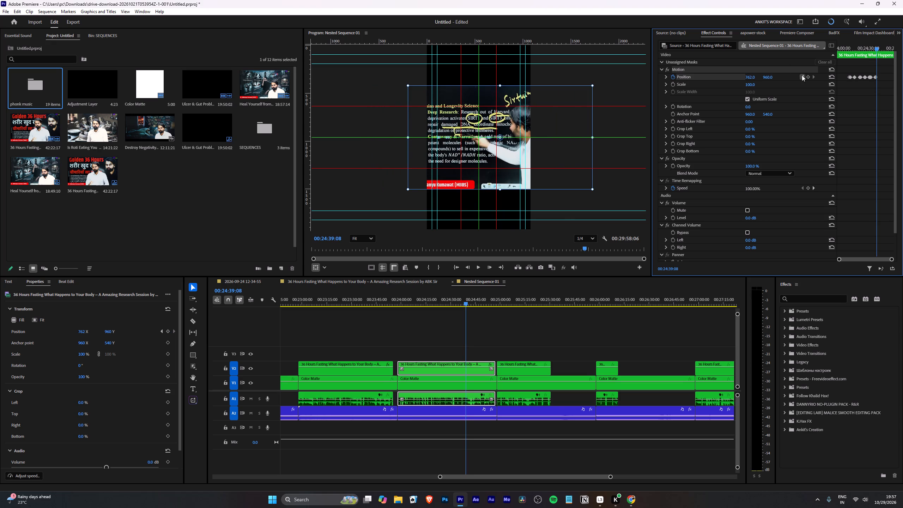
{"action": "left_click_drag", "start_coordinate": [752, 75], "coordinate": [652, 103]}
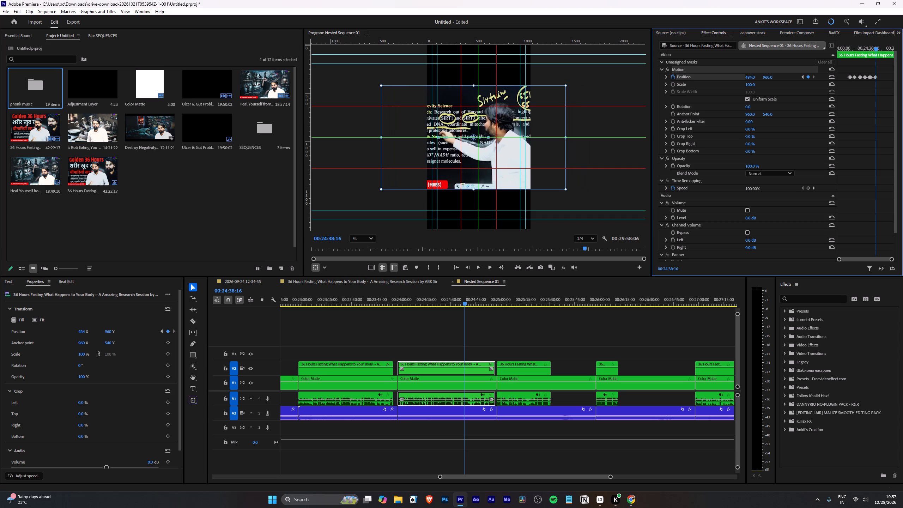
{"action": "left_click_drag", "start_coordinate": [652, 103], "coordinate": [668, 102]}
Add a holding Position keyframe at 00:24:40:05 and set the horizontal position to 180 at 00:24:40:17.
{"action": "key", "text": "space"}
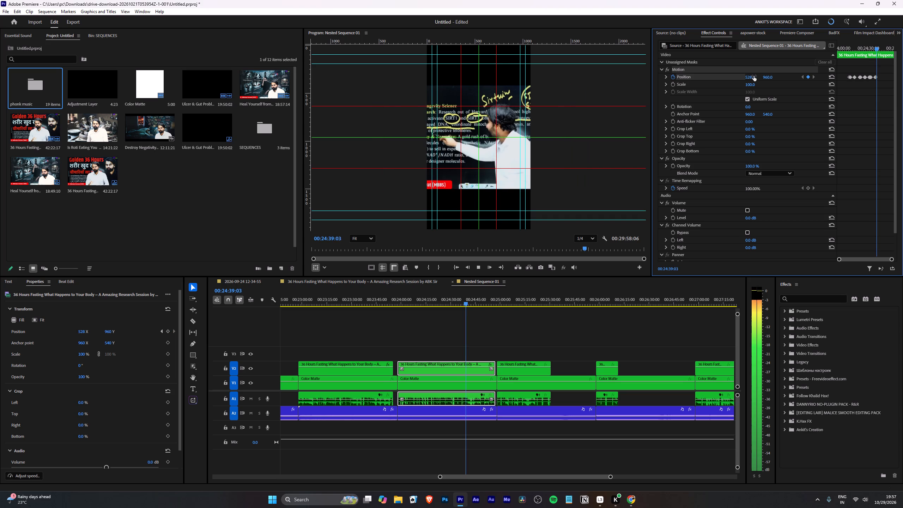
{"action": "key", "text": "space"}
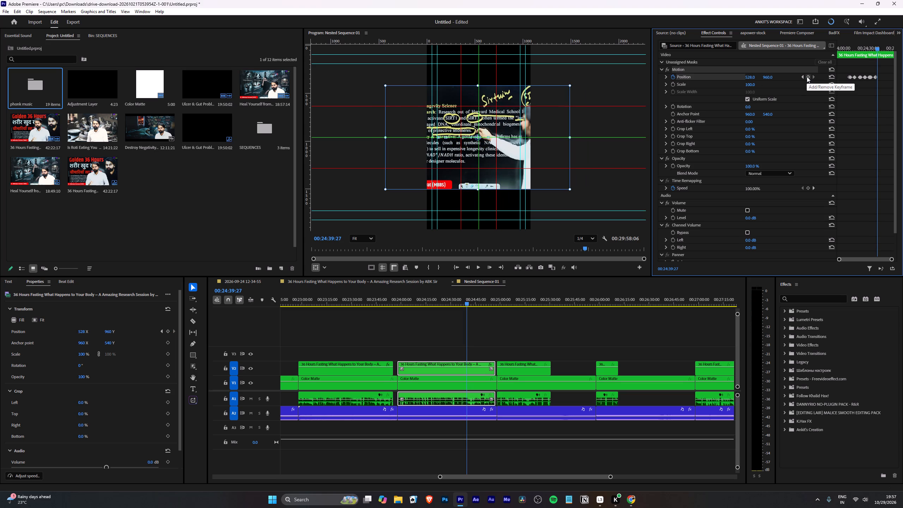
{"action": "key", "text": "space"}
{"action": "left_click", "coordinate": [807, 77]}
{"action": "left_click", "coordinate": [801, 74]}
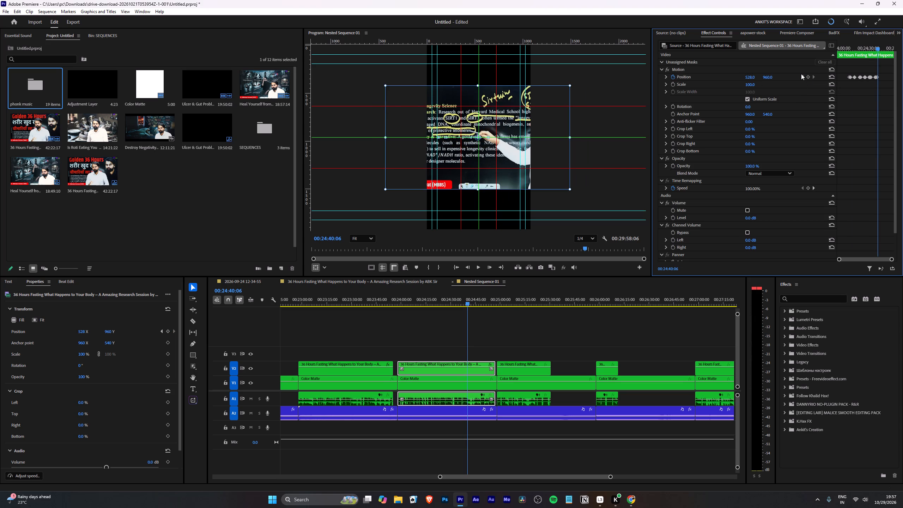
{"action": "left_click", "coordinate": [802, 75]}
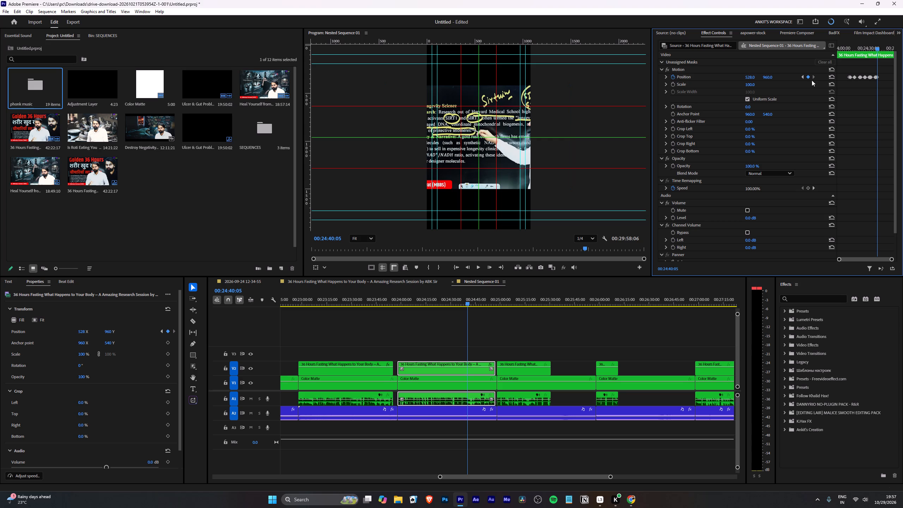
{"action": "key", "text": "space"}
{"action": "key", "text": "space"}
{"action": "key", "text": "space"}
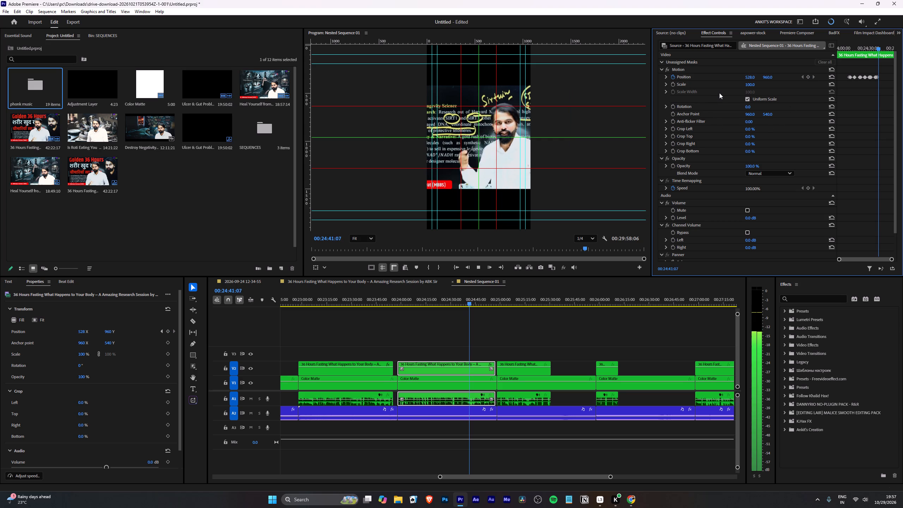
{"action": "key", "text": "space"}
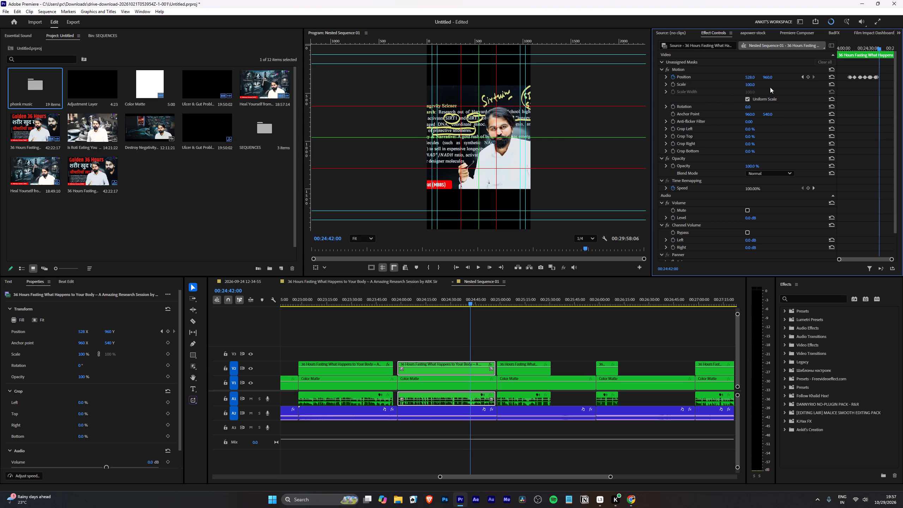
{"action": "left_click", "coordinate": [802, 78]}
{"action": "key", "text": "space"}
{"action": "key", "text": "space"}
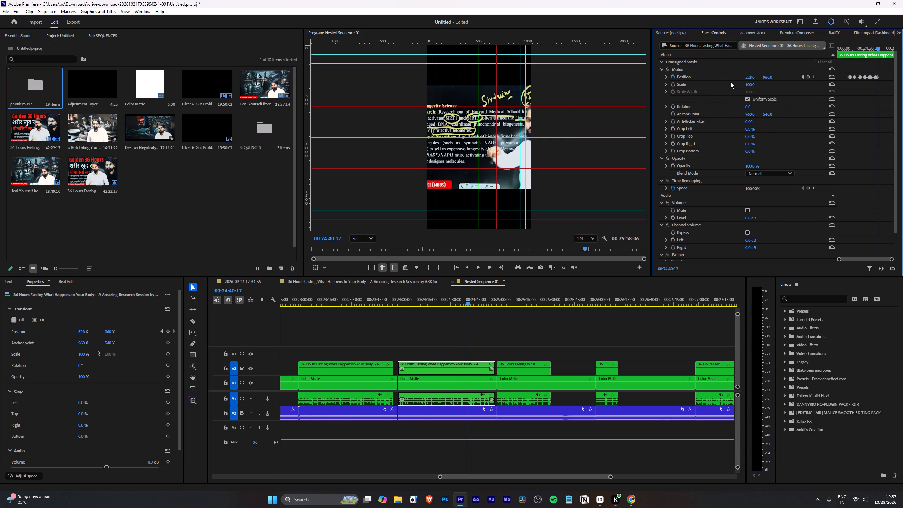
{"action": "left_click_drag", "start_coordinate": [750, 77], "coordinate": [627, 109]}
Preview the new framing, return to the Position keyframe at 00:24:40:17, and set its horizontal position to 230.
{"action": "key", "text": "space"}
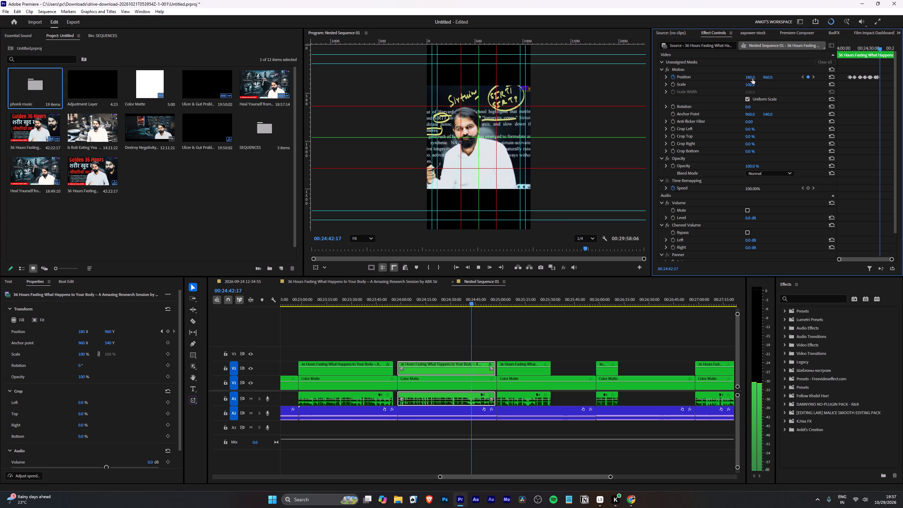
{"action": "key", "text": "space"}
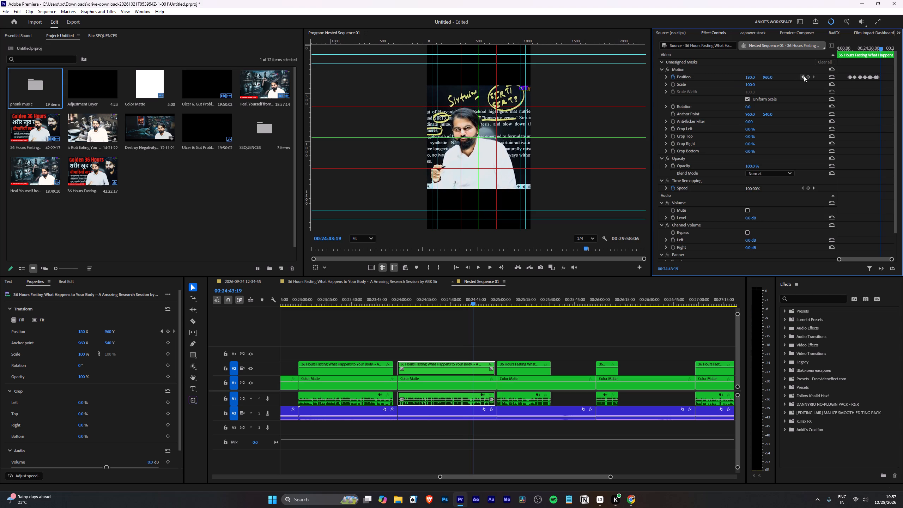
{"action": "left_click", "coordinate": [804, 76]}
{"action": "left_click_drag", "start_coordinate": [756, 77], "coordinate": [771, 73]}
Play through the rest of the clip, and set the following clip's horizontal position to 120 from its start at 00:24:57:29.
{"action": "key", "text": "space"}
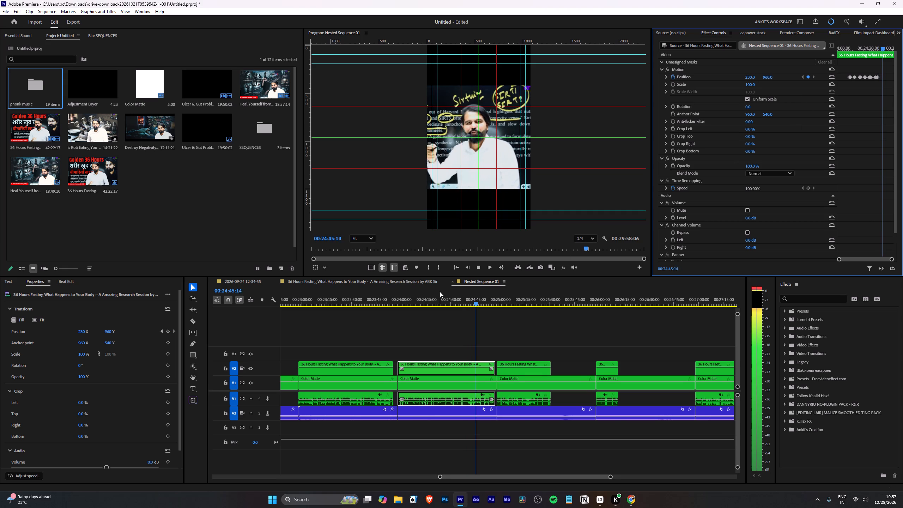
{"action": "scroll", "coordinate": [429, 295], "scroll_direction": "down", "scroll_amount": 4}
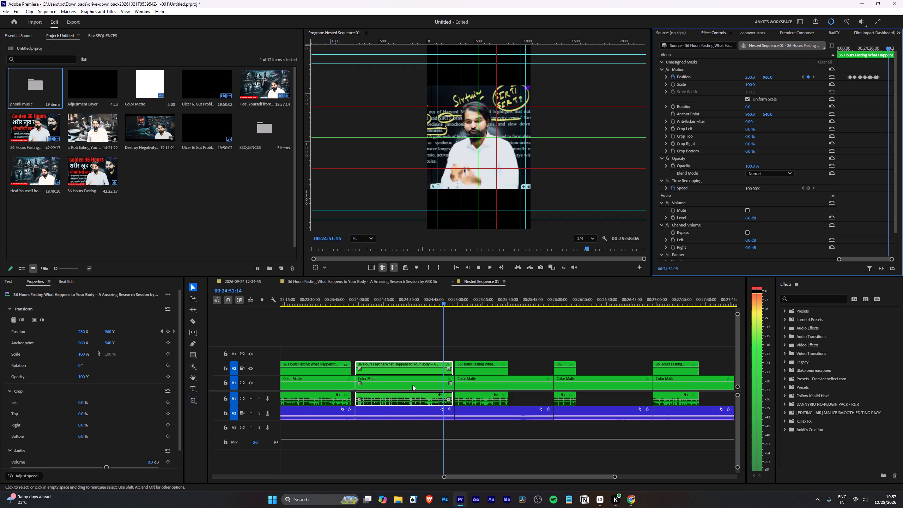
{"action": "key", "text": "space"}
{"action": "key", "text": "space"}
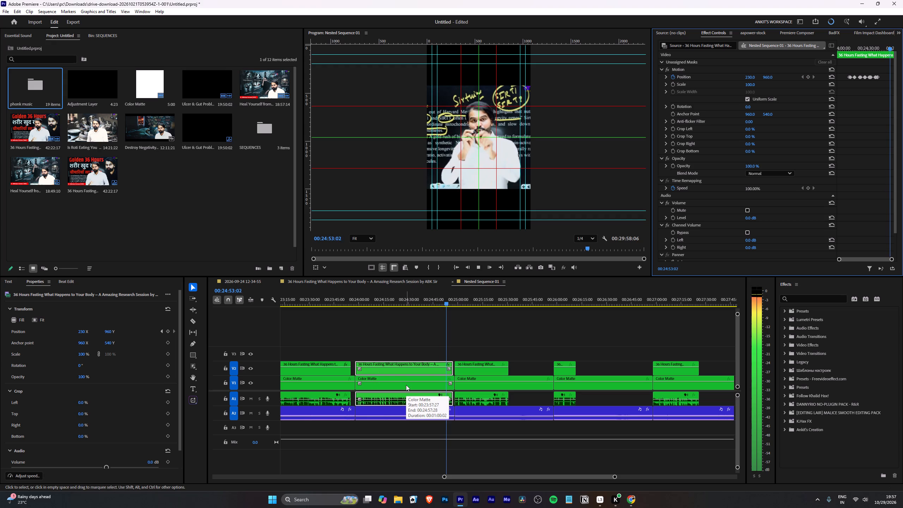
{"action": "scroll", "coordinate": [381, 386], "scroll_direction": "down", "scroll_amount": 3}
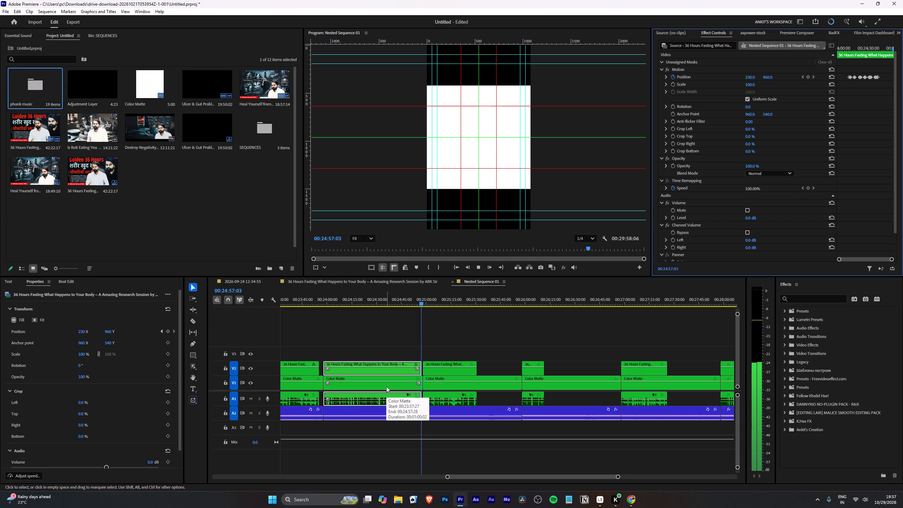
{"action": "key", "text": "Down"}
{"action": "left_click", "coordinate": [465, 370]}
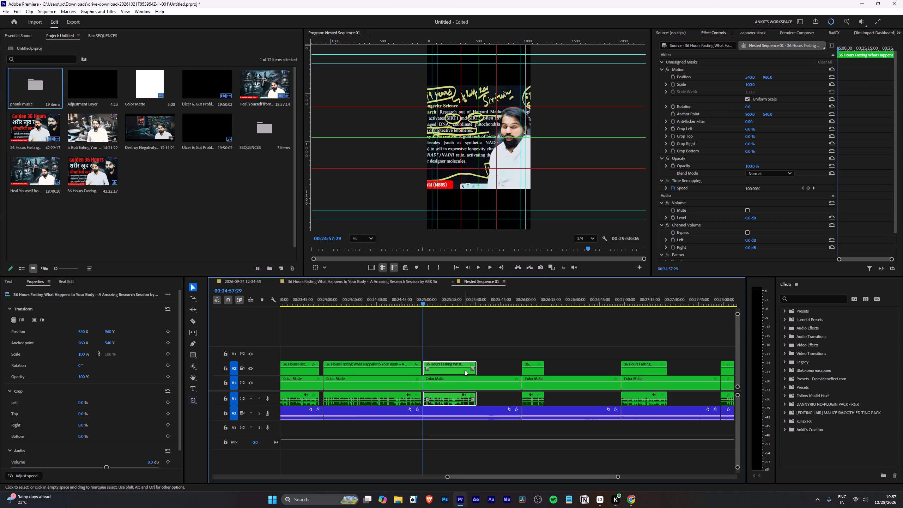
{"action": "left_click", "coordinate": [743, 76]}
{"action": "left_click", "coordinate": [746, 76]}
{"action": "type", "text": "120"}
{"action": "key", "text": "Return"}
Enable Position keyframing on this clip at 00:25:00:15 and set the horizontal position to 314 just past 00:25:00:25.
{"action": "key", "text": "space"}
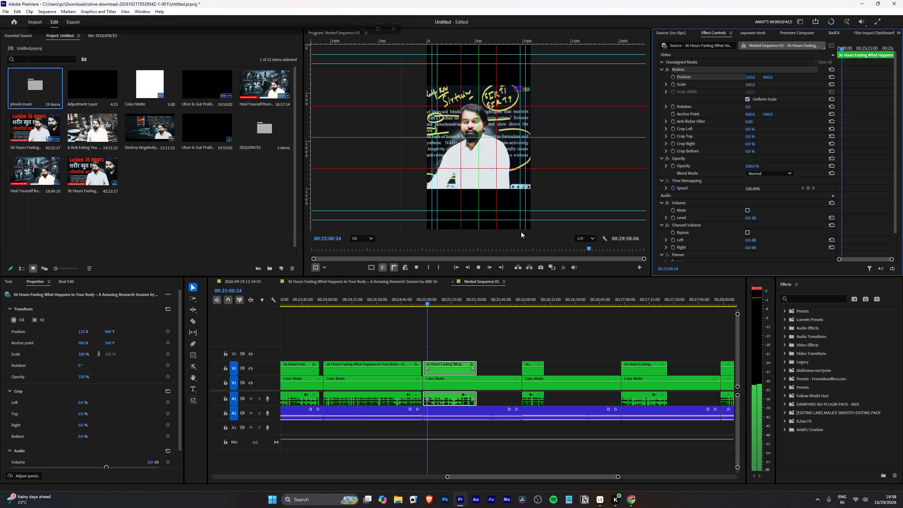
{"action": "key", "text": "space"}
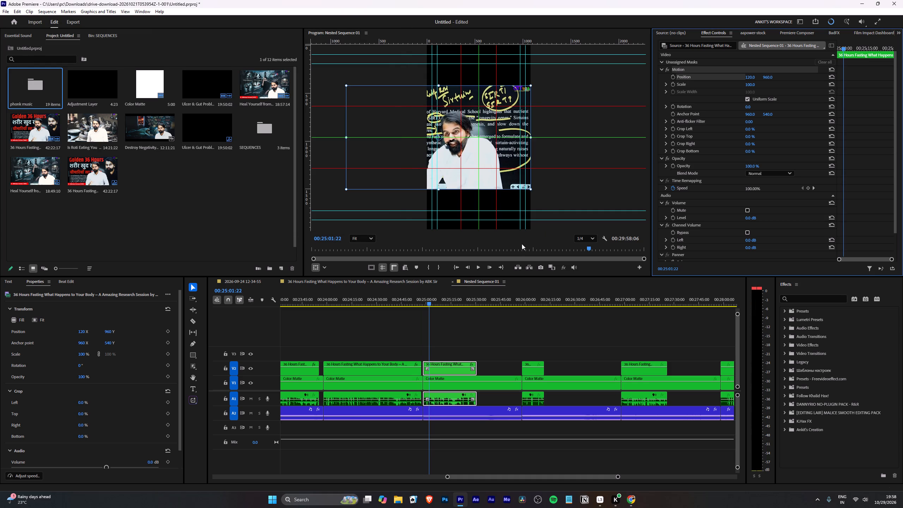
{"action": "key", "text": "Left"}
{"action": "key", "text": "Left"}
{"action": "key", "text": "Left"}
{"action": "key", "text": "Left"}
{"action": "key", "text": "Left"}
{"action": "key", "text": "Left"}
{"action": "key", "text": "Left"}
{"action": "key", "text": "Left"}
{"action": "key", "text": "Left"}
{"action": "key", "text": "Left"}
{"action": "key", "text": "Left"}
{"action": "key", "text": "Left"}
{"action": "key", "text": "Left"}
{"action": "key", "text": "Left"}
{"action": "key", "text": "Left"}
{"action": "key", "text": "Left"}
{"action": "key", "text": "Left"}
{"action": "key", "text": "Left"}
{"action": "key", "text": "Left"}
{"action": "key", "text": "Left"}
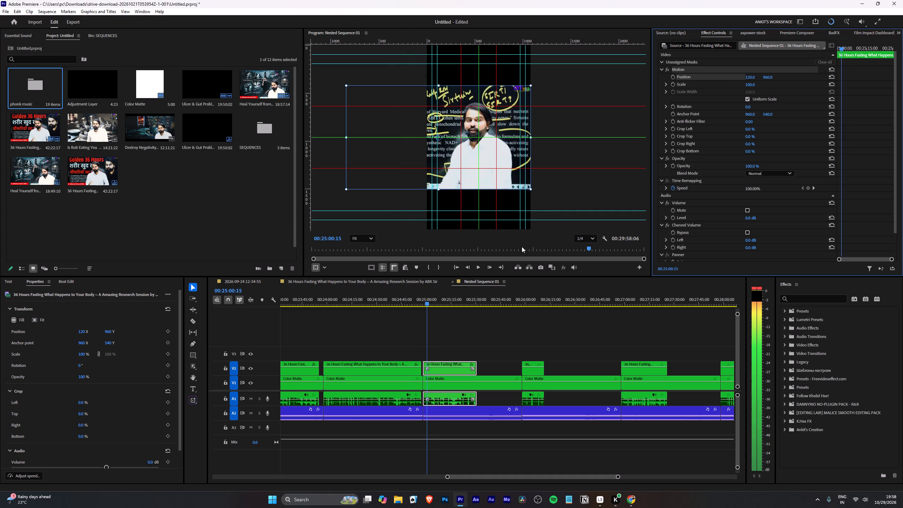
{"action": "left_click", "coordinate": [673, 76]}
{"action": "key", "text": "space"}
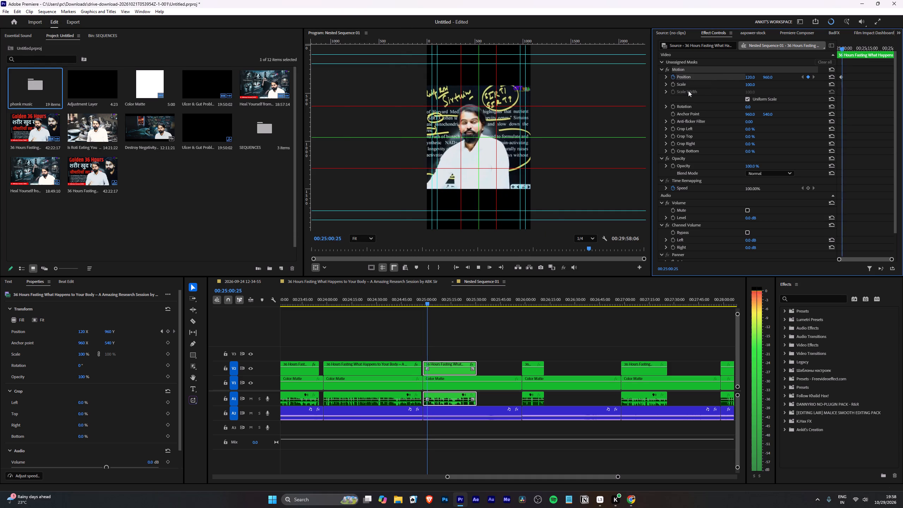
{"action": "key", "text": "space"}
{"action": "left_click_drag", "start_coordinate": [752, 78], "coordinate": [821, 93]}
Add a holding Position keyframe at 00:25:19:23 and set the horizontal position to 120 at 00:25:20:16.
{"action": "key", "text": "space"}
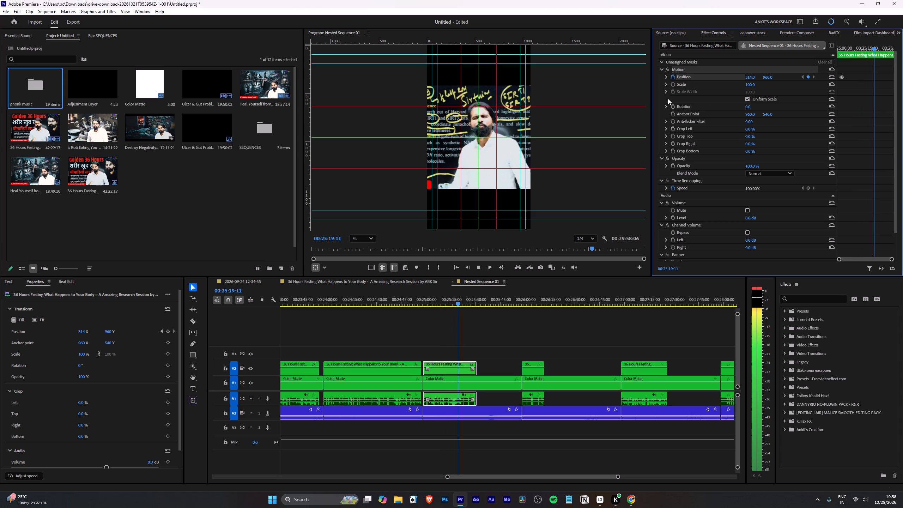
{"action": "key", "text": "space"}
{"action": "left_click", "coordinate": [807, 77]}
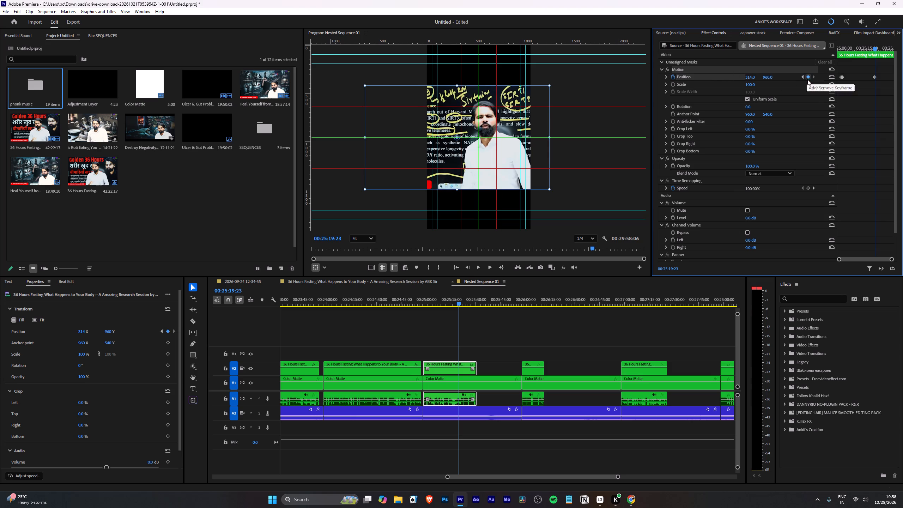
{"action": "key", "text": "space"}
{"action": "key", "text": "space"}
{"action": "left_click_drag", "start_coordinate": [752, 75], "coordinate": [723, 84]}
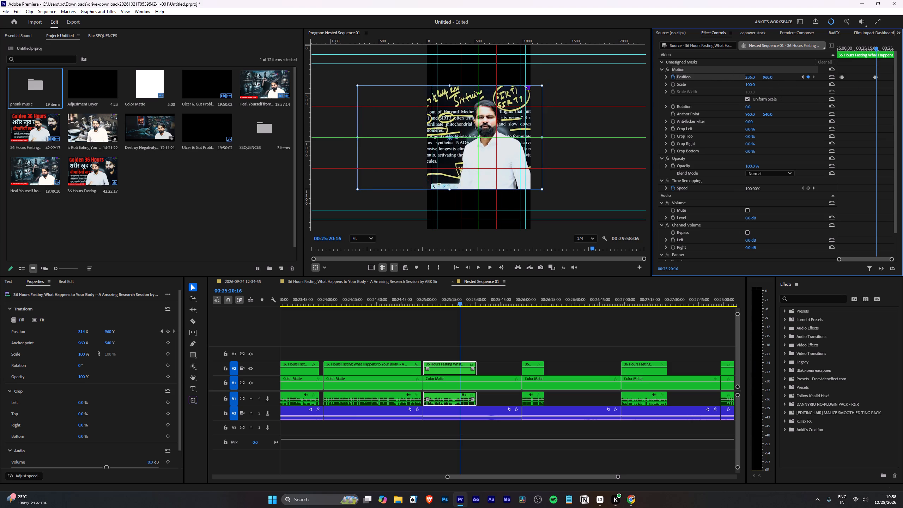
{"action": "left_click_drag", "start_coordinate": [723, 84], "coordinate": [689, 94]}
{"action": "left_click", "coordinate": [753, 76]}
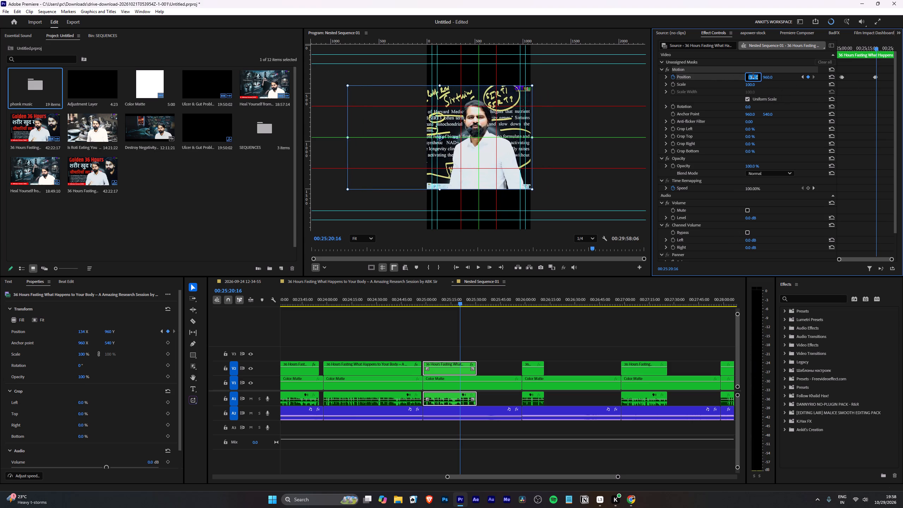
{"action": "type", "text": "120"}
{"action": "key", "text": "Return"}
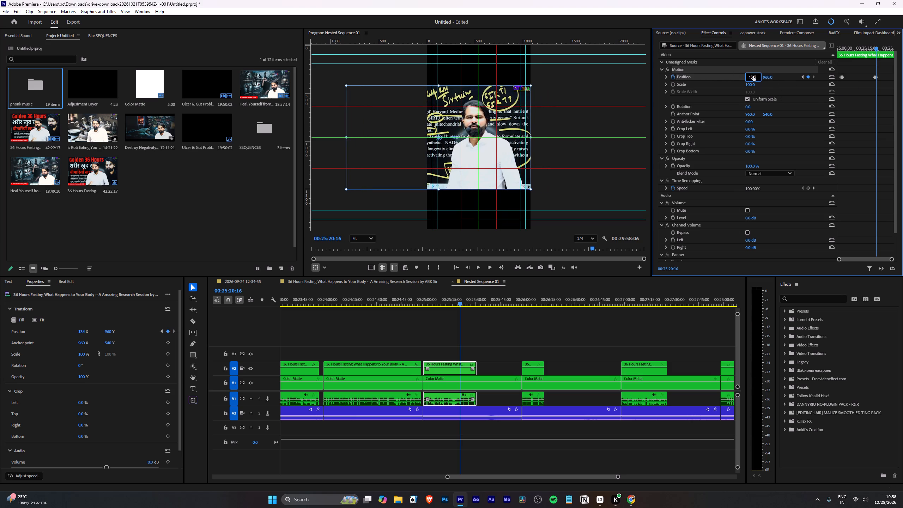
Add a holding Position keyframe at 00:25:21:24 and set the horizontal position to 282 at 00:25:22:14.
{"action": "key", "text": "space"}
{"action": "key", "text": "space"}
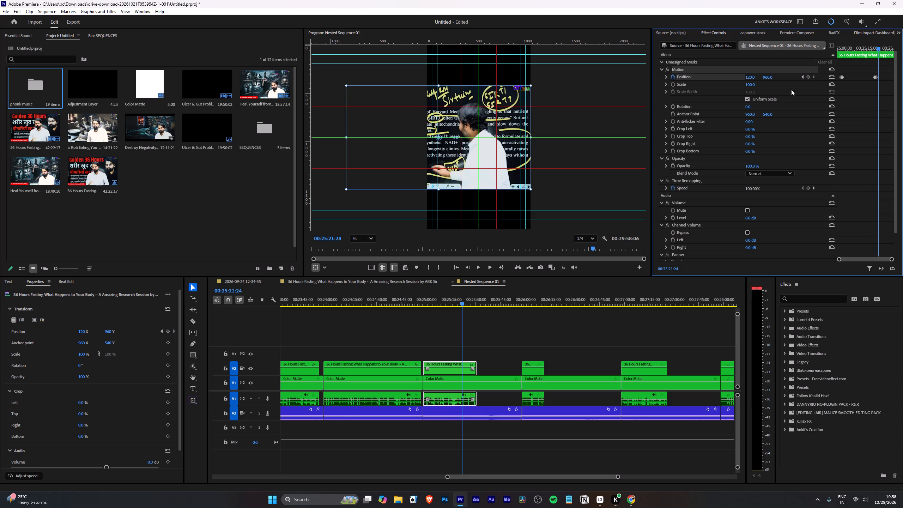
{"action": "left_click", "coordinate": [805, 76]}
{"action": "key", "text": "space"}
{"action": "key", "text": "space"}
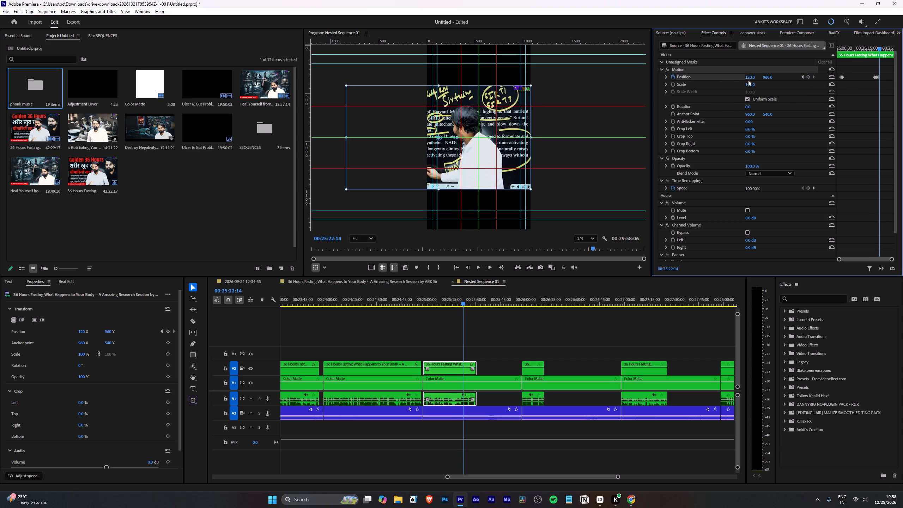
{"action": "left_click_drag", "start_coordinate": [747, 79], "coordinate": [869, 104]}
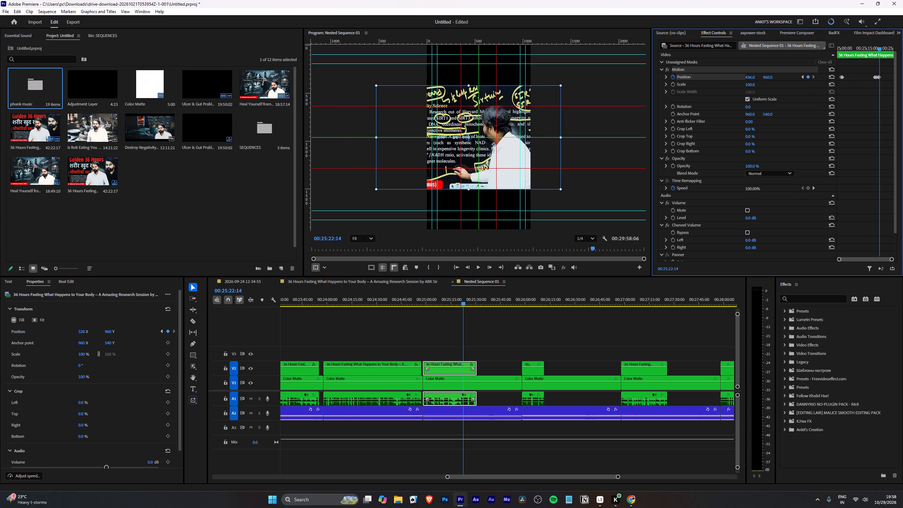
{"action": "left_click_drag", "start_coordinate": [869, 104], "coordinate": [815, 121]}
Play on, add a holding Position keyframe at 00:25:26:11, and set the horizontal position to 490 at 00:25:27:05.
{"action": "key", "text": "space"}
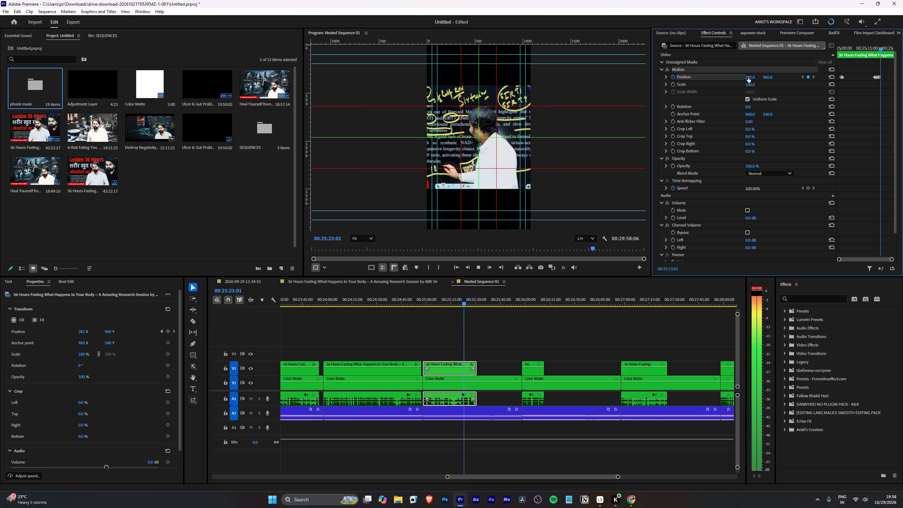
{"action": "key", "text": "space"}
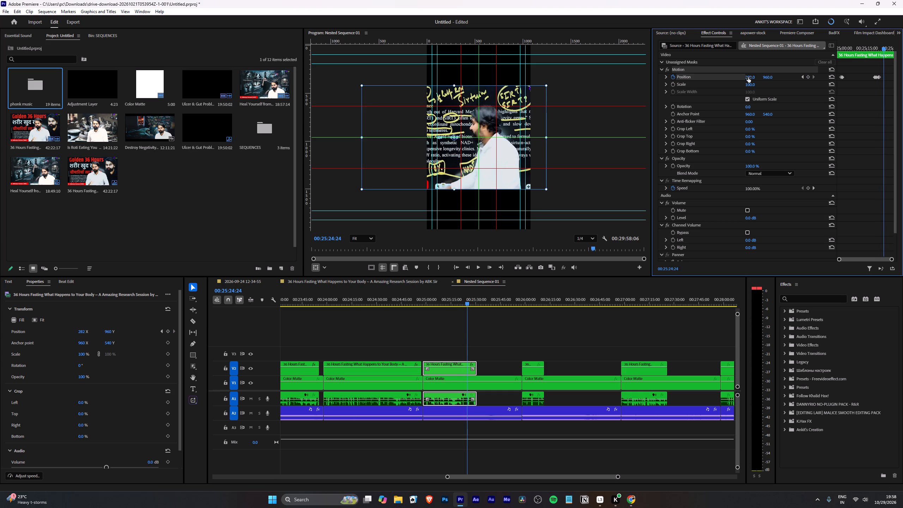
{"action": "key", "text": "space"}
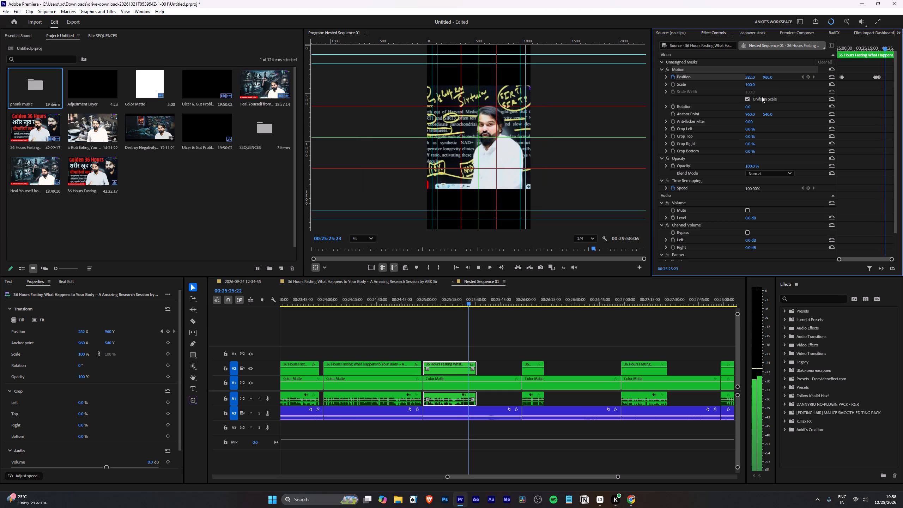
{"action": "key", "text": "space"}
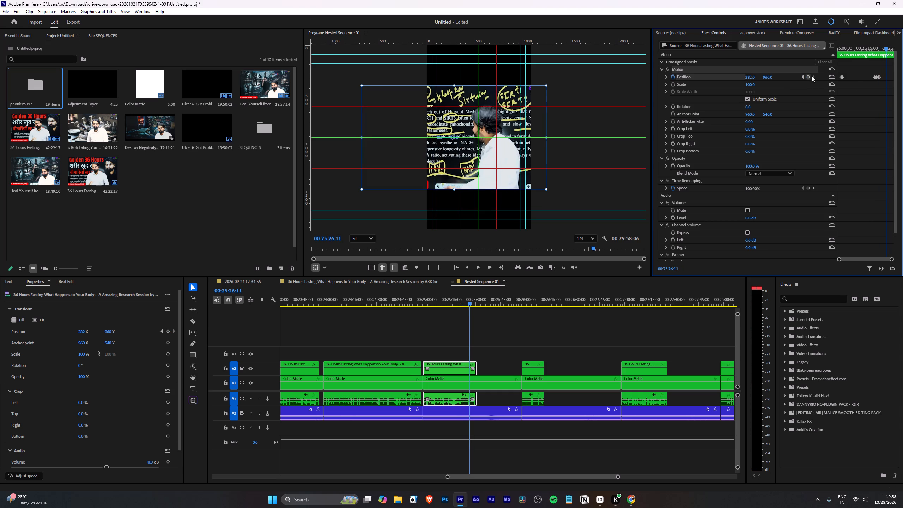
{"action": "left_click", "coordinate": [810, 76]}
{"action": "key", "text": "space"}
{"action": "key", "text": "space"}
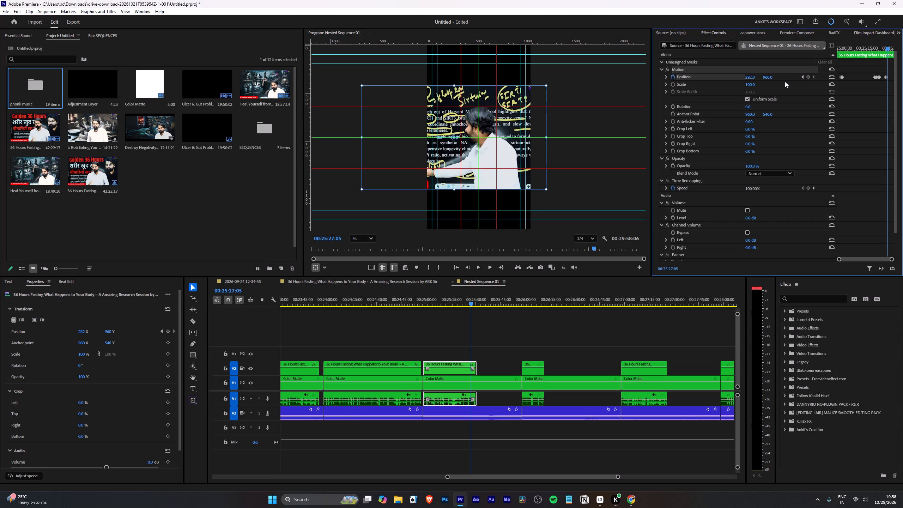
{"action": "left_click_drag", "start_coordinate": [753, 77], "coordinate": [824, 89]}
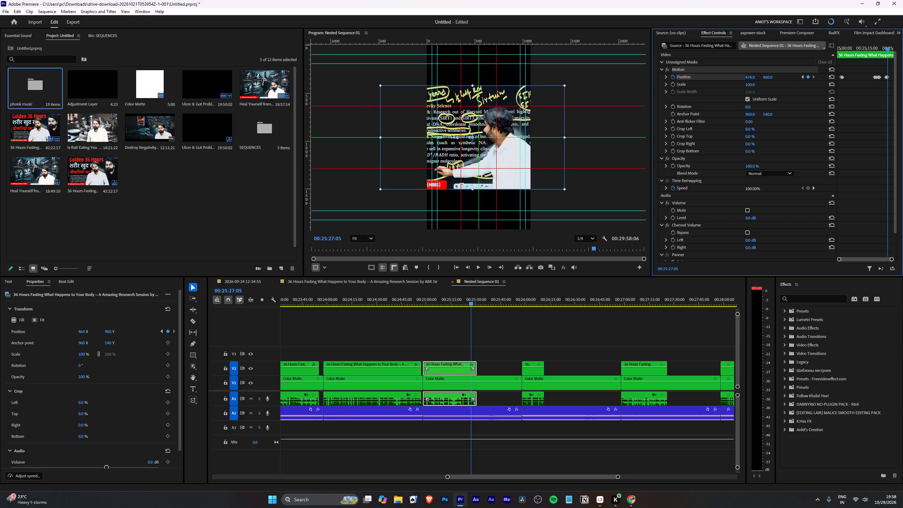
{"action": "left_click_drag", "start_coordinate": [824, 89], "coordinate": [829, 89]}
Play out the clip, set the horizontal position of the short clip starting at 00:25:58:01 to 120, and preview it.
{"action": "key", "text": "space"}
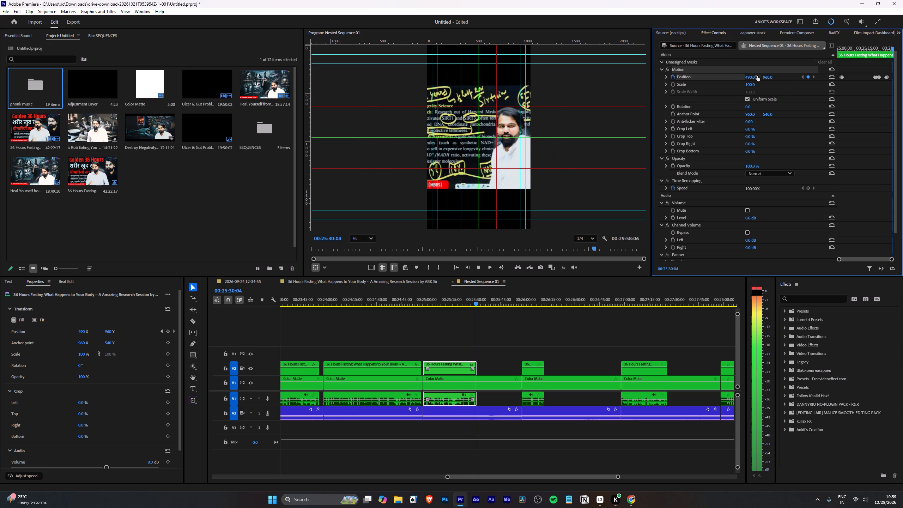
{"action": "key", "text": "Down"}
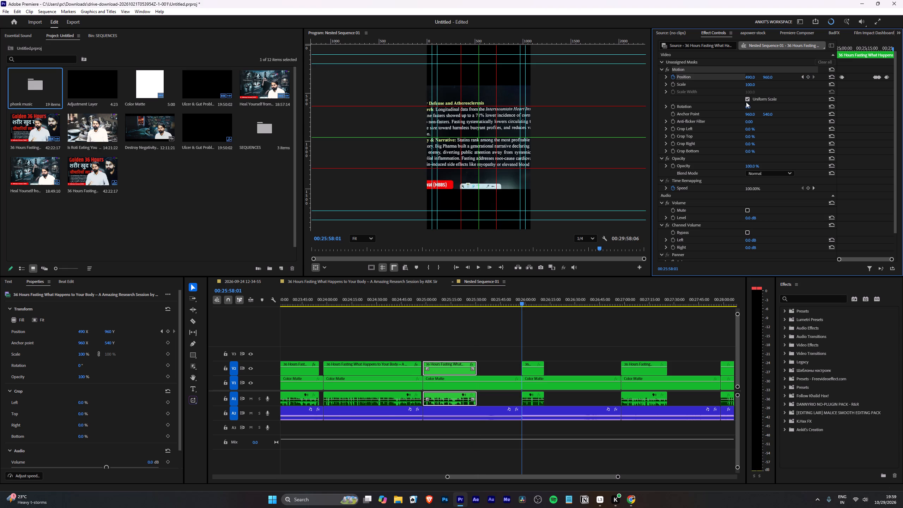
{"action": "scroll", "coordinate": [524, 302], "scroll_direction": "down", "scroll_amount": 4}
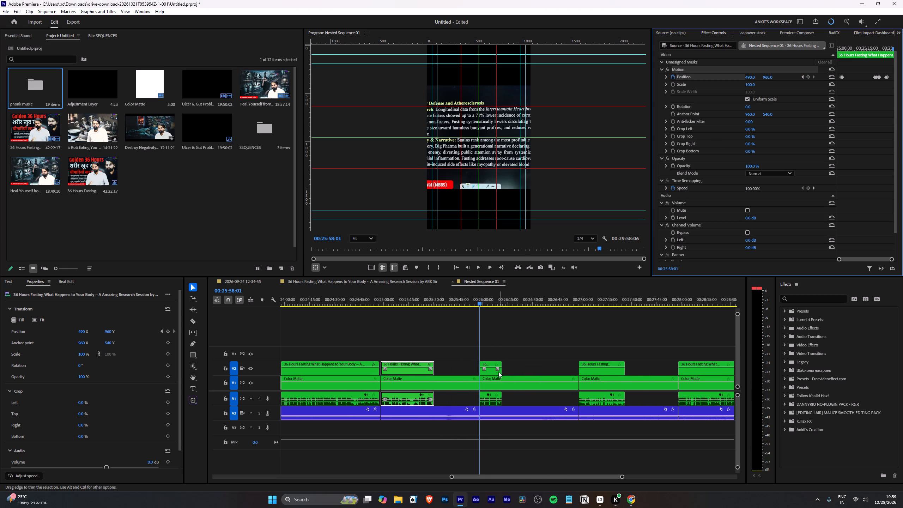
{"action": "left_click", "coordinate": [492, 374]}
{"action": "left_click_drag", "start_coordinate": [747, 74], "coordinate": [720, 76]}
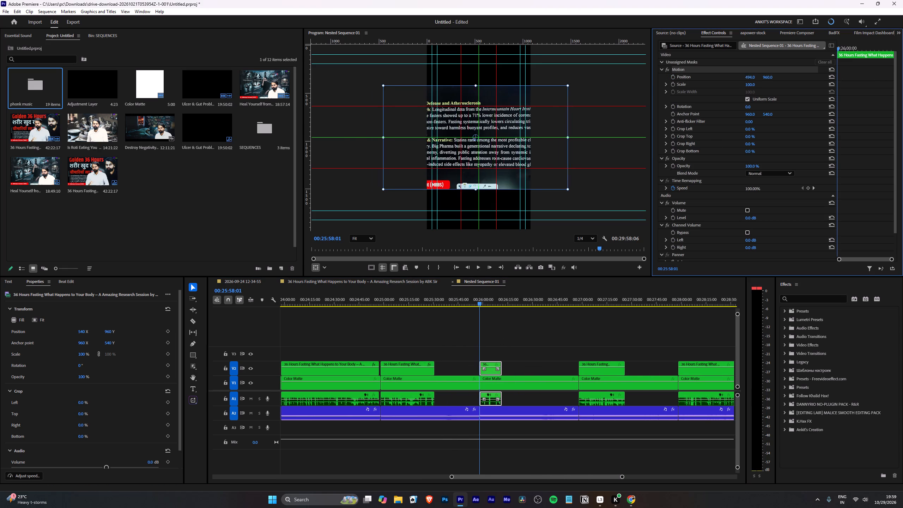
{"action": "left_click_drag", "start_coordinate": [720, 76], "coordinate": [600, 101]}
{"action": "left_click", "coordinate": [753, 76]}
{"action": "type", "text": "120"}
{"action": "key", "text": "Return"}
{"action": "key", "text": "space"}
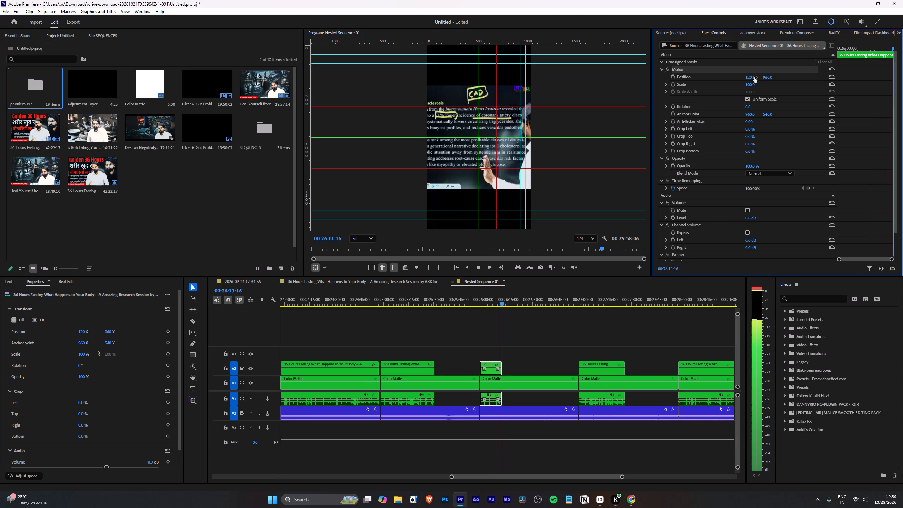
Check the short clip at 00:25:58:01 again and delete it with its linked audio, leaving the color matte and music in place.
{"action": "key", "text": "Down"}
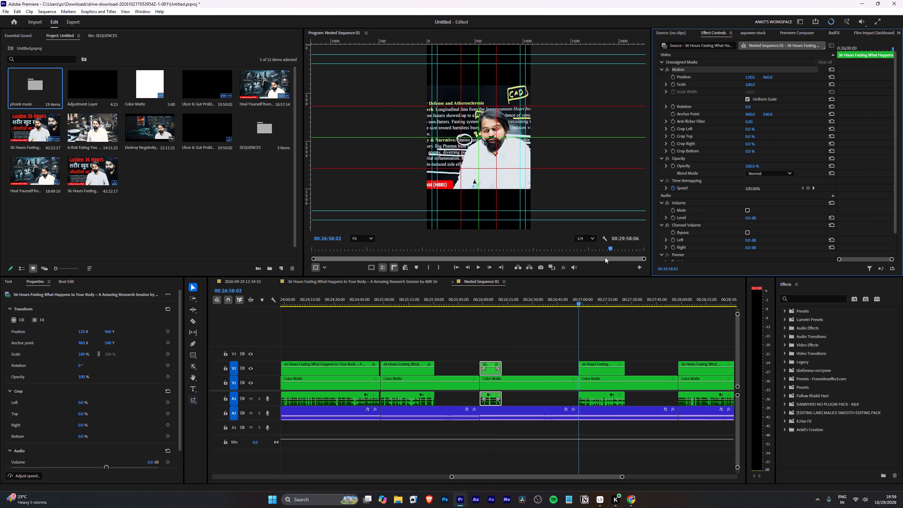
{"action": "scroll", "coordinate": [505, 328], "scroll_direction": "down", "scroll_amount": 5}
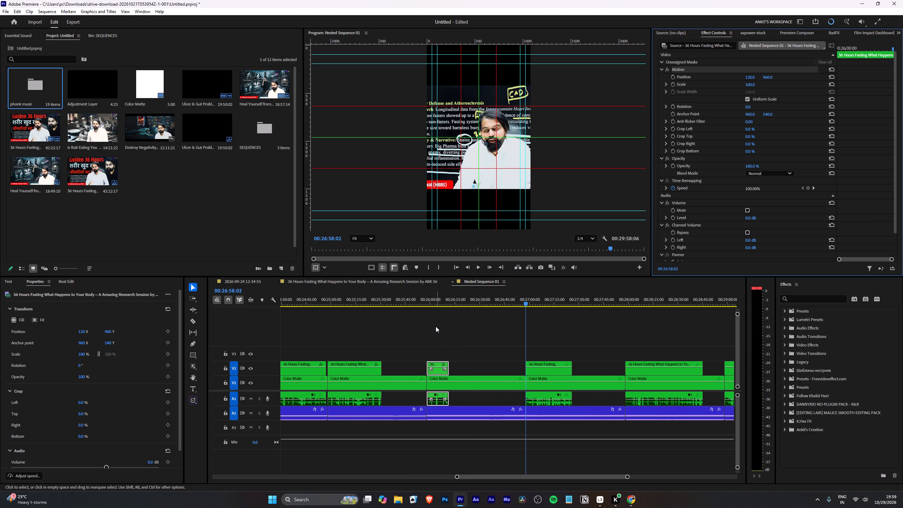
{"action": "scroll", "coordinate": [505, 347], "scroll_direction": "down", "scroll_amount": 5}
{"action": "left_click", "coordinate": [493, 366]}
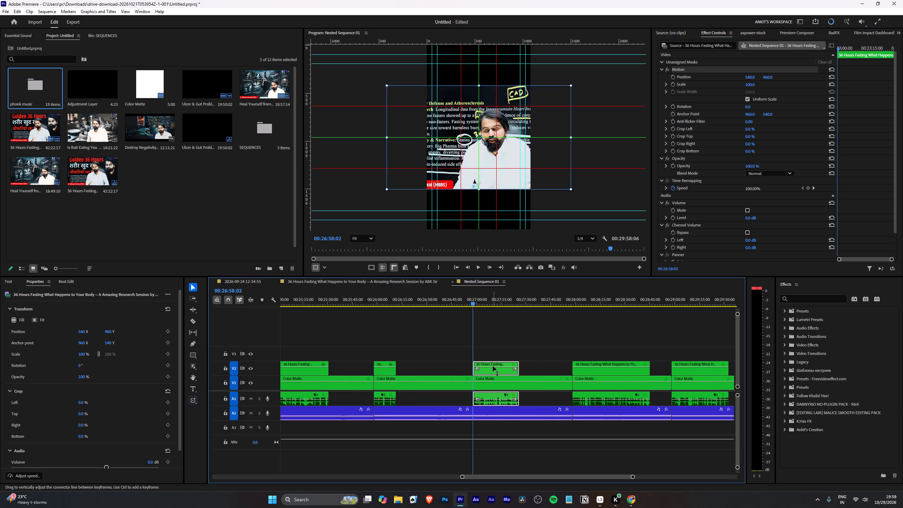
{"action": "left_click", "coordinate": [381, 302]}
{"action": "key", "text": "Up"}
{"action": "key", "text": "space"}
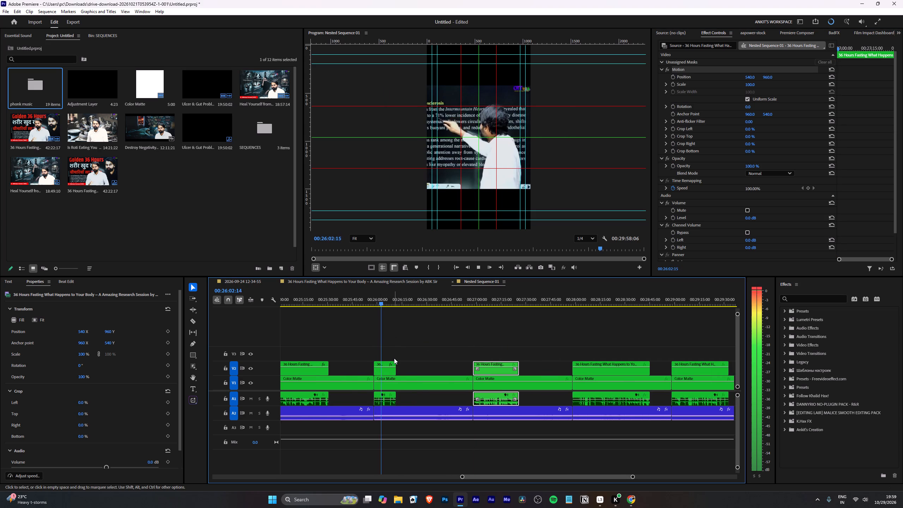
{"action": "left_click", "coordinate": [378, 371]}
{"action": "left_click", "coordinate": [379, 371]}
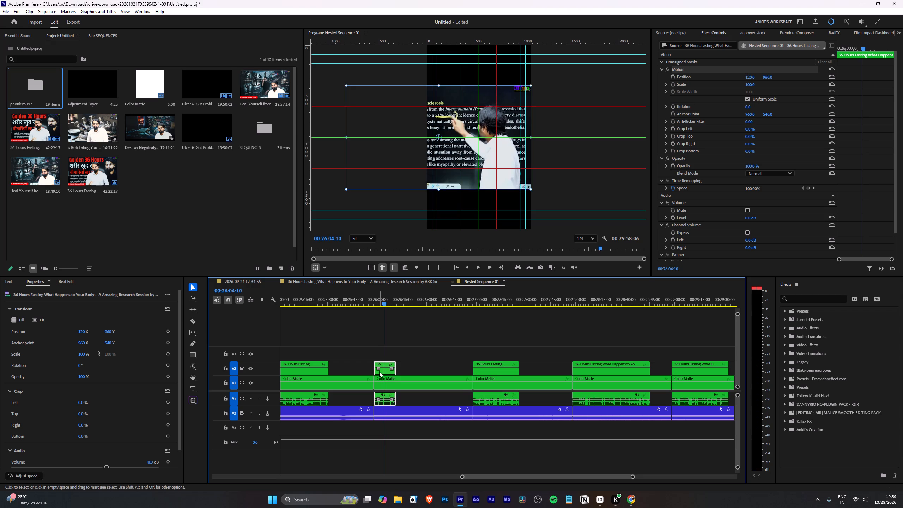
{"action": "key", "text": "BackSpace"}
Set the horizontal position of the clip starting at 00:26:58:02 to 378, centring the speaker.
{"action": "key", "text": "Down"}
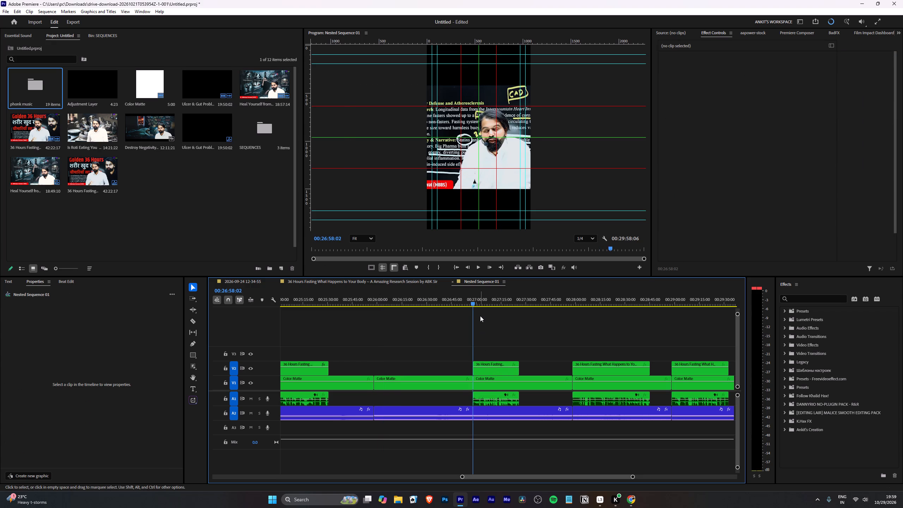
{"action": "left_click", "coordinate": [485, 340]}
{"action": "left_click", "coordinate": [498, 371]}
{"action": "key", "text": "space"}
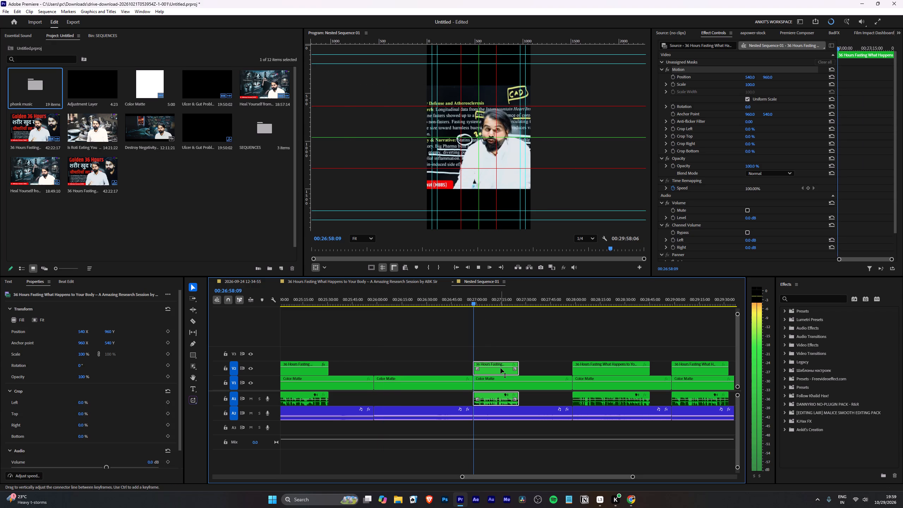
{"action": "key", "text": "space"}
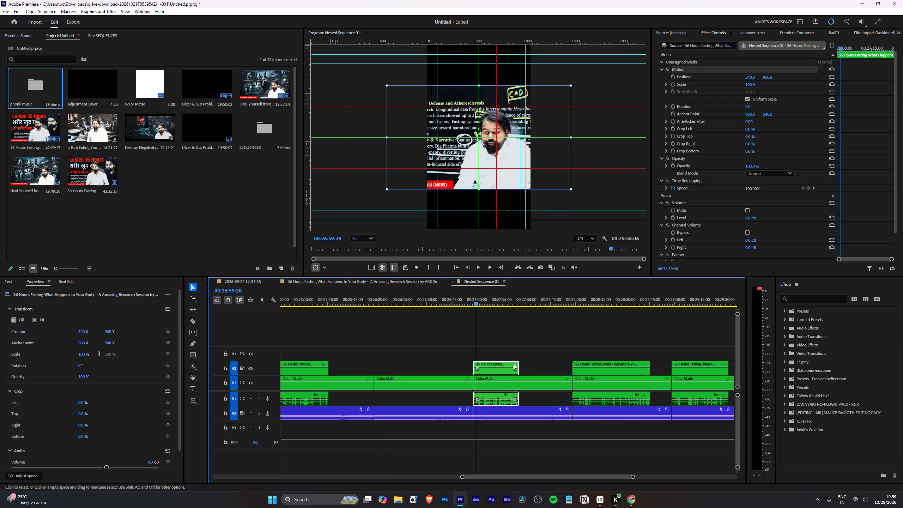
{"action": "left_click_drag", "start_coordinate": [749, 77], "coordinate": [683, 96]}
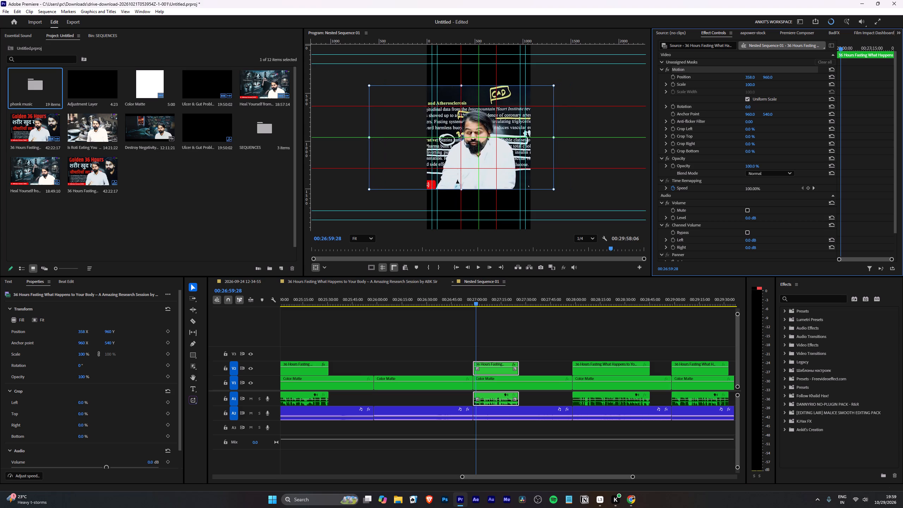
{"action": "left_click_drag", "start_coordinate": [683, 96], "coordinate": [693, 94]}
{"action": "left_click", "coordinate": [753, 76]}
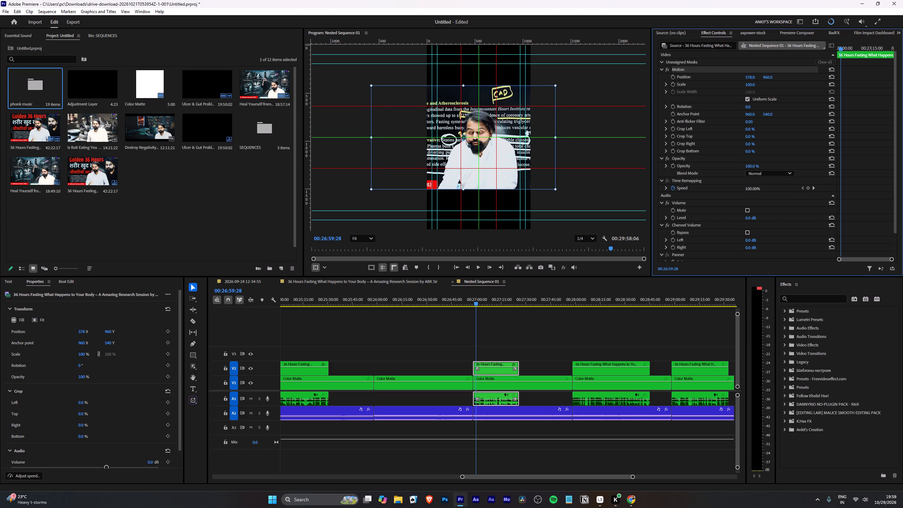
Play through the reframed clip, and set the horizontal position of the following clip, starting at 00:27:58:04, to 120.
{"action": "key", "text": "space"}
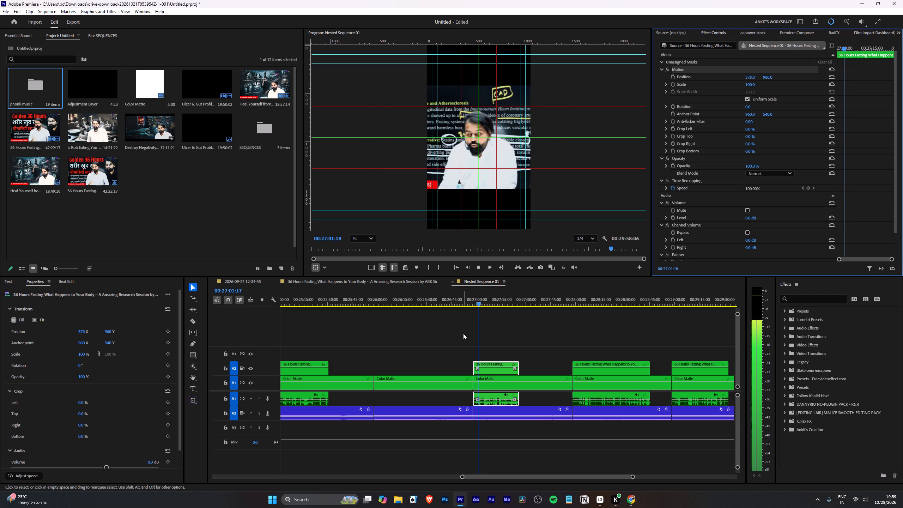
{"action": "scroll", "coordinate": [458, 343], "scroll_direction": "down", "scroll_amount": 2}
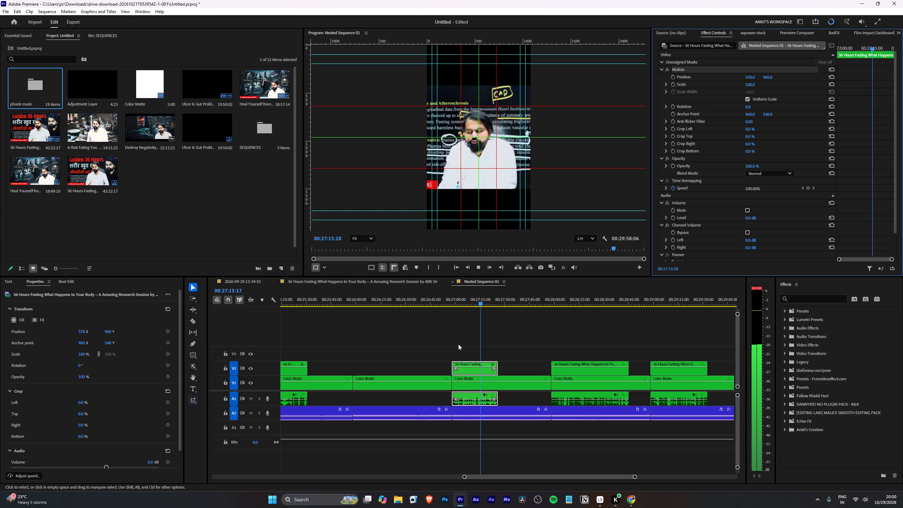
{"action": "scroll", "coordinate": [424, 384], "scroll_direction": "down", "scroll_amount": 3}
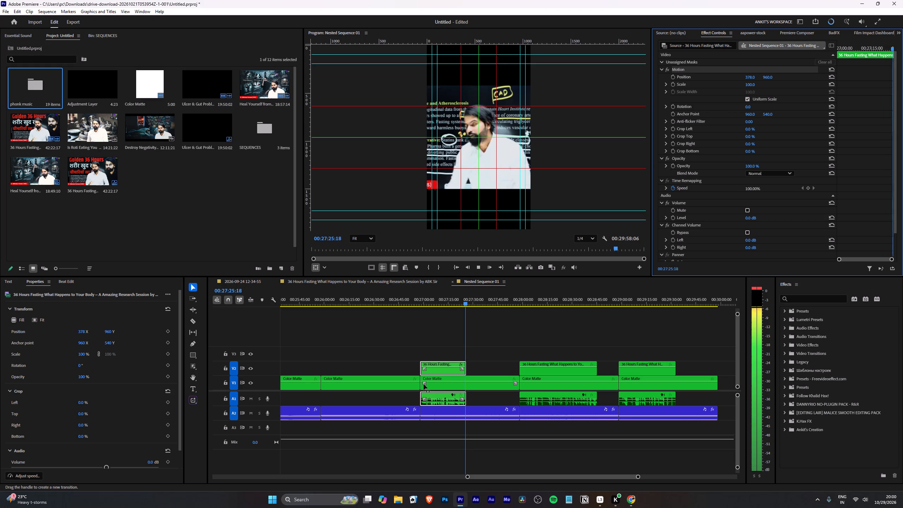
{"action": "key", "text": "Down"}
{"action": "scroll", "coordinate": [427, 393], "scroll_direction": "down", "scroll_amount": 5}
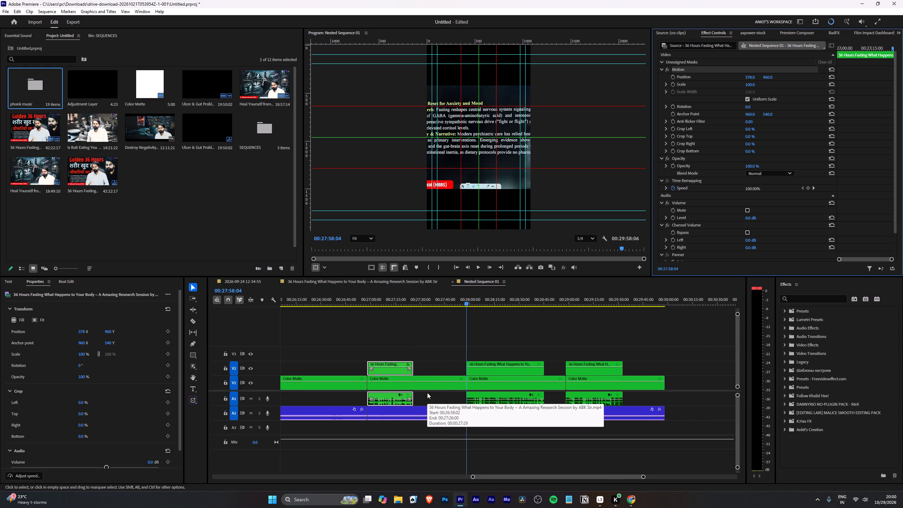
{"action": "left_click", "coordinate": [484, 373]}
{"action": "left_click", "coordinate": [745, 79]}
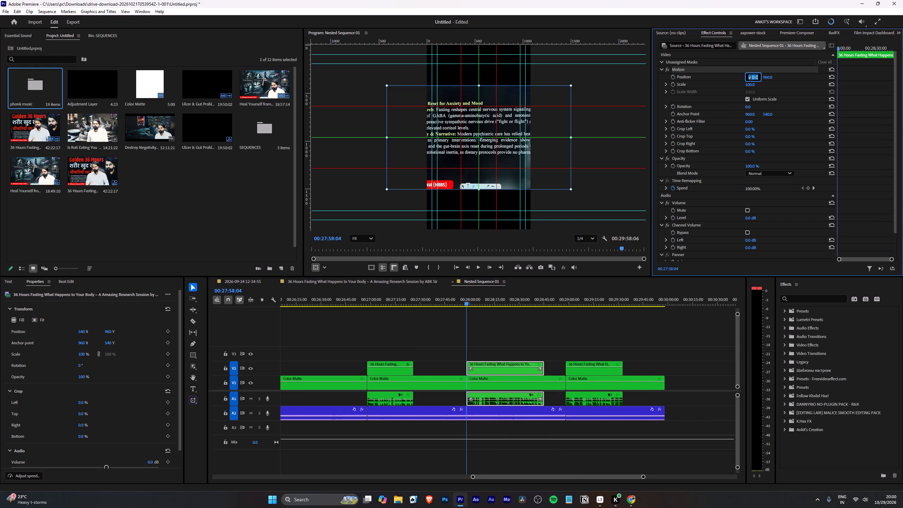
{"action": "type", "text": "120"}
{"action": "key", "text": "Return"}
Find the frame where the speaker starts moving and enable Position keyframing on this clip at 00:27:58:20.
{"action": "key", "text": "space"}
{"action": "key", "text": "space"}
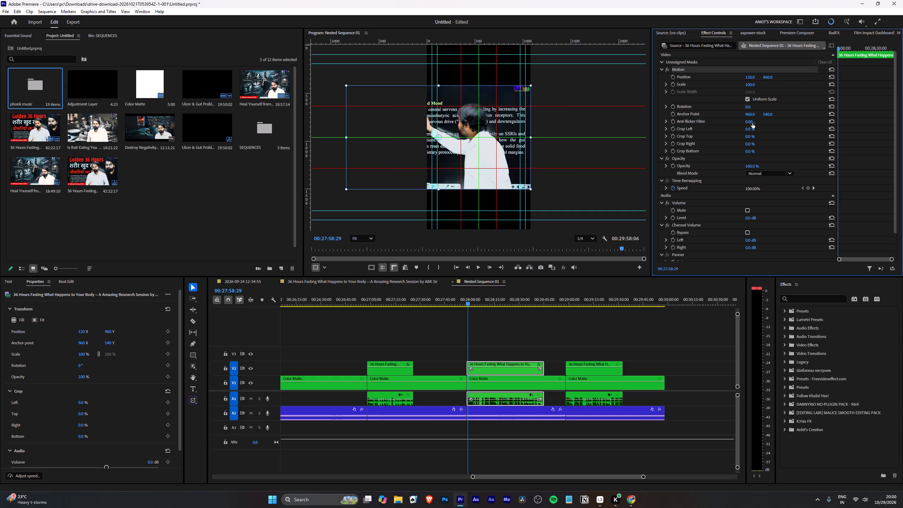
{"action": "key", "text": "Left"}
{"action": "key", "text": "Left"}
{"action": "key", "text": "Left"}
{"action": "key", "text": "Left"}
{"action": "key", "text": "Left"}
{"action": "key", "text": "Left"}
{"action": "key", "text": "Left"}
{"action": "key", "text": "Left"}
{"action": "key", "text": "Left"}
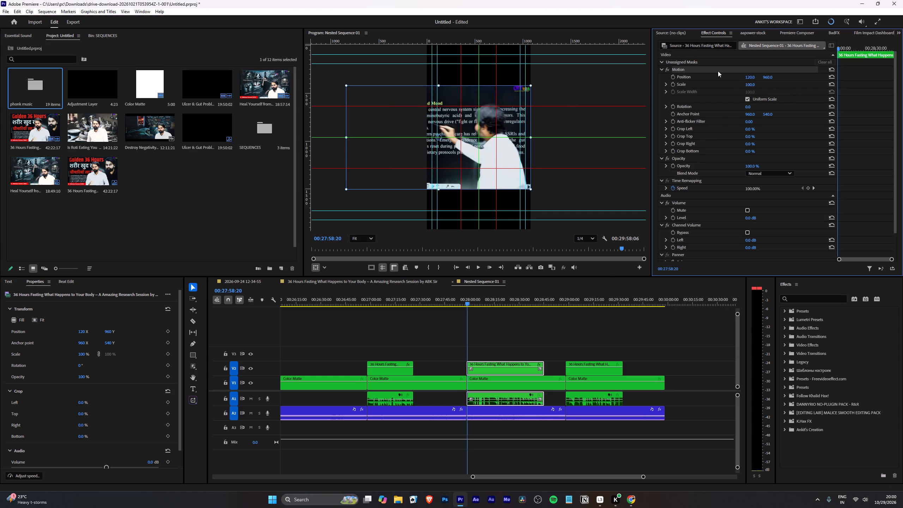
{"action": "left_click", "coordinate": [673, 74]}
{"action": "left_click", "coordinate": [672, 78]}
Advance to 00:27:59:11 and set the clip's horizontal position to 454 to follow the speaker's move.
{"action": "key", "text": "space"}
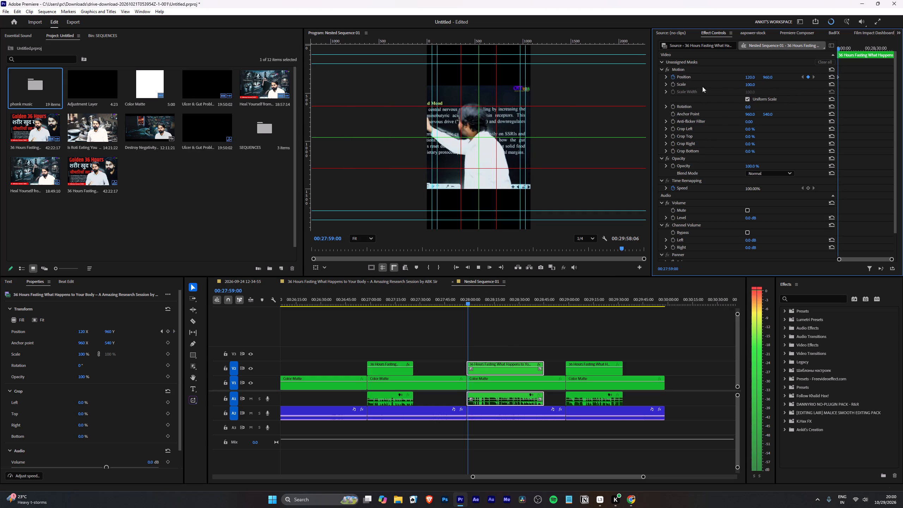
{"action": "key", "text": "space"}
{"action": "left_click_drag", "start_coordinate": [750, 76], "coordinate": [839, 87]}
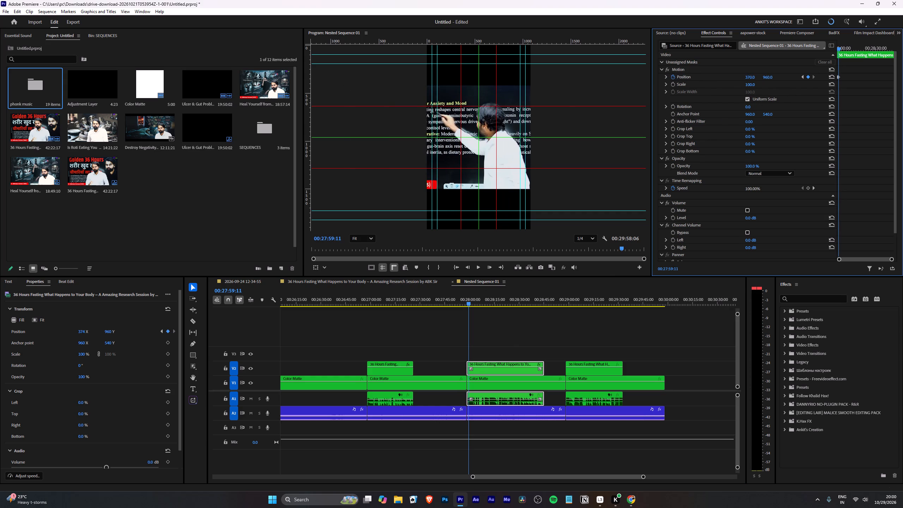
{"action": "left_click_drag", "start_coordinate": [839, 87], "coordinate": [869, 84]}
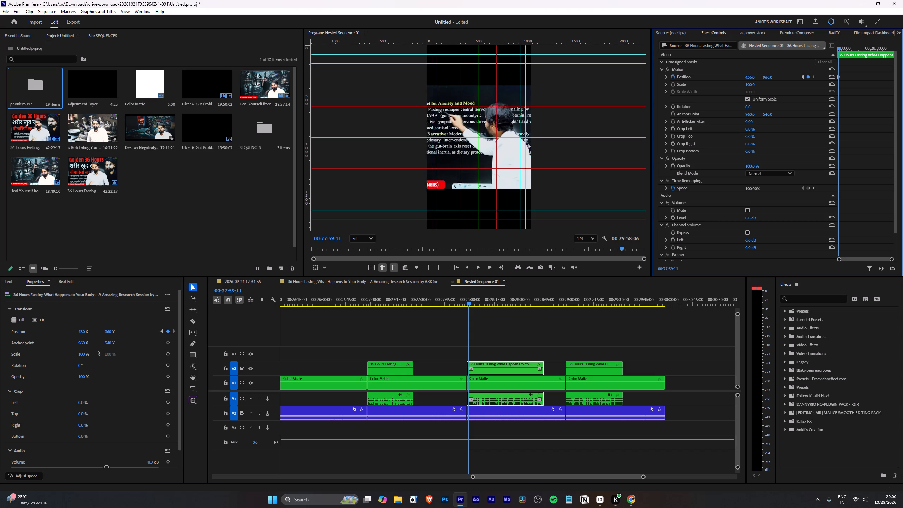
{"action": "left_click_drag", "start_coordinate": [869, 84], "coordinate": [870, 88]}
Add a holding Position keyframe before the speaker moves back, and set the horizontal position to 120 at 00:28:02:22.
{"action": "key", "text": "space"}
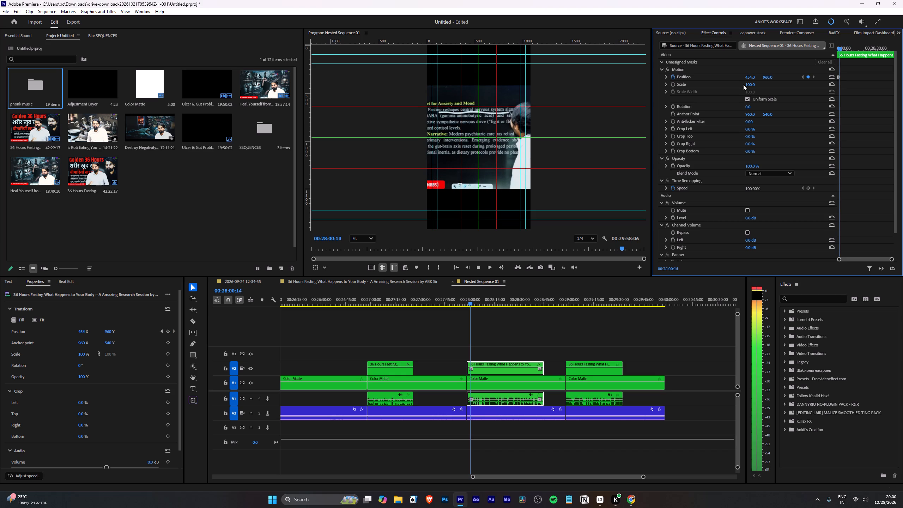
{"action": "key", "text": "space"}
{"action": "key", "text": "space"}
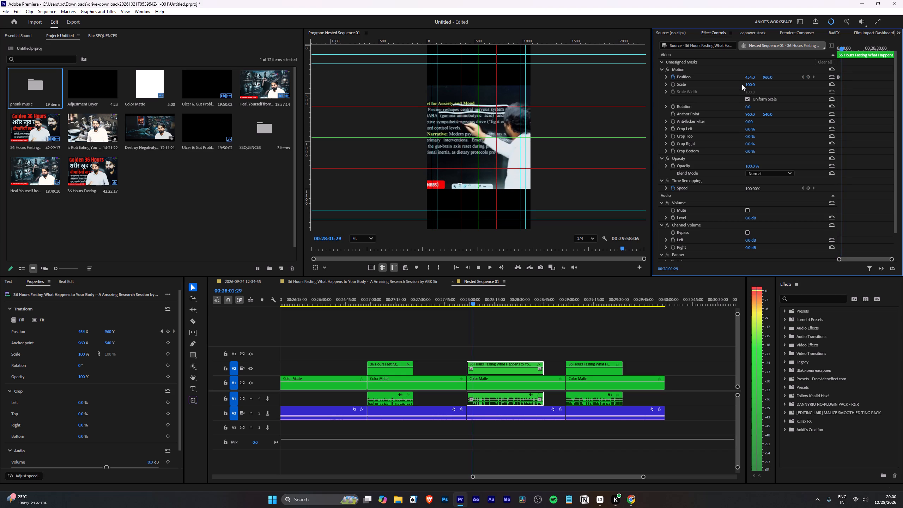
{"action": "key", "text": "space"}
{"action": "left_click", "coordinate": [807, 77]}
{"action": "key", "text": "space"}
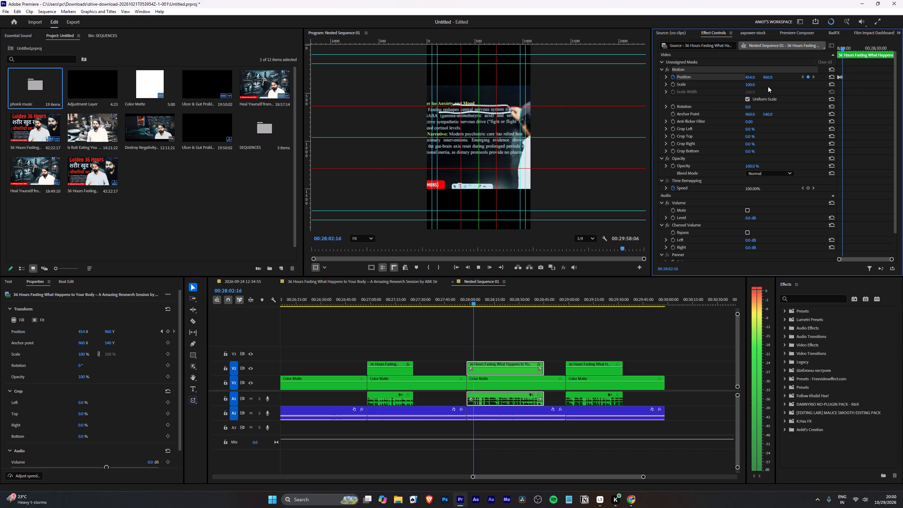
{"action": "key", "text": "space"}
{"action": "left_click_drag", "start_coordinate": [752, 77], "coordinate": [652, 98]}
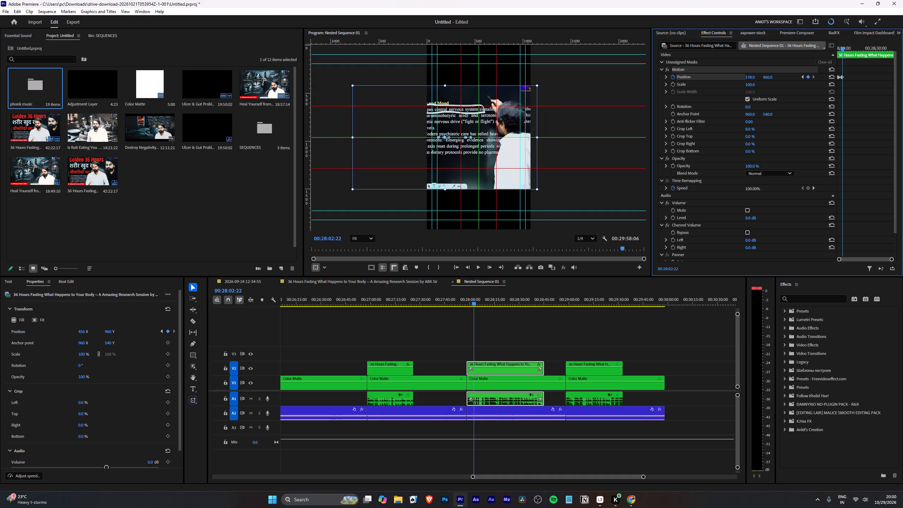
{"action": "left_click_drag", "start_coordinate": [652, 98], "coordinate": [537, 142]}
{"action": "left_click", "coordinate": [753, 76]}
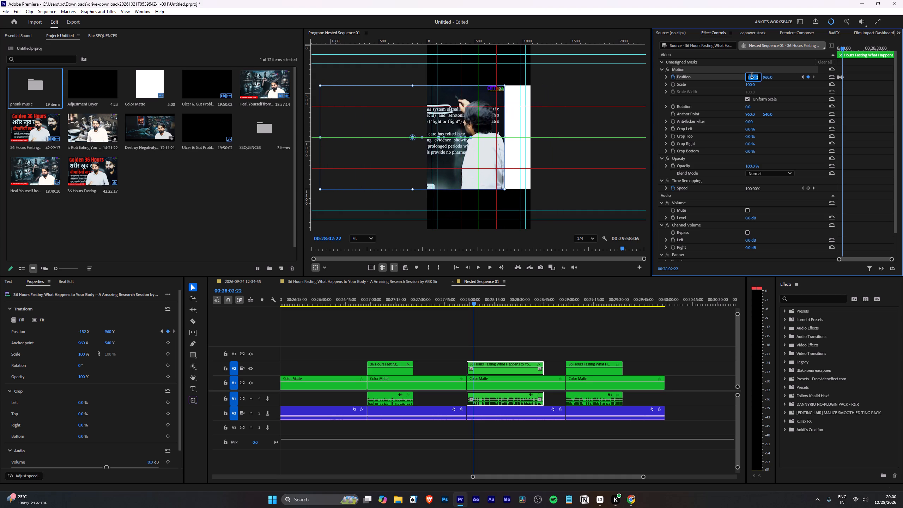
{"action": "type", "text": "120"}
{"action": "key", "text": "Return"}
Play on to the speaker's next move and add a Position keyframe at 00:28:24:13.
{"action": "key", "text": "space"}
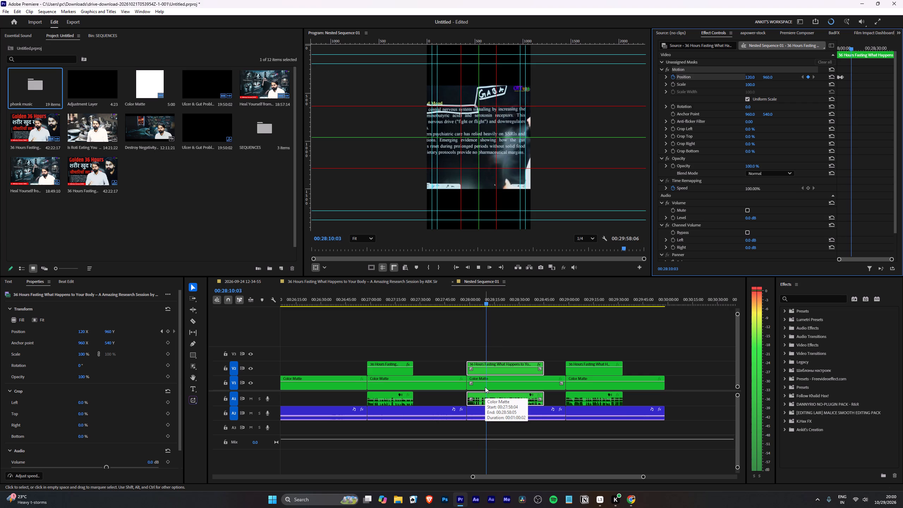
{"action": "scroll", "coordinate": [400, 346], "scroll_direction": "down", "scroll_amount": 4}
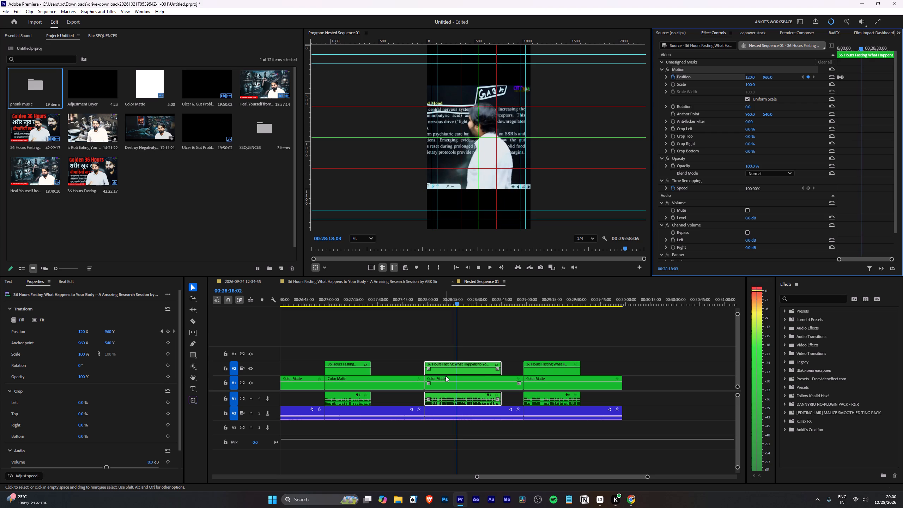
{"action": "key", "text": "space"}
{"action": "key", "text": "space"}
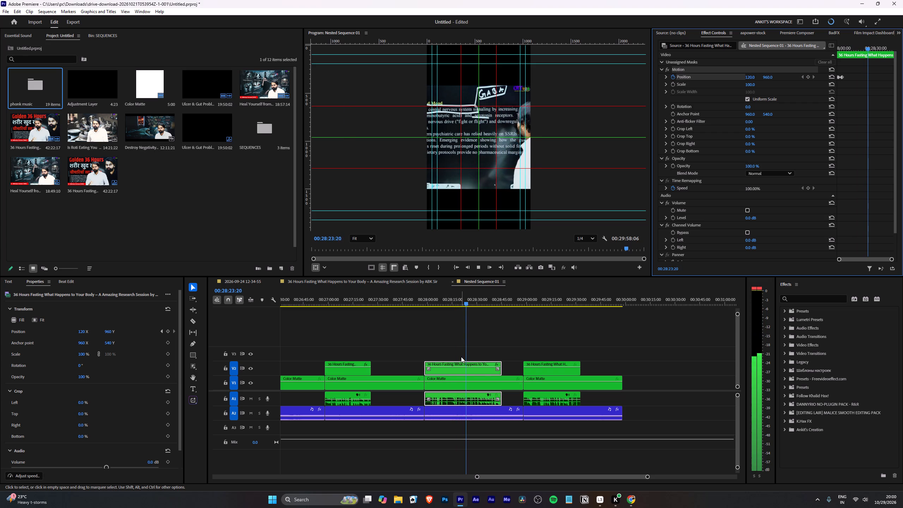
{"action": "key", "text": "space"}
{"action": "key", "text": "Left"}
{"action": "key", "text": "Left"}
{"action": "key", "text": "Left"}
{"action": "key", "text": "Left"}
{"action": "key", "text": "Left"}
{"action": "key", "text": "Left"}
{"action": "key", "text": "Left"}
{"action": "key", "text": "Left"}
{"action": "key", "text": "Left"}
{"action": "key", "text": "Left"}
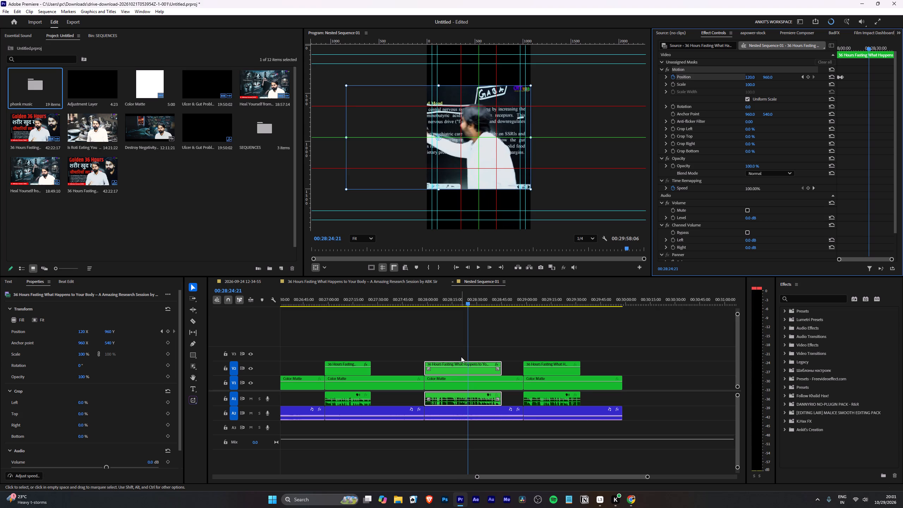
{"action": "key", "text": "Right"}
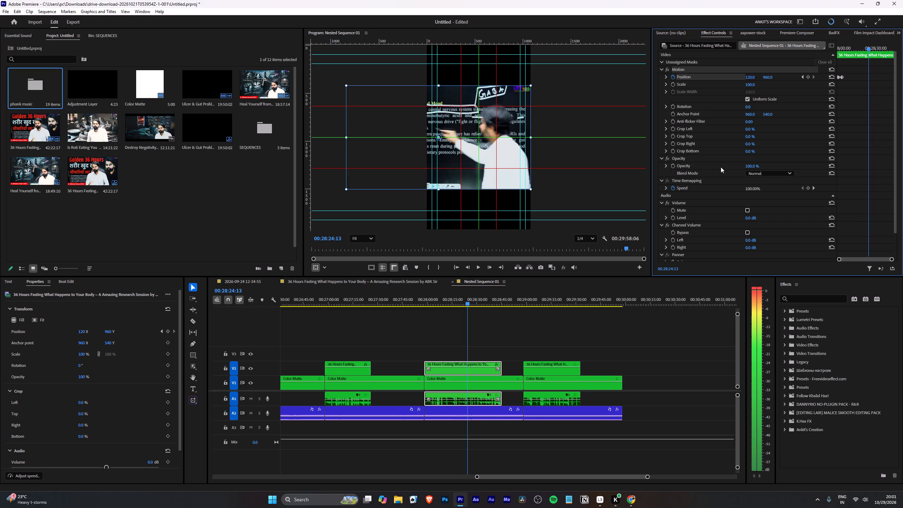
{"action": "left_click", "coordinate": [806, 77]}
Advance to 00:28:24:29 and set the horizontal position to 608 to follow the speaker.
{"action": "key", "text": "space"}
{"action": "key", "text": "space"}
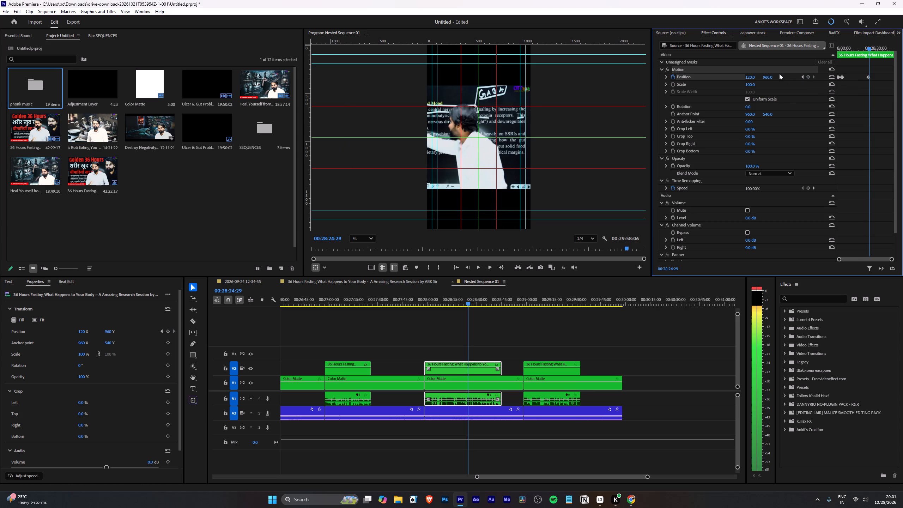
{"action": "left_click_drag", "start_coordinate": [755, 78], "coordinate": [775, 80]}
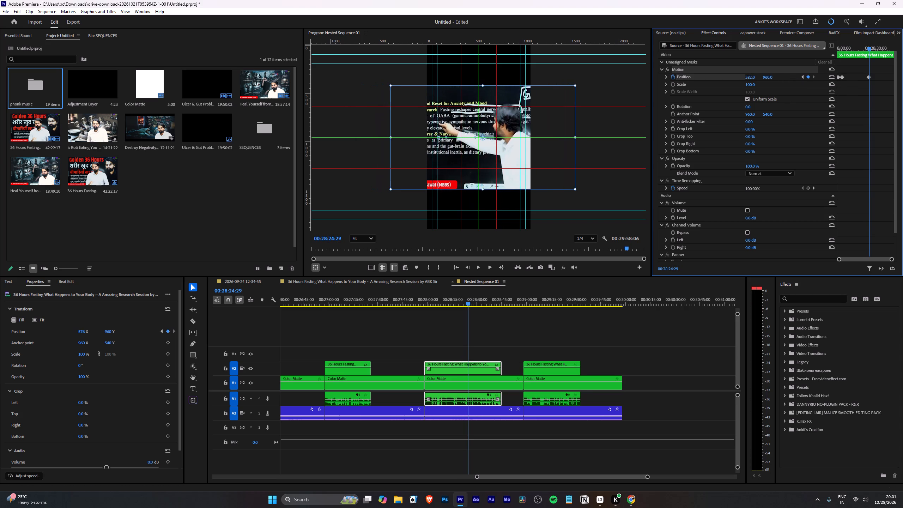
{"action": "left_click_drag", "start_coordinate": [775, 80], "coordinate": [807, 118]}
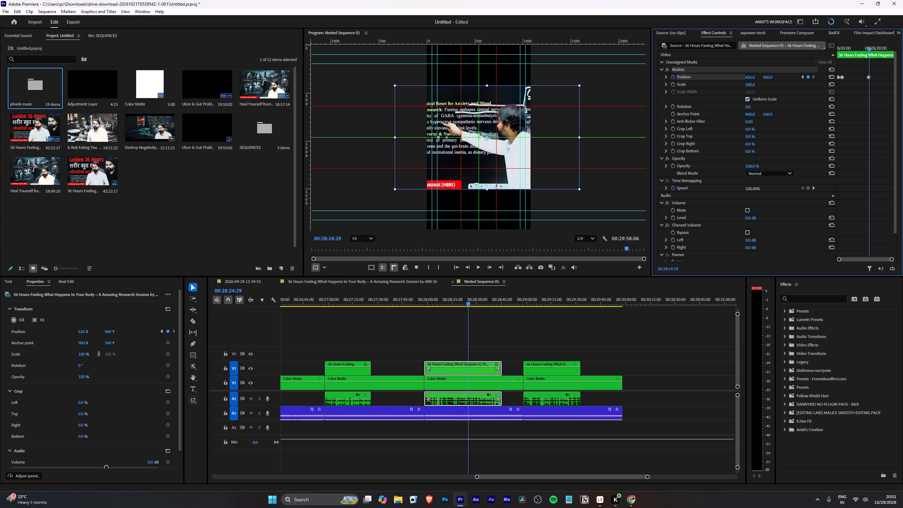
{"action": "left_click_drag", "start_coordinate": [807, 118], "coordinate": [801, 120]}
Add a holding Position keyframe at 00:28:27:07, and set the horizontal position to 120 at 00:28:27:25.
{"action": "key", "text": "space"}
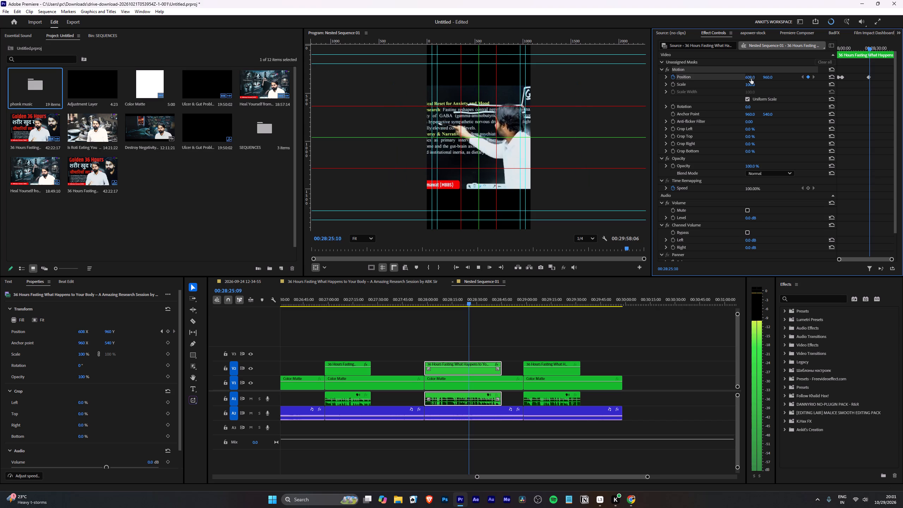
{"action": "key", "text": "space"}
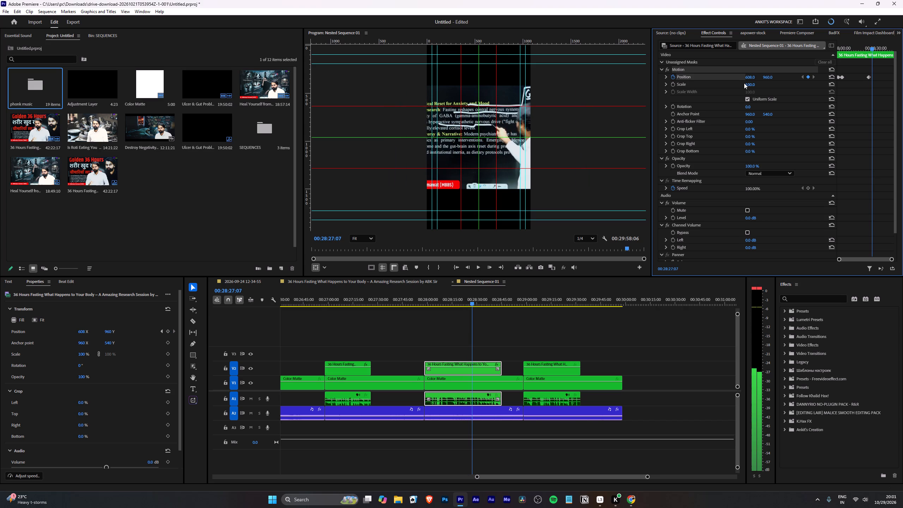
{"action": "left_click", "coordinate": [808, 76]}
{"action": "key", "text": "space"}
{"action": "key", "text": "space"}
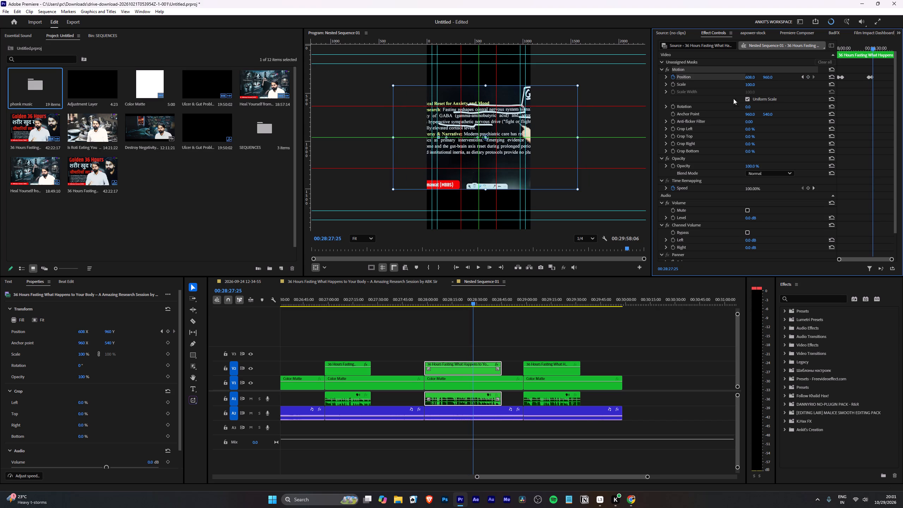
{"action": "left_click", "coordinate": [750, 76]}
{"action": "type", "text": "120"}
{"action": "key", "text": "Return"}
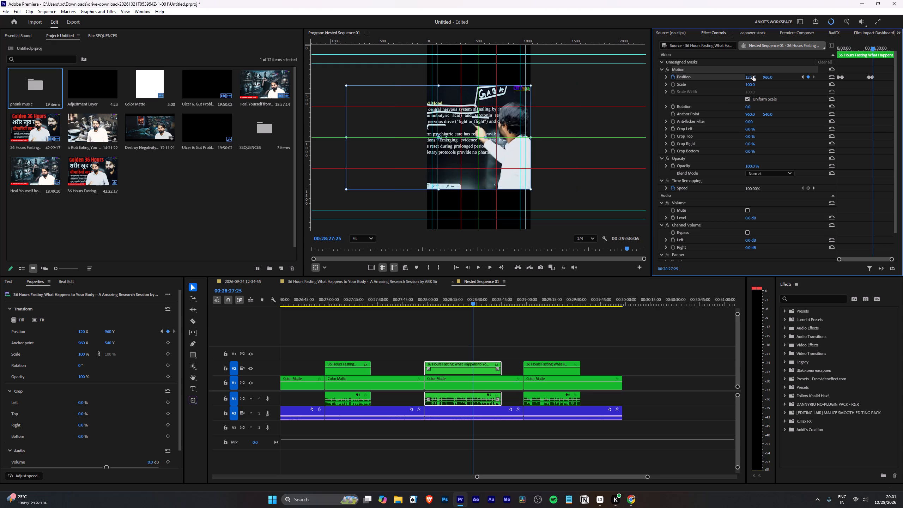
Add a holding Position keyframe at 00:28:30:15, and set the horizontal position to 778 at 00:28:31:01.
{"action": "key", "text": "space"}
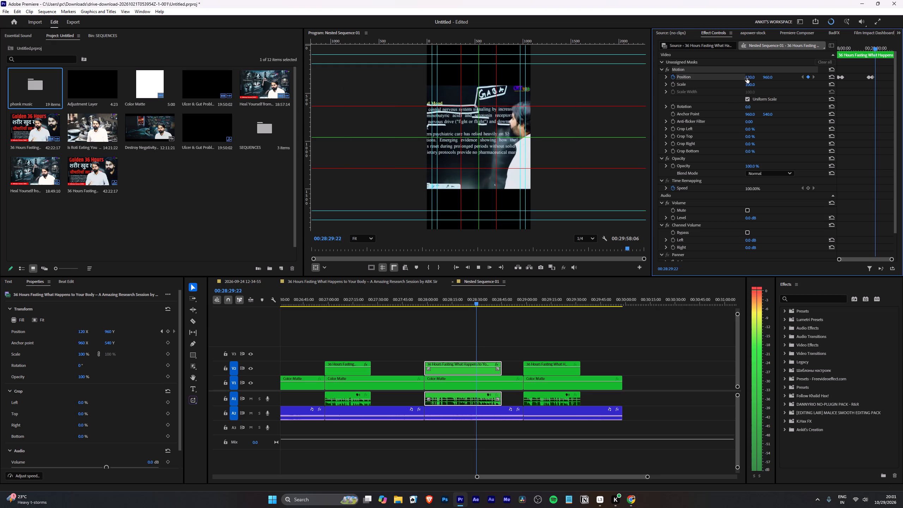
{"action": "key", "text": "space"}
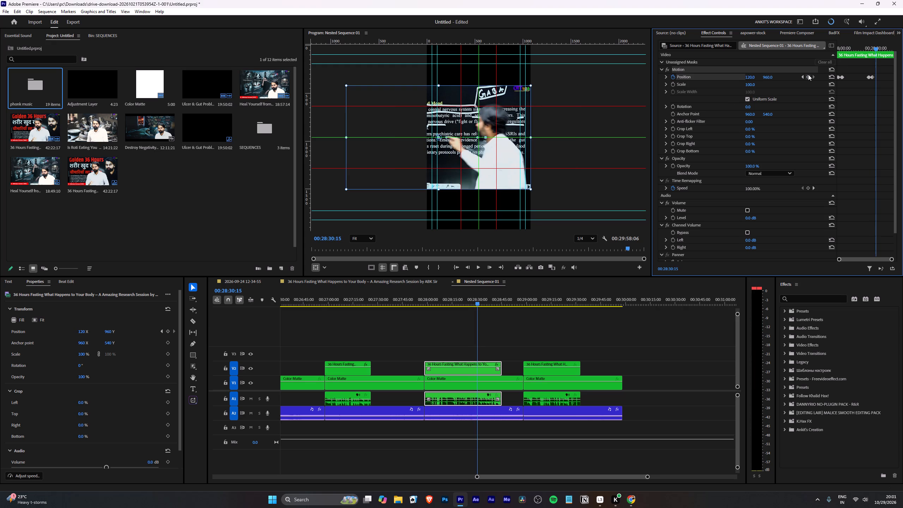
{"action": "left_click", "coordinate": [808, 74]}
{"action": "key", "text": "space"}
{"action": "key", "text": "space"}
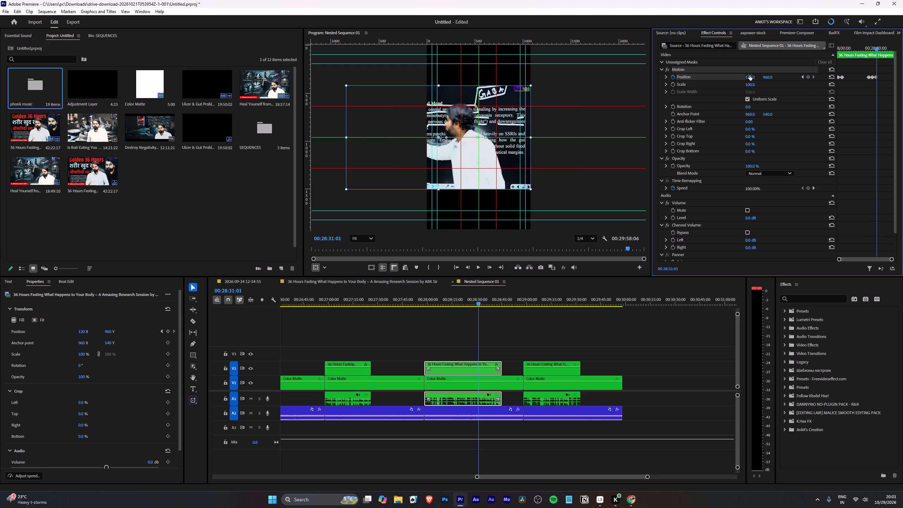
{"action": "left_click_drag", "start_coordinate": [750, 75], "coordinate": [844, 94]}
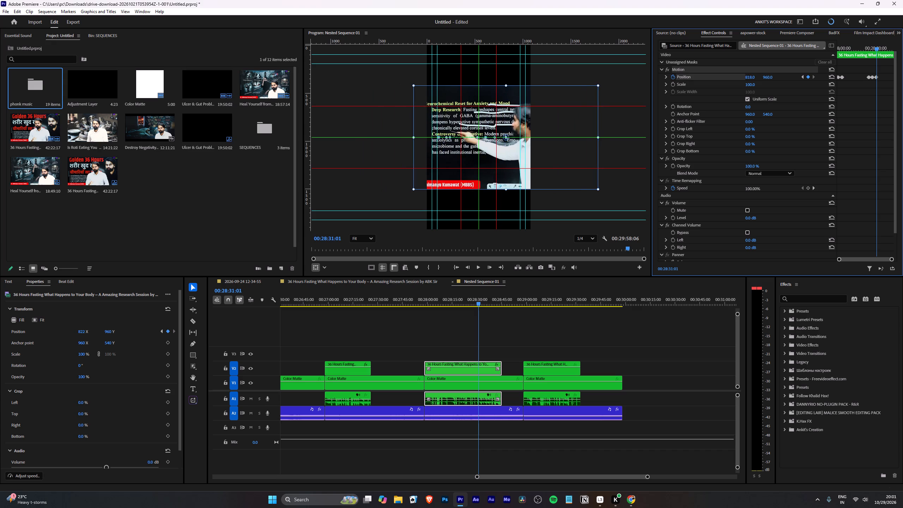
{"action": "left_click_drag", "start_coordinate": [844, 94], "coordinate": [830, 98]}
Add a holding Position keyframe at 00:28:32:00, and set the horizontal position to 120 at 00:28:32:12.
{"action": "key", "text": "space"}
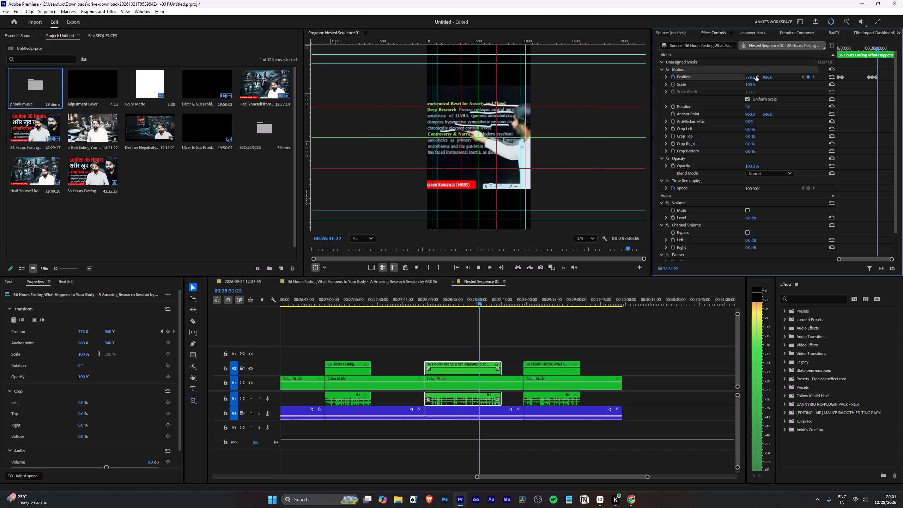
{"action": "key", "text": "space"}
{"action": "key", "text": "Left"}
{"action": "key", "text": "Left"}
{"action": "key", "text": "Left"}
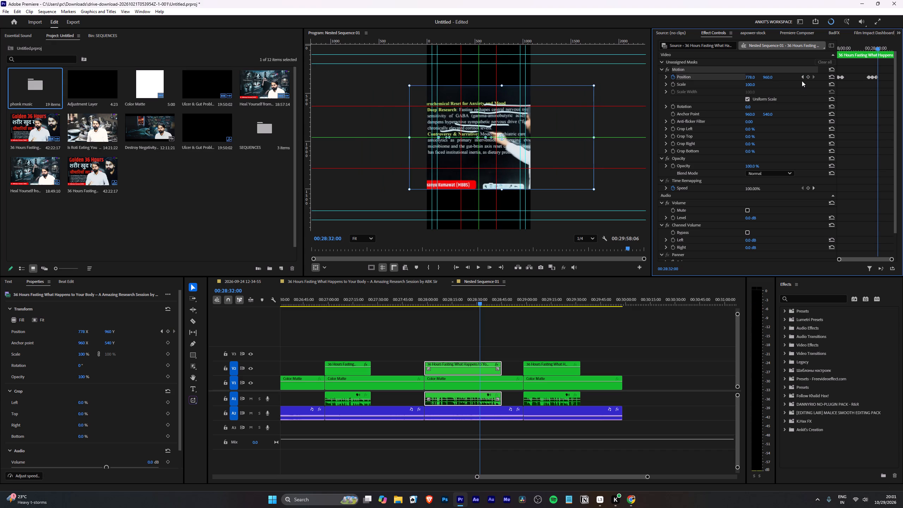
{"action": "left_click", "coordinate": [810, 77]}
{"action": "key", "text": "space"}
{"action": "key", "text": "space"}
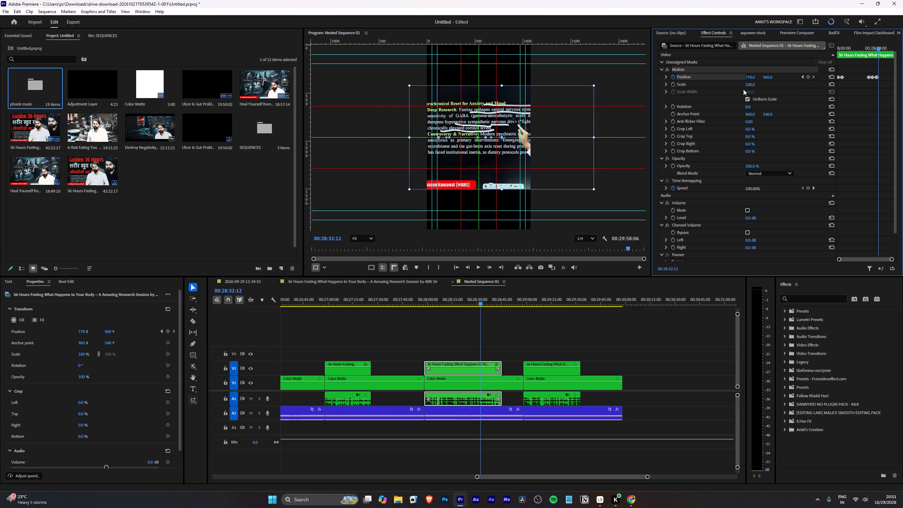
{"action": "left_click", "coordinate": [747, 78]}
{"action": "type", "text": "120"}
{"action": "key", "text": "Return"}
Find the frame where the speaker starts drifting off centre and add a Position keyframe at 00:28:33:03.
{"action": "key", "text": "space"}
{"action": "key", "text": "space"}
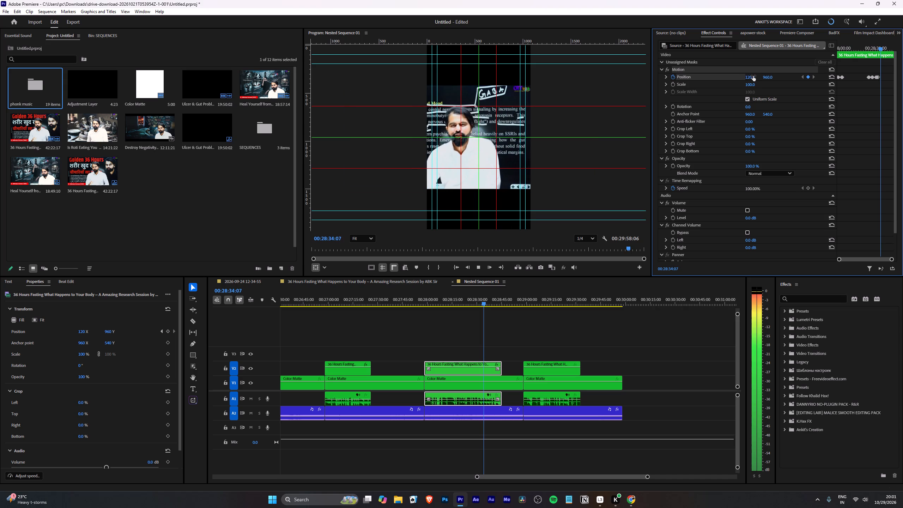
{"action": "key", "text": "Left"}
{"action": "key", "text": "Left"}
{"action": "key", "text": "Left"}
{"action": "key", "text": "Left"}
{"action": "key", "text": "Left"}
{"action": "key", "text": "Left"}
{"action": "key", "text": "Left"}
{"action": "key", "text": "Left"}
{"action": "key", "text": "Left"}
{"action": "key", "text": "Left"}
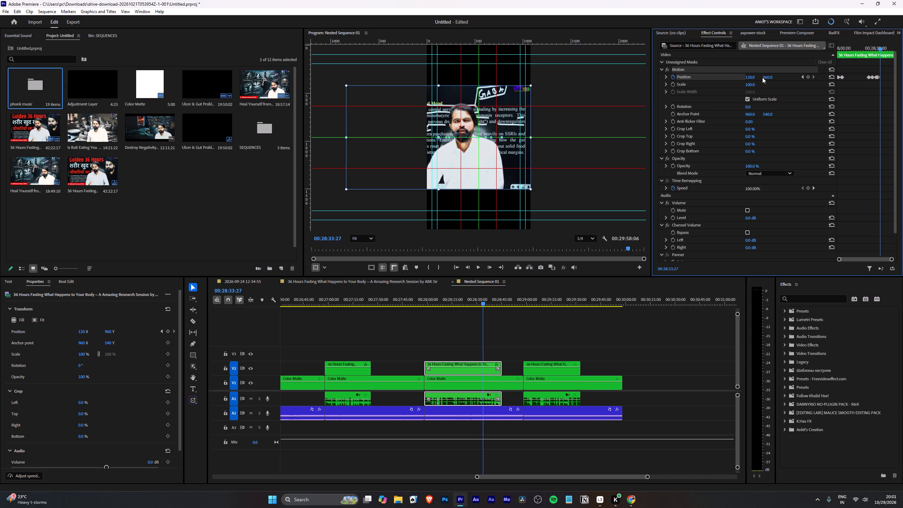
{"action": "key", "text": "Left"}
{"action": "key", "text": "Left"}
{"action": "key", "text": "Left"}
{"action": "key", "text": "Left"}
{"action": "key", "text": "Left"}
{"action": "key", "text": "Left"}
{"action": "key", "text": "Left"}
{"action": "key", "text": "Left"}
{"action": "key", "text": "Left"}
{"action": "key", "text": "Left"}
{"action": "key", "text": "Left"}
{"action": "key", "text": "Left"}
{"action": "key", "text": "Left"}
{"action": "key", "text": "Left"}
{"action": "key", "text": "Left"}
{"action": "key", "text": "Left"}
{"action": "key", "text": "Left"}
{"action": "key", "text": "Left"}
{"action": "key", "text": "Left"}
{"action": "key", "text": "Left"}
{"action": "key", "text": "Left"}
{"action": "key", "text": "Left"}
{"action": "key", "text": "Left"}
{"action": "key", "text": "Left"}
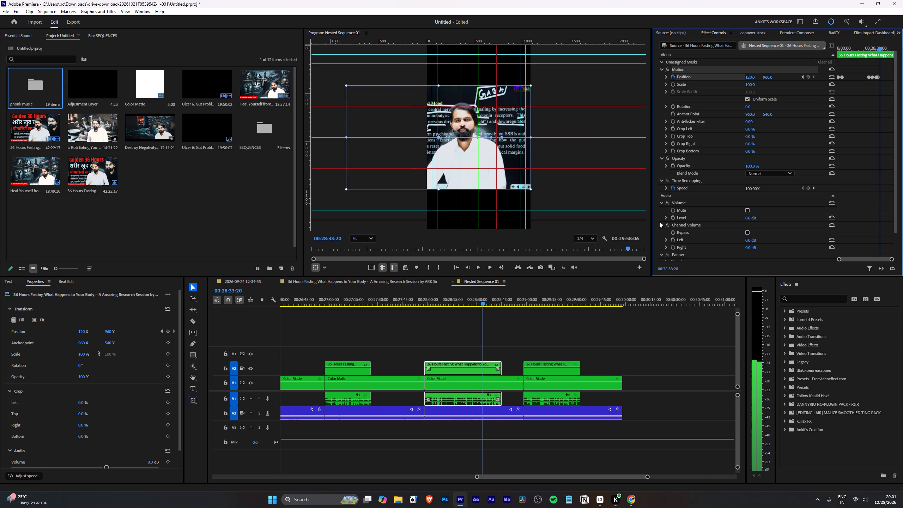
{"action": "left_click", "coordinate": [807, 77]}
Set the horizontal position to 302 shortly after that keyframe and play the clip through to its end.
{"action": "key", "text": "space"}
{"action": "key", "text": "space"}
{"action": "left_click_drag", "start_coordinate": [751, 79], "coordinate": [822, 89]}
{"action": "key", "text": "space"}
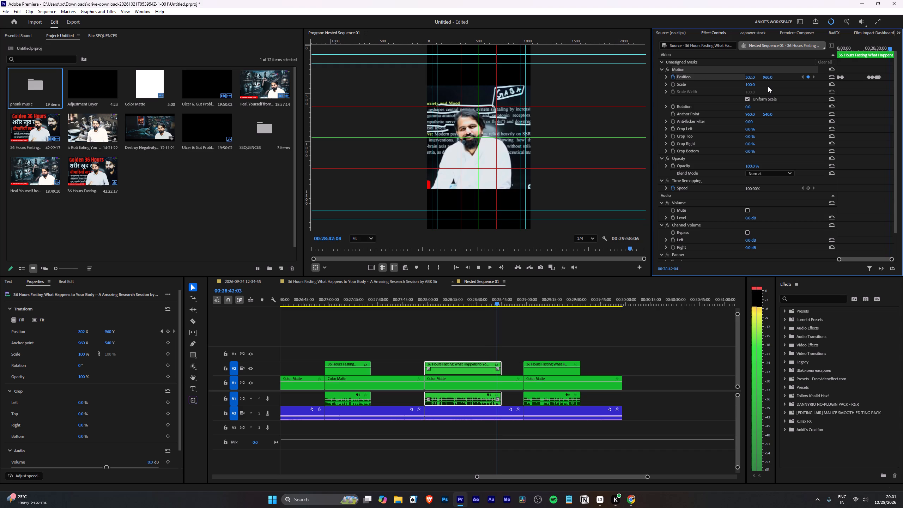
{"action": "key", "text": "space"}
{"action": "key", "text": "0"}
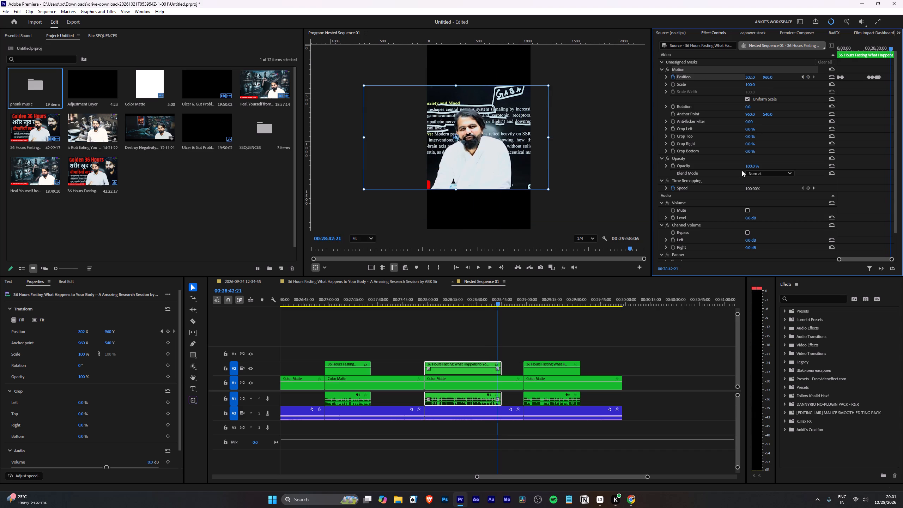
{"action": "type", "text": "0"}
{"action": "key", "text": "space"}
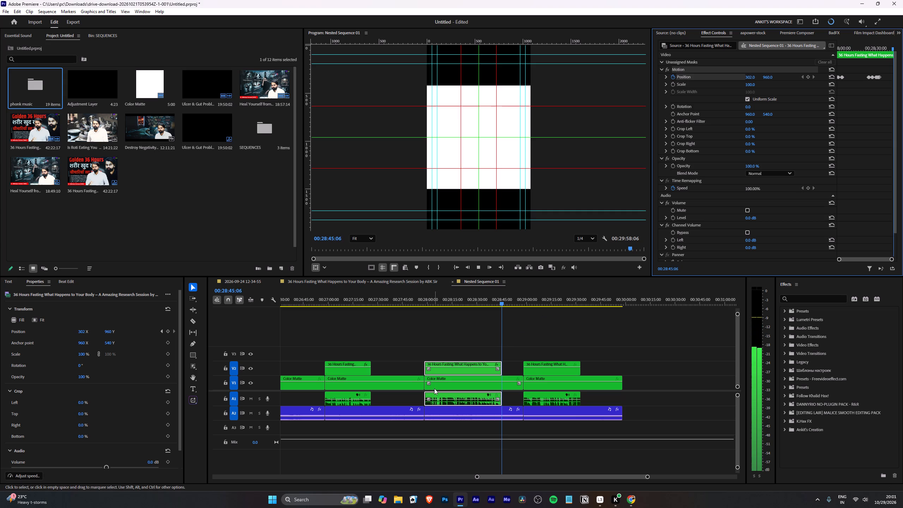
Select the 36 Hours Fasting clip starting at 00:28:58:06 and set its horizontal position to 120.
{"action": "key", "text": "Down"}
{"action": "scroll", "coordinate": [430, 393], "scroll_direction": "down", "scroll_amount": 5}
{"action": "left_click", "coordinate": [476, 373]}
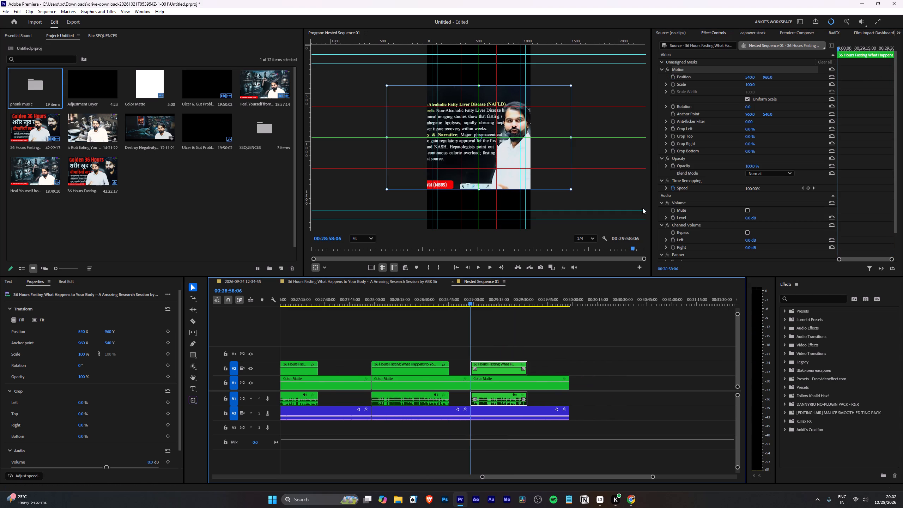
{"action": "left_click", "coordinate": [750, 79]}
{"action": "type", "text": "120"}
{"action": "key", "text": "Return"}
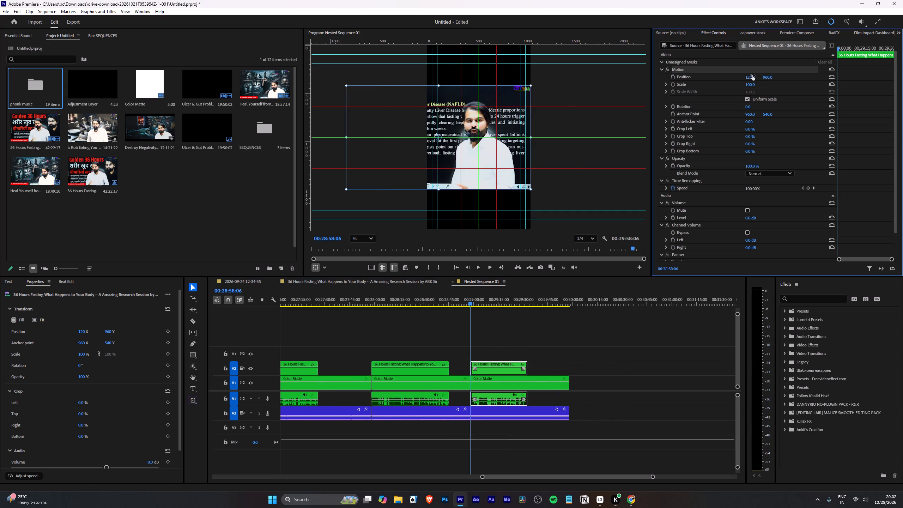
Enable Position keyframing at 00:28:59:01 and set the horizontal position to 340 at 00:28:59:20.
{"action": "key", "text": "space"}
{"action": "key", "text": "space"}
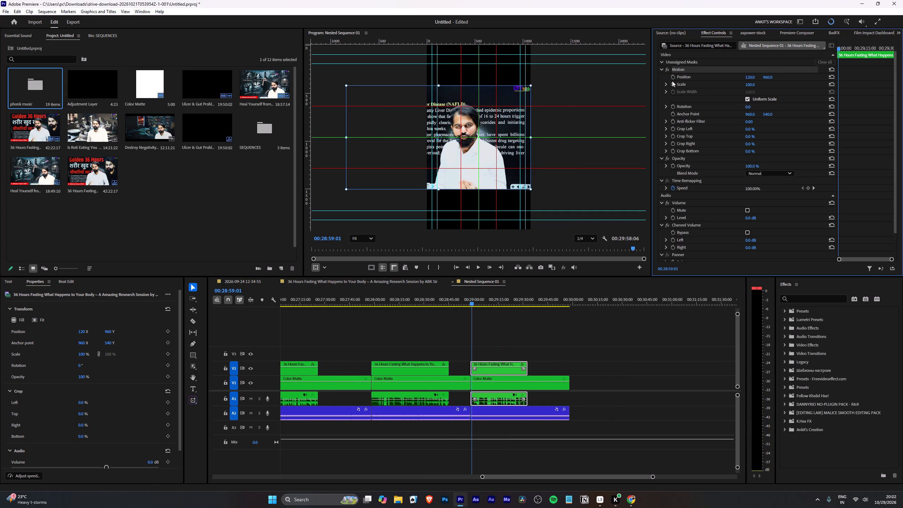
{"action": "left_click", "coordinate": [673, 77]}
{"action": "key", "text": "space"}
{"action": "key", "text": "space"}
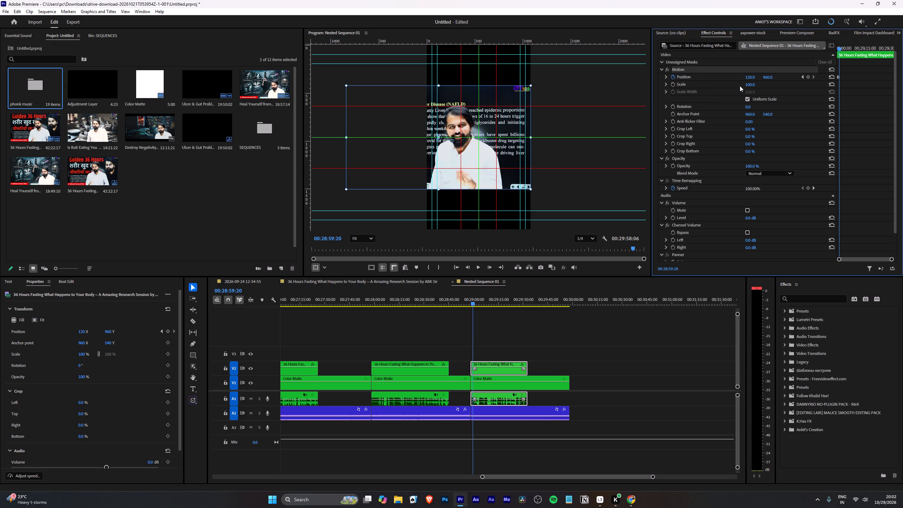
{"action": "left_click_drag", "start_coordinate": [748, 77], "coordinate": [826, 64]}
Check the following seconds, turn off Position keyframing so the whole clip uses 340, and return to the clip's start.
{"action": "key", "text": "space"}
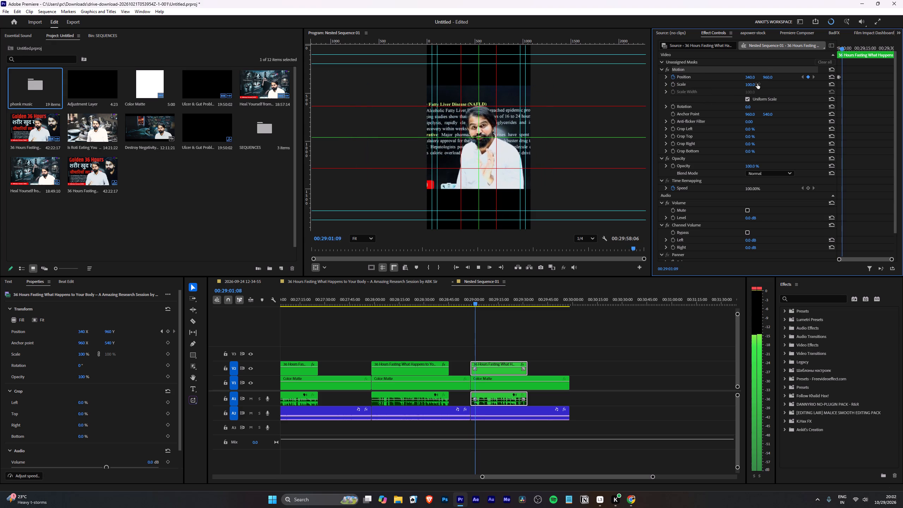
{"action": "key", "text": "space"}
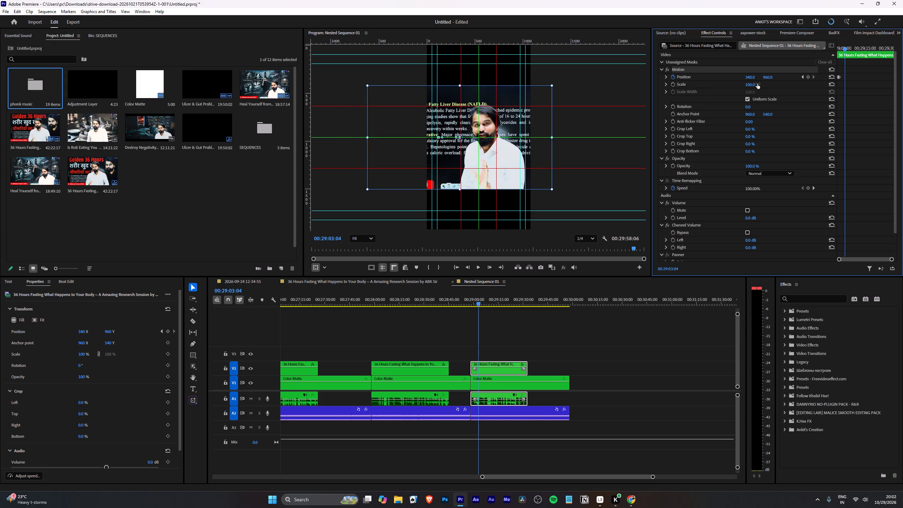
{"action": "left_click", "coordinate": [669, 77]}
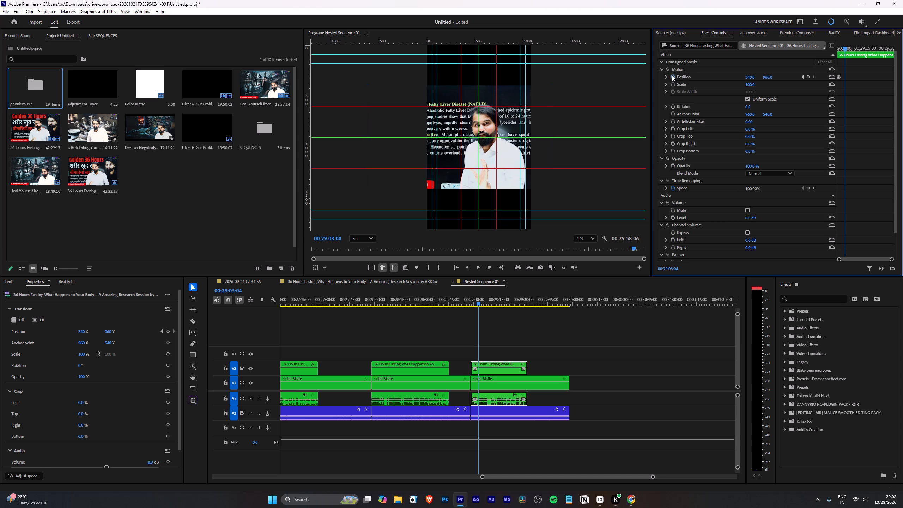
{"action": "left_click", "coordinate": [672, 75]}
{"action": "left_click", "coordinate": [483, 272]}
{"action": "key", "text": "Up"}
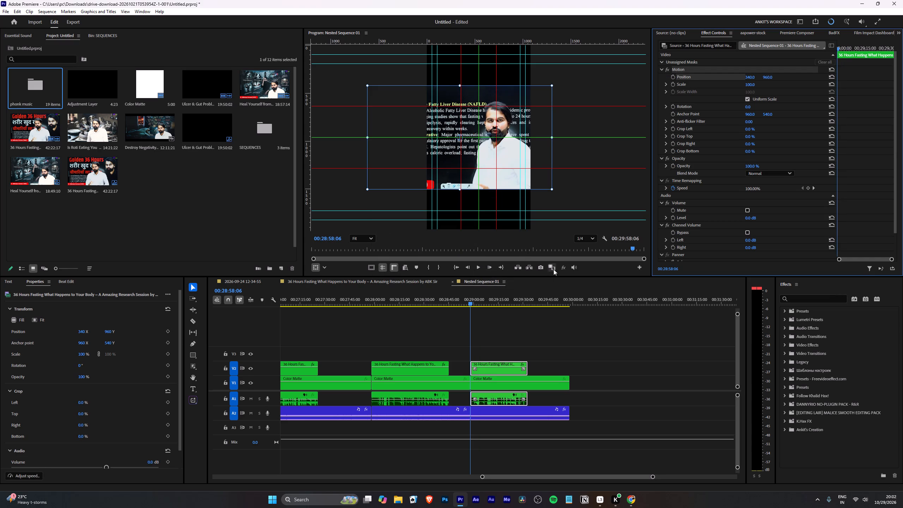
Play the clip from its start to where the speaker shifts and enable Position keyframing at 00:29:10:20.
{"action": "key", "text": "space"}
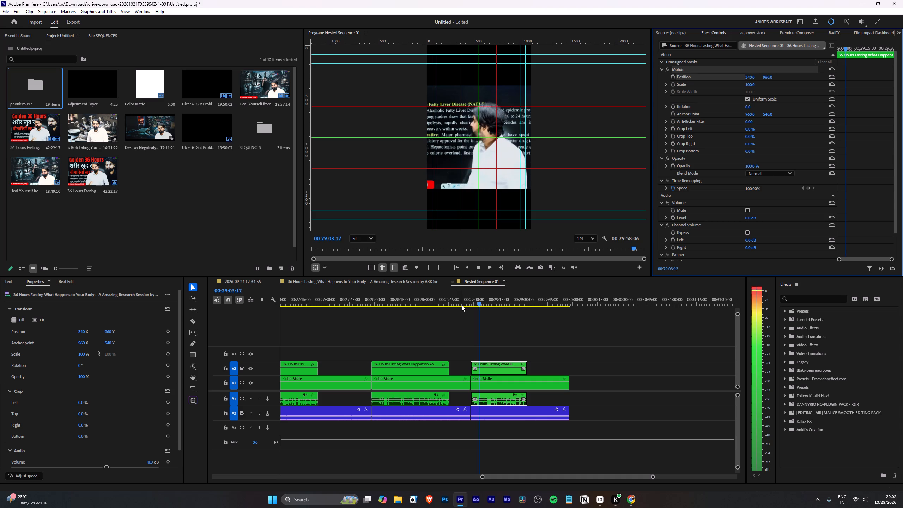
{"action": "key", "text": "space"}
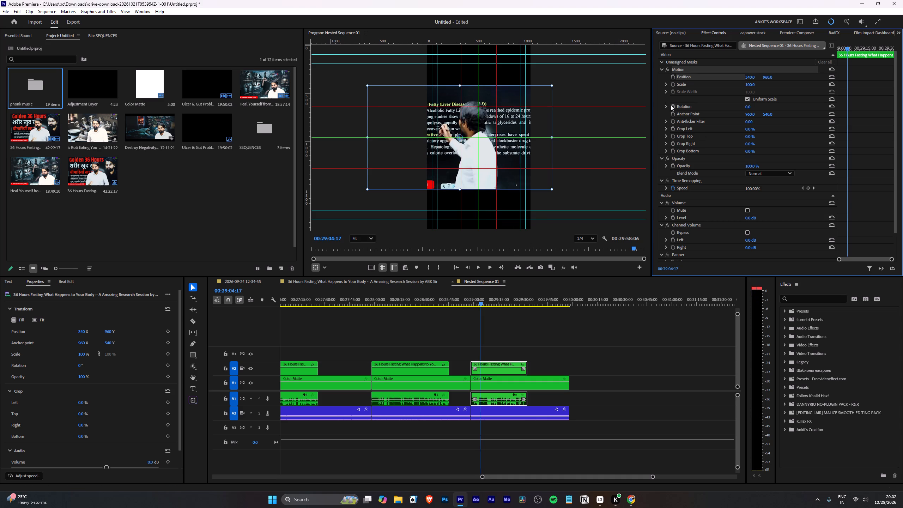
{"action": "key", "text": "space"}
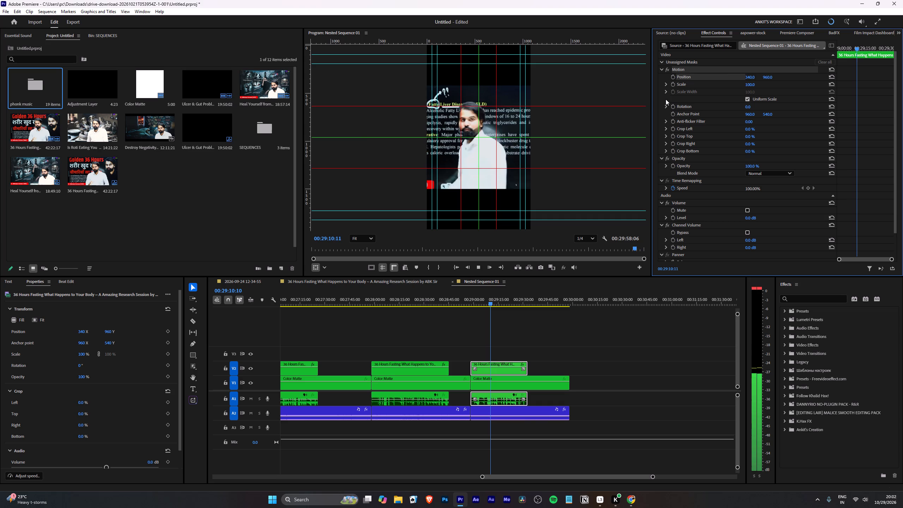
{"action": "key", "text": "space"}
{"action": "left_click", "coordinate": [672, 74]}
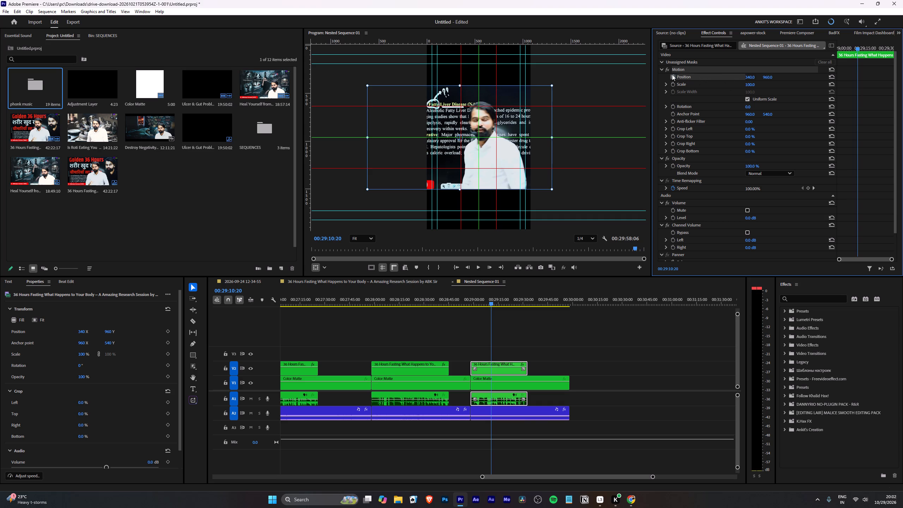
Set the horizontal position to 120 at 00:29:11:08.
{"action": "key", "text": "space"}
{"action": "key", "text": "space"}
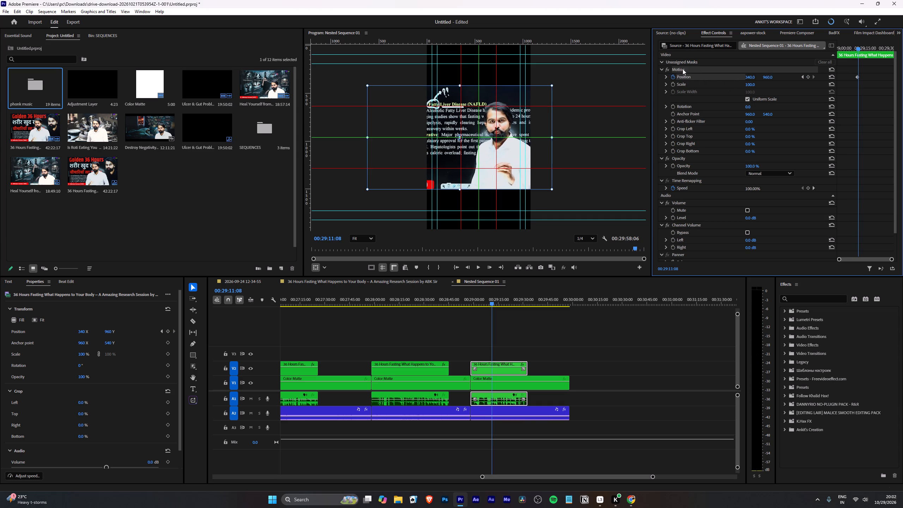
{"action": "left_click_drag", "start_coordinate": [753, 78], "coordinate": [683, 100]}
{"action": "left_click", "coordinate": [753, 76]}
{"action": "type", "text": "120"}
{"action": "key", "text": "Return"}
Find the frame where the speaker starts moving towards the board and add a holding Position keyframe at 00:29:15:26.
{"action": "key", "text": "space"}
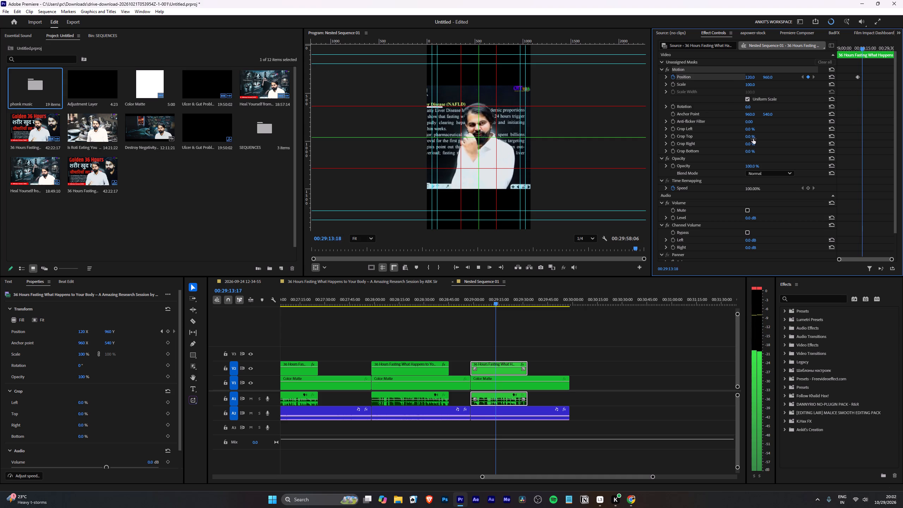
{"action": "scroll", "coordinate": [513, 337], "scroll_direction": "down", "scroll_amount": 3}
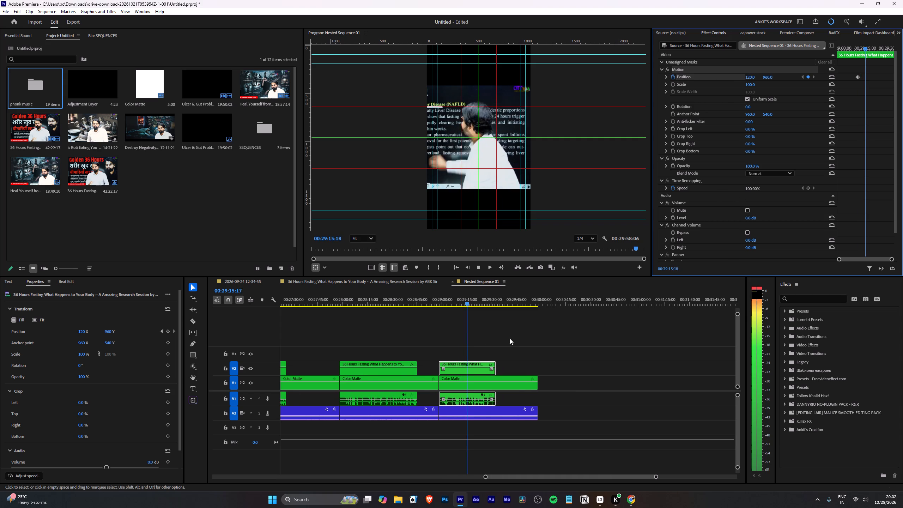
{"action": "key", "text": "space"}
{"action": "key", "text": "Left"}
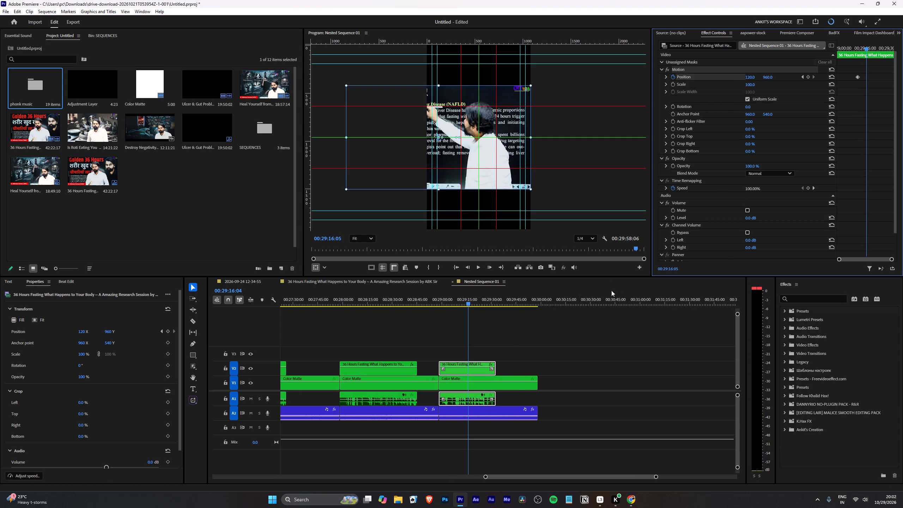
{"action": "key", "text": "Left"}
{"action": "key", "text": "Left"}
{"action": "key", "text": "Left"}
{"action": "key", "text": "Left"}
{"action": "key", "text": "Left"}
{"action": "key", "text": "Left"}
{"action": "key", "text": "Left"}
{"action": "key", "text": "Left"}
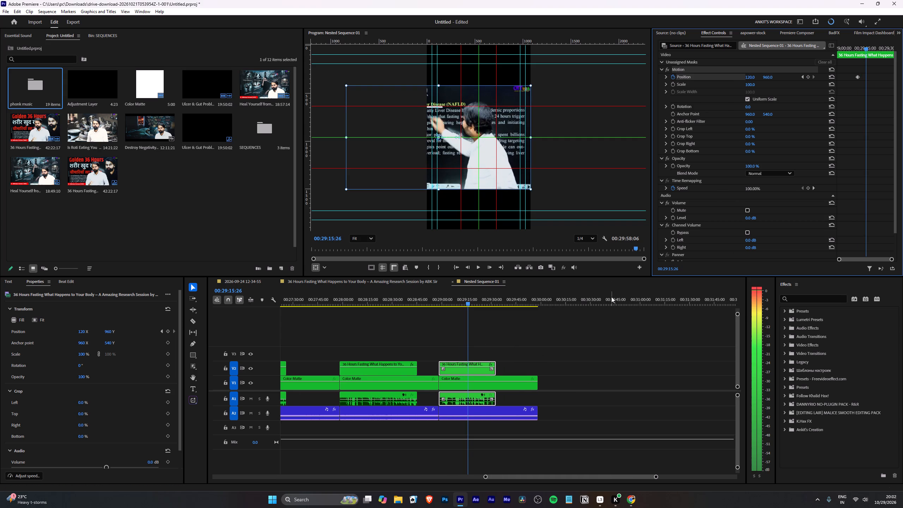
{"action": "left_click", "coordinate": [808, 78]}
Set the horizontal position to 330 at 00:29:16:14.
{"action": "key", "text": "space"}
{"action": "key", "text": "space"}
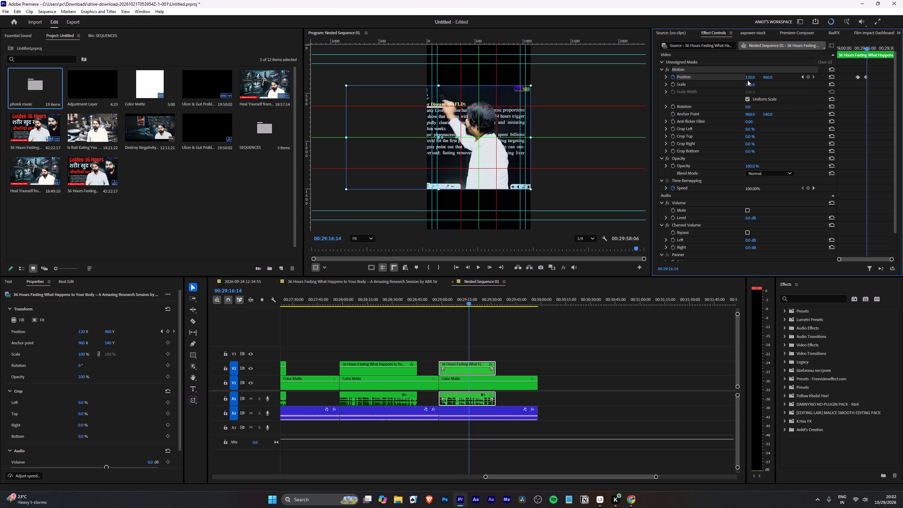
{"action": "left_click_drag", "start_coordinate": [747, 79], "coordinate": [830, 104]}
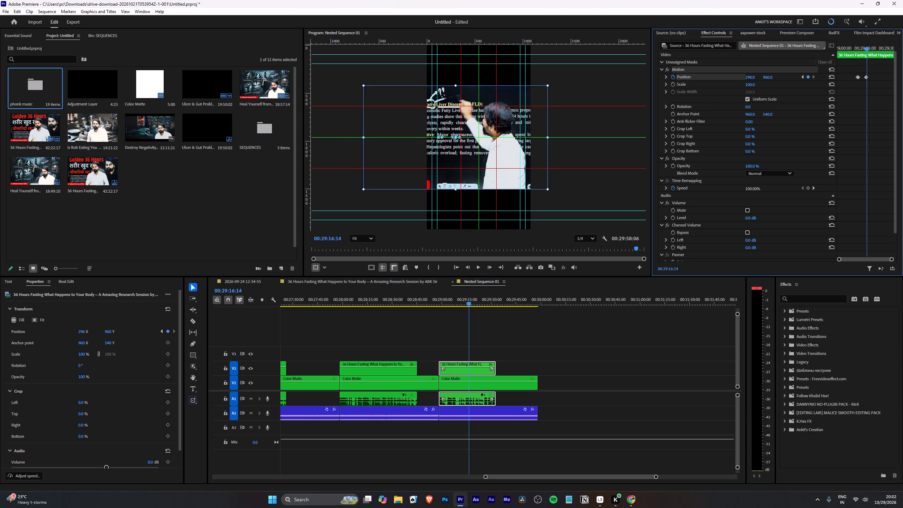
{"action": "left_click_drag", "start_coordinate": [830, 104], "coordinate": [838, 105]}
Add a holding Position keyframe at 00:29:18:26, and set the horizontal position to 120 at 00:29:19:19.
{"action": "key", "text": "space"}
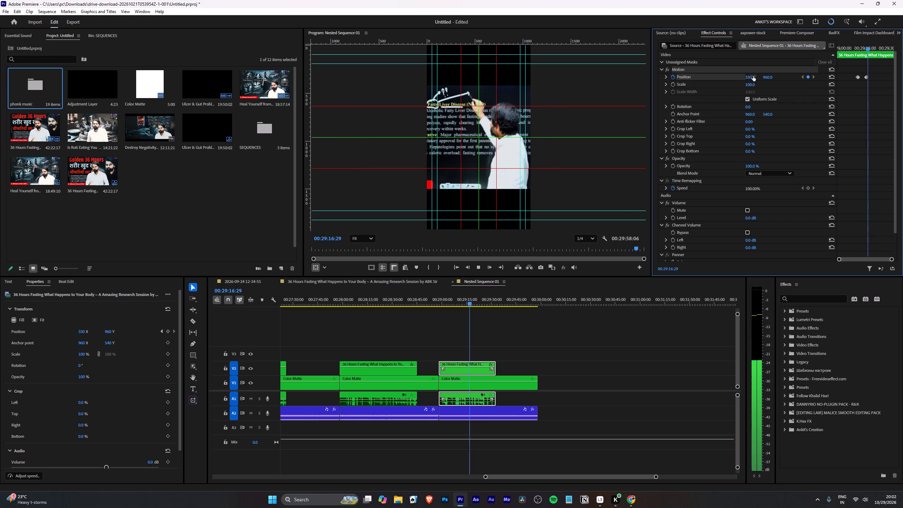
{"action": "key", "text": "space"}
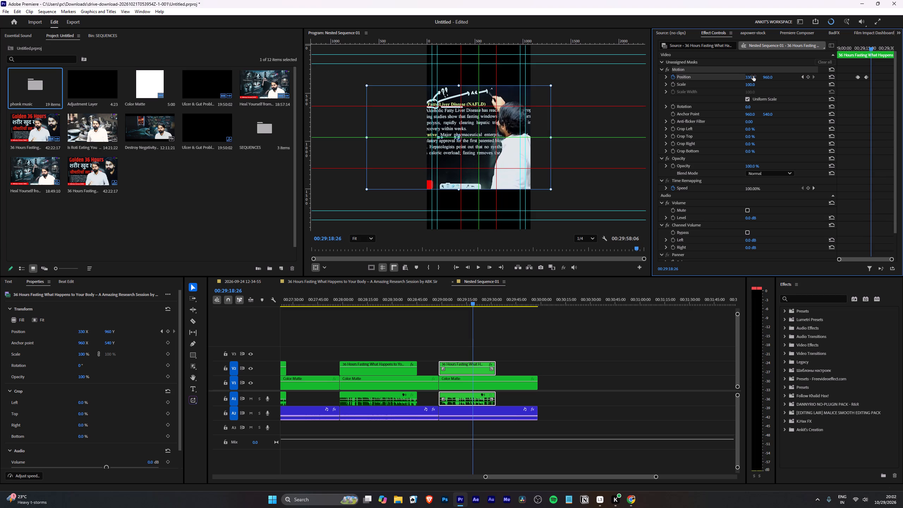
{"action": "left_click", "coordinate": [805, 76]}
{"action": "key", "text": "space"}
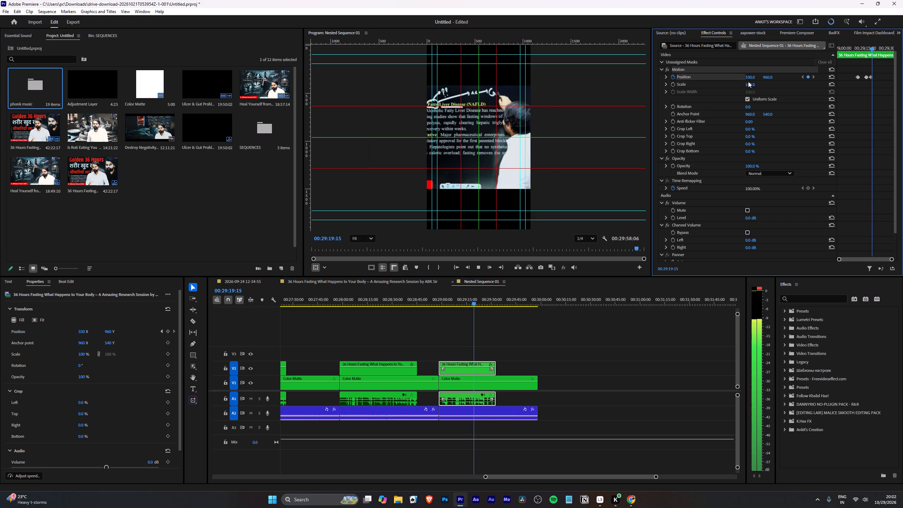
{"action": "key", "text": "space"}
{"action": "left_click_drag", "start_coordinate": [750, 79], "coordinate": [656, 95]}
{"action": "left_click", "coordinate": [753, 76]}
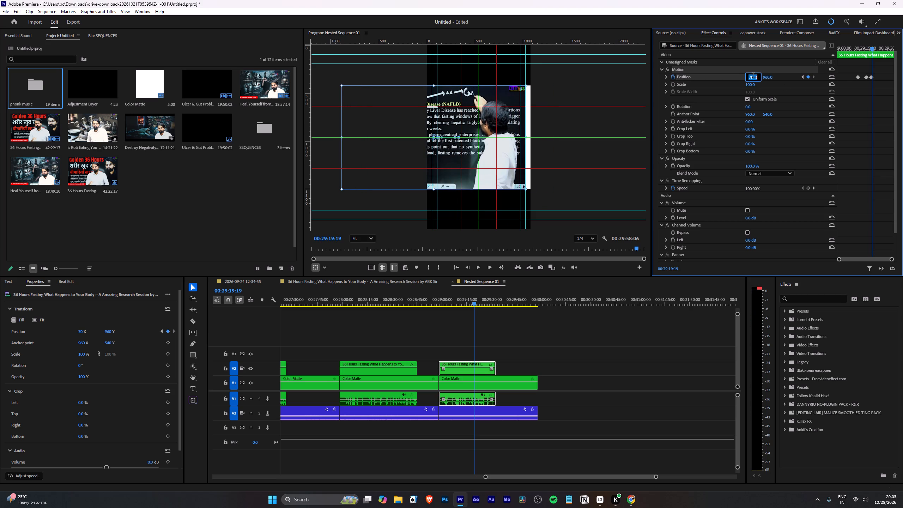
{"action": "type", "text": "120"}
{"action": "key", "text": "Return"}
Find the frame where the speaker moves back across the board and add a holding Position keyframe at 00:29:25:22.
{"action": "key", "text": "space"}
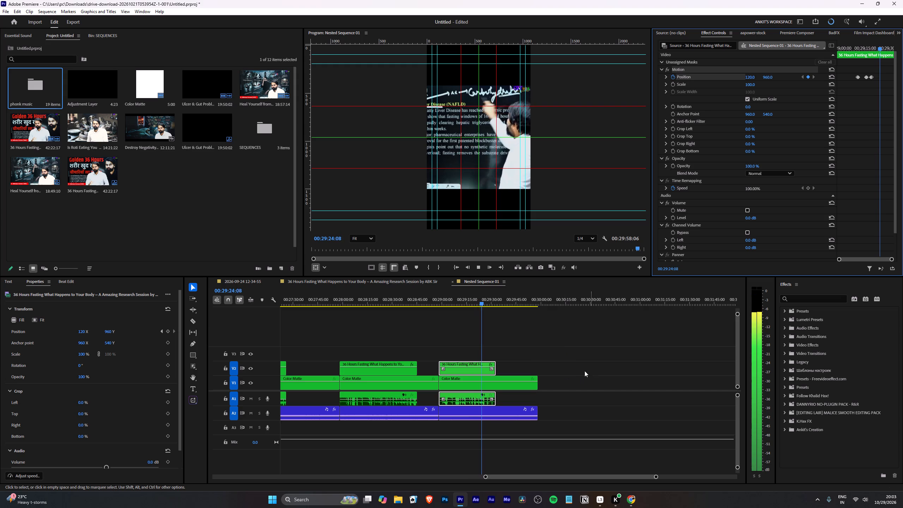
{"action": "key", "text": "space"}
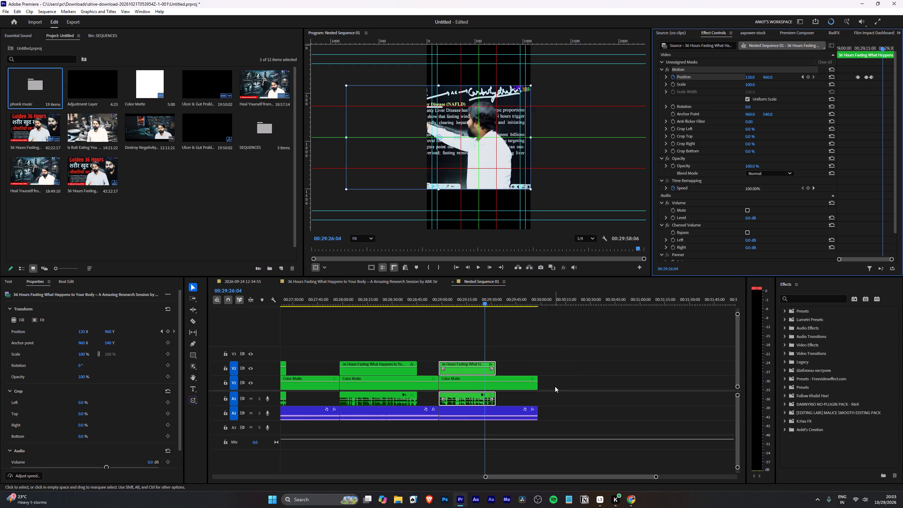
{"action": "key", "text": "Left"}
{"action": "key", "text": "Left"}
{"action": "key", "text": "Left"}
{"action": "key", "text": "Left"}
{"action": "key", "text": "Left"}
{"action": "key", "text": "Left"}
{"action": "key", "text": "Left"}
{"action": "key", "text": "Left"}
{"action": "key", "text": "Left"}
{"action": "key", "text": "Left"}
{"action": "key", "text": "Left"}
{"action": "key", "text": "Left"}
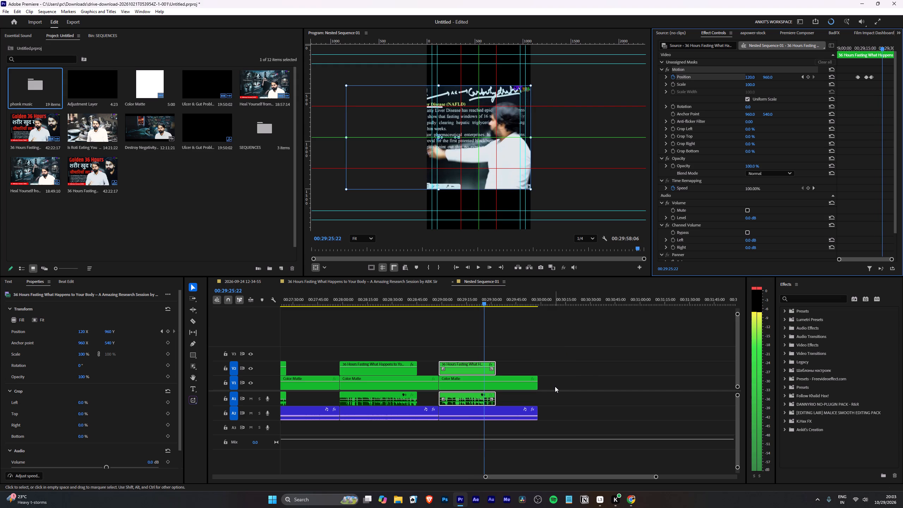
{"action": "left_click", "coordinate": [808, 77]}
Set the horizontal position to 458 at 00:29:26:09.
{"action": "key", "text": "space"}
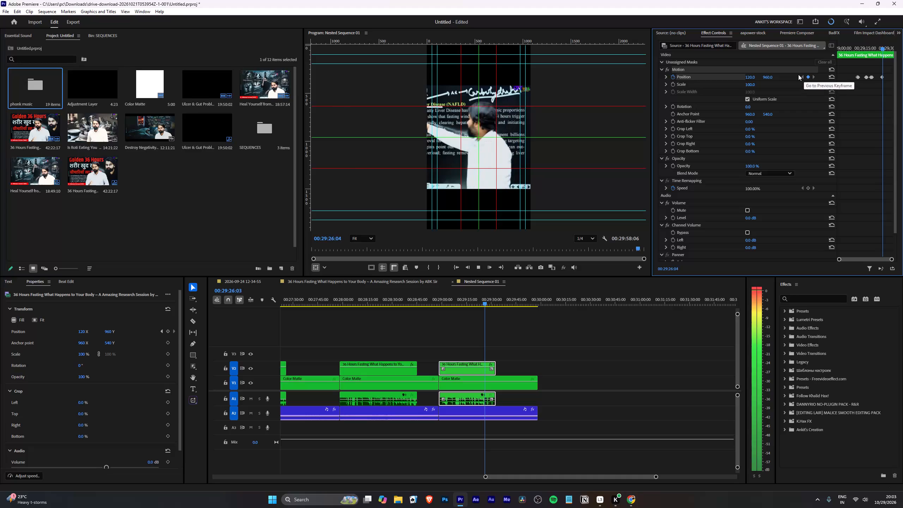
{"action": "key", "text": "space"}
{"action": "key", "text": "Left"}
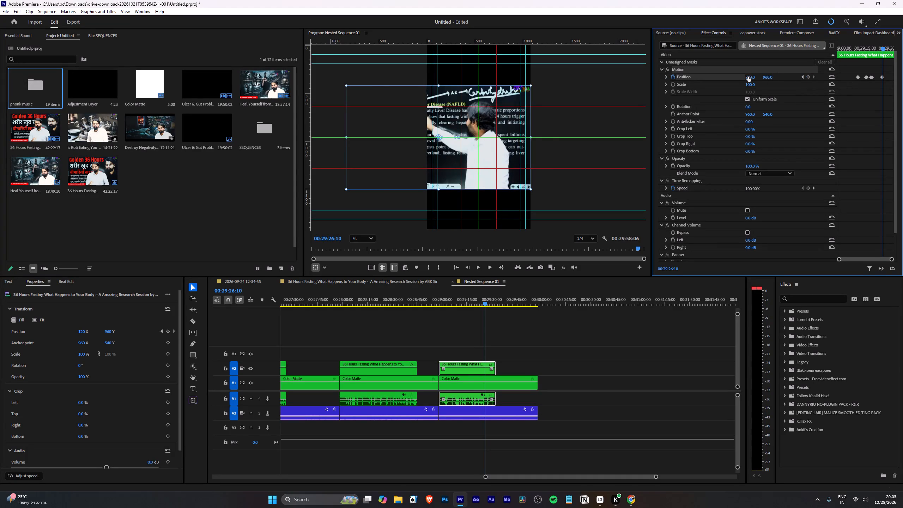
{"action": "key", "text": "Left"}
{"action": "left_click_drag", "start_coordinate": [748, 77], "coordinate": [753, 76]}
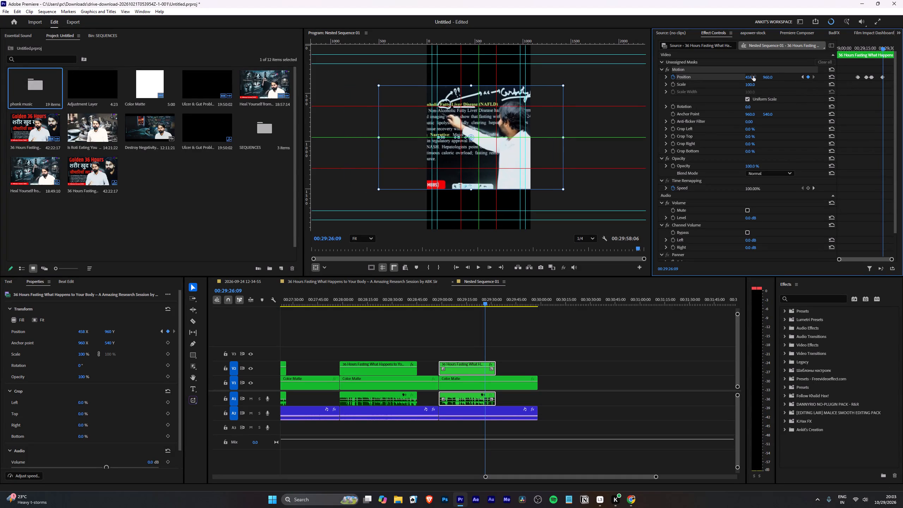
{"action": "left_click_drag", "start_coordinate": [753, 76], "coordinate": [871, 104]}
Add a holding Position keyframe at 00:29:26:27, set the horizontal position to 120 at 00:29:27:13, and play to the clip's end.
{"action": "key", "text": "space"}
{"action": "key", "text": "space"}
{"action": "left_click", "coordinate": [807, 76]}
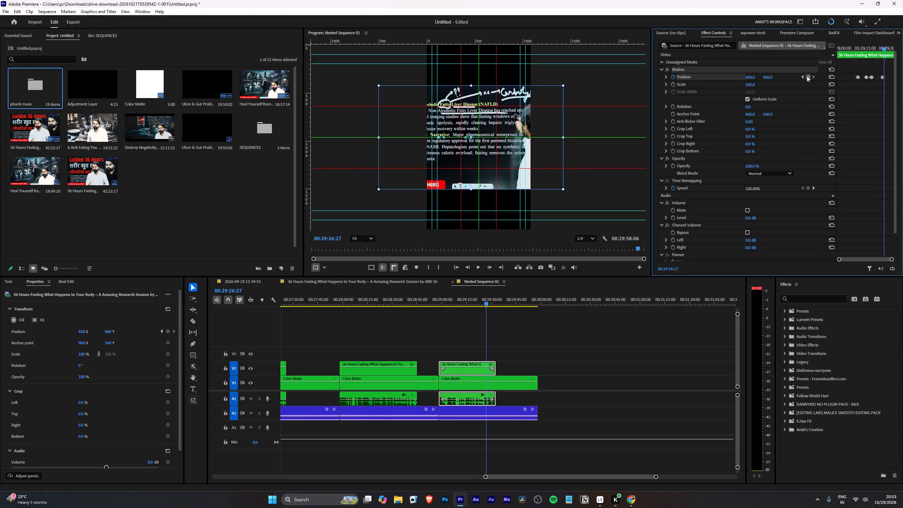
{"action": "key", "text": "space"}
{"action": "key", "text": "space"}
{"action": "left_click", "coordinate": [752, 77]}
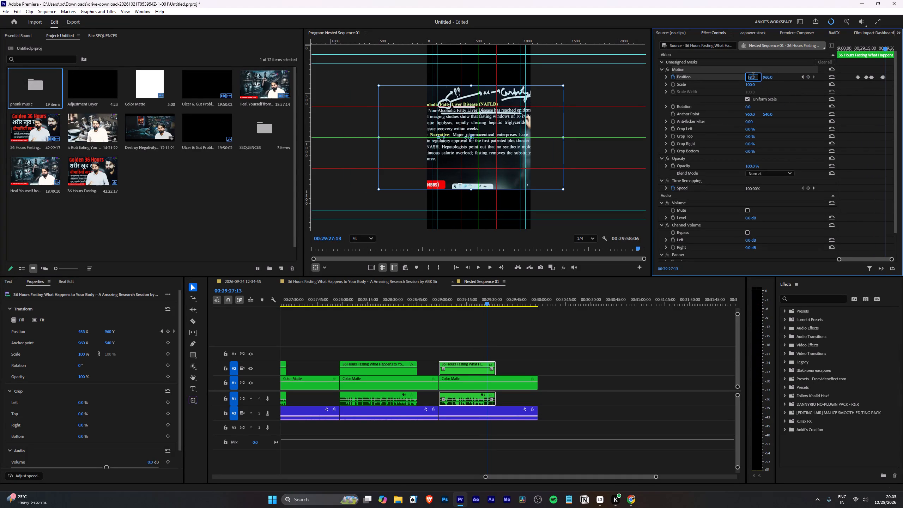
{"action": "type", "text": "120"}
{"action": "key", "text": "Return"}
{"action": "key", "text": "space"}
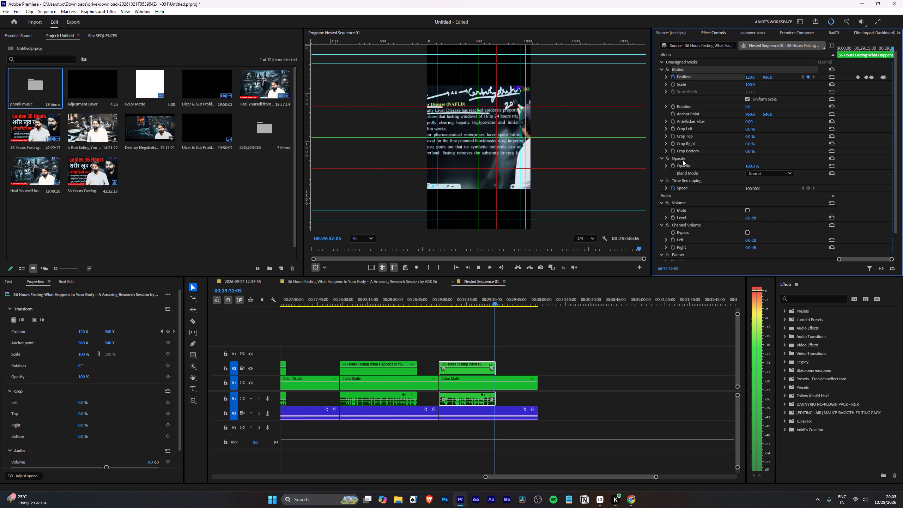
{"action": "key", "text": "space"}
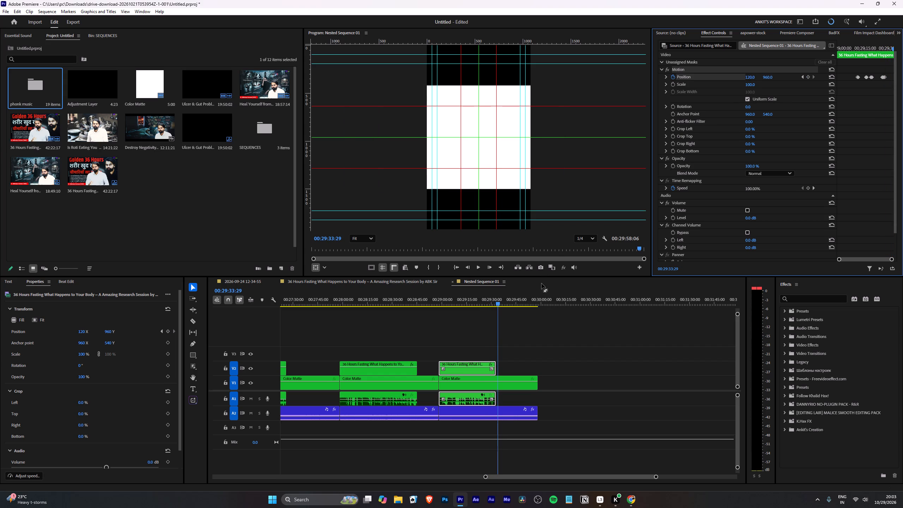
Clear the clip selection and look over the whole nested sequence up to the end of its last clip.
{"action": "scroll", "coordinate": [501, 348], "scroll_direction": "down", "scroll_amount": 19, "text": "alt"}
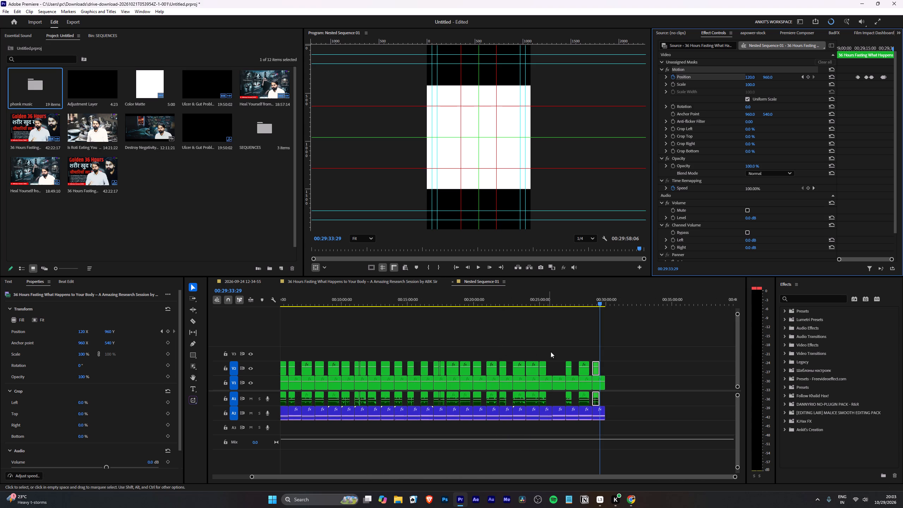
{"action": "left_click", "coordinate": [552, 352]}
{"action": "scroll", "coordinate": [552, 352], "scroll_direction": "down", "scroll_amount": 8, "text": "alt"}
{"action": "key", "text": "Up"}
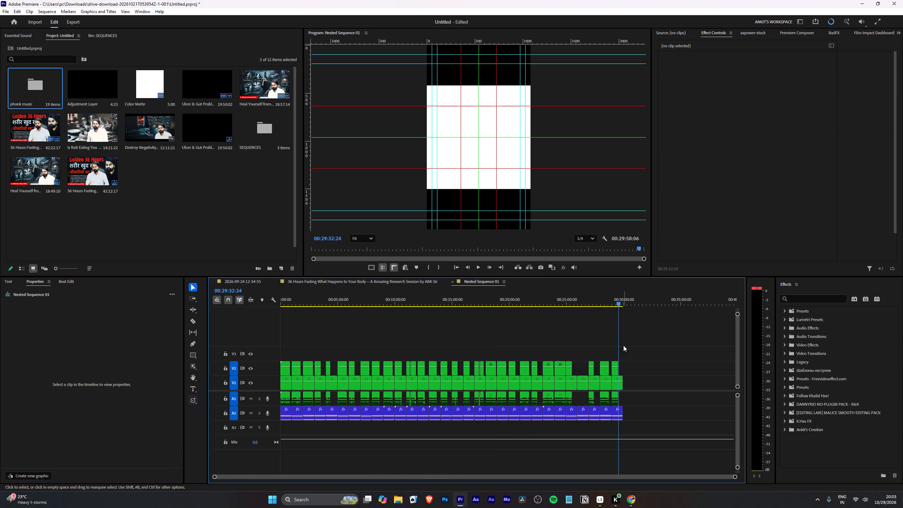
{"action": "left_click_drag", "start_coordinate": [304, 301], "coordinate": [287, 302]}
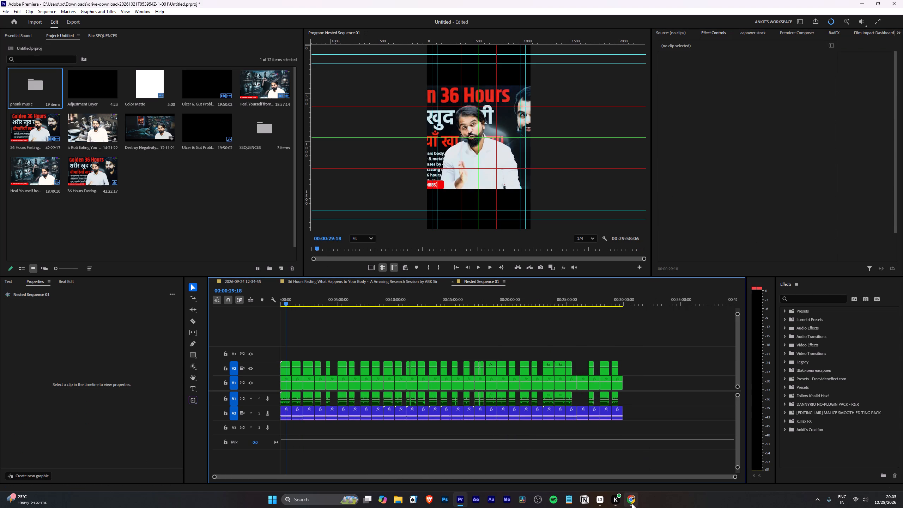
Switch to Chrome, search the web for the world population in crores, close the search tab and return to Premiere.
{"action": "left_click", "coordinate": [632, 503]}
{"action": "left_click", "coordinate": [678, 28]}
{"action": "left_click", "coordinate": [673, 18]}
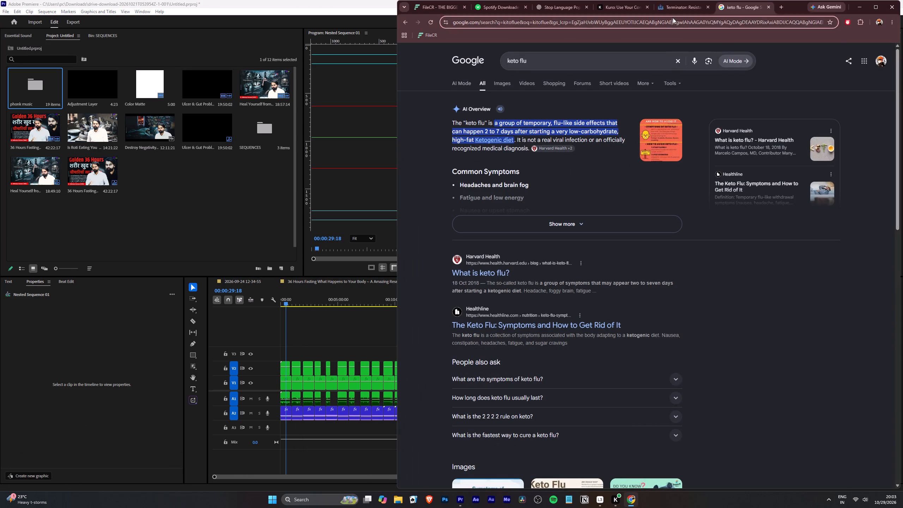
{"action": "type", "text": "word"}
{"action": "key", "text": "BackSpace"}
{"action": "key", "text": "BackSpace"}
{"action": "type", "text": "ld population in cr"}
{"action": "key", "text": "Return"}
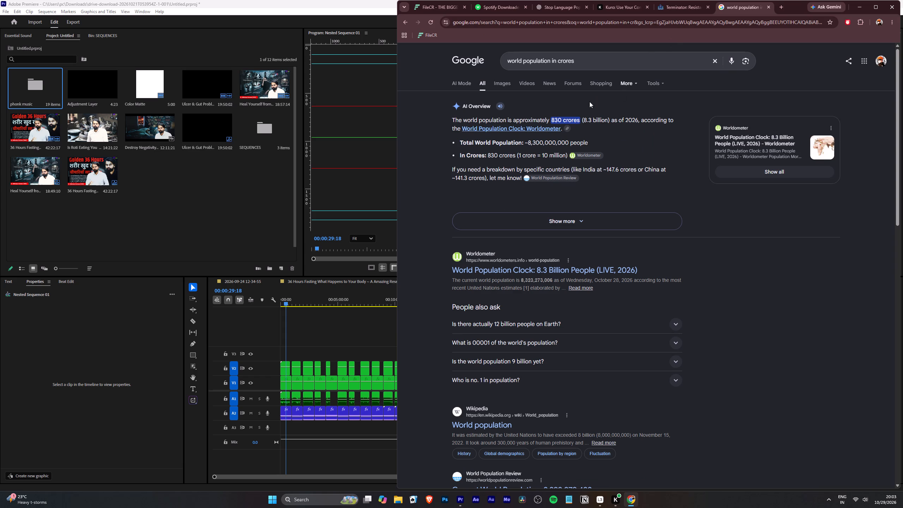
{"action": "left_click", "coordinate": [770, 7]}
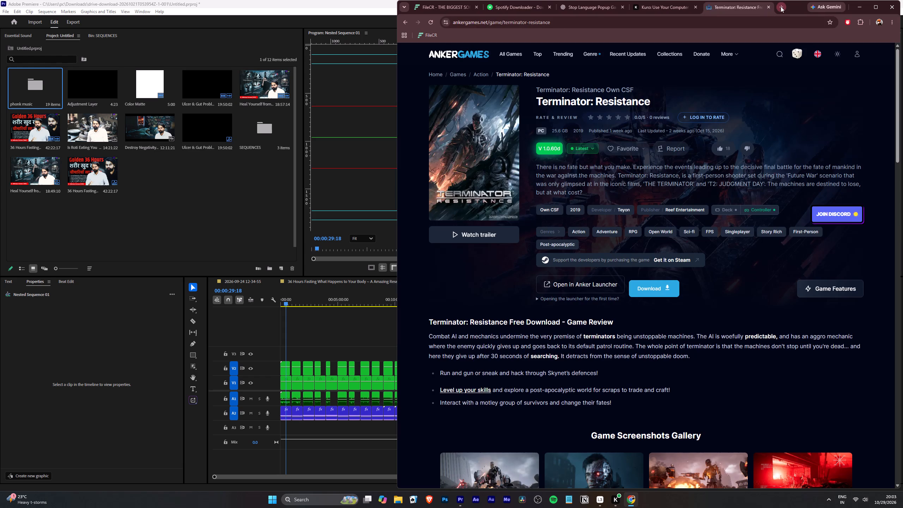
{"action": "left_click", "coordinate": [781, 6]}
{"action": "left_click", "coordinate": [857, 1]}
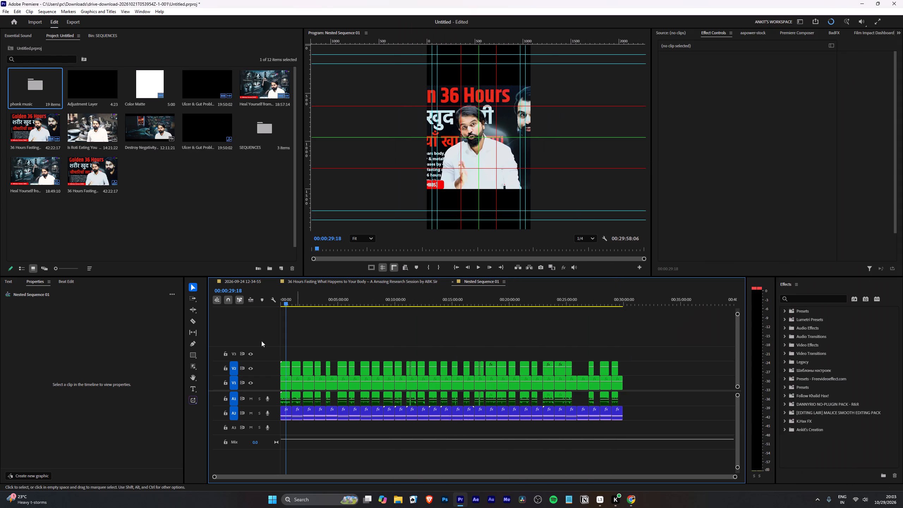
Mark an Out point on the last frame of the first 36 Hours Fasting clip, at 00:00:51:29.
{"action": "key", "text": "Up"}
{"action": "scroll", "coordinate": [294, 337], "scroll_direction": "up", "scroll_amount": 4, "text": "alt"}
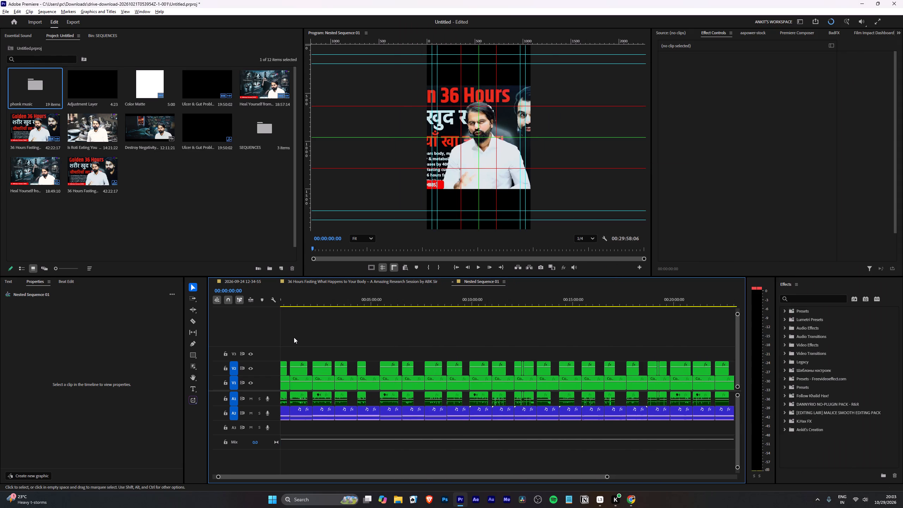
{"action": "scroll", "coordinate": [294, 337], "scroll_direction": "up", "scroll_amount": 20, "text": "alt"}
{"action": "scroll", "coordinate": [294, 337], "scroll_direction": "up", "scroll_amount": 1, "text": "alt"}
{"action": "scroll", "coordinate": [290, 338], "scroll_direction": "up", "scroll_amount": 7}
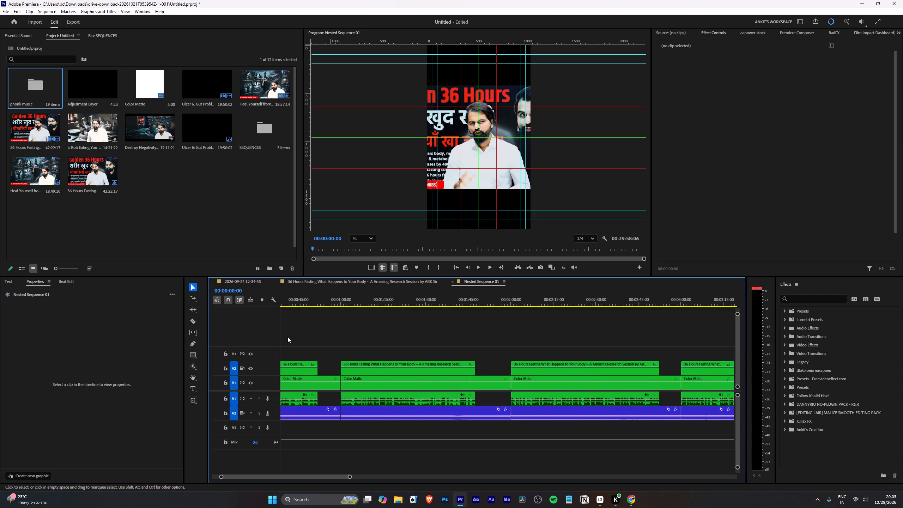
{"action": "scroll", "coordinate": [287, 337], "scroll_direction": "up", "scroll_amount": 6}
{"action": "key", "text": "Down"}
{"action": "key", "text": "Left"}
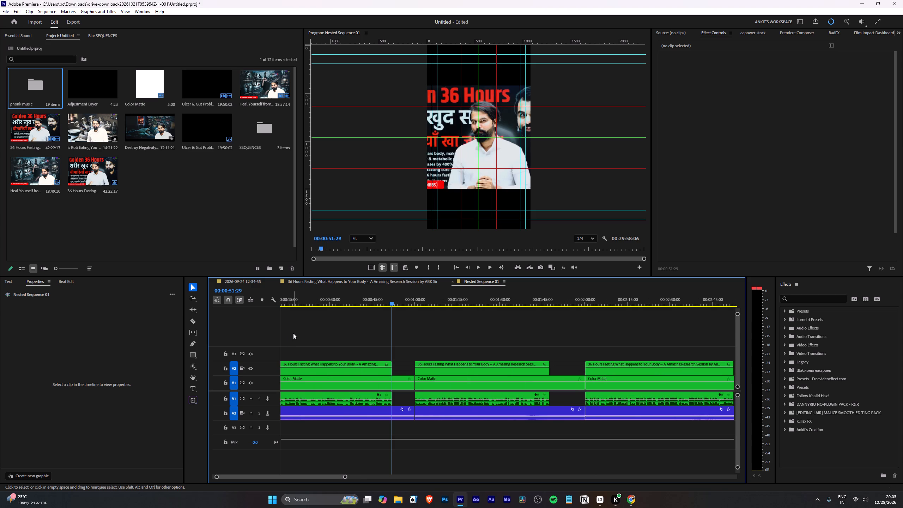
{"action": "key", "text": "o"}
{"action": "key", "text": "ctrl+comma"}
{"action": "key", "text": "ctrl+comma"}
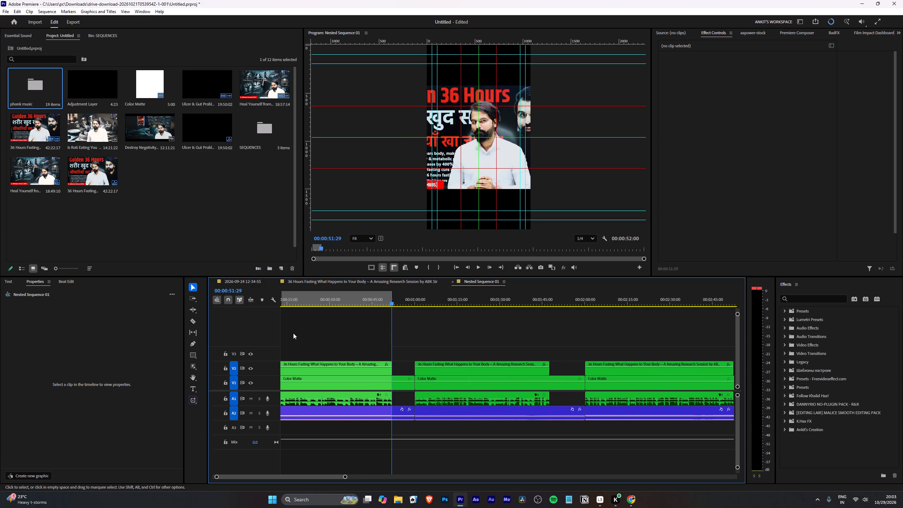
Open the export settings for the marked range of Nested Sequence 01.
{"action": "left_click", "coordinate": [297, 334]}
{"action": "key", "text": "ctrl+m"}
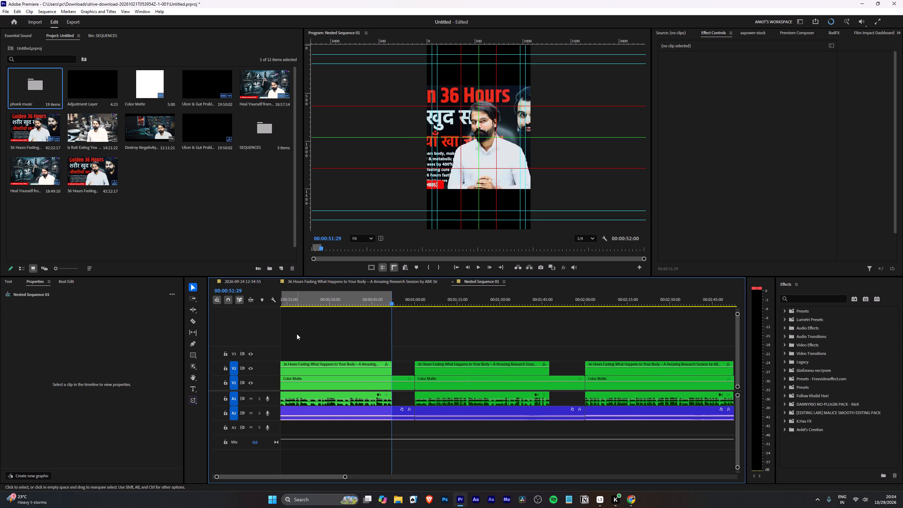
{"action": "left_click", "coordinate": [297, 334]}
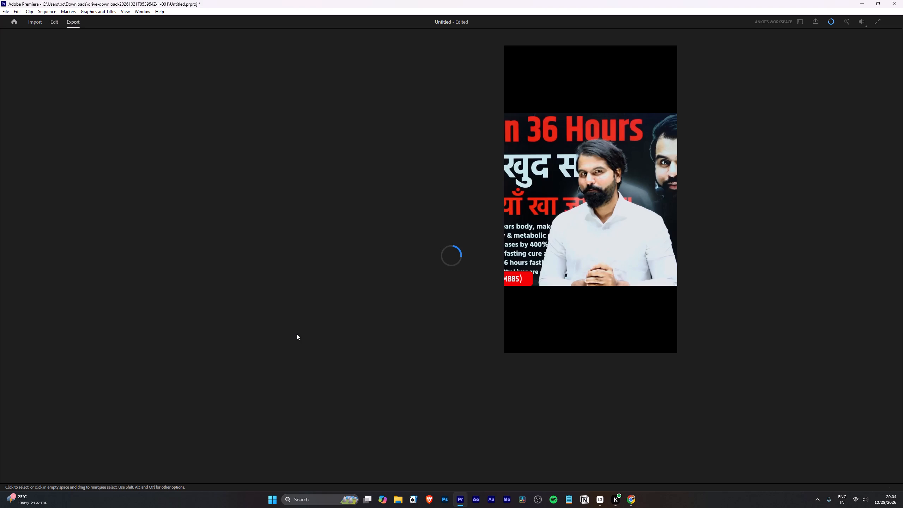
Switch to Media Encoder, look through the queued Nested Sequence 01 exports, and return to the sequence in Premiere's Edit workspace.
{"action": "left_click", "coordinate": [505, 497]}
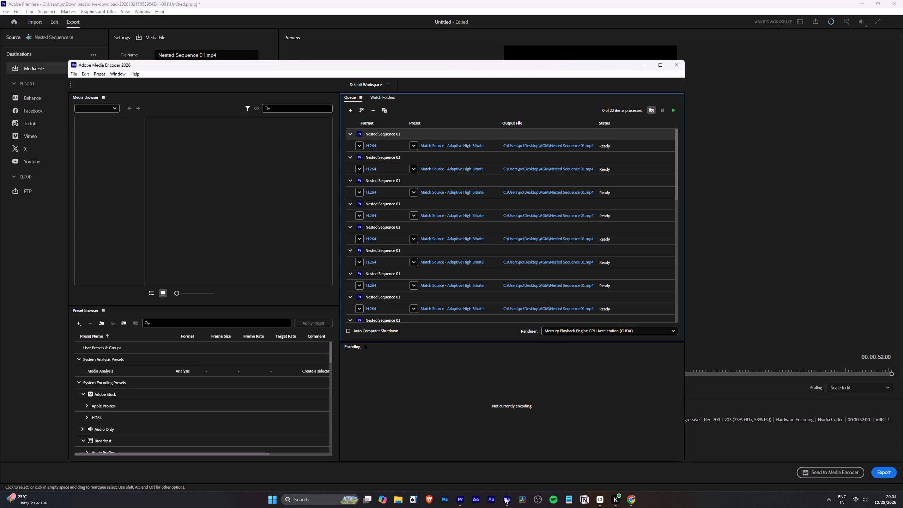
{"action": "scroll", "coordinate": [494, 219], "scroll_direction": "down", "scroll_amount": 18}
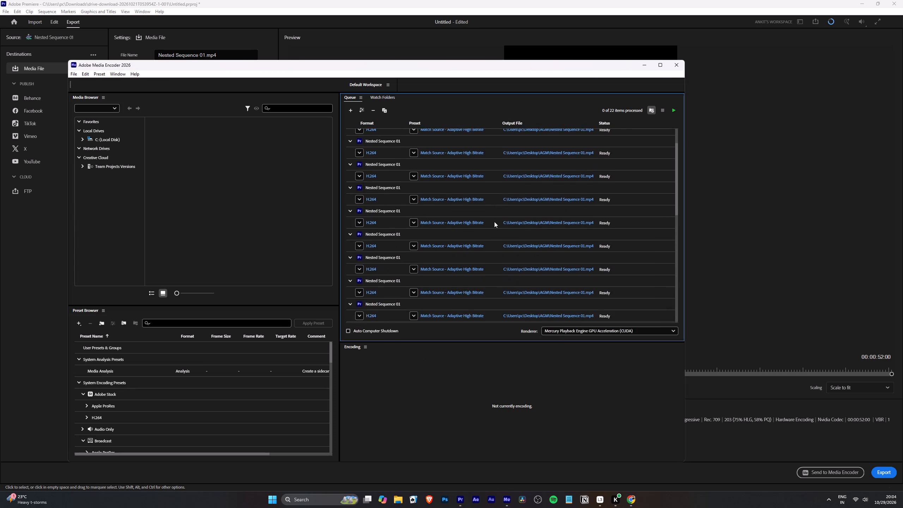
{"action": "scroll", "coordinate": [494, 222], "scroll_direction": "down", "scroll_amount": 5}
{"action": "scroll", "coordinate": [422, 224], "scroll_direction": "up", "scroll_amount": 12}
{"action": "scroll", "coordinate": [424, 223], "scroll_direction": "down", "scroll_amount": 4}
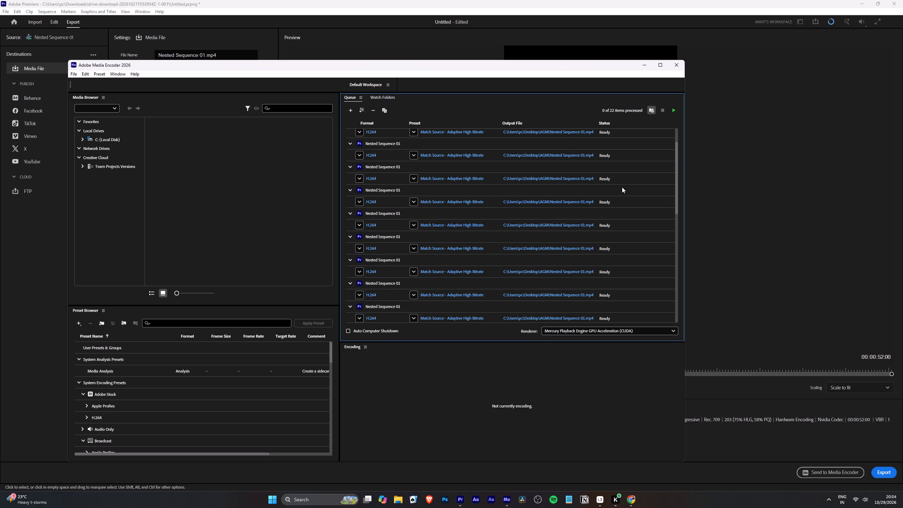
{"action": "left_click_drag", "start_coordinate": [676, 190], "coordinate": [675, 324]}
{"action": "left_click", "coordinate": [400, 288]}
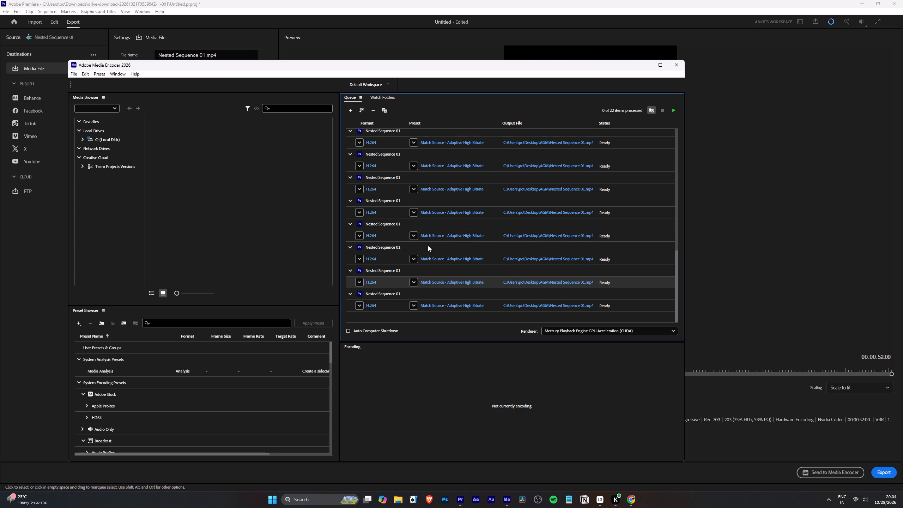
{"action": "scroll", "coordinate": [428, 246], "scroll_direction": "up", "scroll_amount": 12}
{"action": "left_click", "coordinate": [388, 166]}
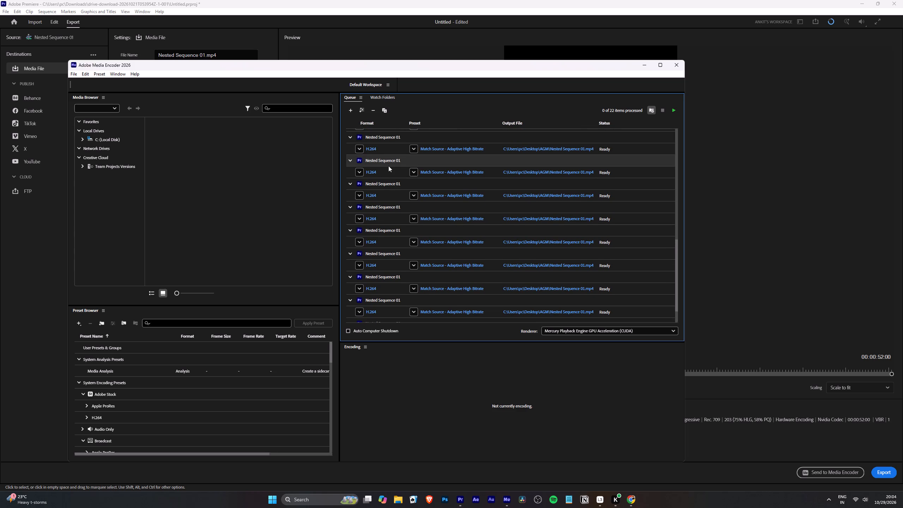
{"action": "key", "text": "ctrl+a"}
{"action": "left_click_drag", "start_coordinate": [388, 166], "coordinate": [378, 171]}
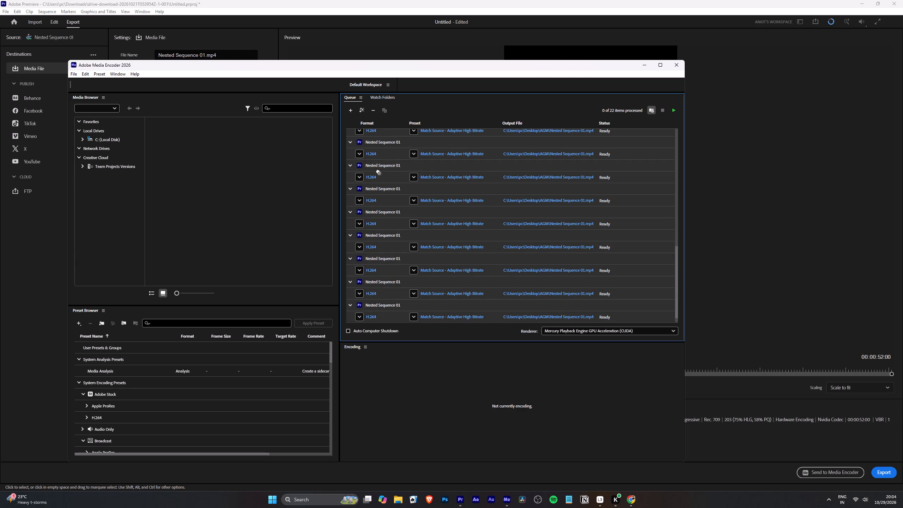
{"action": "left_click_drag", "start_coordinate": [378, 171], "coordinate": [385, 170]}
{"action": "left_click", "coordinate": [628, 179]}
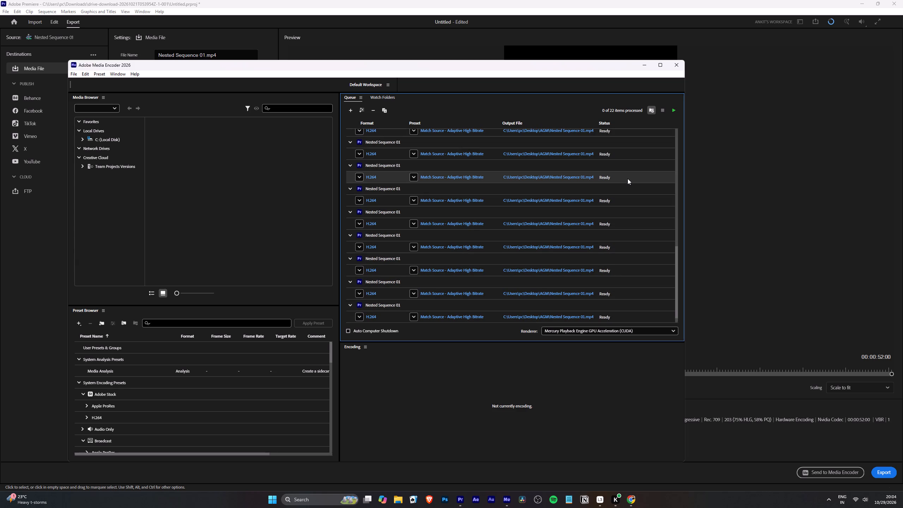
{"action": "left_click", "coordinate": [648, 64]}
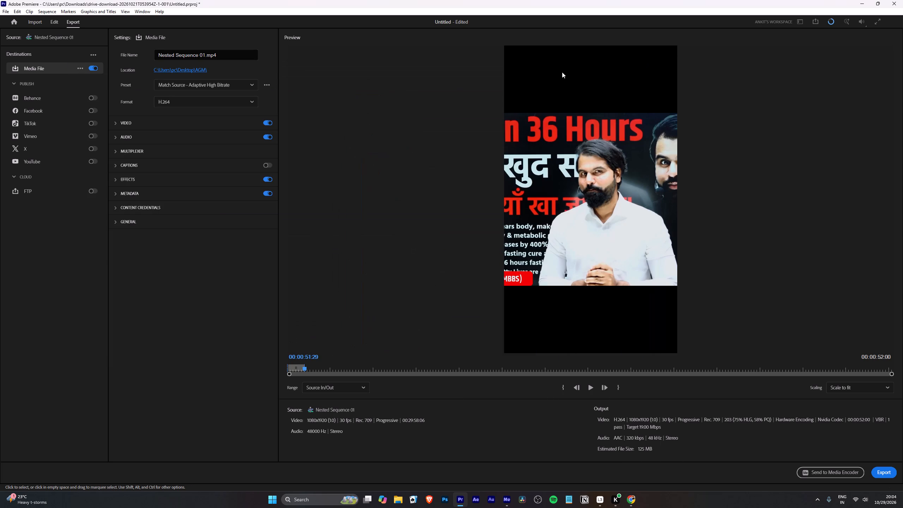
{"action": "left_click", "coordinate": [57, 18]}
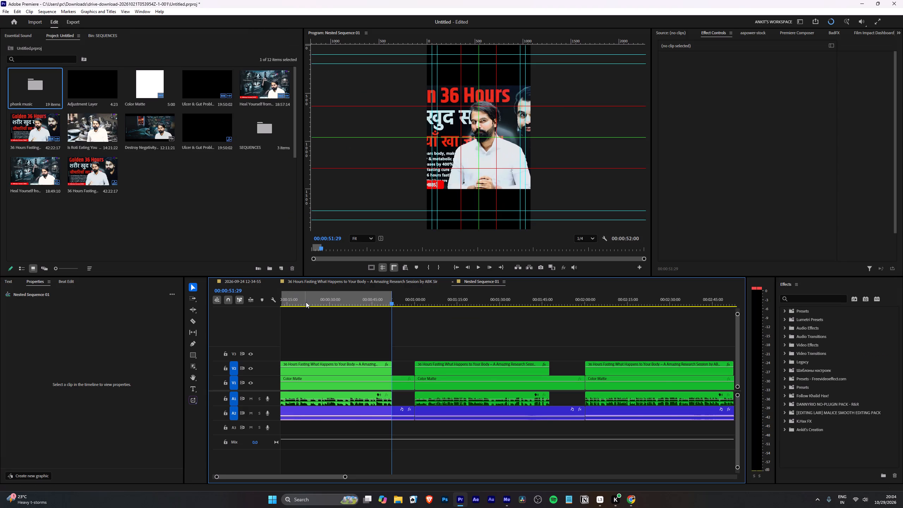
{"action": "scroll", "coordinate": [306, 302], "scroll_direction": "down", "scroll_amount": 20, "text": "alt"}
{"action": "scroll", "coordinate": [306, 302], "scroll_direction": "down", "scroll_amount": 7, "text": "alt"}
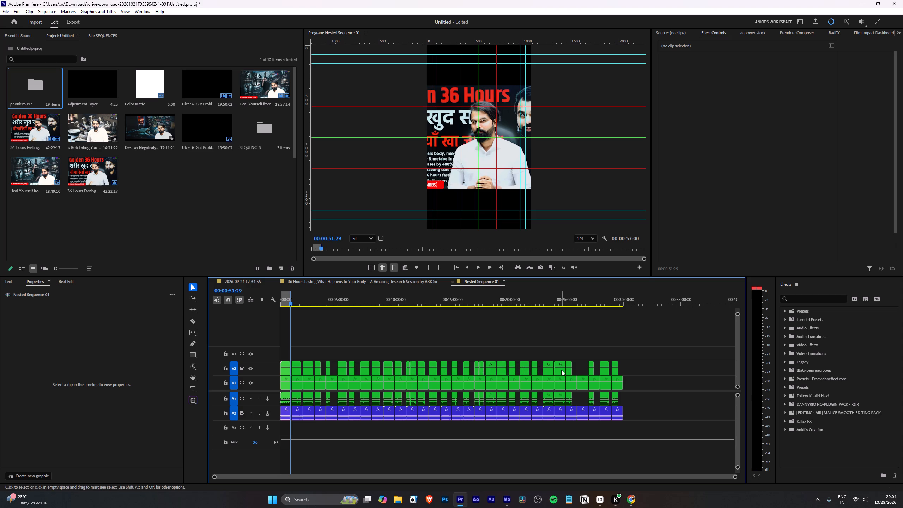
{"action": "left_click", "coordinate": [297, 281]}
{"action": "left_click_drag", "start_coordinate": [423, 296], "coordinate": [247, 303]}
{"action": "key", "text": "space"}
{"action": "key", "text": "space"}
{"action": "left_click", "coordinate": [228, 279]}
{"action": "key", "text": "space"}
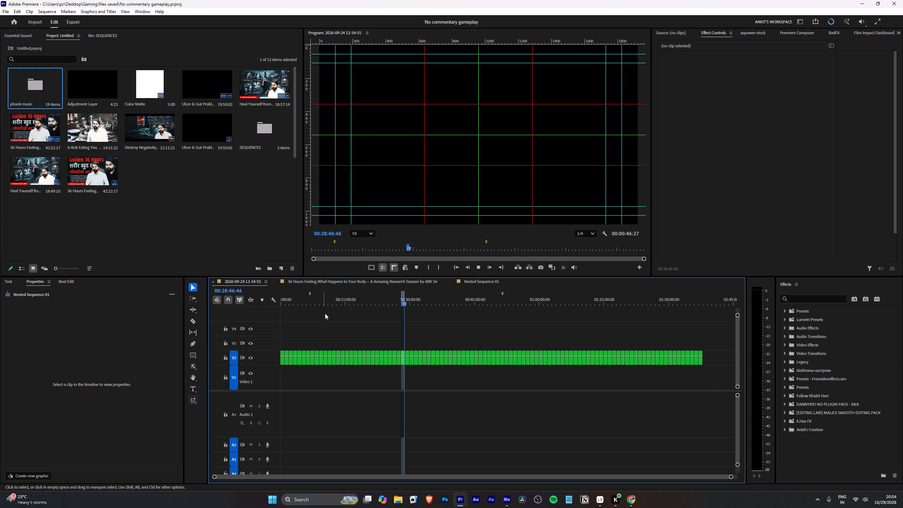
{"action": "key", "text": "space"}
{"action": "left_click", "coordinate": [482, 279]}
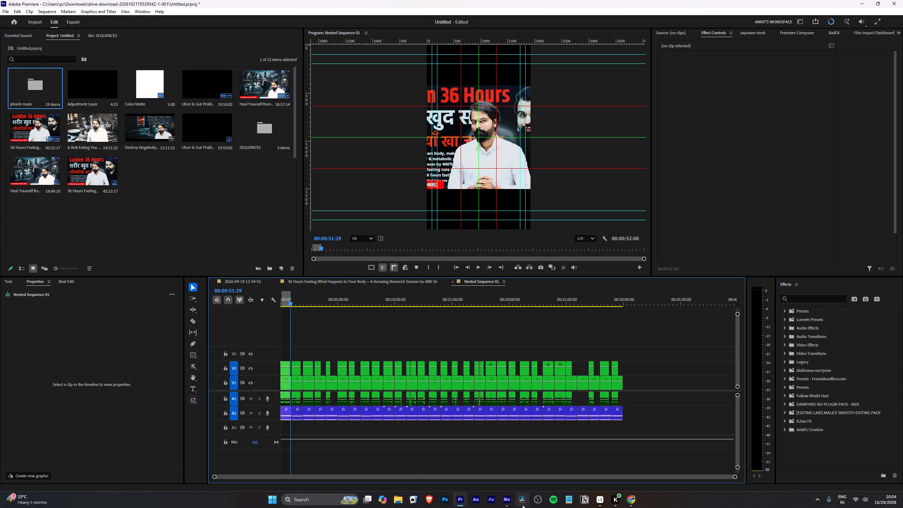
Check the Desktop AGM export folder in File Explorer, previewing the first video in the Heal Yourself from Past Traumas subfolder and closing it.
{"action": "left_click", "coordinate": [509, 503]}
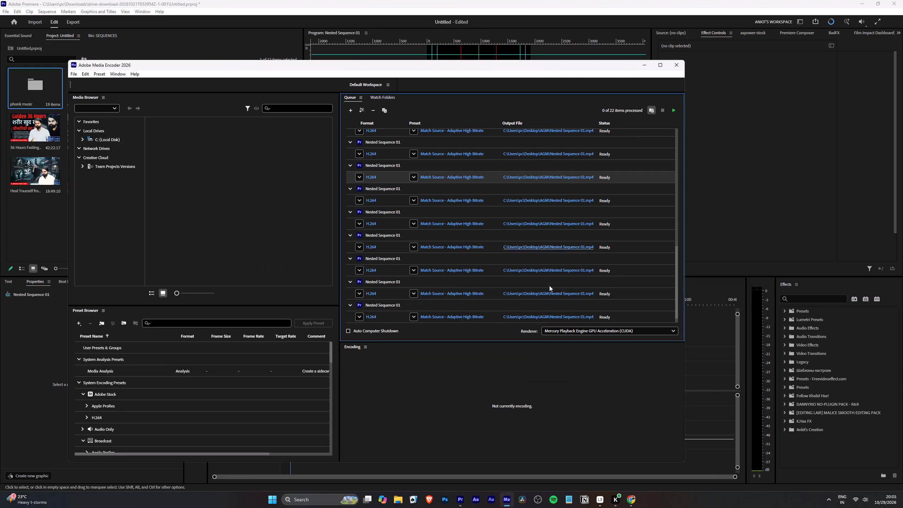
{"action": "left_click", "coordinate": [394, 499]}
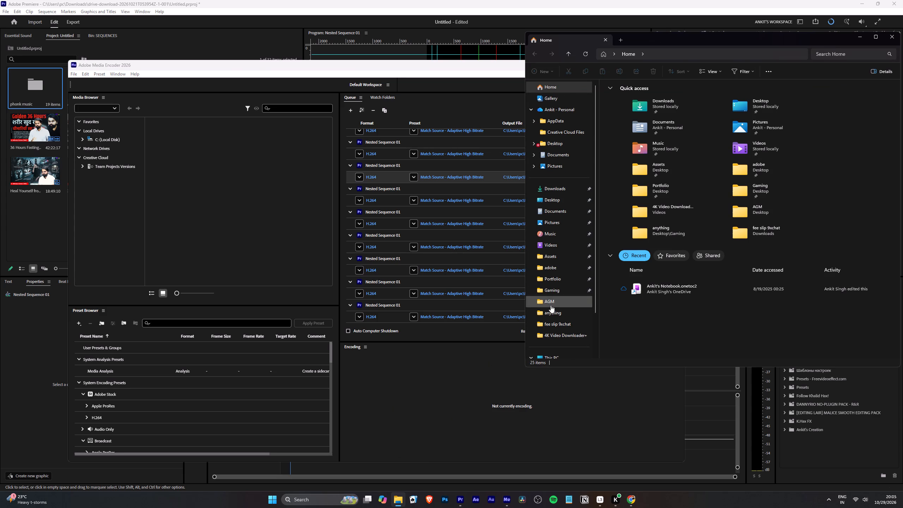
{"action": "left_click", "coordinate": [549, 306]}
{"action": "left_click", "coordinate": [702, 221]}
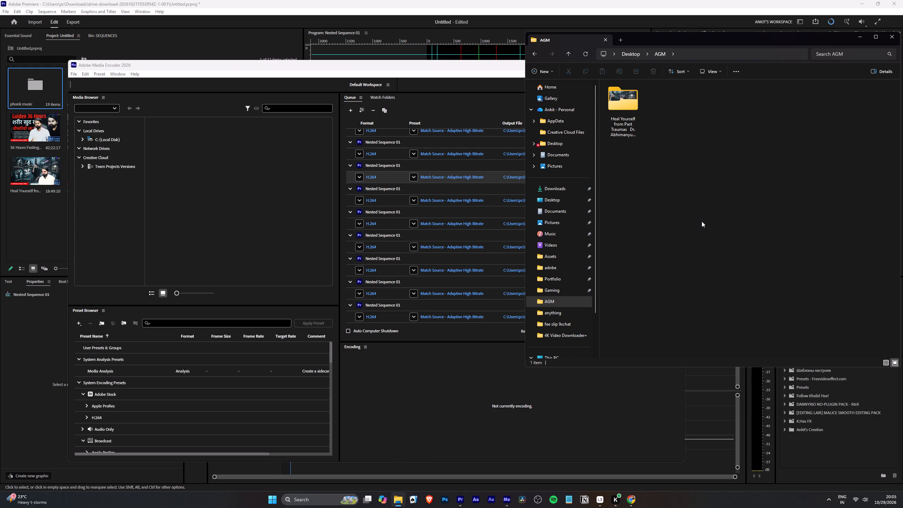
{"action": "double_click", "coordinate": [618, 106]}
{"action": "double_click", "coordinate": [618, 106]}
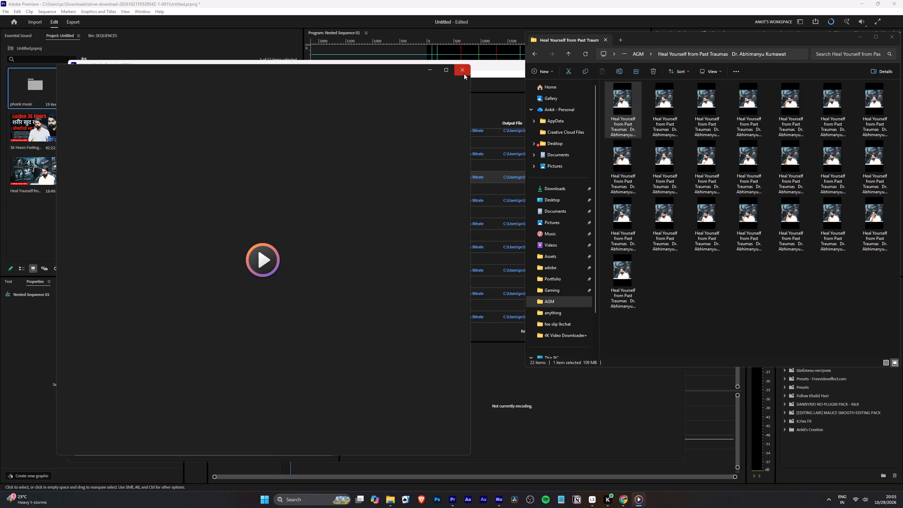
{"action": "left_click", "coordinate": [464, 74]}
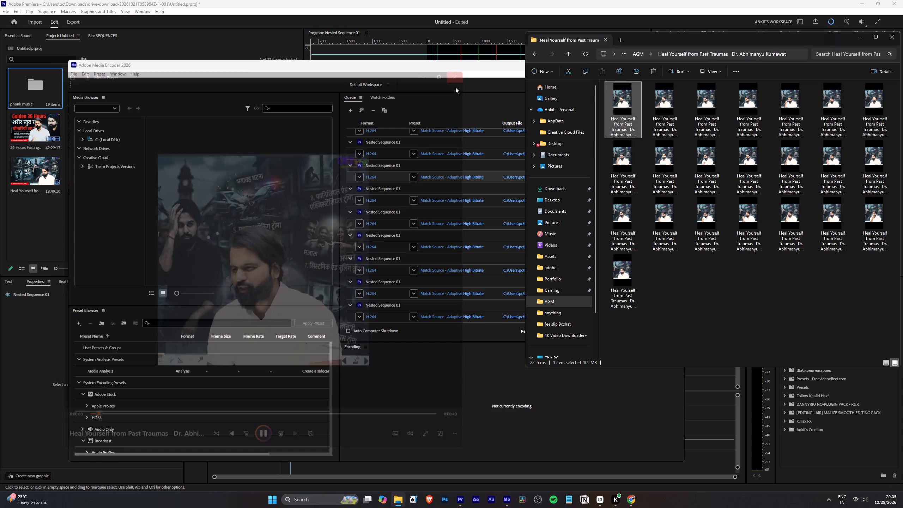
Return to Media Encoder and start encoding the queued Nested Sequence 01 exports.
{"action": "left_click", "coordinate": [403, 404]}
{"action": "left_click", "coordinate": [673, 108]}
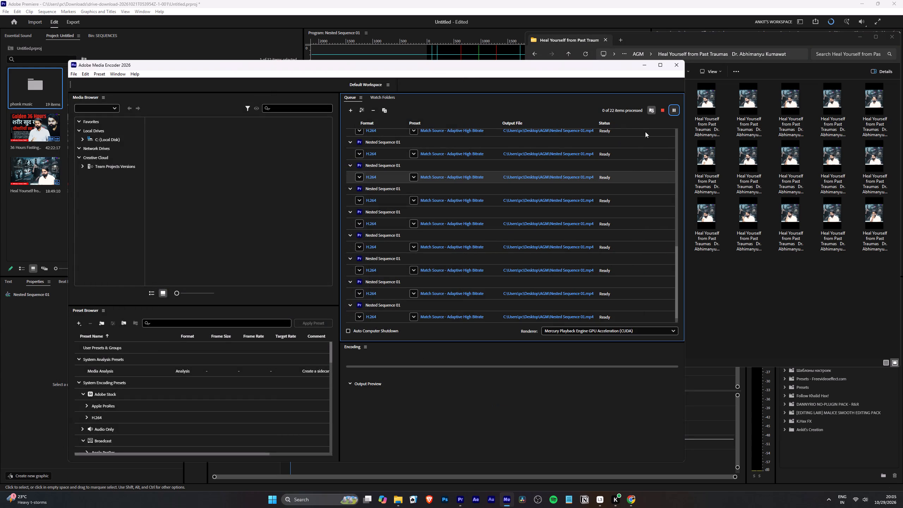
Switch to File Explorer and go up to the AGM folder to check the files being exported.
{"action": "left_click", "coordinate": [393, 498]}
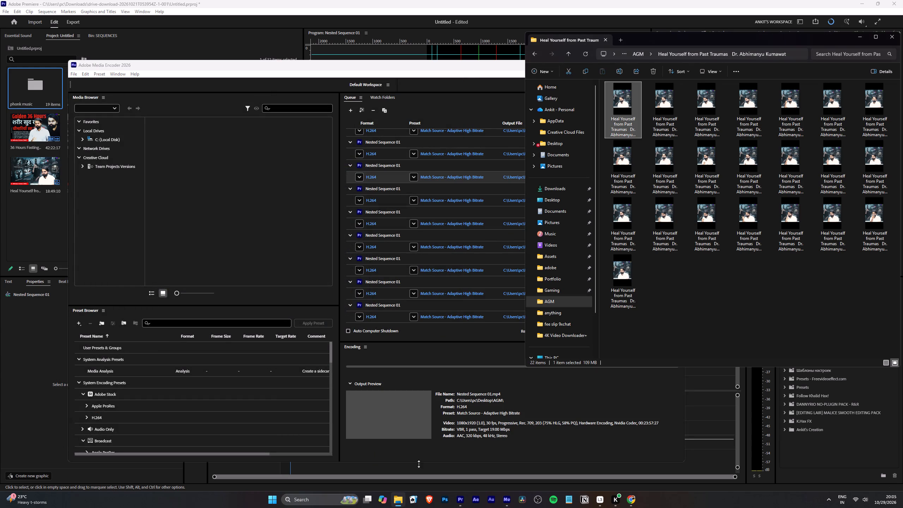
{"action": "left_click", "coordinate": [569, 54]}
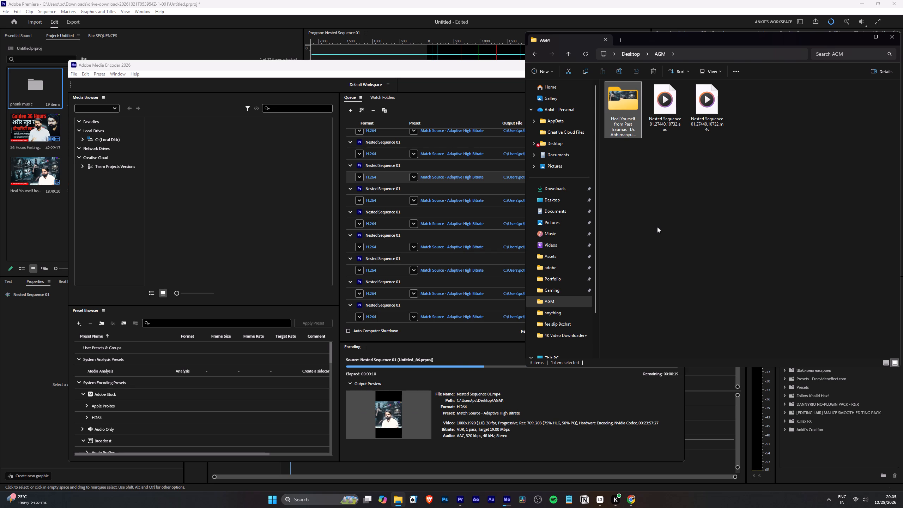
{"action": "left_click", "coordinate": [657, 227]}
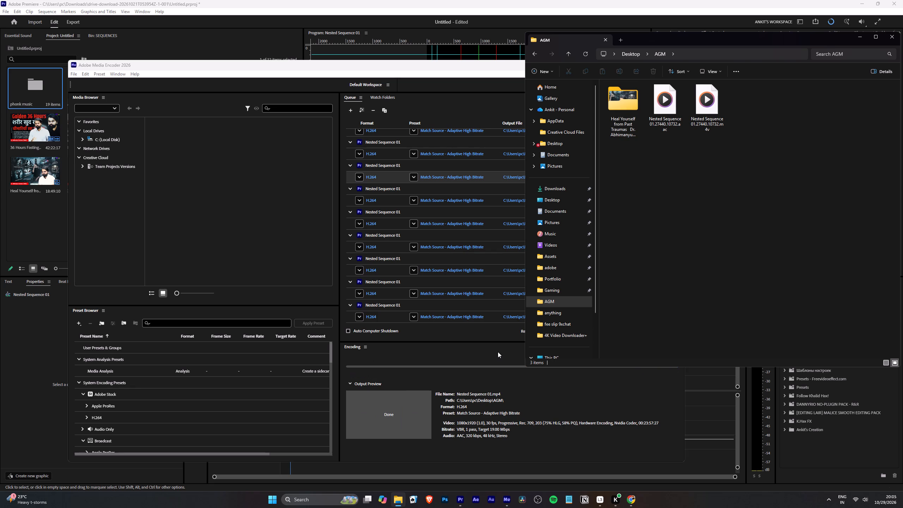
Switch to Media Encoder, stop the running encode and remove every item from the queue.
{"action": "left_click", "coordinate": [498, 352]}
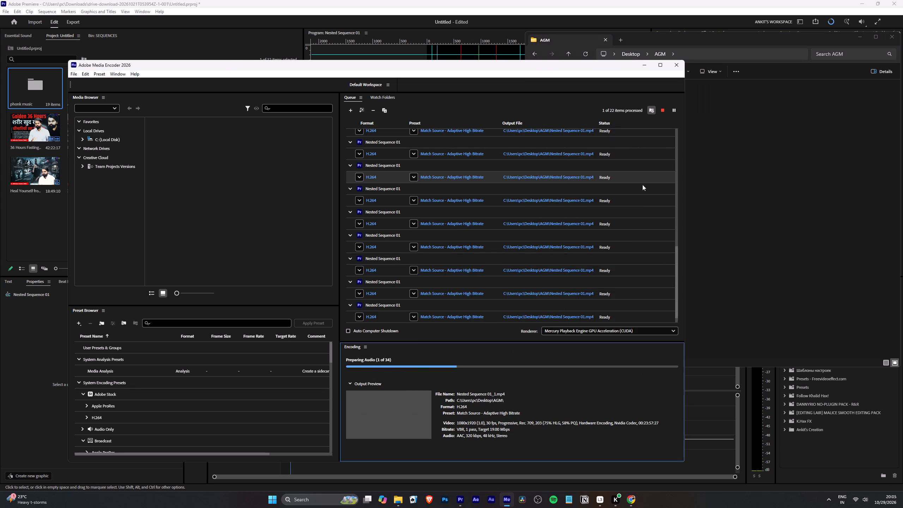
{"action": "left_click", "coordinate": [674, 110]}
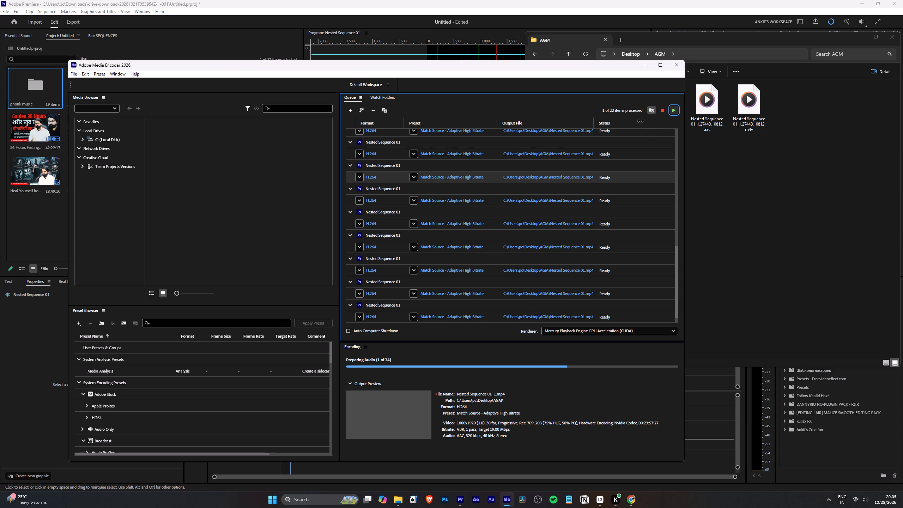
{"action": "left_click", "coordinate": [659, 111]}
{"action": "left_click", "coordinate": [422, 164]}
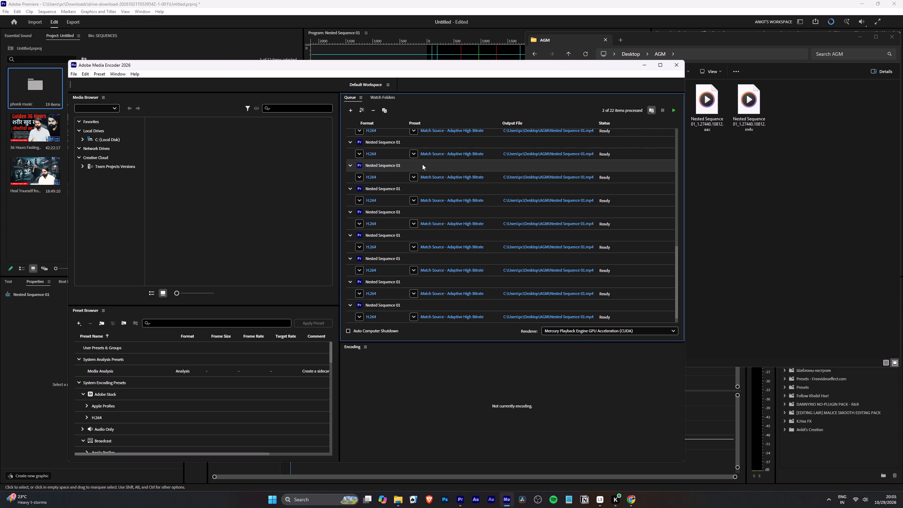
{"action": "key", "text": "ctrl+a"}
{"action": "key", "text": "BackSpace"}
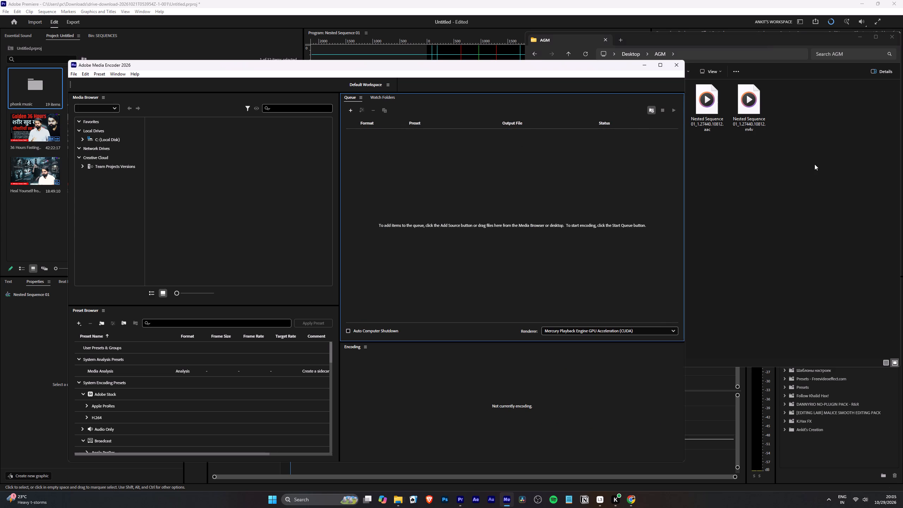
Permanently delete Nested Sequence 01.mp4 and the two temporary Nested Sequence 01_1 files from the AGM folder, skipping any file in use.
{"action": "left_click", "coordinate": [814, 164]}
{"action": "left_click_drag", "start_coordinate": [785, 162], "coordinate": [666, 96]}
{"action": "key", "text": "shift+Delete"}
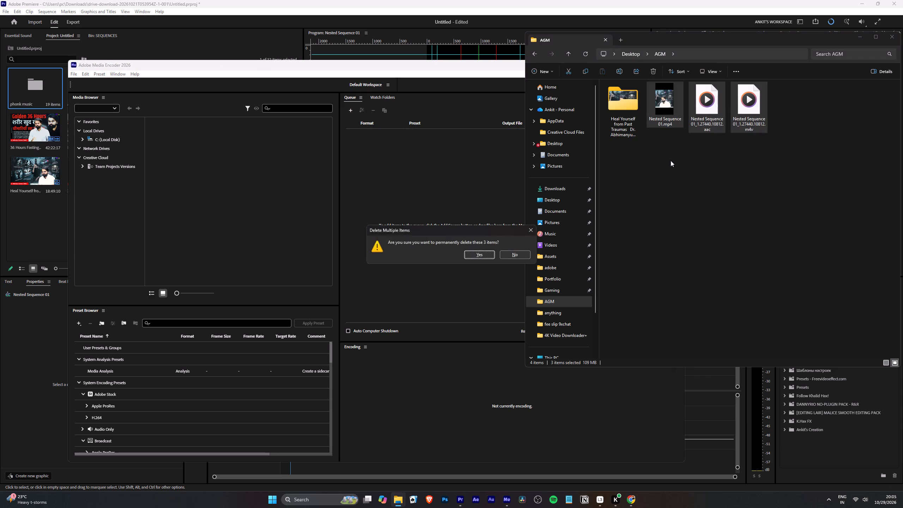
{"action": "key", "text": "Return"}
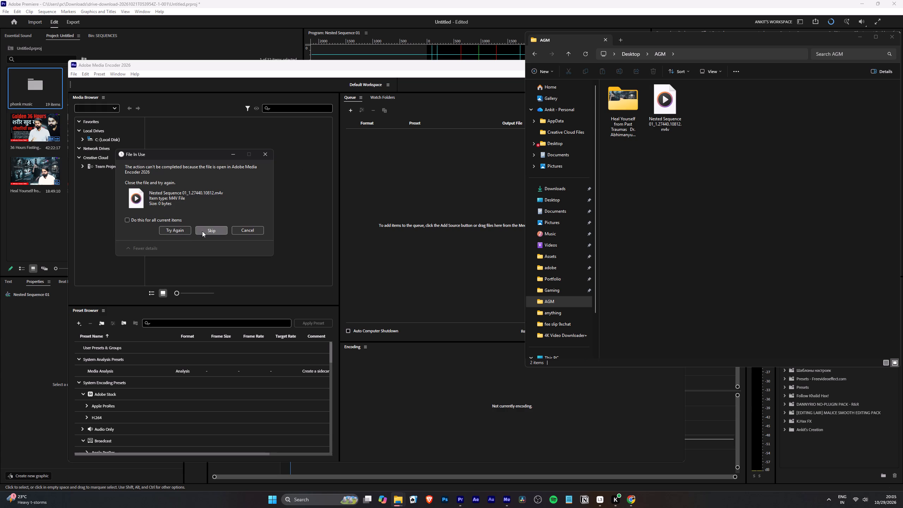
{"action": "left_click", "coordinate": [202, 231]}
Switch back to Premiere and send the marked range of Nested Sequence 01's first clip, ending at 00:00:51:29, to the Media Encoder queue.
{"action": "left_click", "coordinate": [425, 215]}
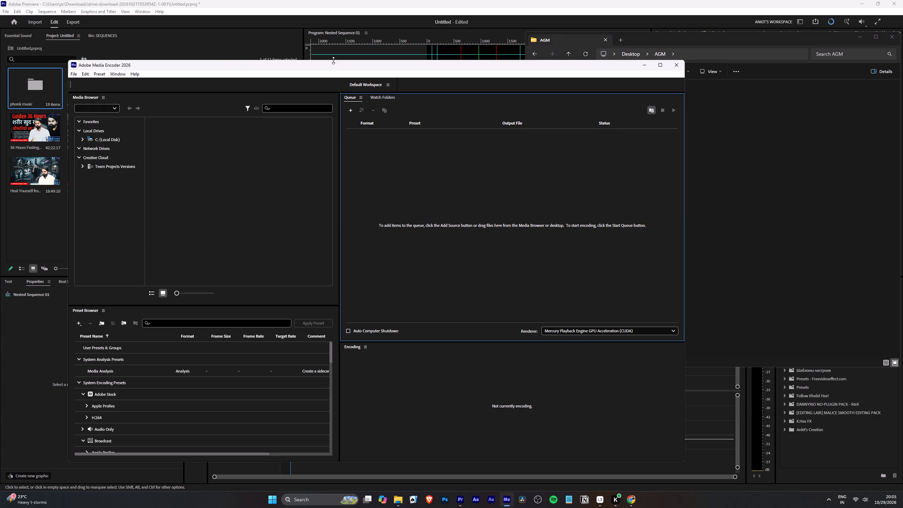
{"action": "scroll", "coordinate": [486, 196], "scroll_direction": "up", "scroll_amount": 4}
{"action": "left_click", "coordinate": [262, 52]}
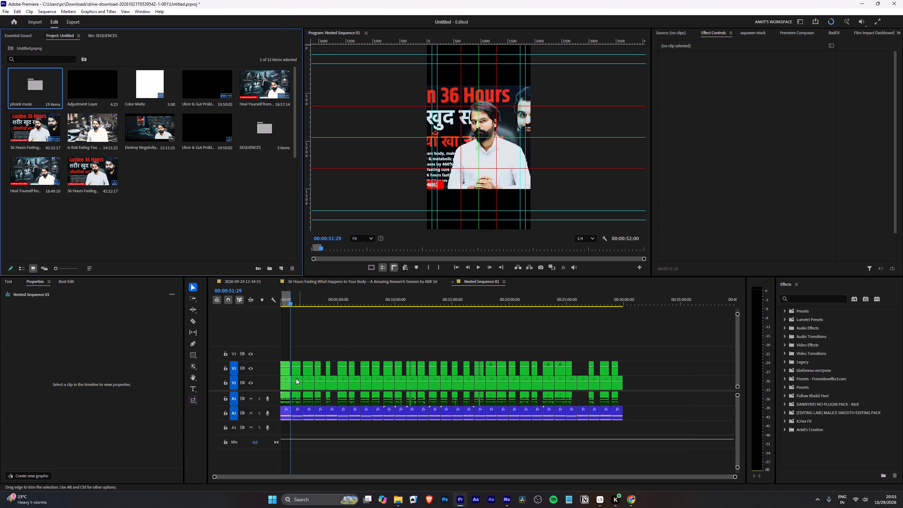
{"action": "type", "text": "==="}
{"action": "type", "text": "--"}
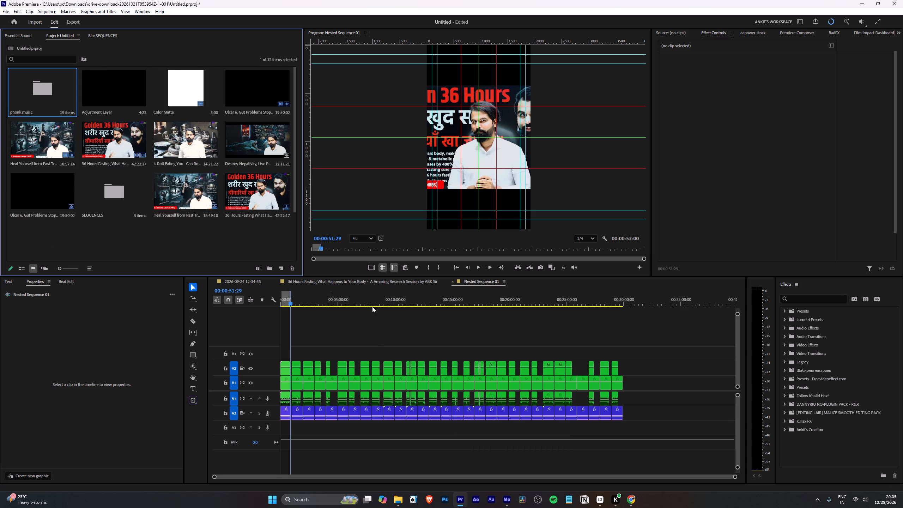
{"action": "key", "text": "minus"}
{"action": "left_click", "coordinate": [360, 337]}
{"action": "type", "text": "-=="}
{"action": "key", "text": "equal"}
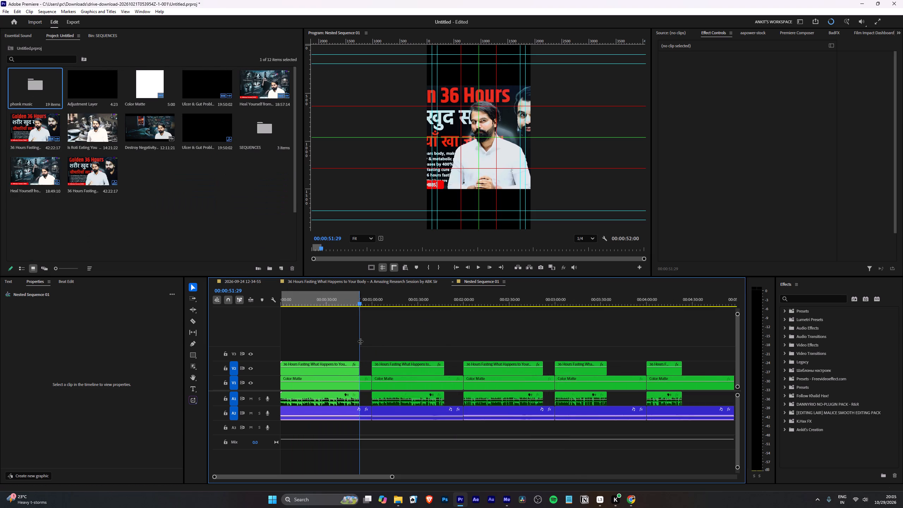
{"action": "key", "text": "equal"}
{"action": "key", "text": "equal"}
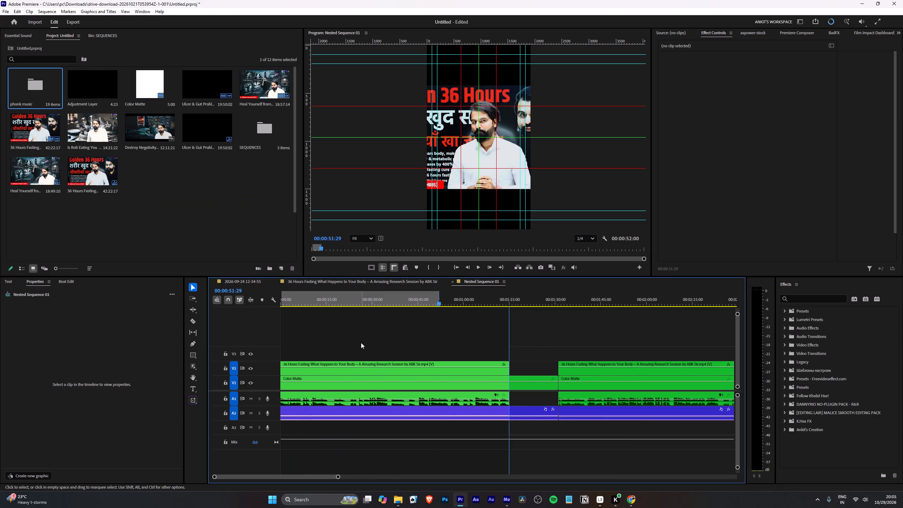
{"action": "key", "text": "ctrl+m"}
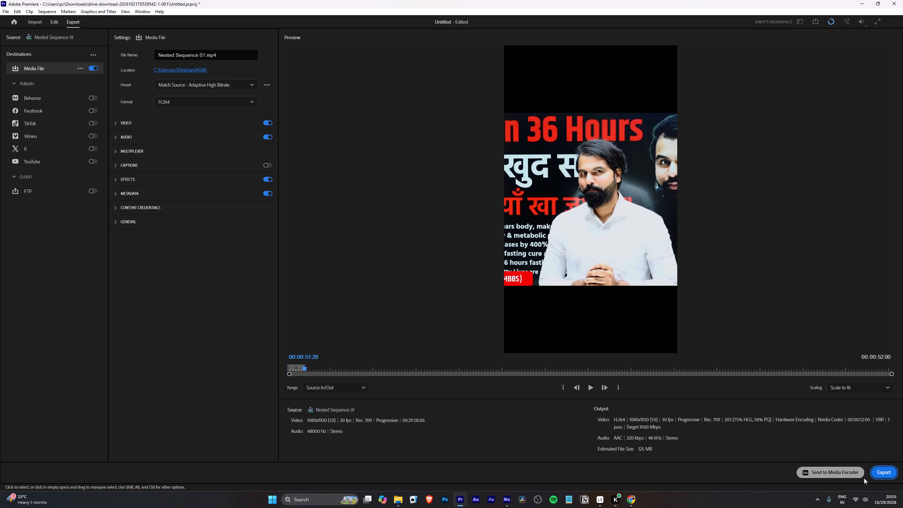
{"action": "left_click", "coordinate": [863, 477]}
Mark the second clip from 00:01:00:02 to 00:01:47:17 and send that range to the Media Encoder queue.
{"action": "key", "text": "Down"}
{"action": "key", "text": "Down"}
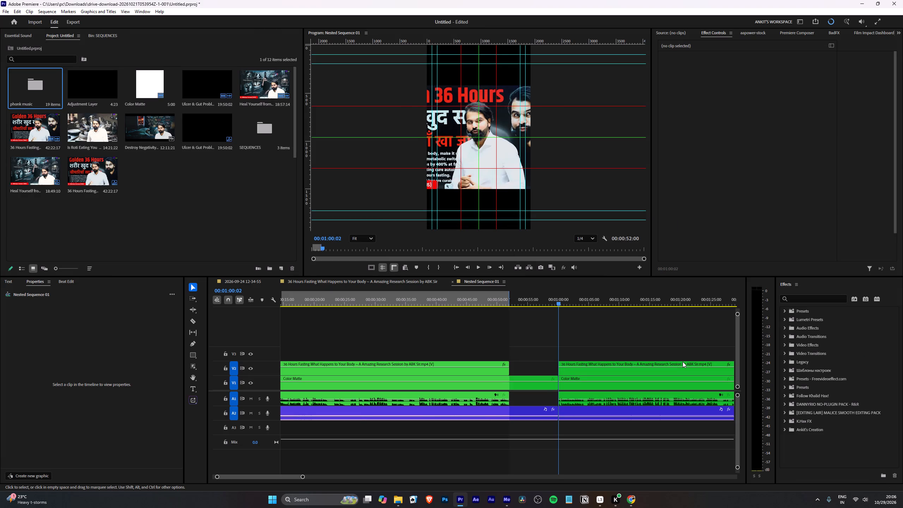
{"action": "key", "text": "i"}
{"action": "key", "text": "Down"}
{"action": "key", "text": "Left"}
{"action": "key", "text": "o"}
{"action": "key", "text": "ctrl+m"}
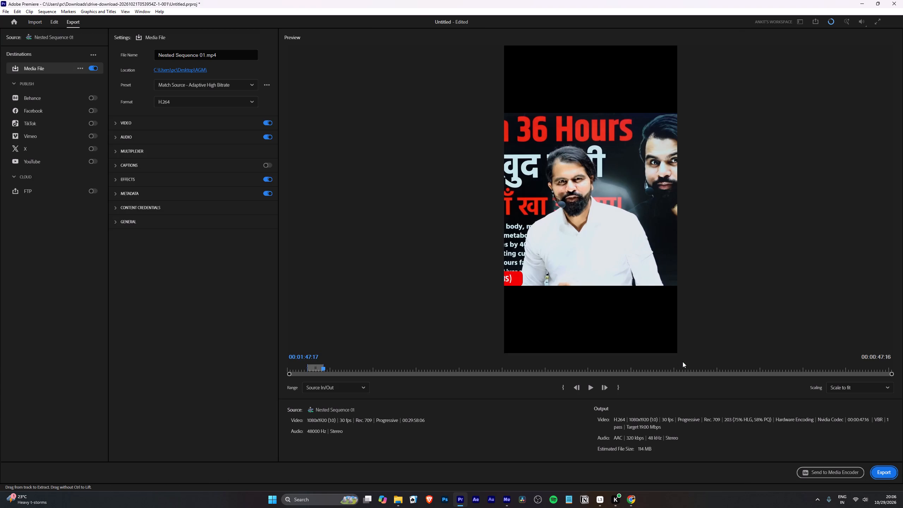
{"action": "left_click", "coordinate": [797, 470]}
Mark the third clip from 00:02:00:04 to 00:02:52:13 and send that range to the Media Encoder queue.
{"action": "key", "text": "Down"}
{"action": "key", "text": "Down"}
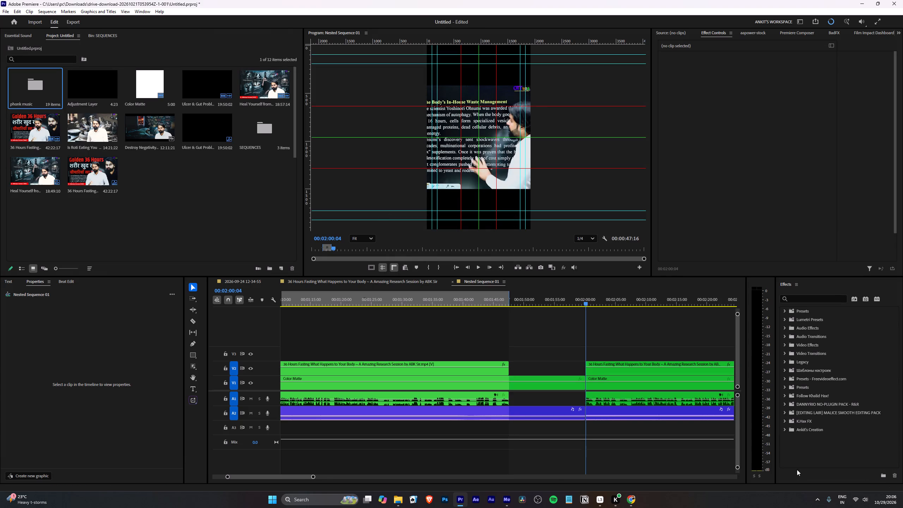
{"action": "key", "text": "i"}
{"action": "key", "text": "Down"}
{"action": "key", "text": "Left"}
{"action": "key", "text": "o"}
{"action": "key", "text": "ctrl+m"}
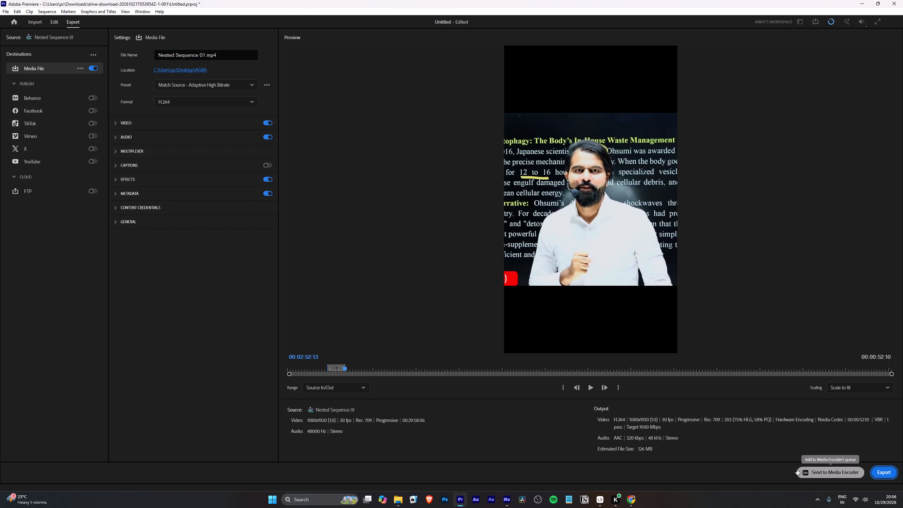
{"action": "left_click", "coordinate": [797, 470]}
Mark the clip from about 00:03:00 to 00:03:34:06 and send that range to the Media Encoder queue.
{"action": "key", "text": "Down"}
{"action": "key", "text": "Down"}
{"action": "key", "text": "i"}
{"action": "key", "text": "Down"}
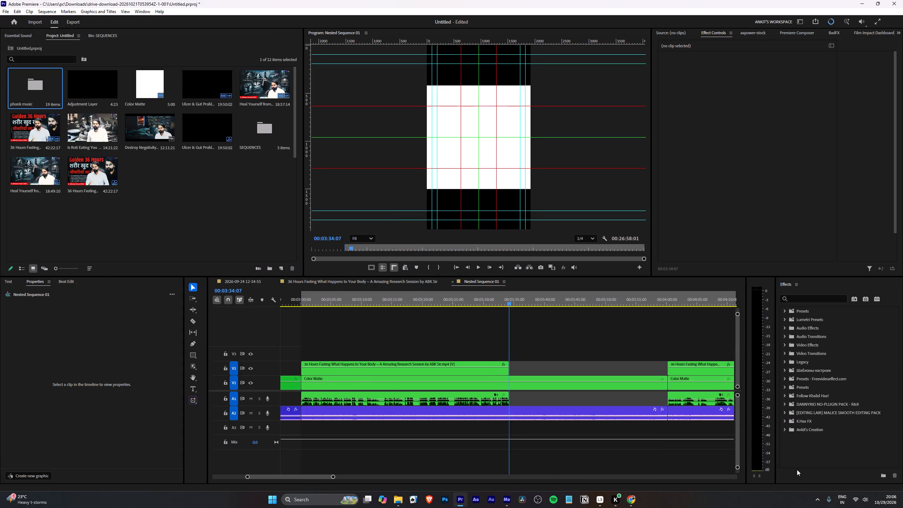
{"action": "key", "text": "Left"}
{"action": "key", "text": "o"}
{"action": "key", "text": "ctrl+m"}
{"action": "left_click", "coordinate": [803, 470]}
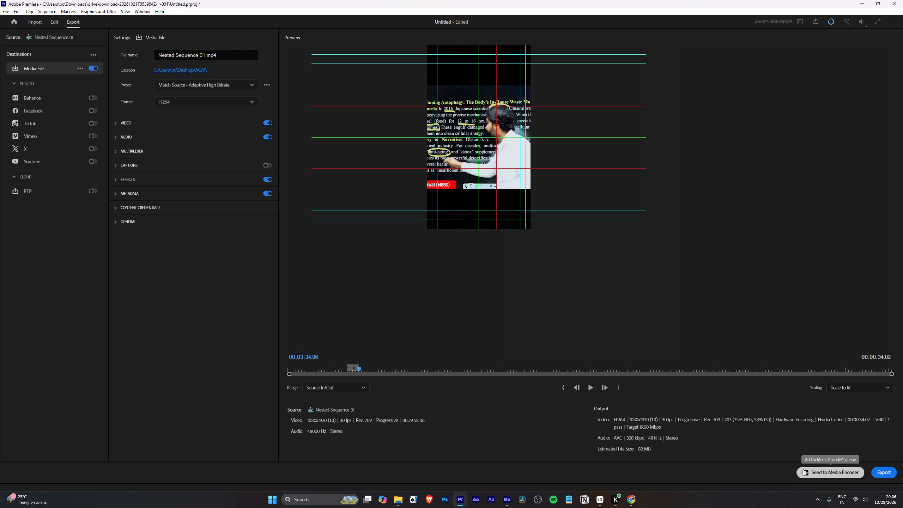
Mark the clip from about 00:04:00 to 00:04:23:18 and send that range to the Media Encoder queue.
{"action": "key", "text": "Down"}
{"action": "key", "text": "Down"}
{"action": "key", "text": "i"}
{"action": "key", "text": "Down"}
{"action": "key", "text": "Left"}
{"action": "key", "text": "o"}
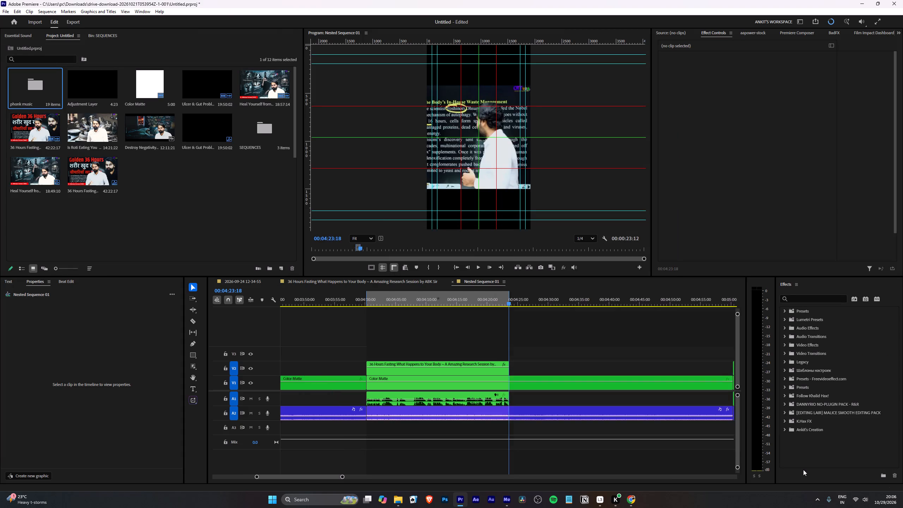
{"action": "key", "text": "ctrl+m"}
{"action": "left_click", "coordinate": [803, 470]}
Mark the clip from 00:05:00:09 to 00:05:50:27 and send that range to the Media Encoder queue.
{"action": "key", "text": "Down"}
{"action": "key", "text": "Down"}
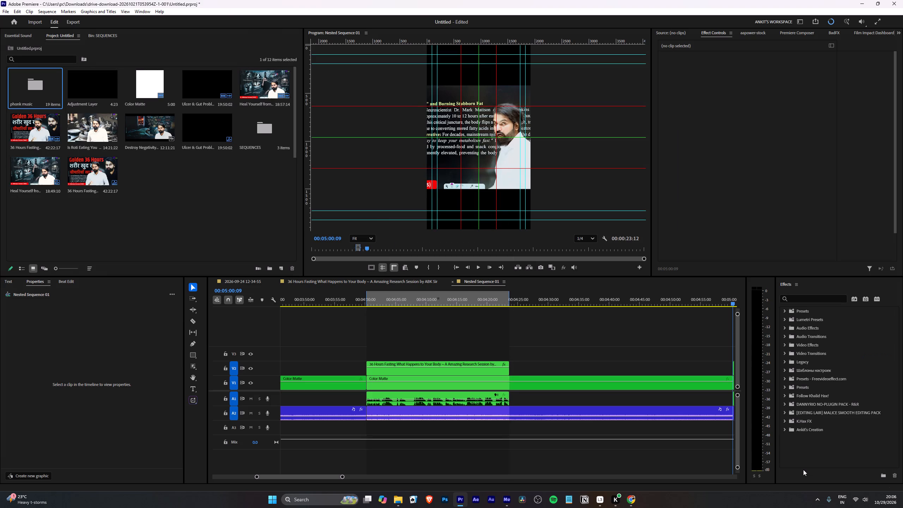
{"action": "key", "text": "i"}
{"action": "key", "text": "Down"}
{"action": "key", "text": "Left"}
{"action": "key", "text": "o"}
{"action": "key", "text": "ctrl+m"}
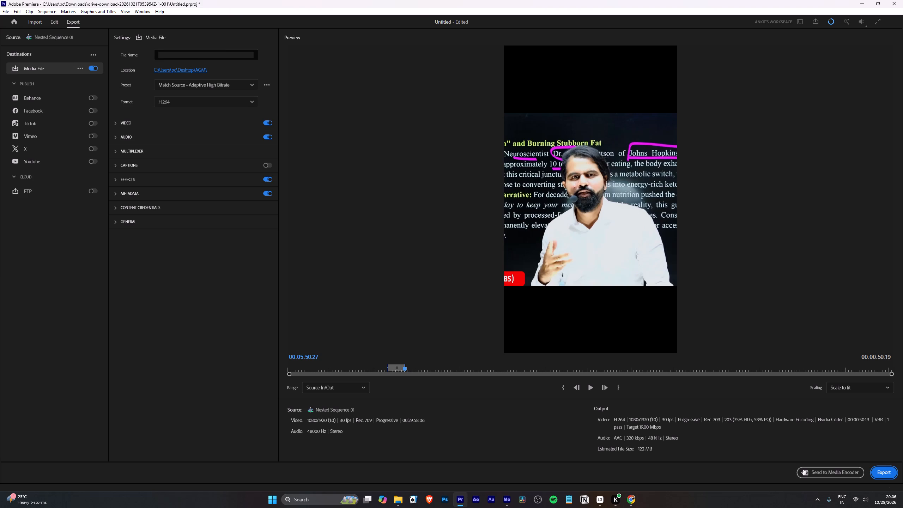
{"action": "left_click", "coordinate": [803, 470]}
Mark the clip from 00:06:00:11 to 00:06:31:14 and send that range to the Media Encoder queue.
{"action": "key", "text": "Down"}
{"action": "key", "text": "Down"}
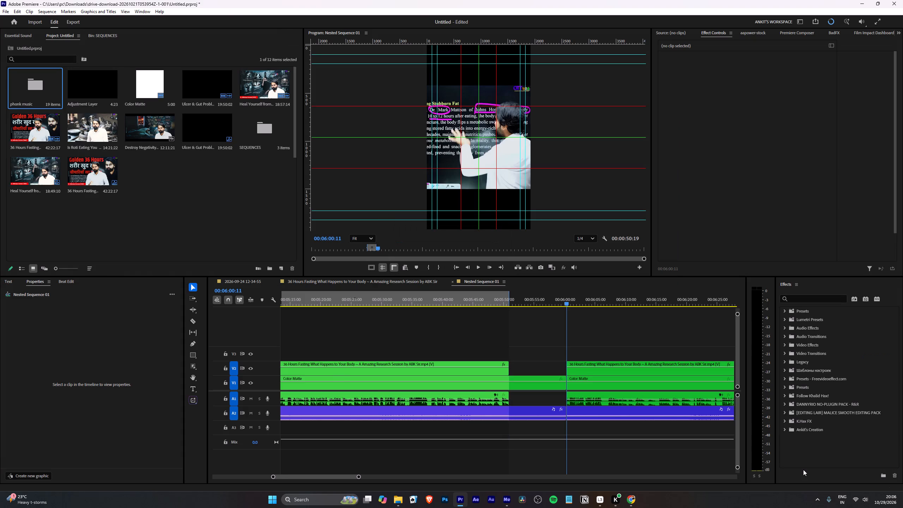
{"action": "key", "text": "i"}
{"action": "key", "text": "Down"}
{"action": "key", "text": "Left"}
{"action": "key", "text": "o"}
{"action": "key", "text": "ctrl+m"}
{"action": "left_click", "coordinate": [803, 470]}
Mark the clip from about 00:07:00 to 00:07:48:05 and send that range to the Media Encoder queue.
{"action": "key", "text": "Down"}
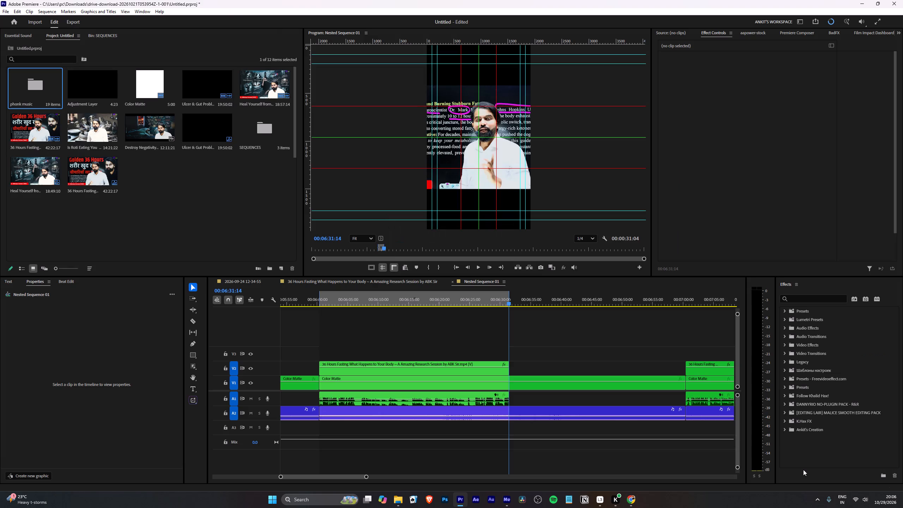
{"action": "key", "text": "Down"}
{"action": "key", "text": "i"}
{"action": "key", "text": "Down"}
{"action": "key", "text": "Left"}
{"action": "key", "text": "o"}
{"action": "key", "text": "ctrl+m"}
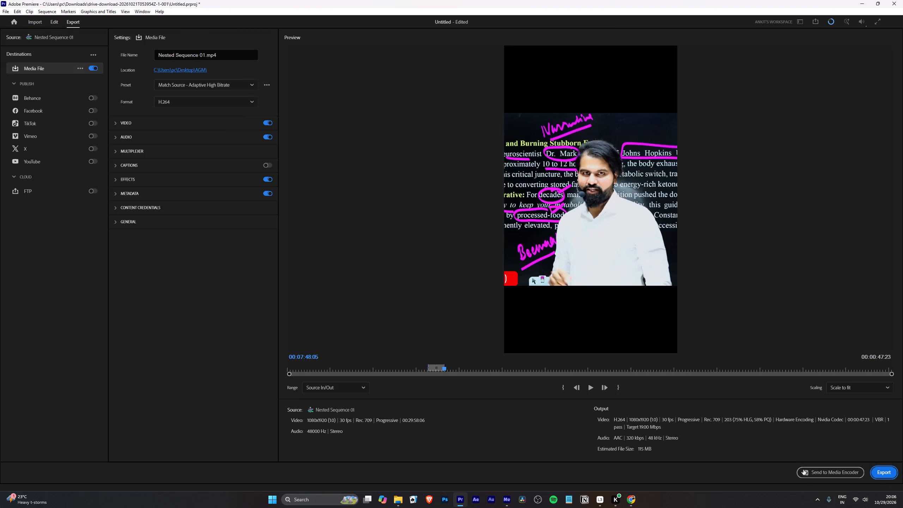
{"action": "left_click", "coordinate": [803, 470]}
Mark the clip from 00:08:00:14 to 00:08:41:28 and send that range to the Media Encoder queue.
{"action": "key", "text": "Down"}
{"action": "key", "text": "Down"}
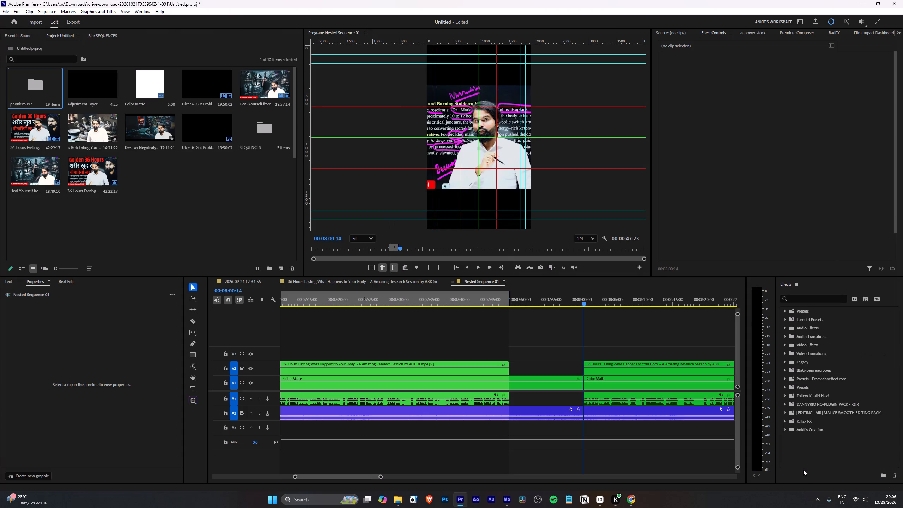
{"action": "key", "text": "i"}
{"action": "key", "text": "Down"}
{"action": "key", "text": "Left"}
{"action": "key", "text": "o"}
{"action": "key", "text": "ctrl+m"}
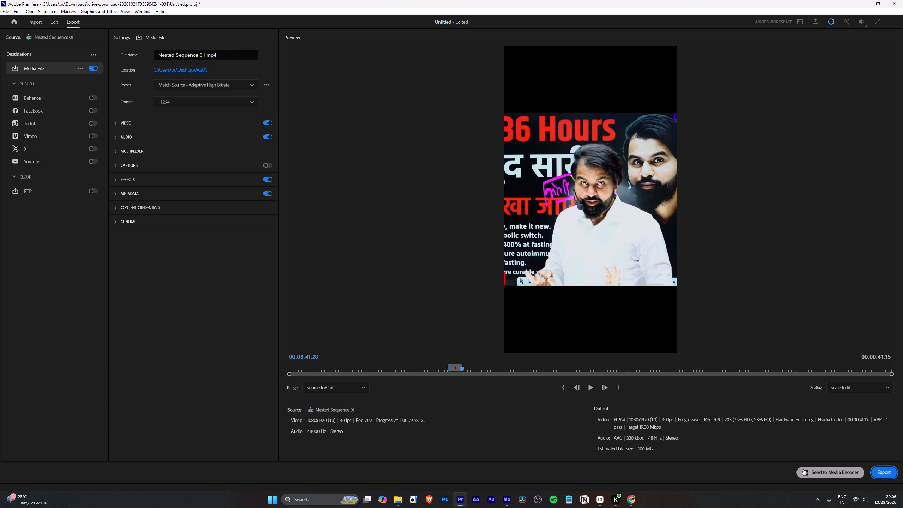
{"action": "left_click", "coordinate": [803, 470]}
Mark the clip from 00:09:00:16 to 00:09:51:22 and send that range to the Media Encoder queue.
{"action": "key", "text": "Down"}
{"action": "key", "text": "Down"}
{"action": "key", "text": "i"}
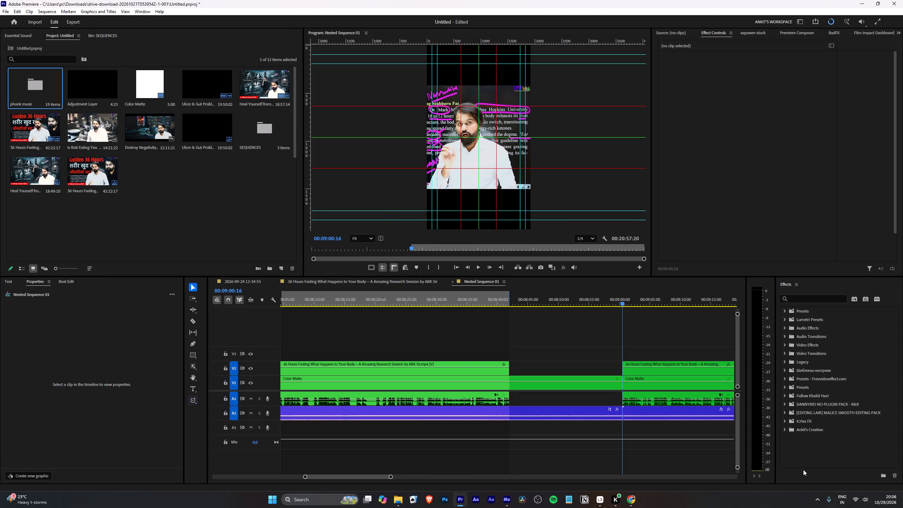
{"action": "key", "text": "Down"}
{"action": "key", "text": "Left"}
{"action": "key", "text": "o"}
{"action": "key", "text": "ctrl+m"}
{"action": "left_click", "coordinate": [803, 470]}
Mark the clip from about 00:10:00 to 00:10:39:00 and send that range to the Media Encoder queue.
{"action": "key", "text": "Down"}
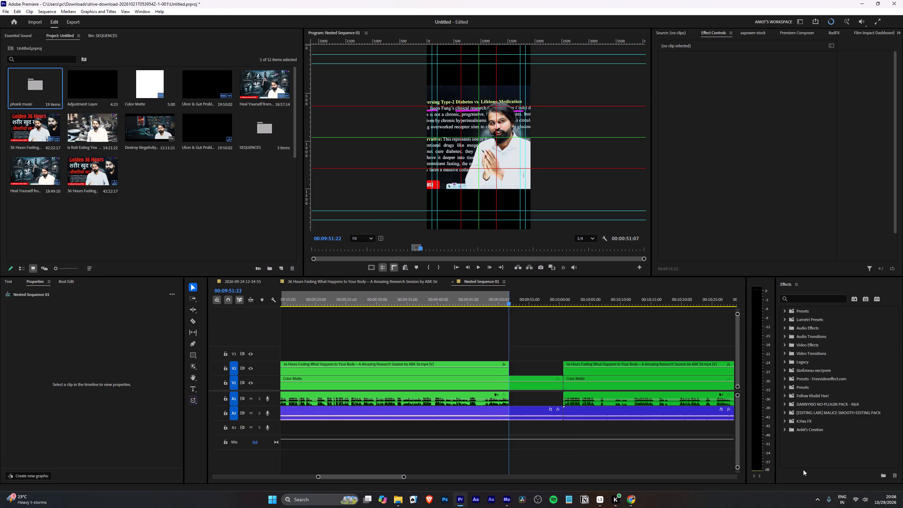
{"action": "key", "text": "Down"}
{"action": "key", "text": "i"}
{"action": "key", "text": "Down"}
{"action": "key", "text": "Left"}
{"action": "key", "text": "o"}
{"action": "key", "text": "ctrl+m"}
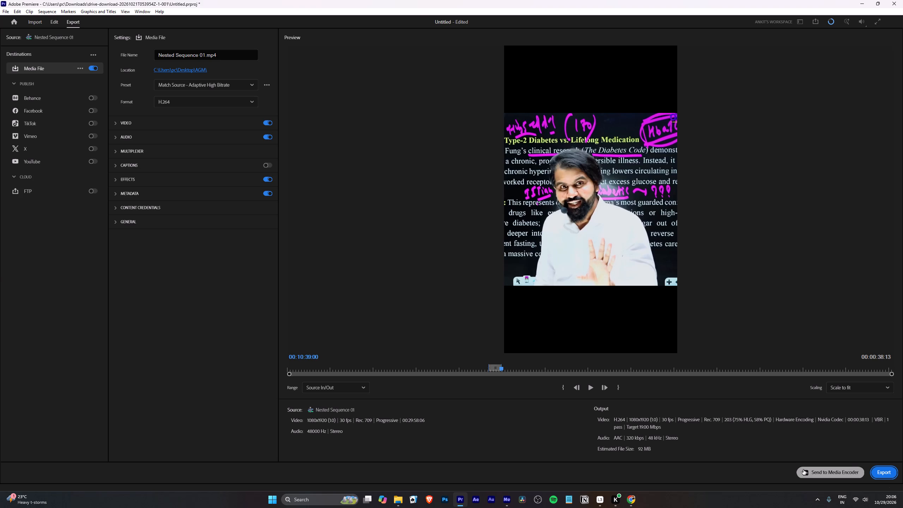
{"action": "left_click", "coordinate": [803, 470]}
Set the In point at the start of the three-part clip beginning at about 00:11:00.
{"action": "key", "text": "Down"}
{"action": "key", "text": "Down"}
{"action": "key", "text": "i"}
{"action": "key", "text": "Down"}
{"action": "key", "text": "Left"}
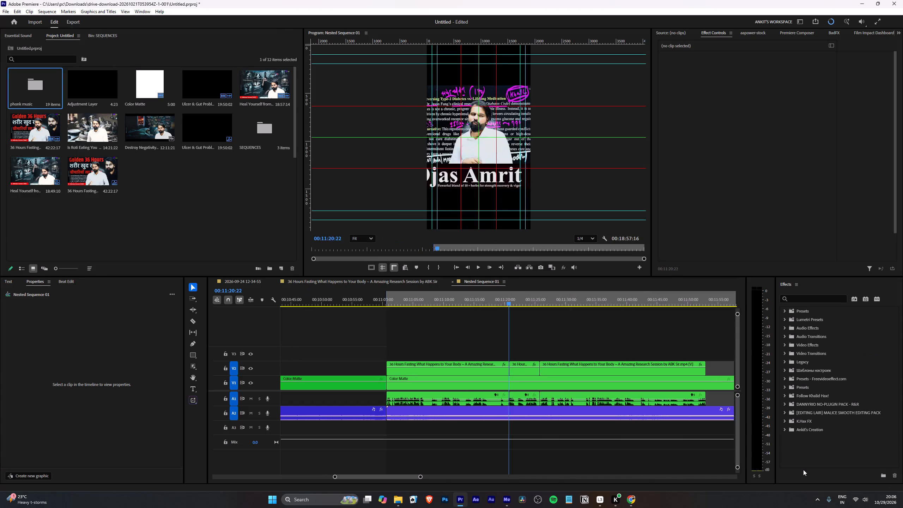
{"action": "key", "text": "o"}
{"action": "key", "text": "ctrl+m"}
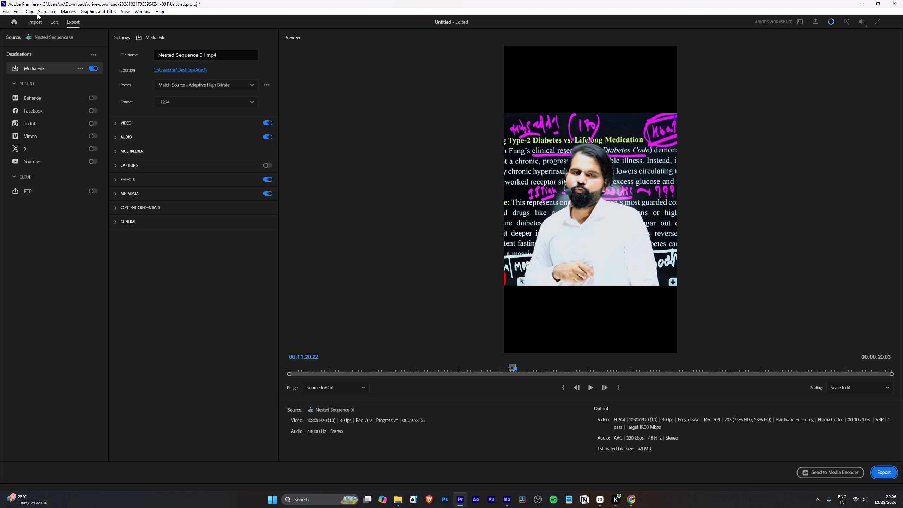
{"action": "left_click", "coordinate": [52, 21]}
Set the Out point at 00:11:52:29, the end of the clip's third part, and send the range to the Media Encoder queue.
{"action": "key", "text": "Down"}
{"action": "key", "text": "Down"}
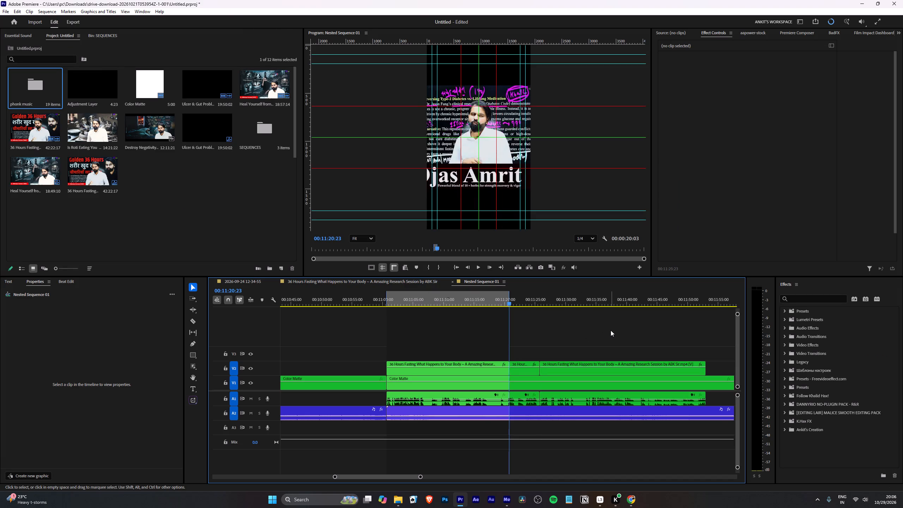
{"action": "key", "text": "Down"}
{"action": "key", "text": "Left"}
{"action": "key", "text": "o"}
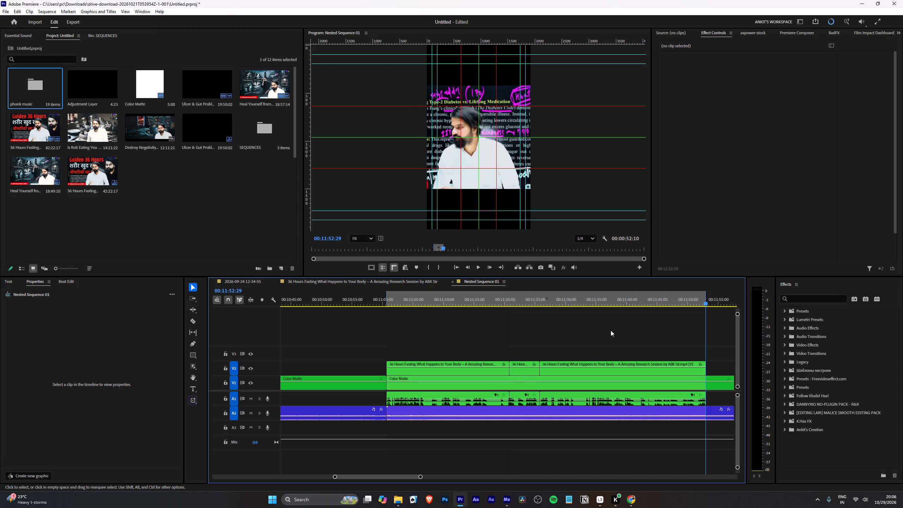
{"action": "key", "text": "ctrl+m"}
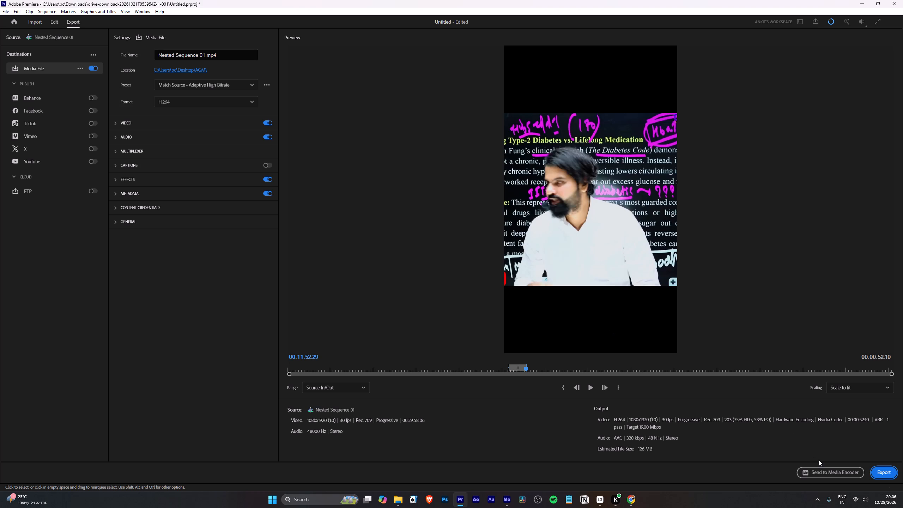
{"action": "left_click", "coordinate": [825, 472]}
Mark the clip from 00:12:00:22 to 00:12:38:20 and send that range to the Media Encoder queue.
{"action": "key", "text": "Down"}
{"action": "key", "text": "Down"}
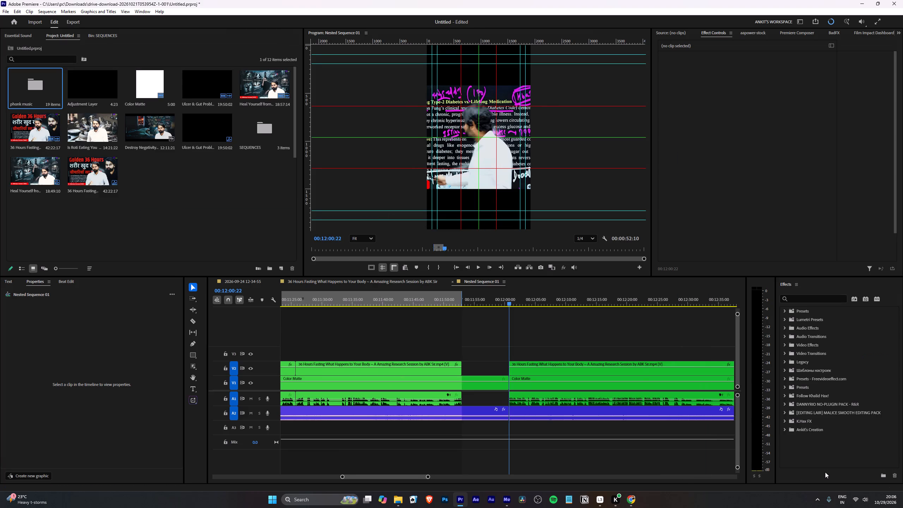
{"action": "key", "text": "i"}
{"action": "key", "text": "Down"}
{"action": "key", "text": "Left"}
{"action": "key", "text": "o"}
{"action": "key", "text": "ctrl+m"}
{"action": "left_click", "coordinate": [825, 472]}
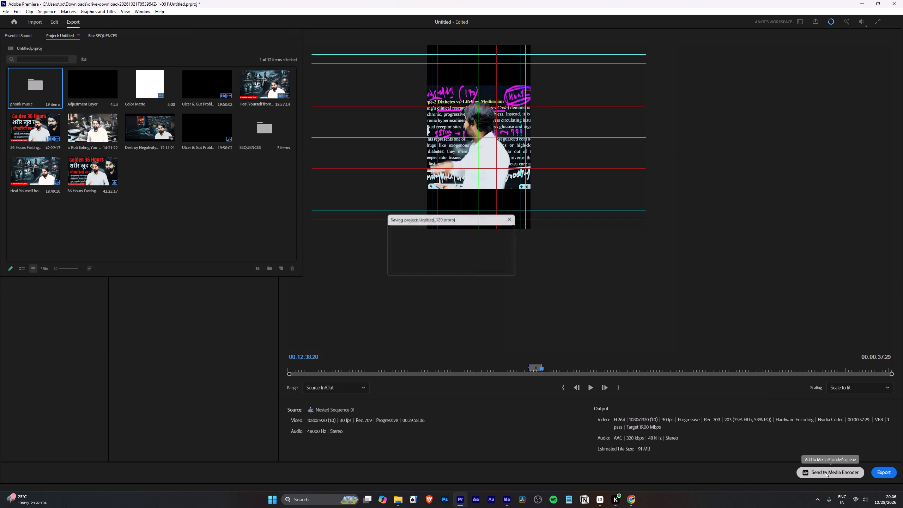
Mark the clip from about 00:13:00 to 00:13:42:07 and send that range to the Media Encoder queue.
{"action": "key", "text": "Down"}
{"action": "key", "text": "Down"}
{"action": "key", "text": "i"}
{"action": "key", "text": "Down"}
{"action": "key", "text": "Left"}
{"action": "key", "text": "o"}
{"action": "key", "text": "ctrl+m"}
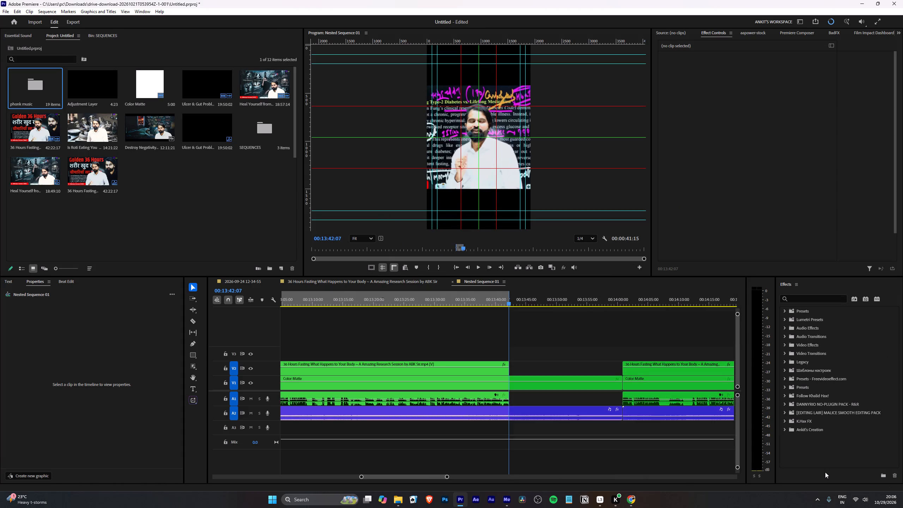
{"action": "left_click", "coordinate": [825, 472]}
Mark the clip from 00:14:00:25 to 00:14:38:00 and send that range to the Media Encoder queue.
{"action": "key", "text": "Down"}
{"action": "key", "text": "Down"}
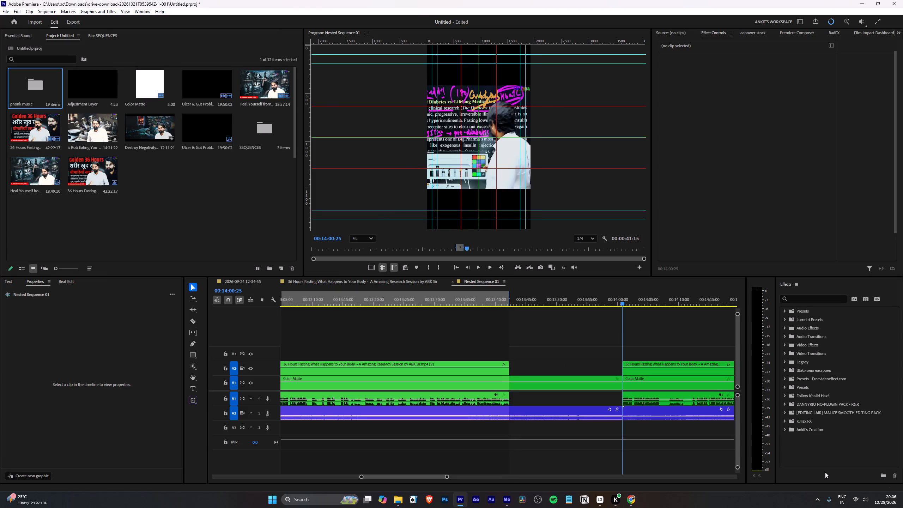
{"action": "key", "text": "i"}
{"action": "key", "text": "Down"}
{"action": "key", "text": "Left"}
{"action": "key", "text": "o"}
{"action": "key", "text": "ctrl+m"}
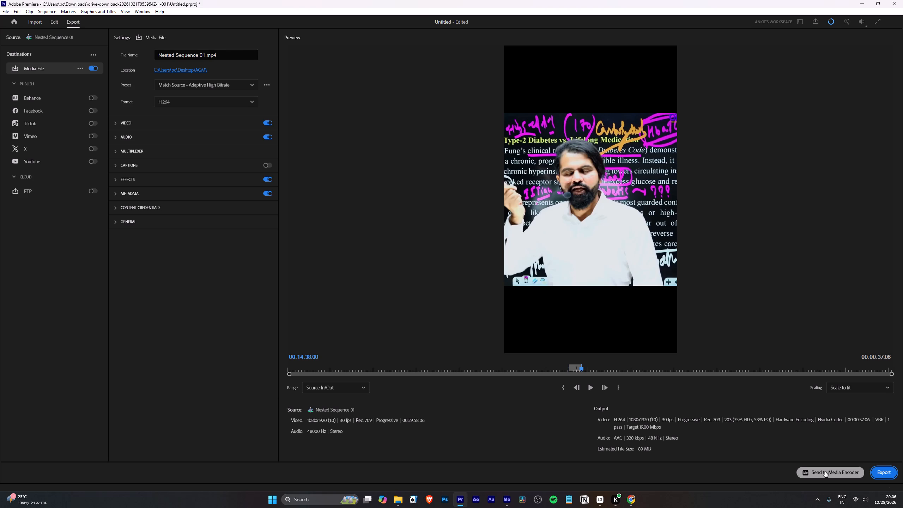
{"action": "left_click", "coordinate": [825, 472]}
Mark the clip from 00:15:00:27 to 00:15:30:24 and send that range to the Media Encoder queue.
{"action": "key", "text": "Down"}
{"action": "key", "text": "Down"}
{"action": "key", "text": "i"}
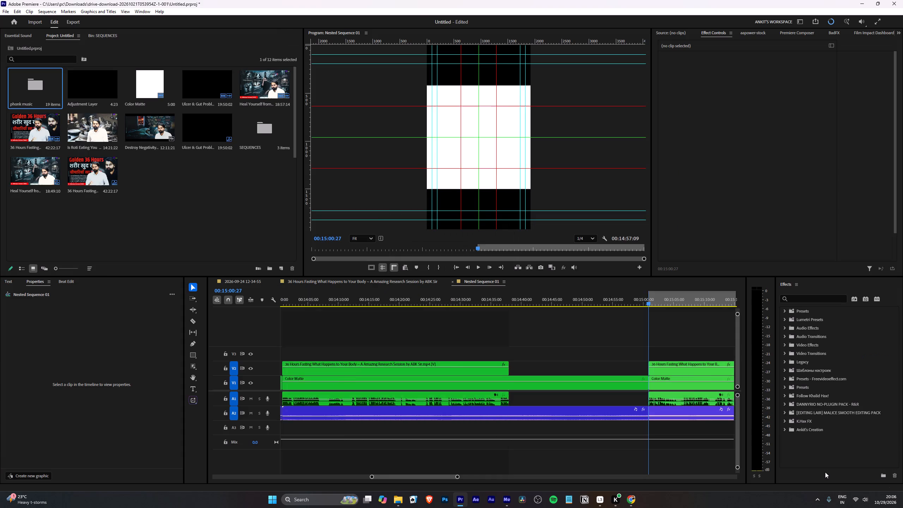
{"action": "key", "text": "Down"}
{"action": "key", "text": "Left"}
{"action": "key", "text": "o"}
{"action": "key", "text": "ctrl+m"}
{"action": "left_click", "coordinate": [825, 472]}
Mark the clip from about 00:16:01 to 00:16:35:01 and send that range to the Media Encoder queue.
{"action": "key", "text": "Down"}
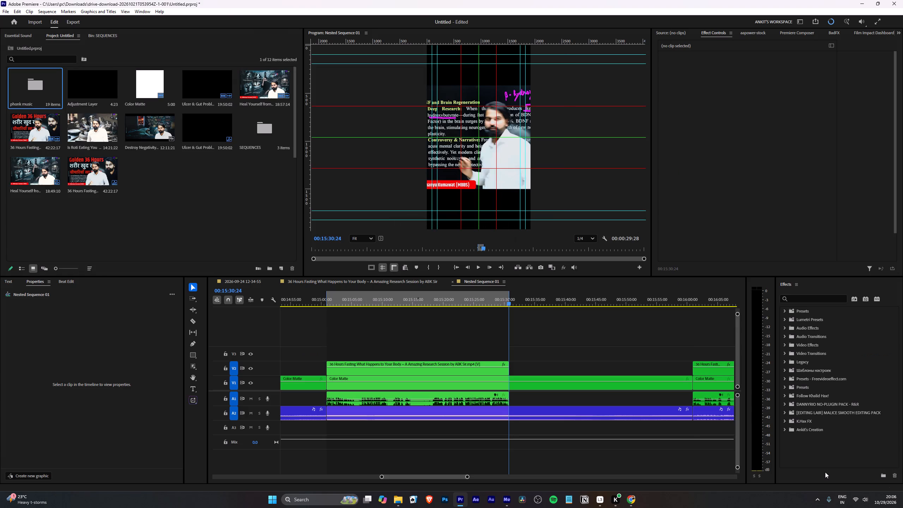
{"action": "key", "text": "Down"}
{"action": "key", "text": "i"}
{"action": "key", "text": "Down"}
{"action": "key", "text": "Left"}
{"action": "key", "text": "o"}
{"action": "key", "text": "ctrl+m"}
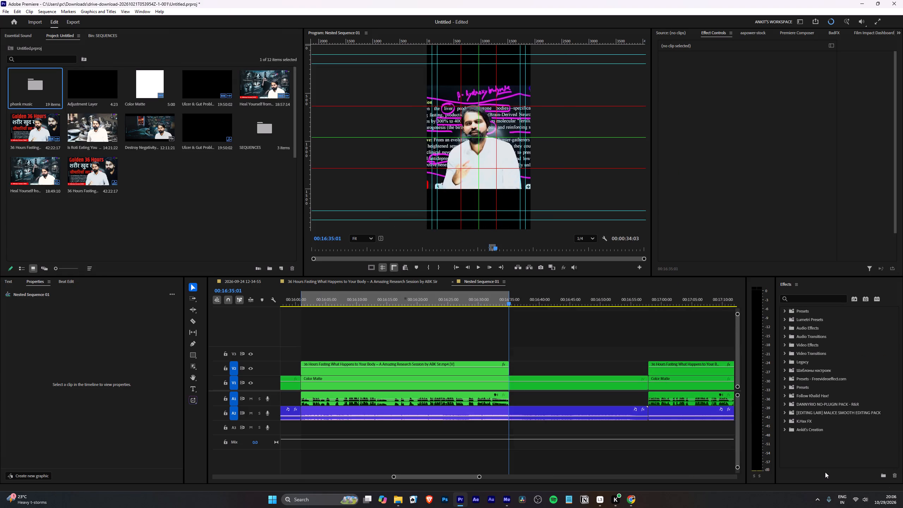
{"action": "left_click", "coordinate": [825, 472]}
Mark the range from 00:16:57:27 to 00:17:23:08 and open its export settings, returning to the timeline without sending it.
{"action": "key", "text": "Down"}
{"action": "key", "text": "Down"}
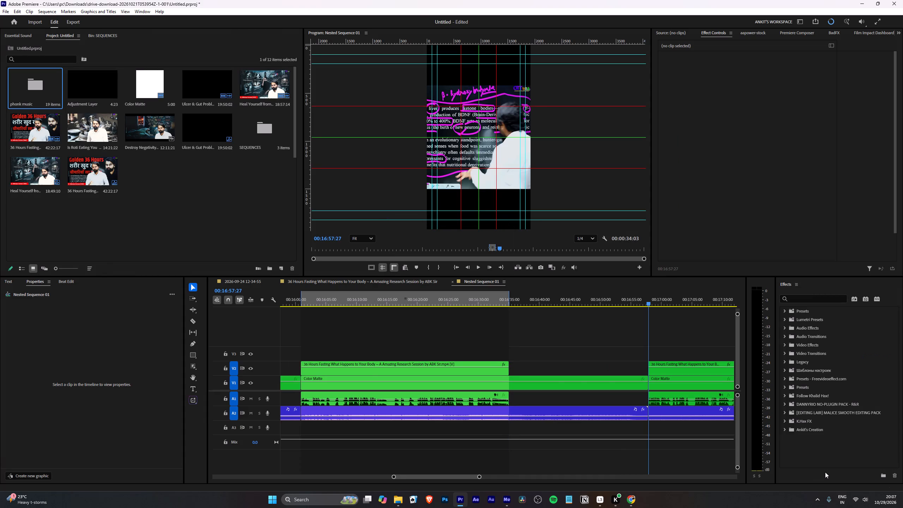
{"action": "key", "text": "i"}
{"action": "key", "text": "Down"}
{"action": "key", "text": "Left"}
{"action": "key", "text": "o"}
{"action": "key", "text": "ctrl+m"}
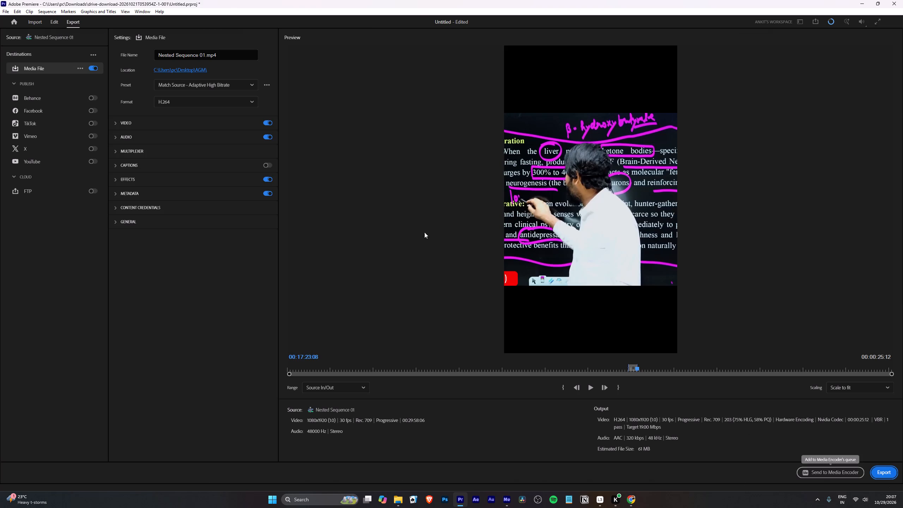
{"action": "left_click", "coordinate": [47, 23]}
{"action": "left_click", "coordinate": [52, 23]}
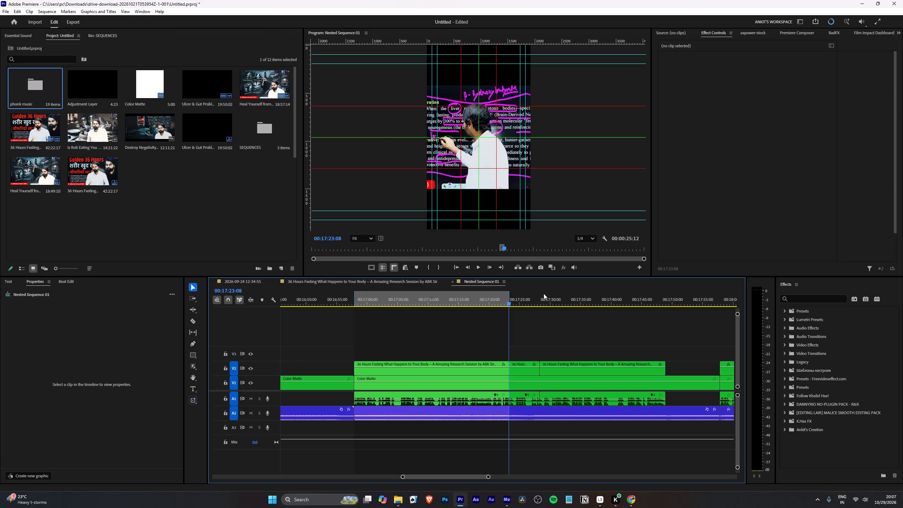
Extend the out point to 00:17:48:28, covering the adjoining clip segments, and send the range to the Media Encoder queue.
{"action": "left_click", "coordinate": [684, 303]}
{"action": "key", "text": "Up"}
{"action": "key", "text": "Left"}
{"action": "key", "text": "o"}
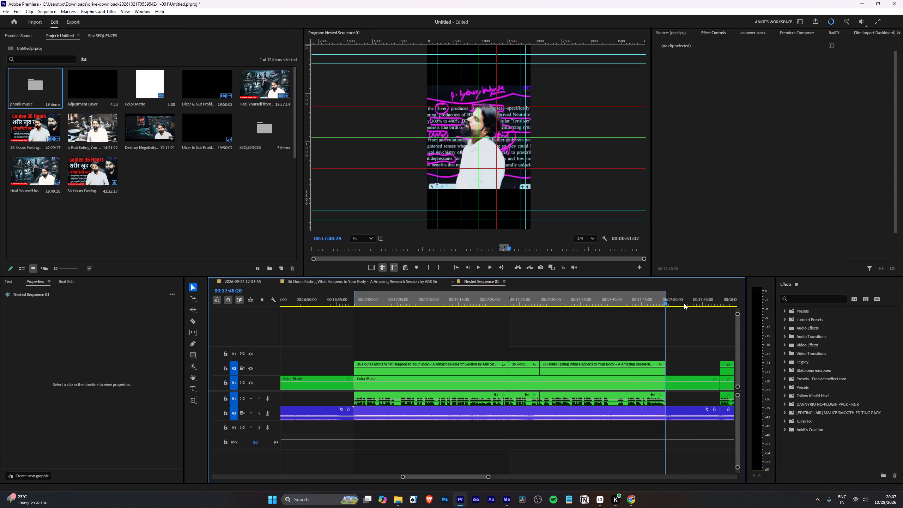
{"action": "key", "text": "ctrl+n"}
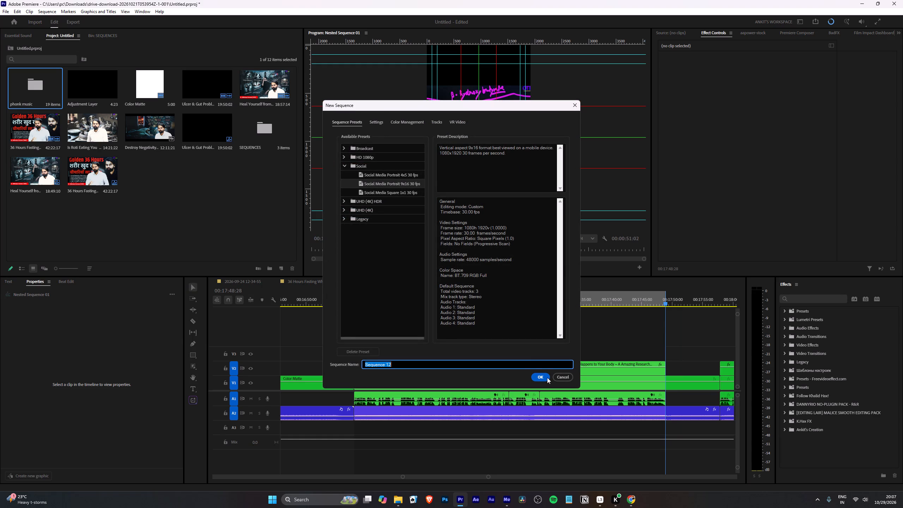
{"action": "left_click", "coordinate": [566, 374]}
{"action": "key", "text": "ctrl+m"}
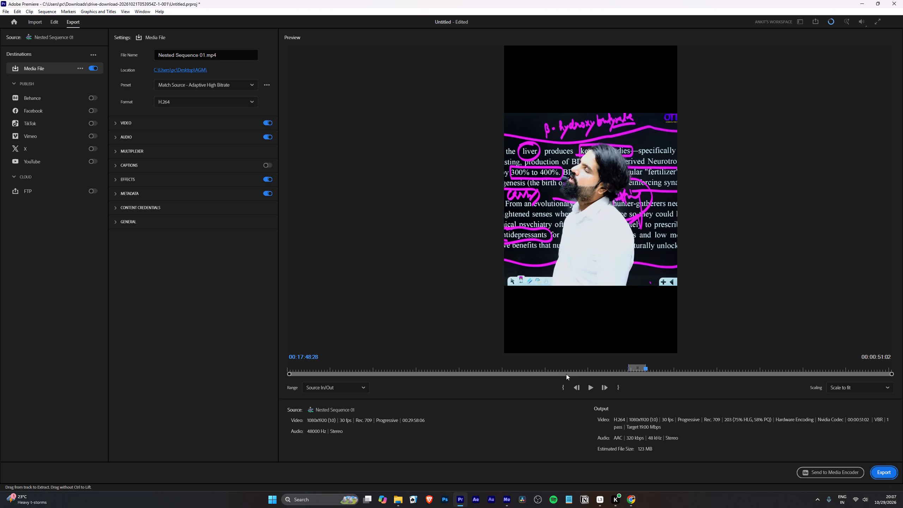
{"action": "right_click", "coordinate": [568, 374]}
{"action": "left_click", "coordinate": [815, 467]}
Mark the clip from about 00:17:58 to 00:18:54:01 and send that range to the Media Encoder queue.
{"action": "key", "text": "Down"}
{"action": "key", "text": "Down"}
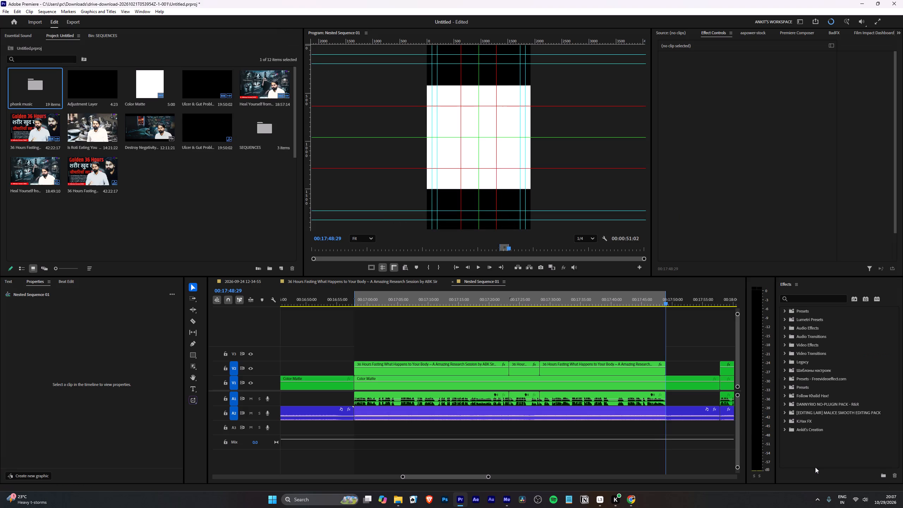
{"action": "key", "text": "i"}
{"action": "key", "text": "Down"}
{"action": "key", "text": "Left"}
{"action": "key", "text": "o"}
{"action": "key", "text": "ctrl+m"}
{"action": "left_click", "coordinate": [815, 467]}
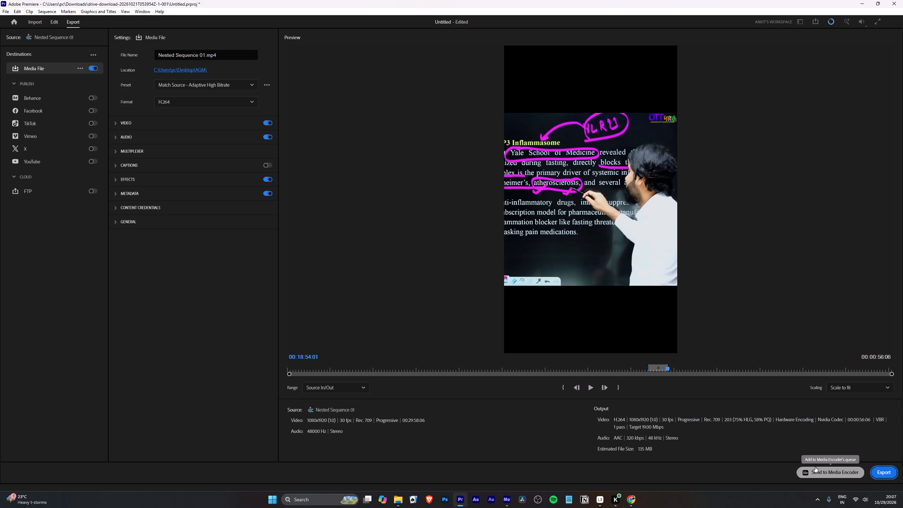
Mark the clip from about 00:18:58 to 00:19:47:03 and send that range to the Media Encoder queue.
{"action": "key", "text": "Down"}
{"action": "key", "text": "Down"}
{"action": "key", "text": "i"}
{"action": "key", "text": "Down"}
{"action": "key", "text": "Left"}
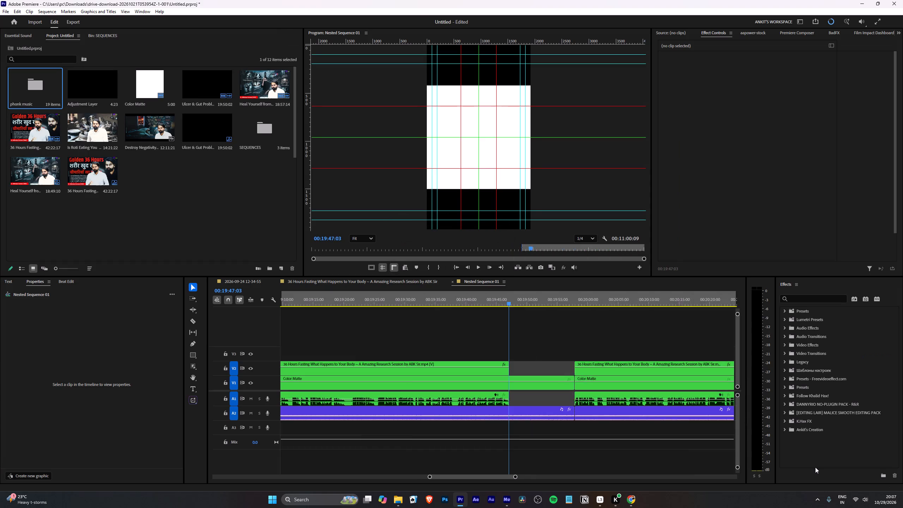
{"action": "key", "text": "o"}
{"action": "key", "text": "ctrl+m"}
{"action": "left_click", "coordinate": [815, 467]}
Mark the clip from about 00:19:58 to 00:20:35:19 and send that range to the Media Encoder queue.
{"action": "key", "text": "Down"}
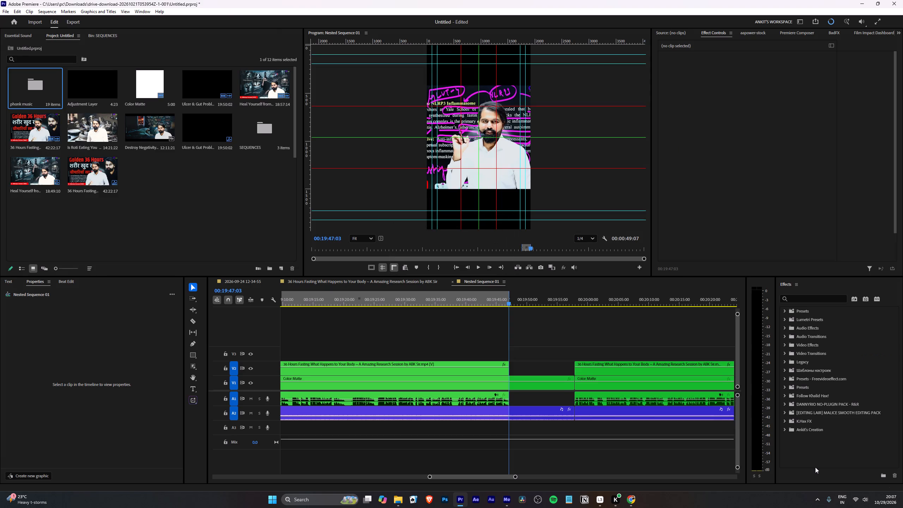
{"action": "key", "text": "Down"}
{"action": "key", "text": "i"}
{"action": "key", "text": "Down"}
{"action": "key", "text": "Left"}
{"action": "key", "text": "o"}
{"action": "key", "text": "ctrl+m"}
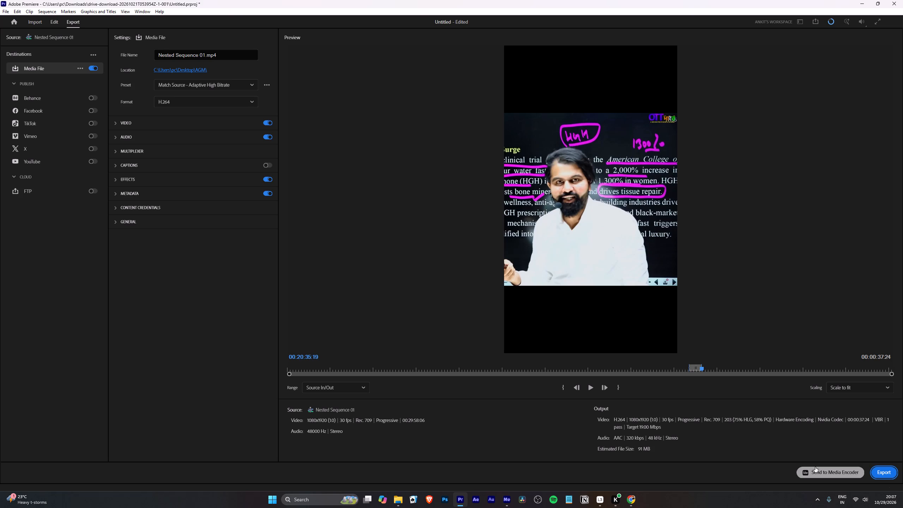
{"action": "left_click", "coordinate": [815, 467]}
Mark the clip from 00:20:57:26 to 00:21:46:18 and send that range to the Media Encoder queue.
{"action": "key", "text": "Down"}
{"action": "key", "text": "Down"}
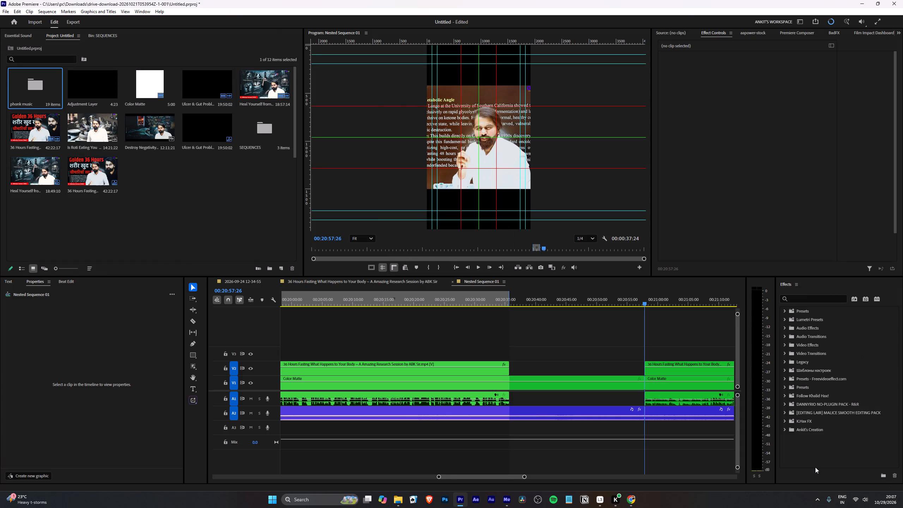
{"action": "key", "text": "i"}
{"action": "key", "text": "Down"}
{"action": "key", "text": "Left"}
{"action": "key", "text": "o"}
{"action": "key", "text": "ctrl+m"}
{"action": "left_click", "coordinate": [815, 467]}
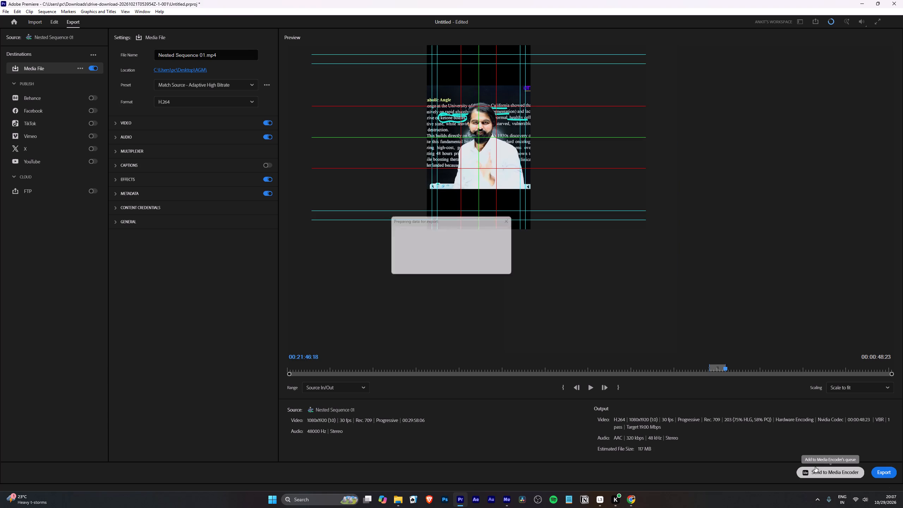
Mark the clip from about 00:21:58 to 00:22:29:06 and send that range to the Media Encoder queue.
{"action": "key", "text": "Down"}
{"action": "key", "text": "Down"}
{"action": "key", "text": "i"}
{"action": "key", "text": "Down"}
{"action": "key", "text": "Left"}
{"action": "key", "text": "o"}
{"action": "key", "text": "ctrl+m"}
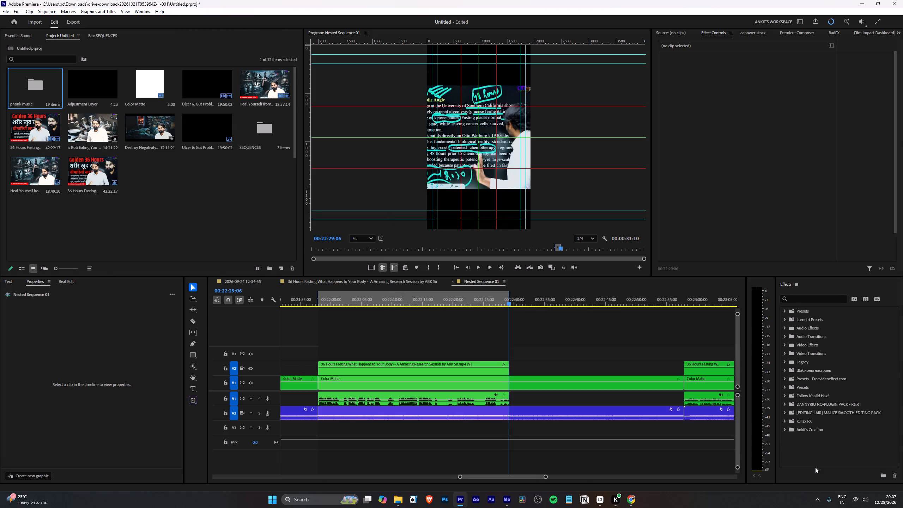
{"action": "left_click", "coordinate": [815, 467]}
Mark the clip from 00:22:57:27 to 00:23:55:05 and send that range to the Media Encoder queue.
{"action": "key", "text": "Down"}
{"action": "key", "text": "Down"}
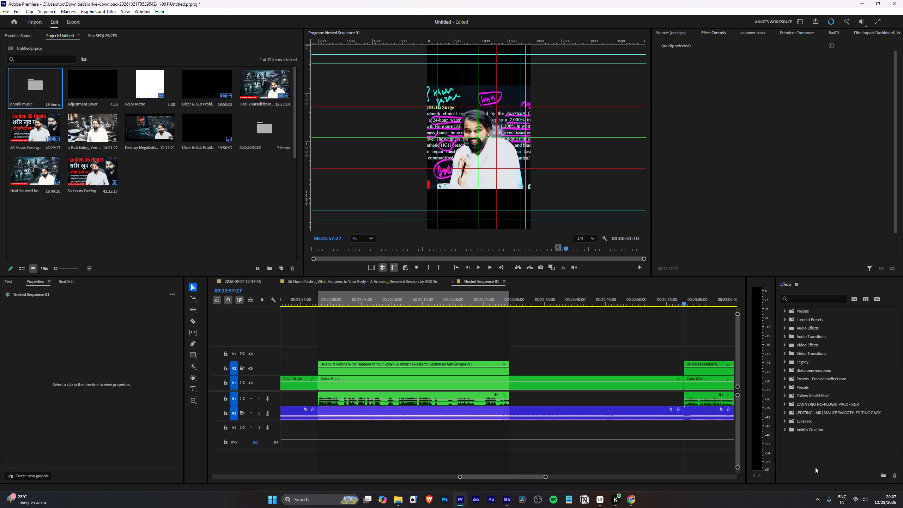
{"action": "key", "text": "i"}
{"action": "key", "text": "Down"}
{"action": "key", "text": "Left"}
{"action": "key", "text": "o"}
{"action": "key", "text": "ctrl+m"}
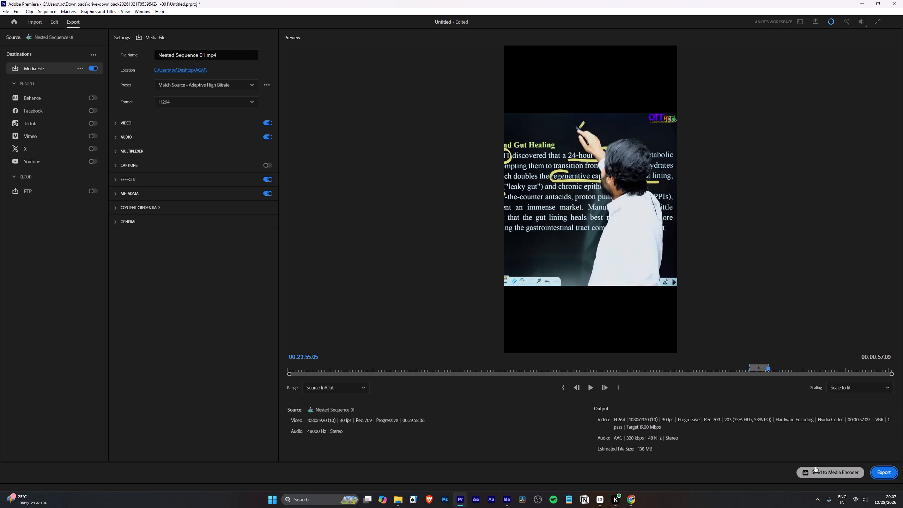
{"action": "left_click", "coordinate": [815, 467]}
Mark the clip from 00:23:57:27 to 00:24:57:02 and send that range to the Media Encoder queue.
{"action": "key", "text": "Down"}
{"action": "key", "text": "Down"}
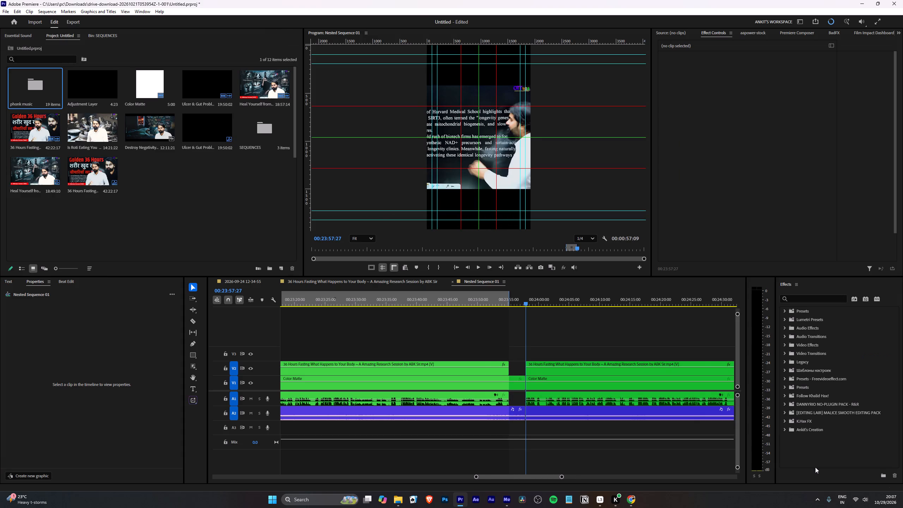
{"action": "key", "text": "i"}
{"action": "key", "text": "Down"}
{"action": "key", "text": "Left"}
{"action": "key", "text": "o"}
{"action": "key", "text": "ctrl+m"}
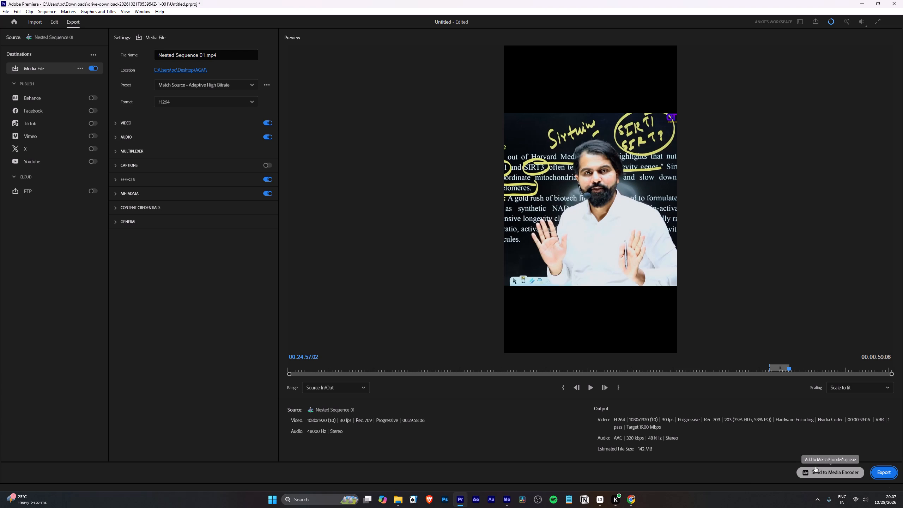
{"action": "left_click", "coordinate": [815, 467]}
Mark the clip from 00:24:57:29 to 00:25:30:19 and send that range to the Media Encoder queue.
{"action": "key", "text": "Down"}
{"action": "key", "text": "Down"}
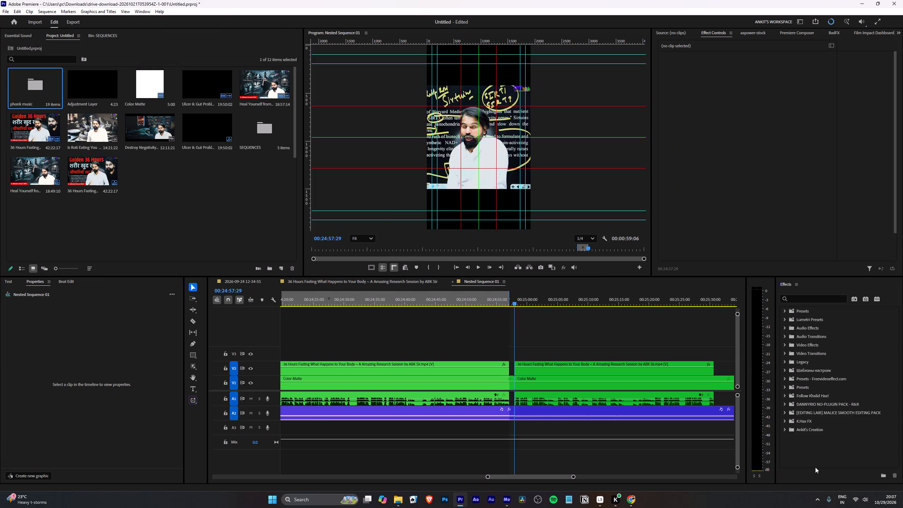
{"action": "key", "text": "i"}
{"action": "key", "text": "Down"}
{"action": "key", "text": "Left"}
{"action": "key", "text": "o"}
{"action": "key", "text": "ctrl+m"}
{"action": "key", "text": "ctrl+comma"}
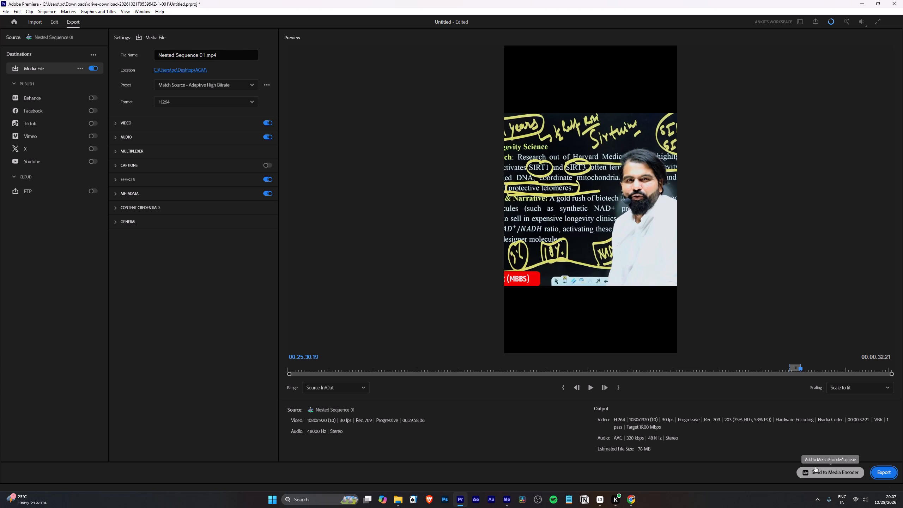
{"action": "left_click", "coordinate": [815, 467]}
Skip the section without footage, mark the clip from 00:26:58:02 to 00:27:26:00 and send that range to the Media Encoder queue.
{"action": "key", "text": "Down"}
{"action": "key", "text": "Down"}
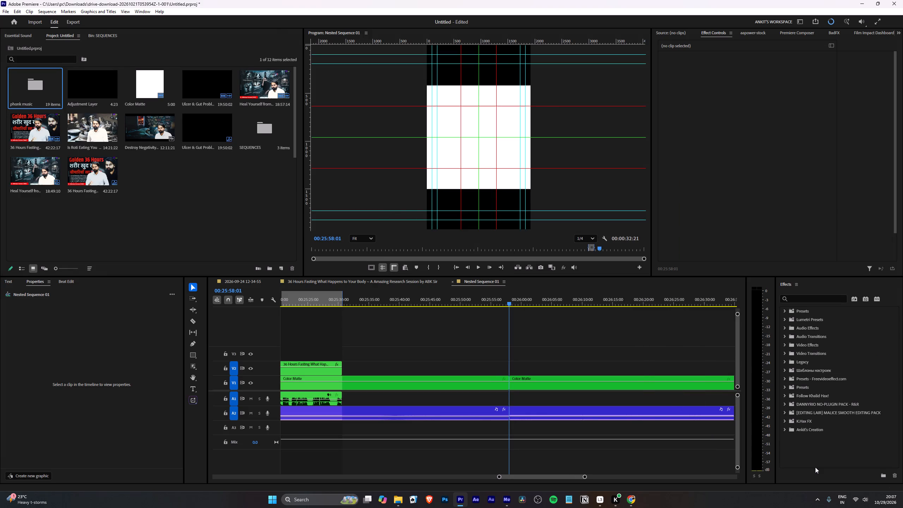
{"action": "scroll", "coordinate": [549, 361], "scroll_direction": "down", "scroll_amount": 17, "text": "alt"}
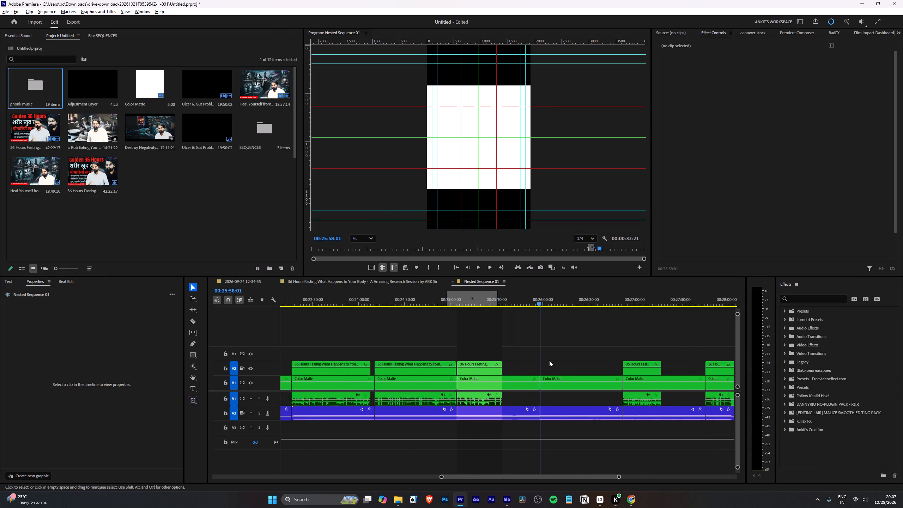
{"action": "scroll", "coordinate": [549, 361], "scroll_direction": "down", "scroll_amount": 1, "text": "alt"}
{"action": "scroll", "coordinate": [553, 354], "scroll_direction": "up", "scroll_amount": 14, "text": "alt"}
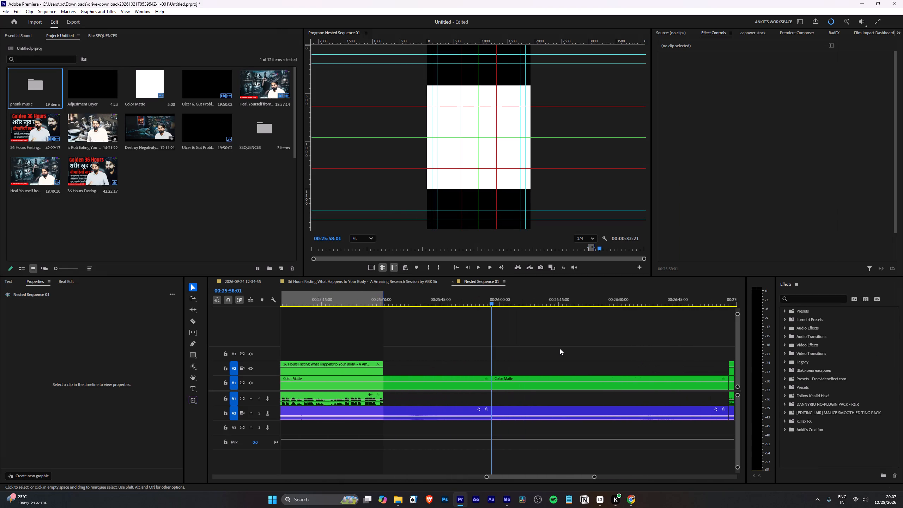
{"action": "key", "text": "Down"}
{"action": "key", "text": "Down"}
{"action": "key", "text": "Up"}
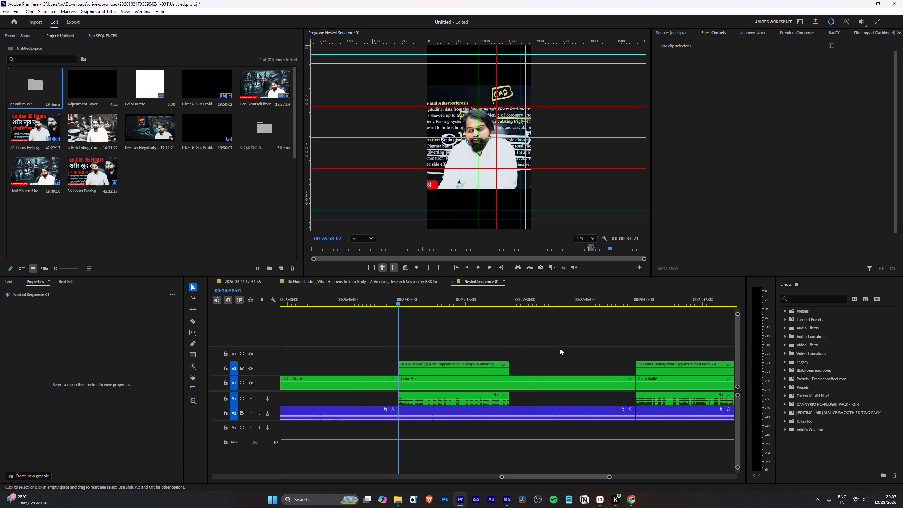
{"action": "key", "text": "i"}
{"action": "key", "text": "Down"}
{"action": "key", "text": "Left"}
{"action": "key", "text": "o"}
{"action": "key", "text": "ctrl+m"}
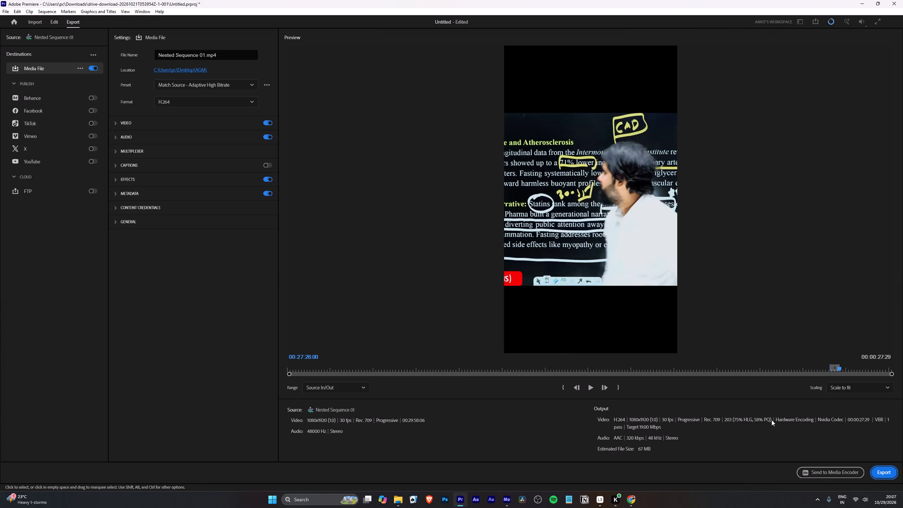
{"action": "left_click", "coordinate": [819, 477]}
Mark the clip from 00:27:58:04 to 00:28:45:06 and send that range to the Media Encoder queue.
{"action": "key", "text": "Down"}
{"action": "key", "text": "Down"}
{"action": "key", "text": "i"}
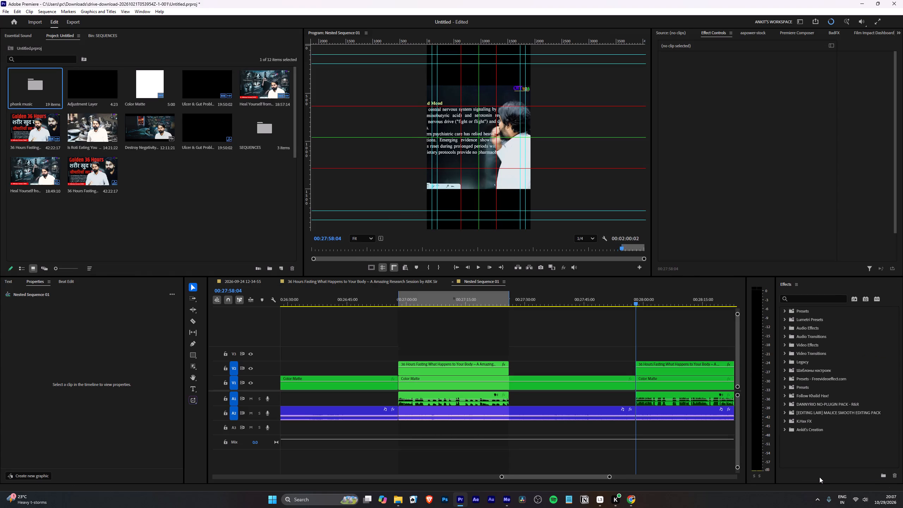
{"action": "key", "text": "Down"}
{"action": "key", "text": "Left"}
{"action": "key", "text": "o"}
{"action": "key", "text": "ctrl+m"}
{"action": "left_click", "coordinate": [819, 477]}
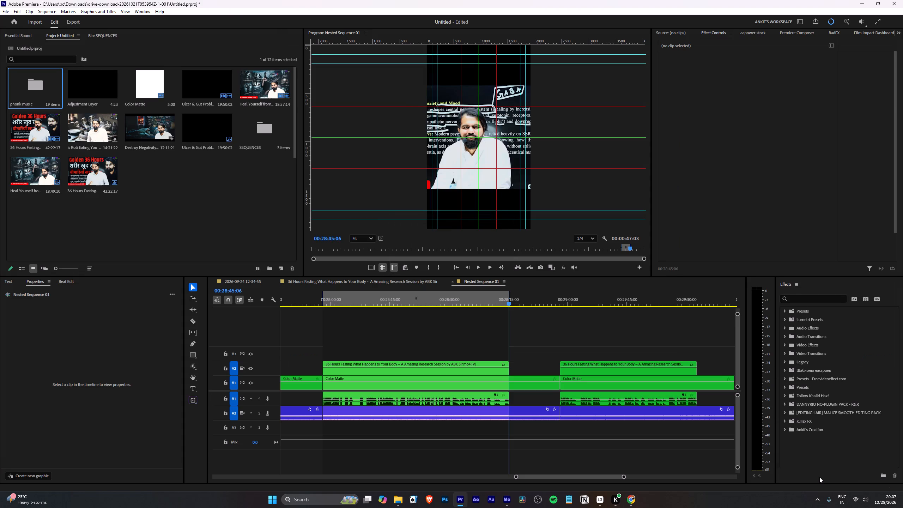
Mark the last clip from about 00:28:58 to 00:29:32:23 and send that range to the Media Encoder queue.
{"action": "key", "text": "Down"}
{"action": "key", "text": "Down"}
{"action": "key", "text": "i"}
{"action": "key", "text": "Down"}
{"action": "key", "text": "Left"}
{"action": "key", "text": "o"}
{"action": "key", "text": "ctrl+m"}
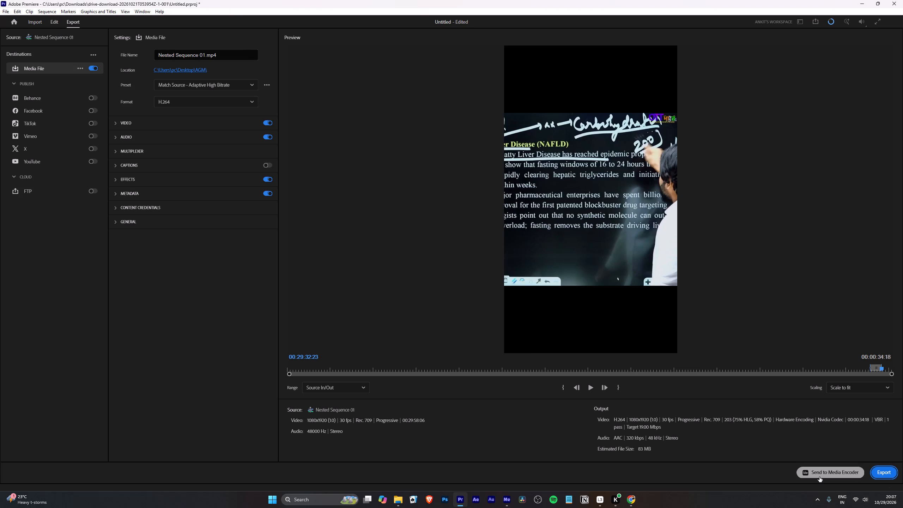
{"action": "left_click", "coordinate": [819, 477]}
Clear the in and out points from the Nested Sequence 01 timeline.
{"action": "key", "text": "Down"}
{"action": "key", "text": "Down"}
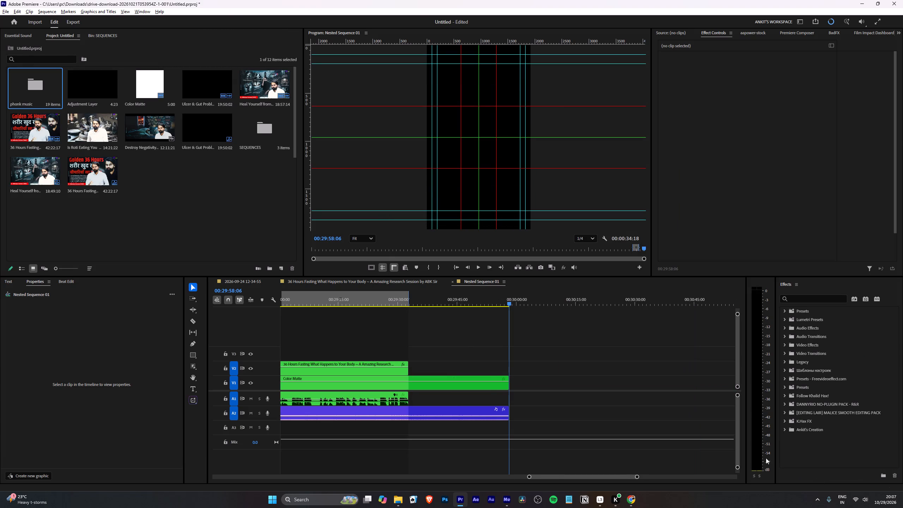
{"action": "scroll", "coordinate": [654, 409], "scroll_direction": "down", "scroll_amount": 20, "text": "alt"}
{"action": "scroll", "coordinate": [654, 409], "scroll_direction": "down", "scroll_amount": 13, "text": "alt"}
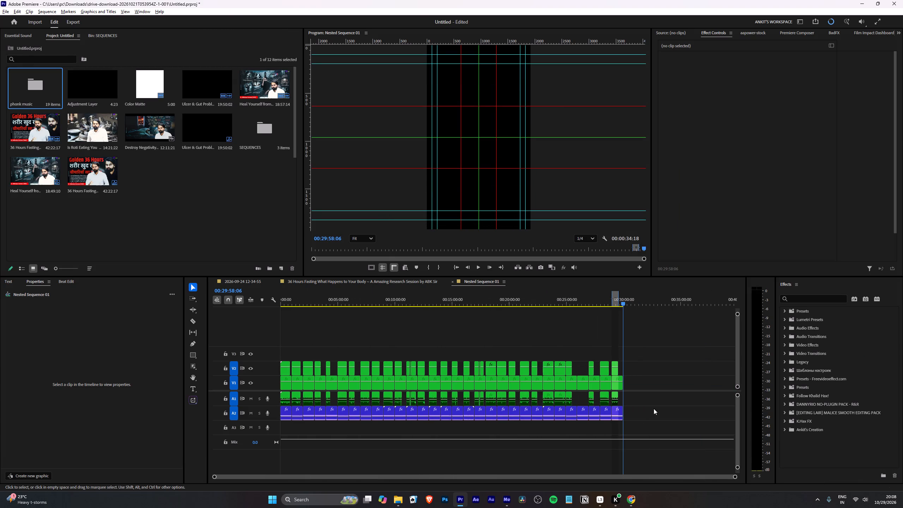
{"action": "left_click", "coordinate": [612, 296]}
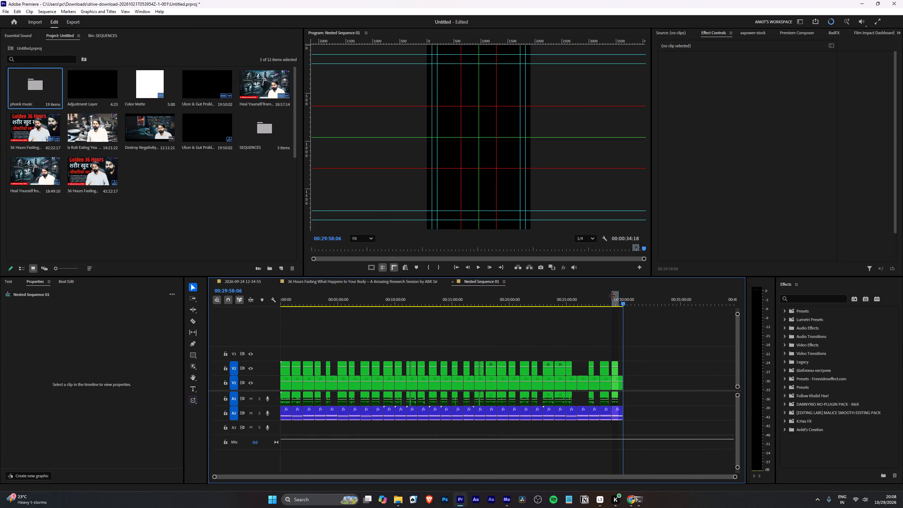
{"action": "right_click", "coordinate": [612, 296]}
{"action": "left_click", "coordinate": [623, 368]}
{"action": "left_click", "coordinate": [570, 334]}
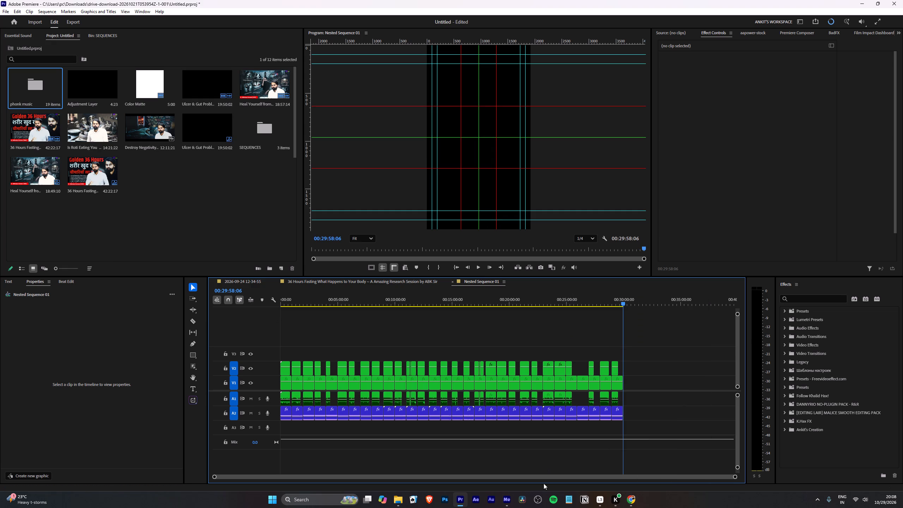
Switch to Adobe Media Encoder and bring up its export queue.
{"action": "left_click", "coordinate": [511, 498]}
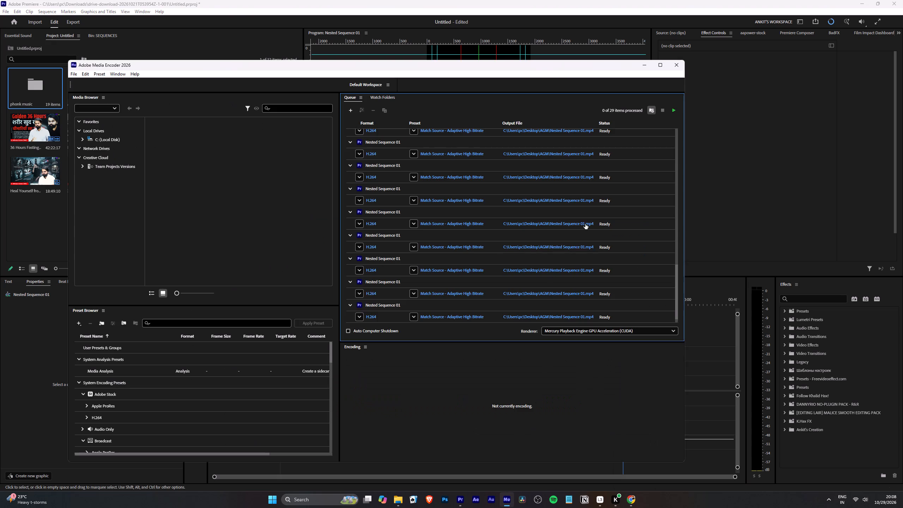